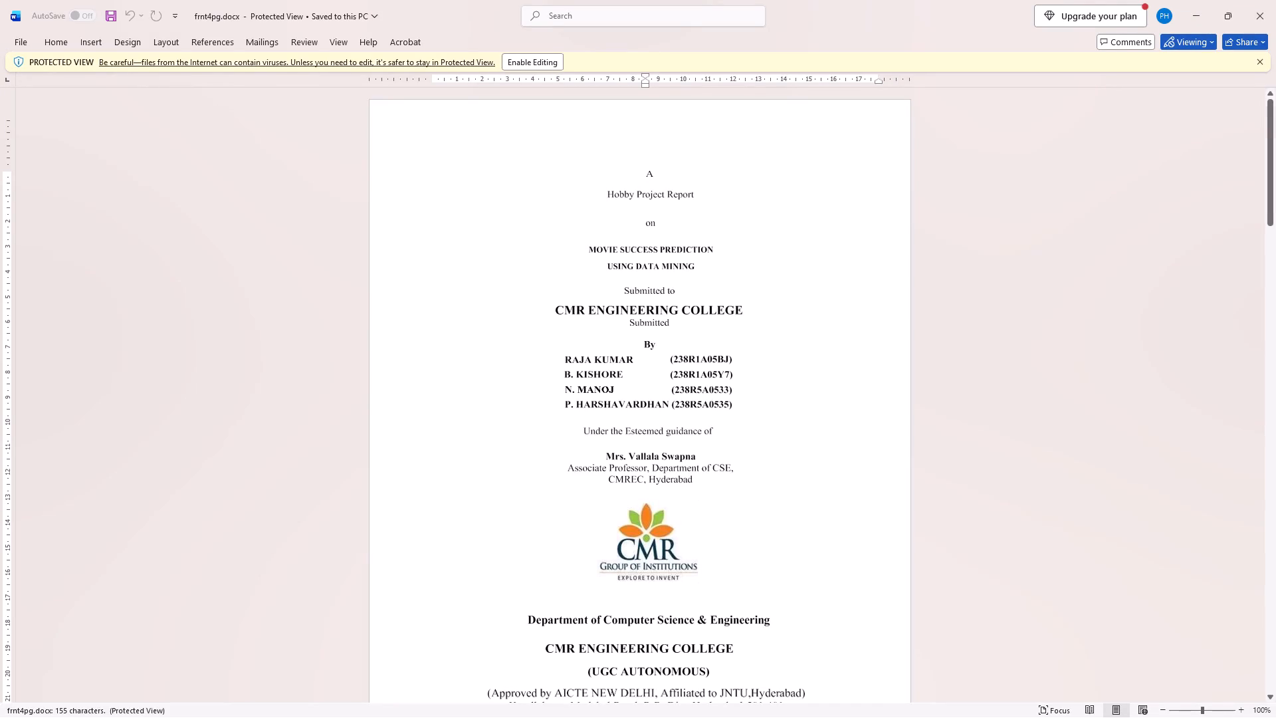
# Enable editing of the protected document frnt4pg.docx.
pyautogui.click(525, 64)
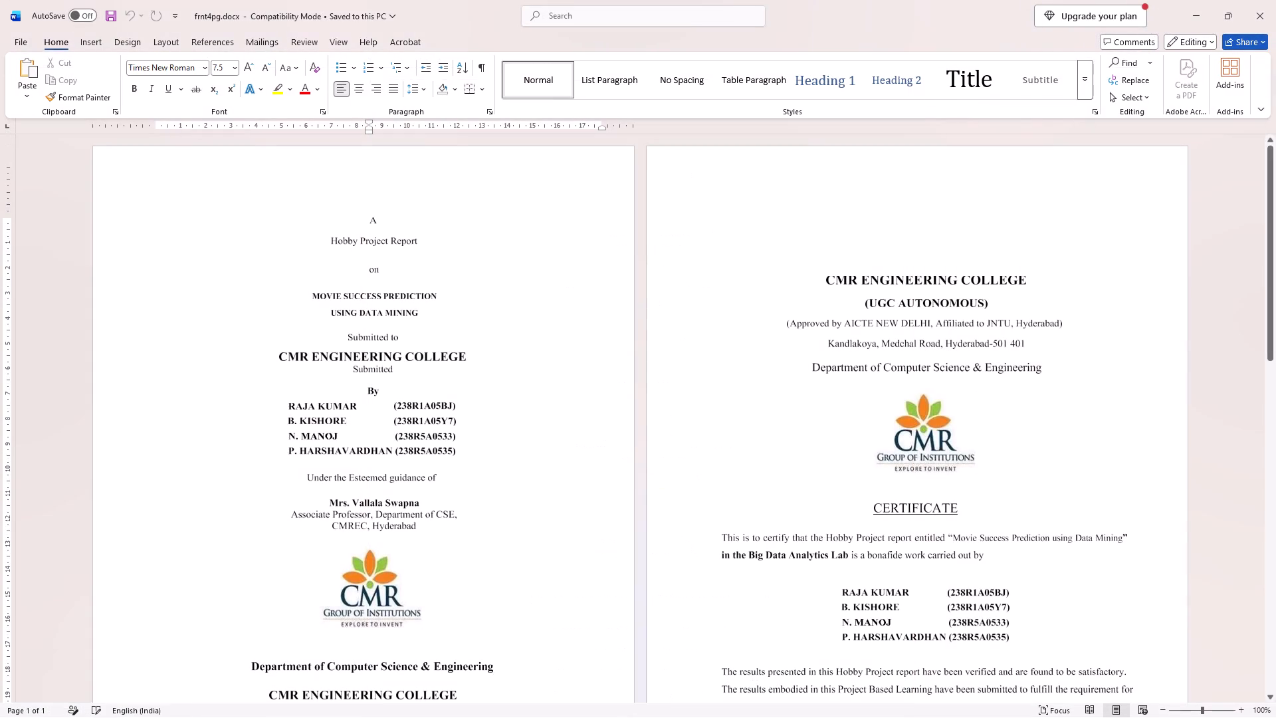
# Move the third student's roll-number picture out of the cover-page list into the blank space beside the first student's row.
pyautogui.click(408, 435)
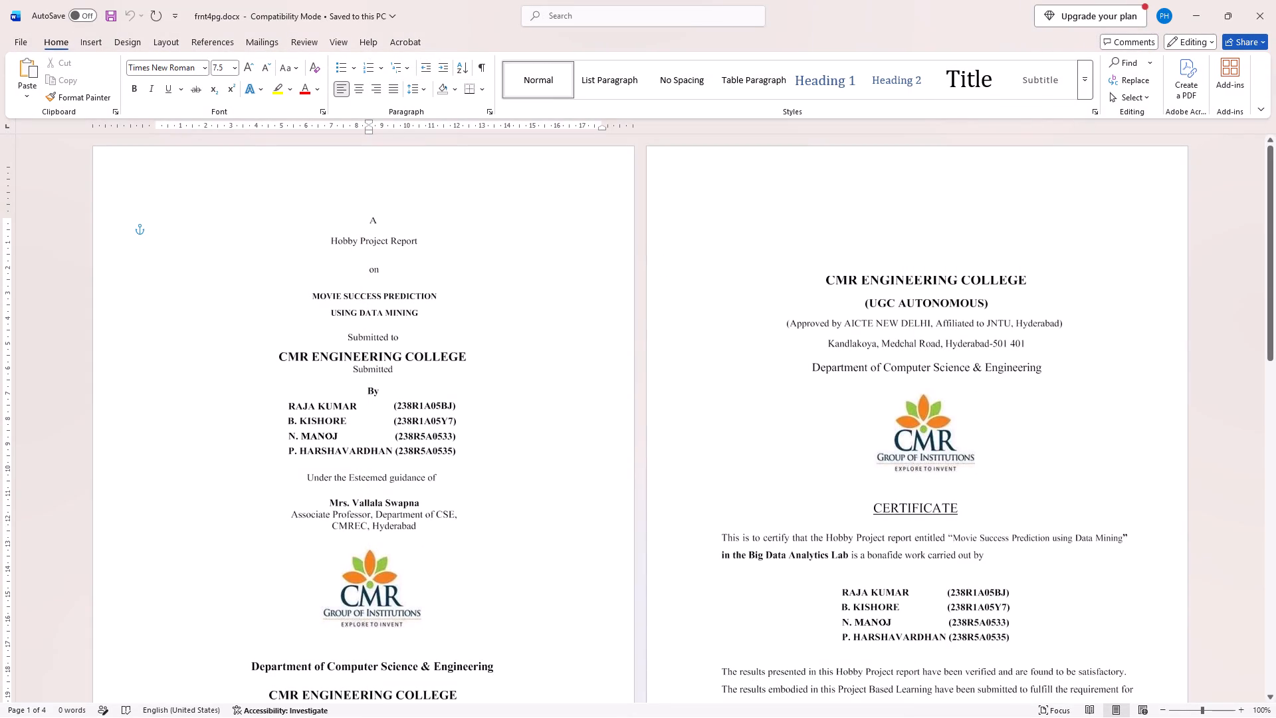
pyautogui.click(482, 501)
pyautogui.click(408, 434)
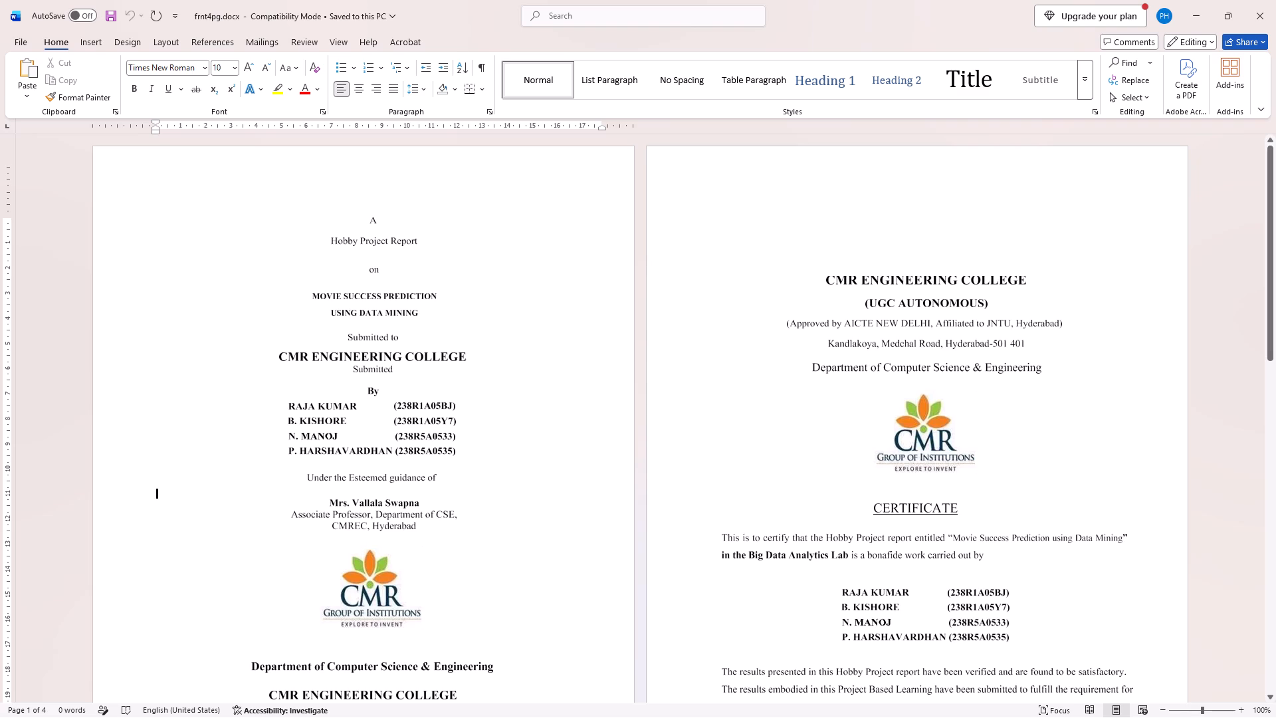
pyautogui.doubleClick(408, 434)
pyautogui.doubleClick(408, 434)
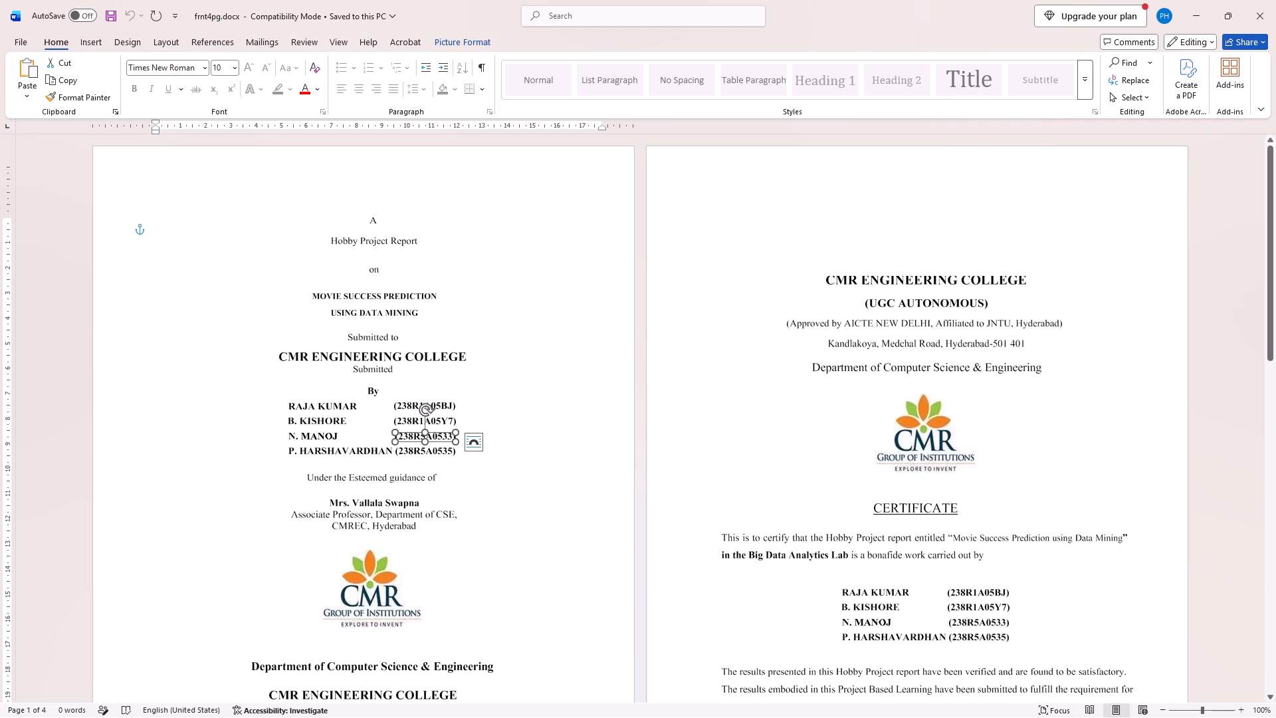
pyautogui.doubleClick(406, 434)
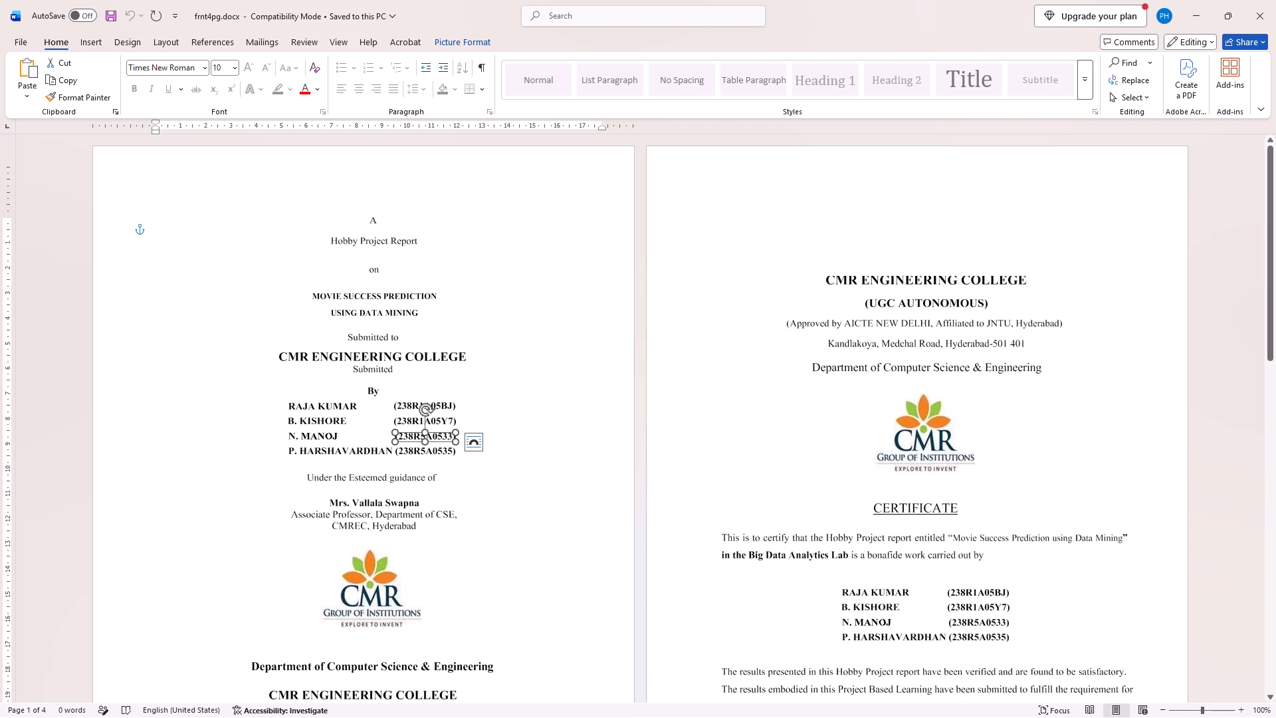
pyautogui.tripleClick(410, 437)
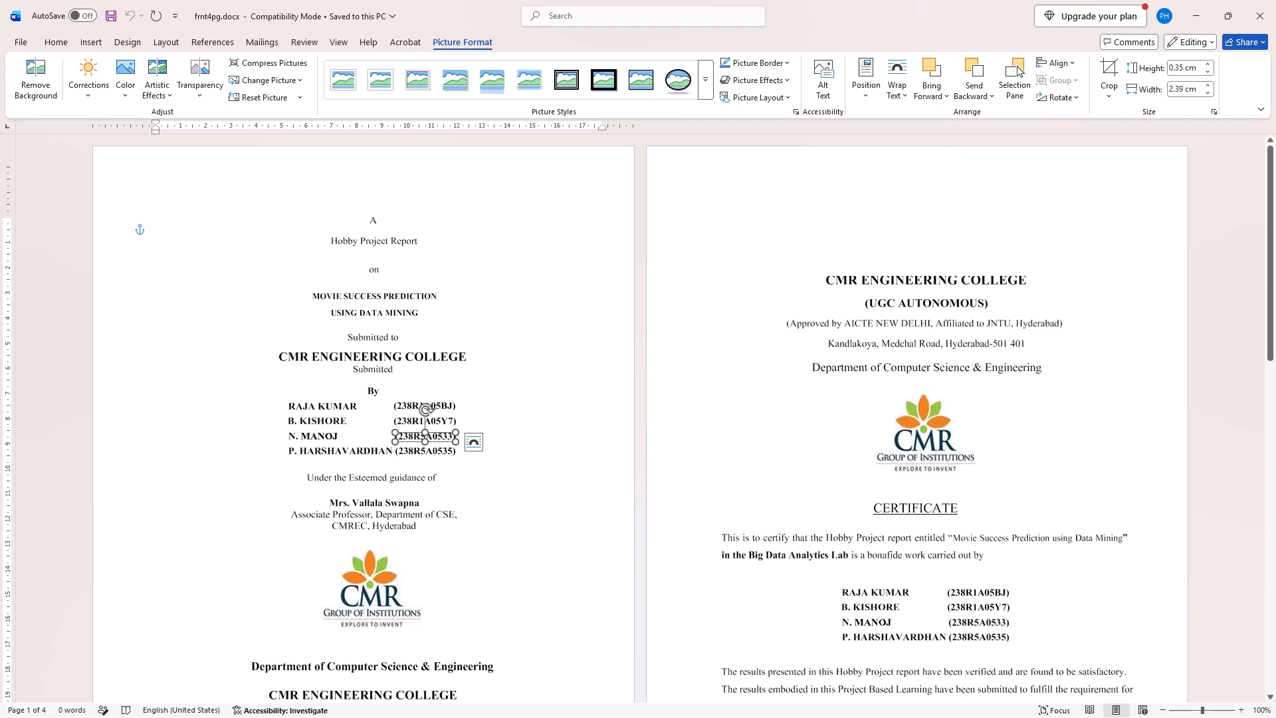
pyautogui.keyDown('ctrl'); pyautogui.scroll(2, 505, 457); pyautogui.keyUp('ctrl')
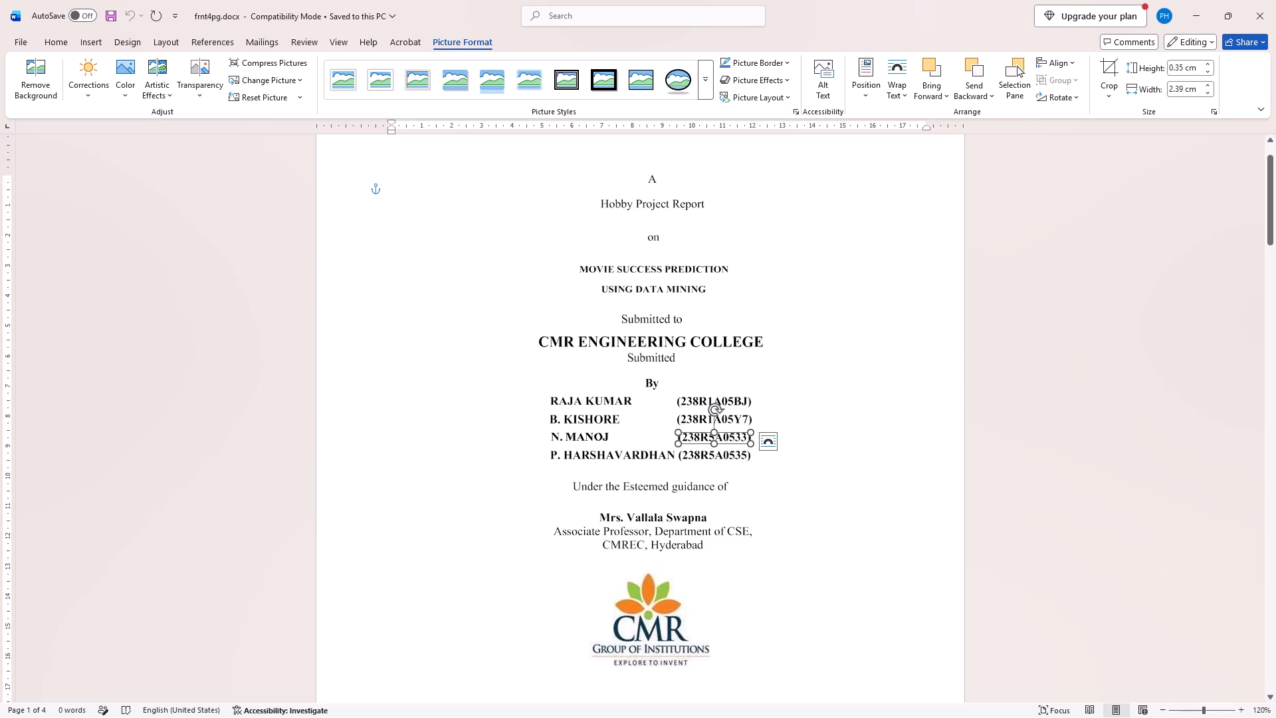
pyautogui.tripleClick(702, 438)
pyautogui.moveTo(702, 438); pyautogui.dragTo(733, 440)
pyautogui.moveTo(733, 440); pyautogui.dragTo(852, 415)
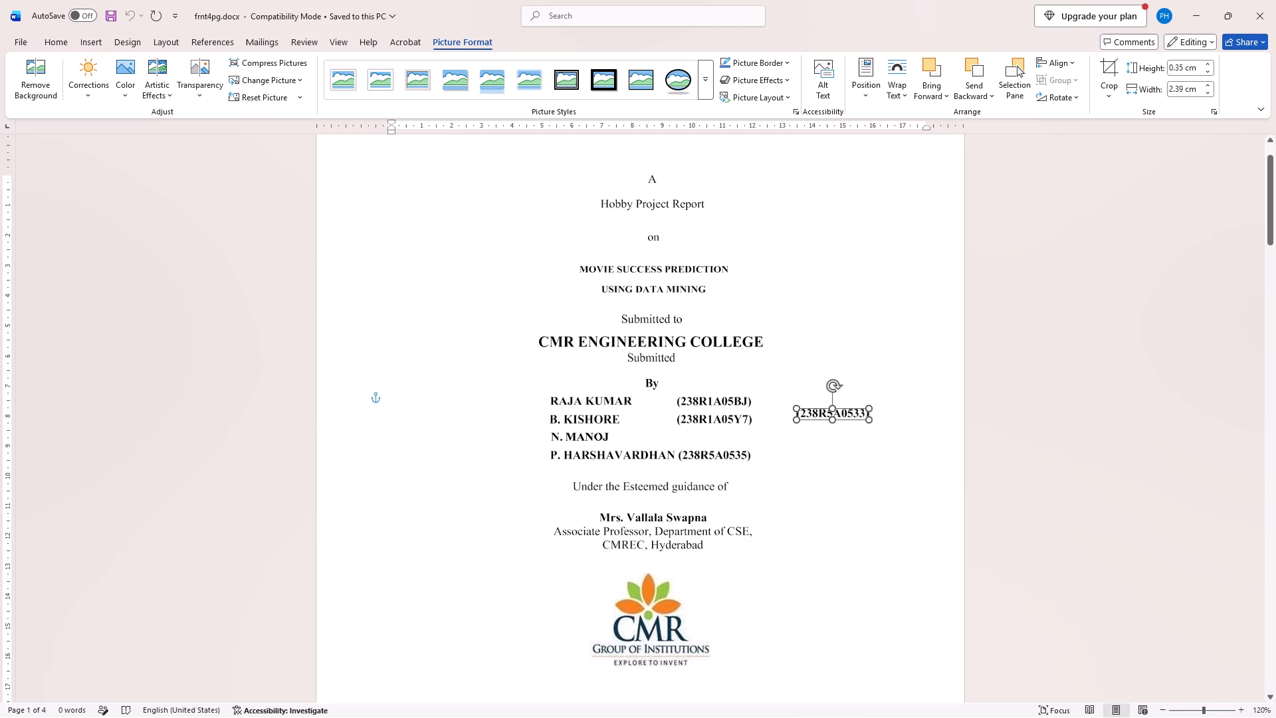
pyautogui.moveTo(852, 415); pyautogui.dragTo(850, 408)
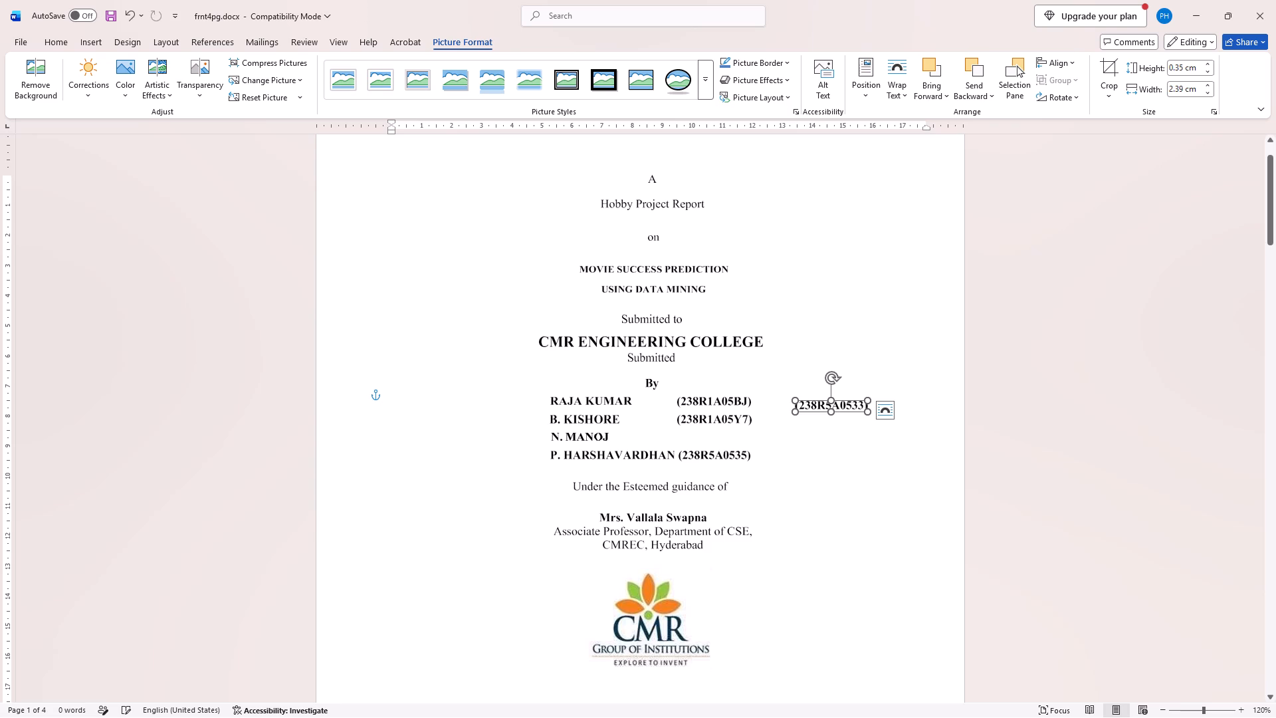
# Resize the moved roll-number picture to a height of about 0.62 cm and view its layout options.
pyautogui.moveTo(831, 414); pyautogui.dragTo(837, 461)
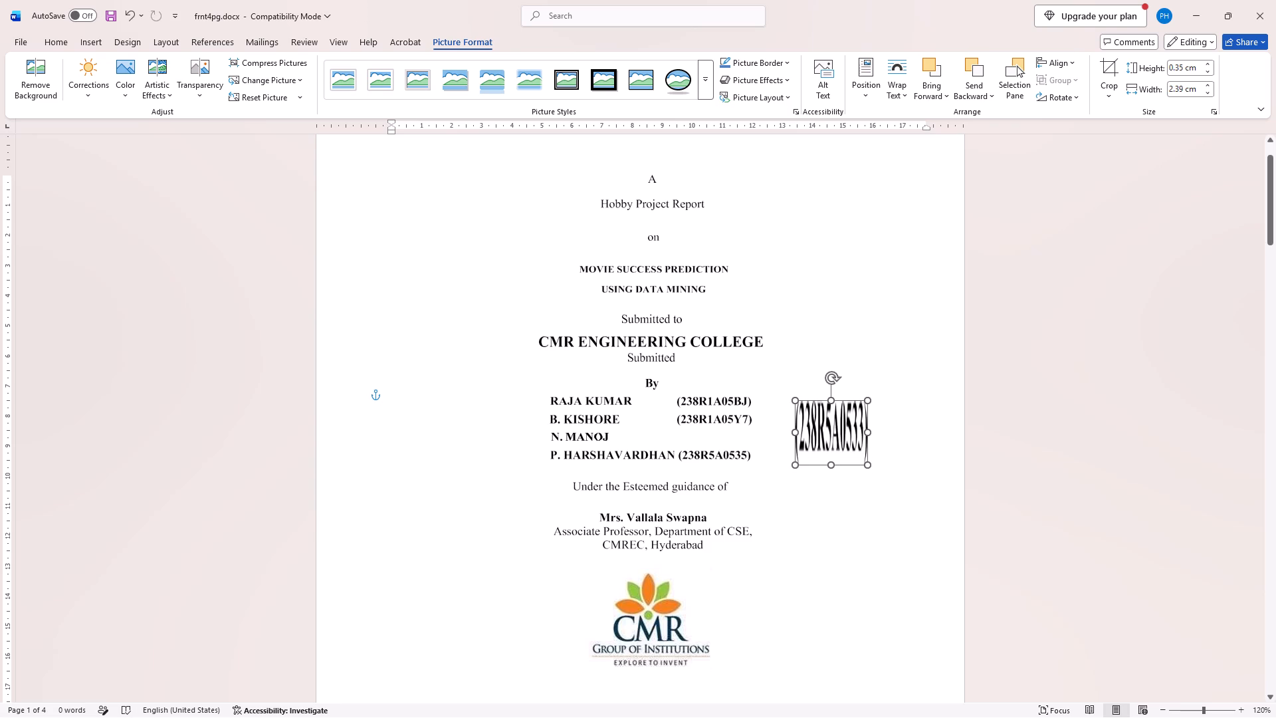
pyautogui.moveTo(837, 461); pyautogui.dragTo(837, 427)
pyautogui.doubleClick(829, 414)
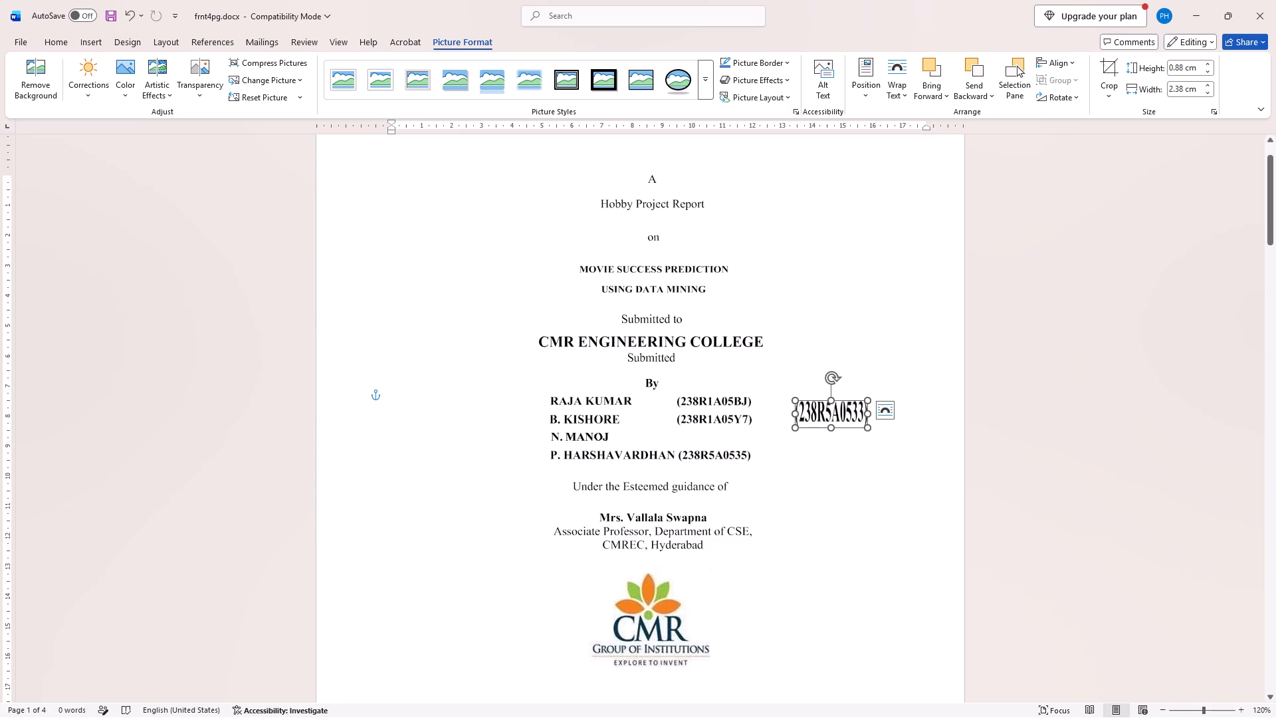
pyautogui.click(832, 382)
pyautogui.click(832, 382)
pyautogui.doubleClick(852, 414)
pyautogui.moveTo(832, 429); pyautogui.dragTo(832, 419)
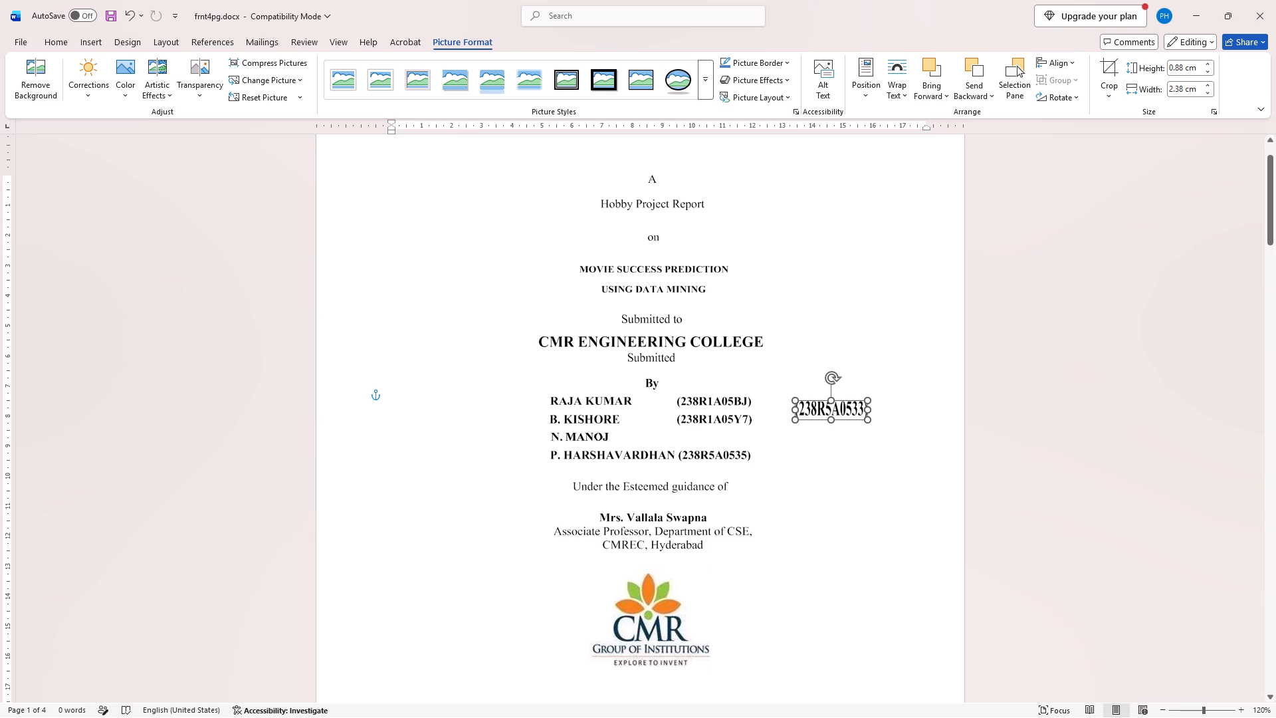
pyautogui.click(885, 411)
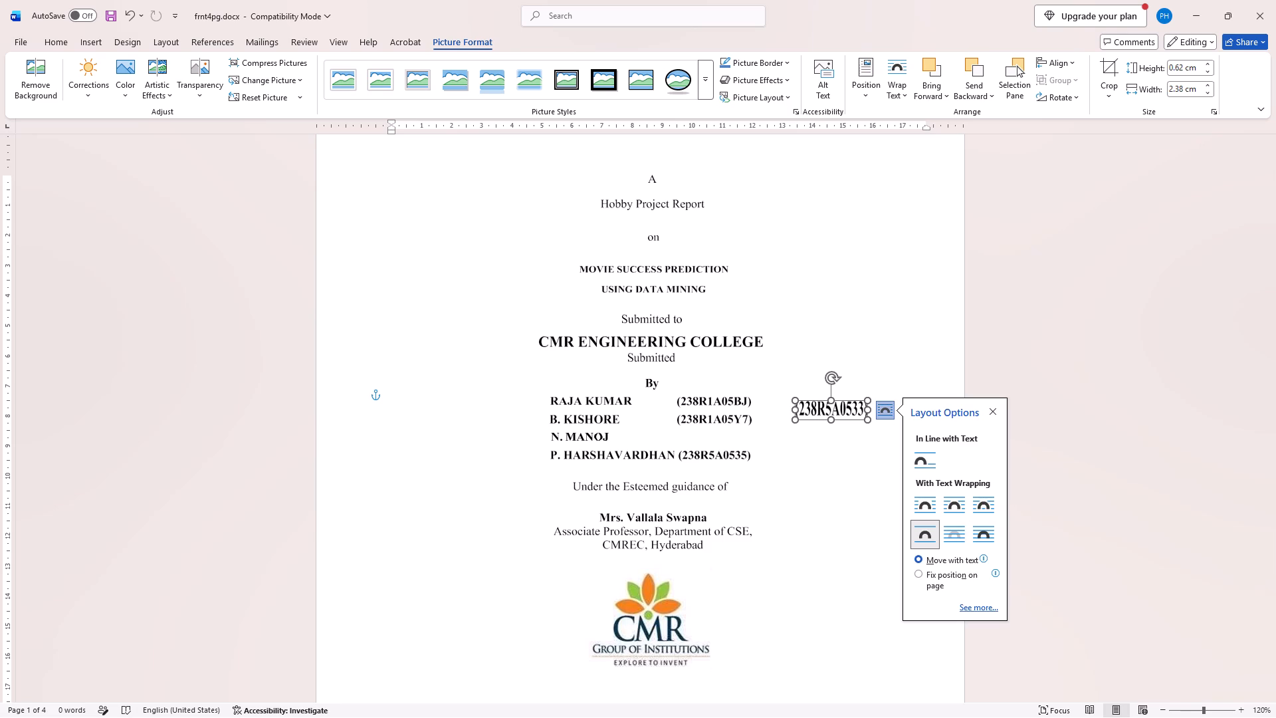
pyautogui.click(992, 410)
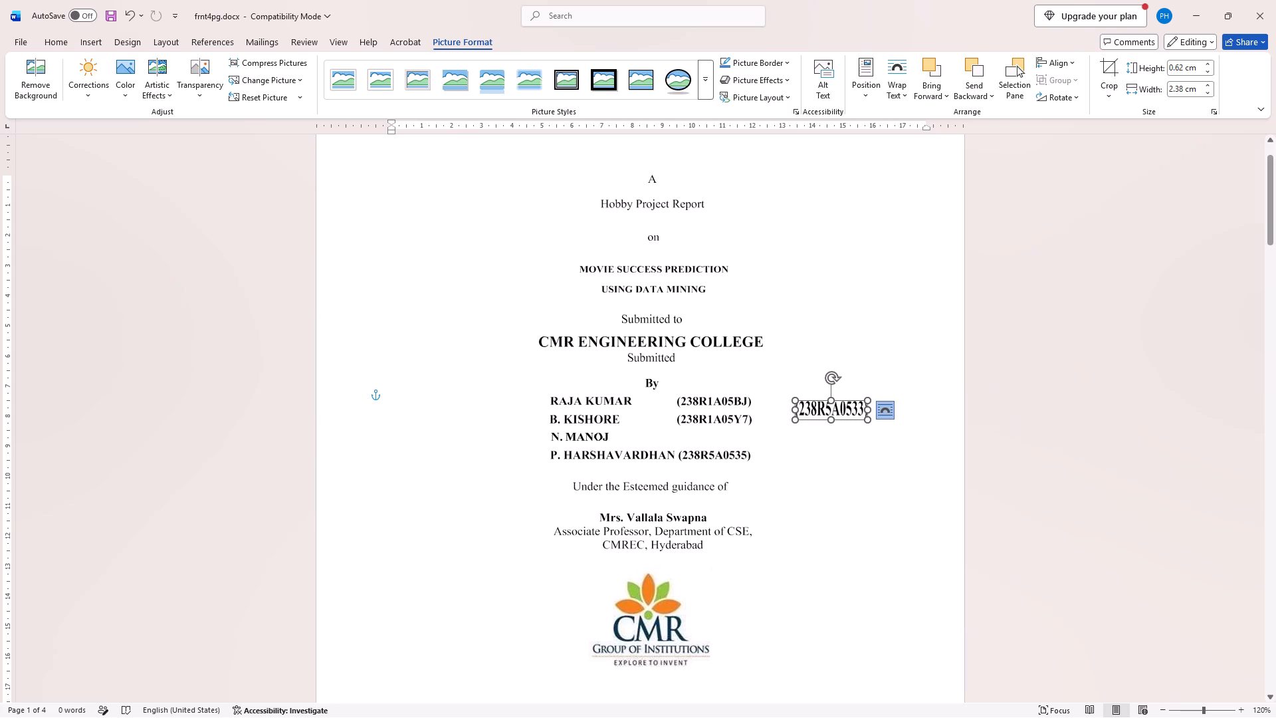
# Delete the moved roll-number picture from the cover page.
pyautogui.press('Delete')
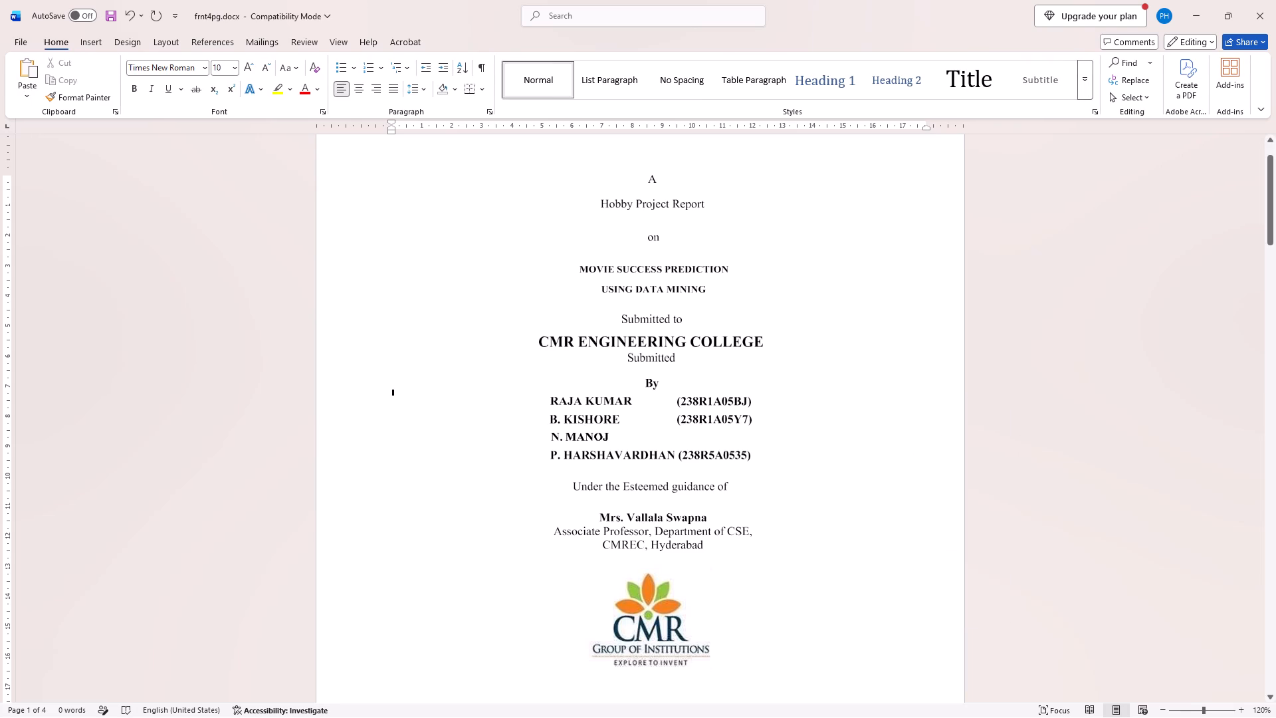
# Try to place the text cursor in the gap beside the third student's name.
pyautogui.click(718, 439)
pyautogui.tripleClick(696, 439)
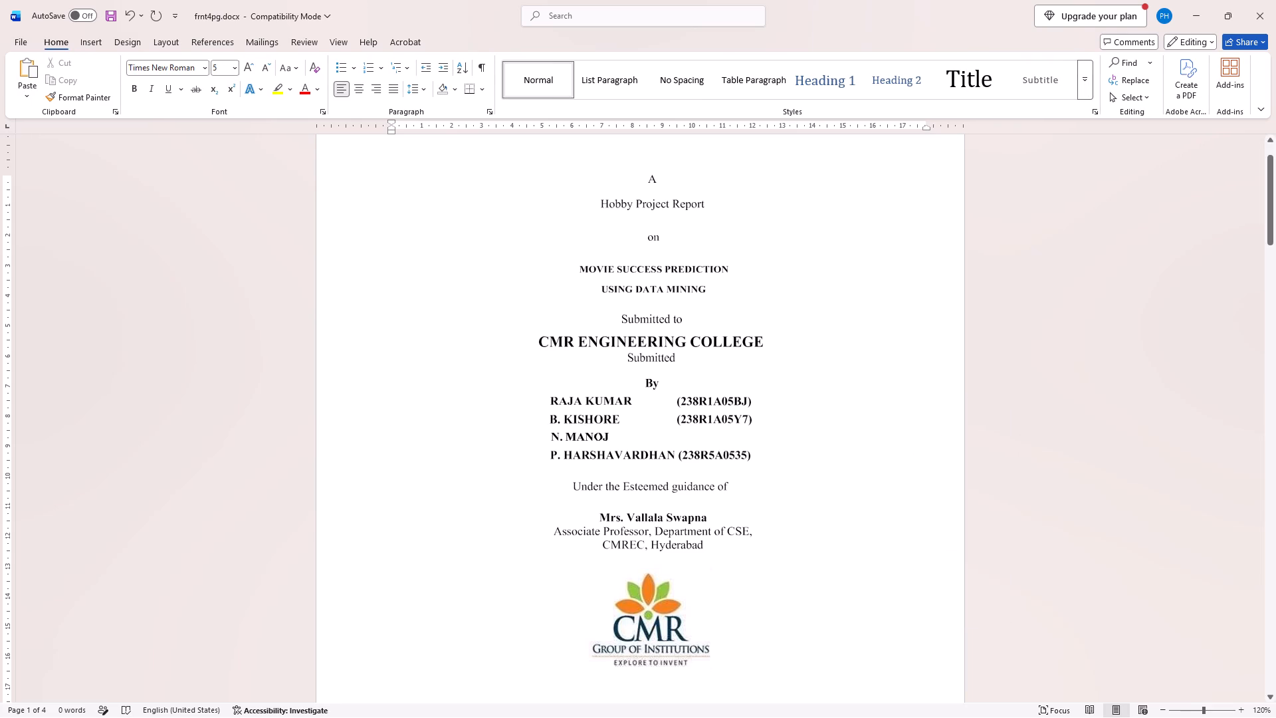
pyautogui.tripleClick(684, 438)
# Switch to Final Hobby Project Report (1).docx and copy the four-row table of student names and roll numbers from its cover page.
pyautogui.hotkey('alt', 'Tab')
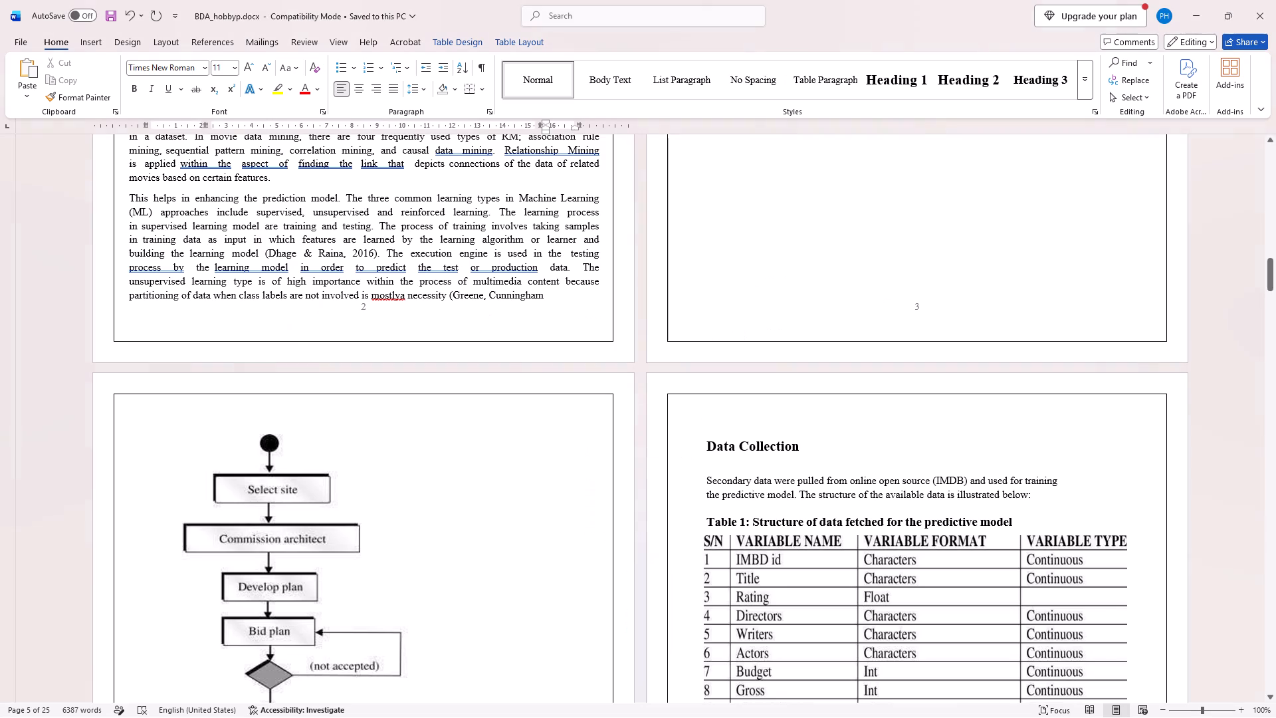
pyautogui.hotkey('alt', 'Tab')
pyautogui.hotkey('alt', 'Tab')
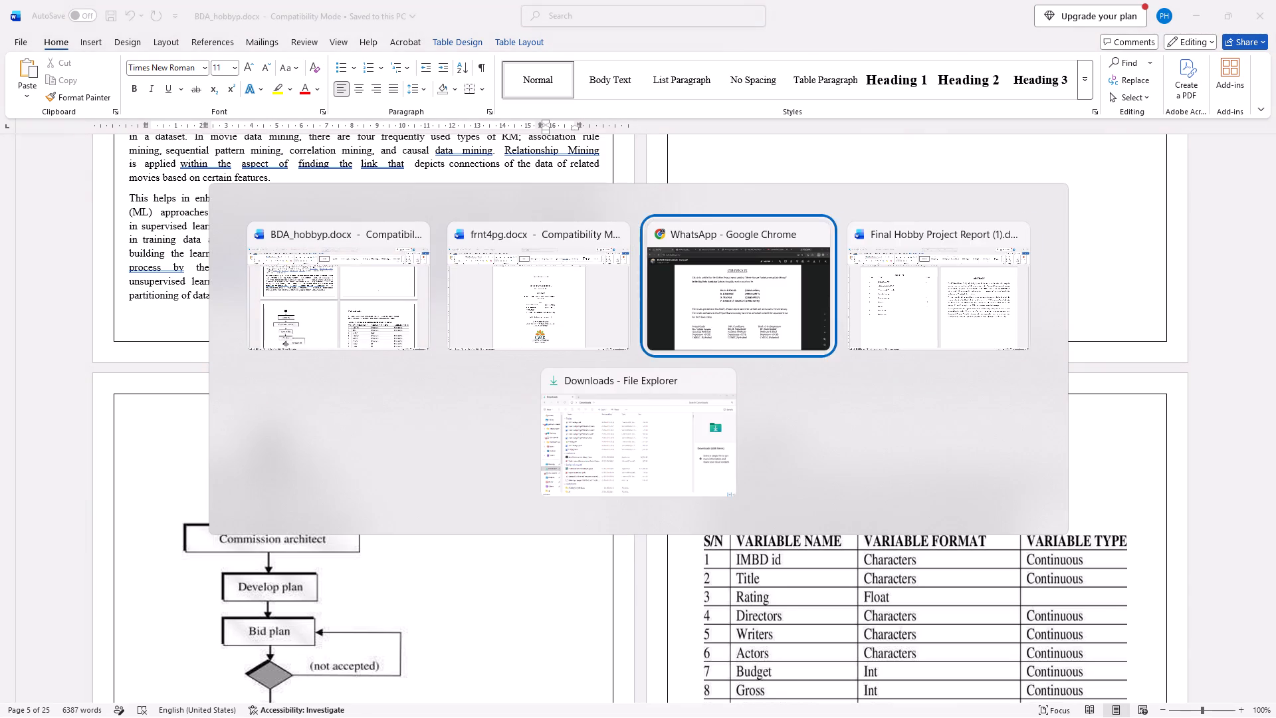
pyautogui.hotkey('alt', 'Tab')
pyautogui.scroll(9, 509, 408)
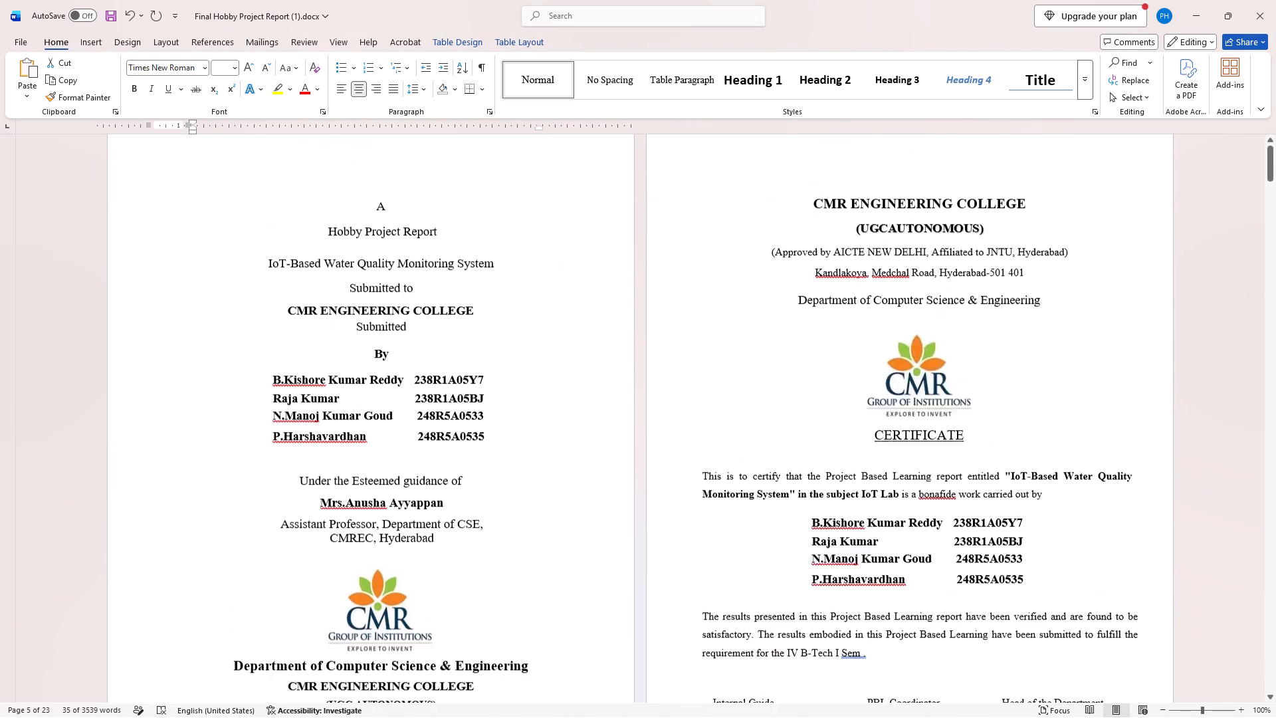
pyautogui.scroll(2, 509, 408)
pyautogui.moveTo(272, 416); pyautogui.dragTo(330, 434)
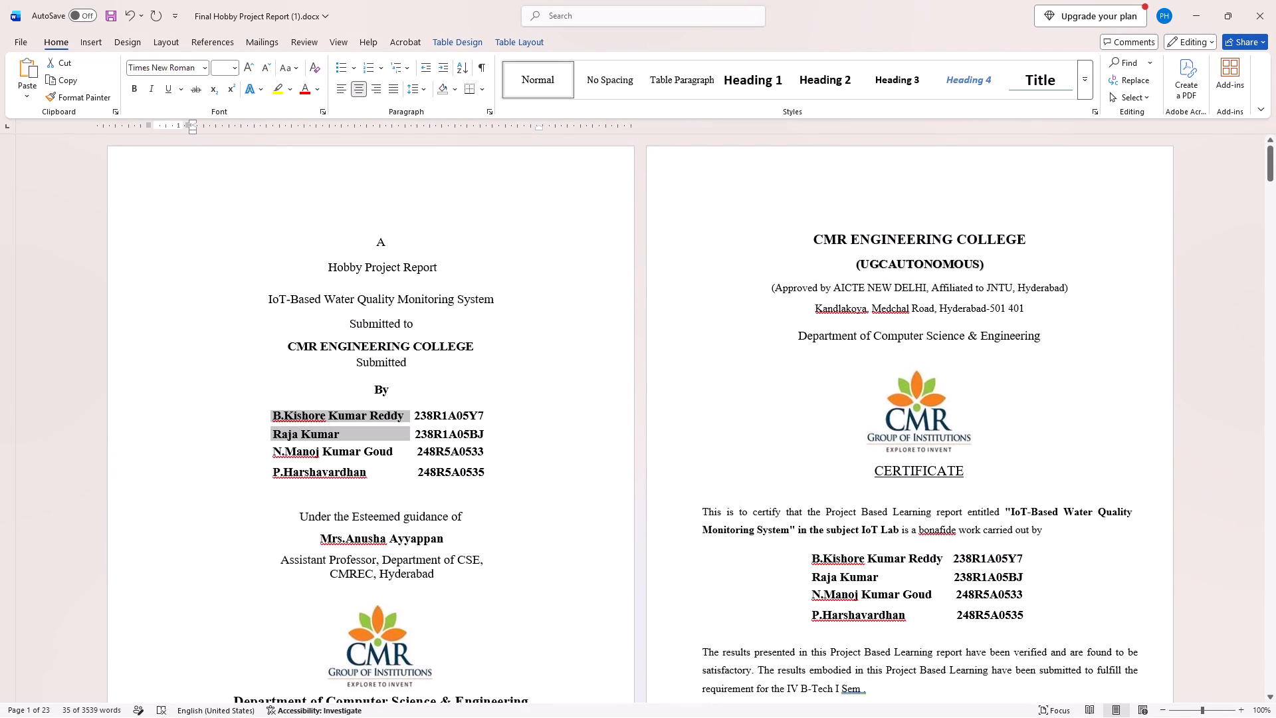
pyautogui.moveTo(330, 434); pyautogui.dragTo(496, 480)
pyautogui.hotkey('ctrl', 'c')
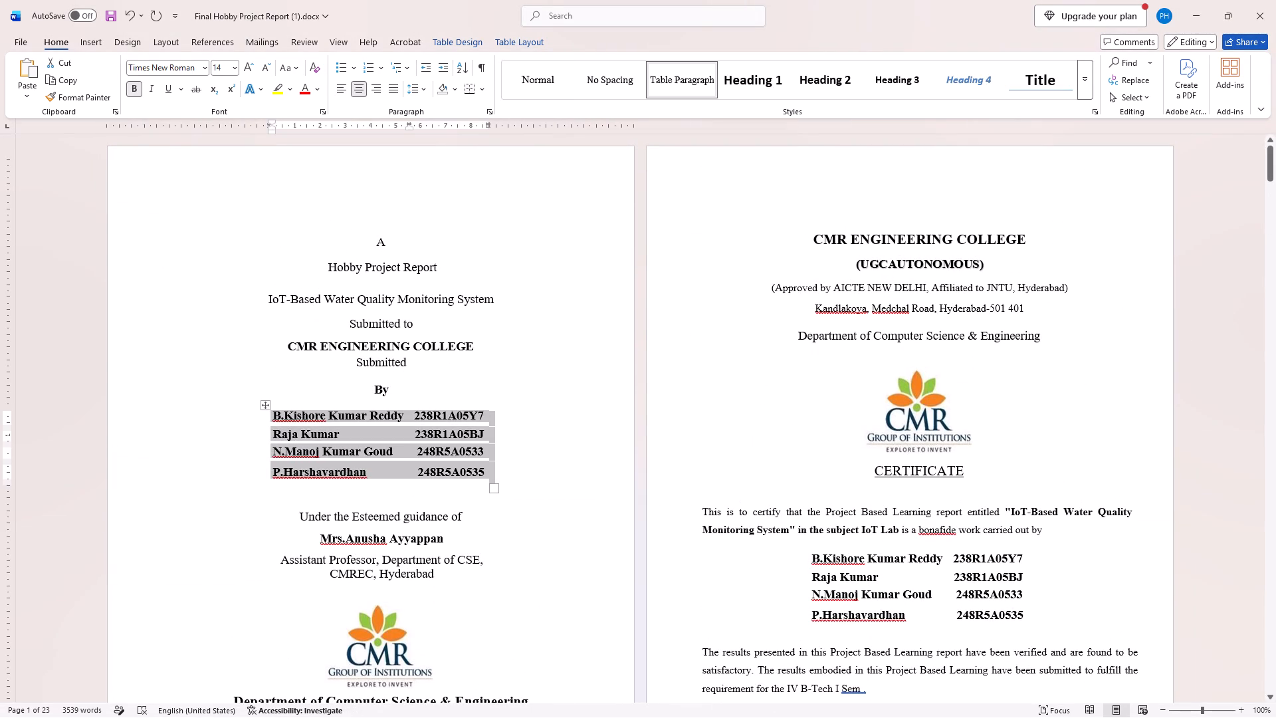
# Return to frnt4pg.docx and delete the fourth student's name and roll-number picture from the cover-page list.
pyautogui.hotkey('alt', 'Tab')
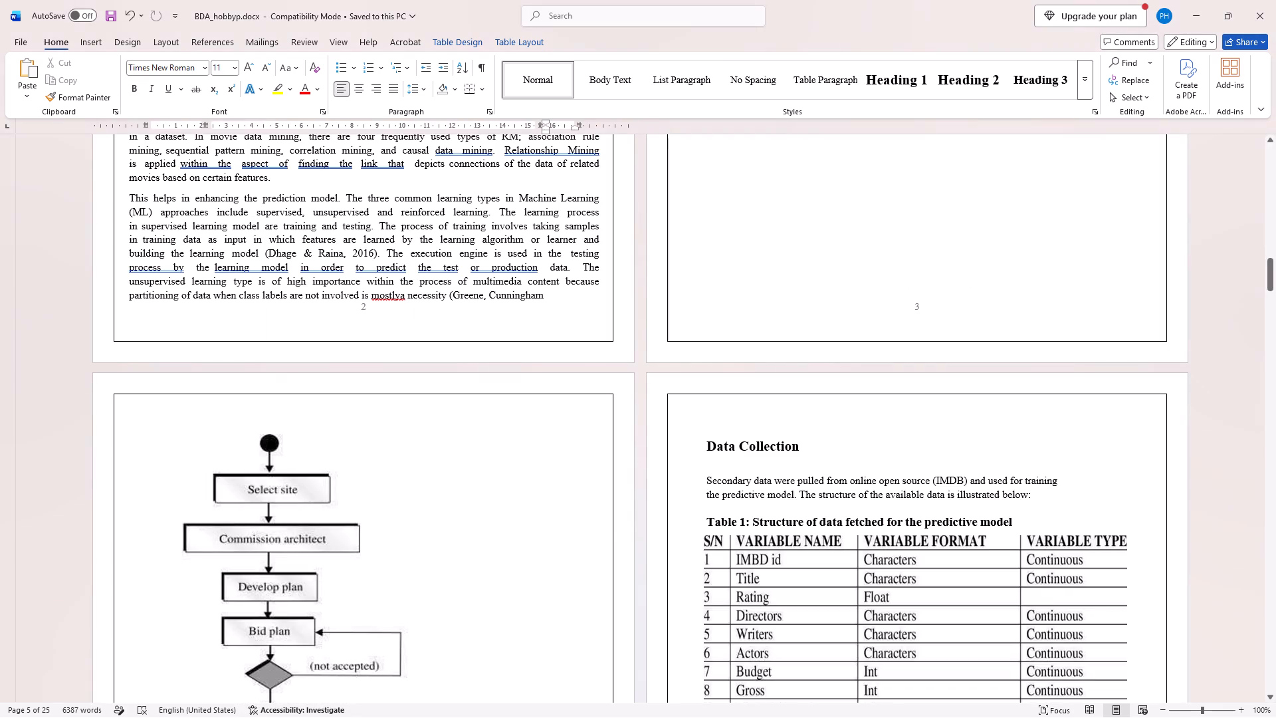
pyautogui.hotkey('alt', 'Tab')
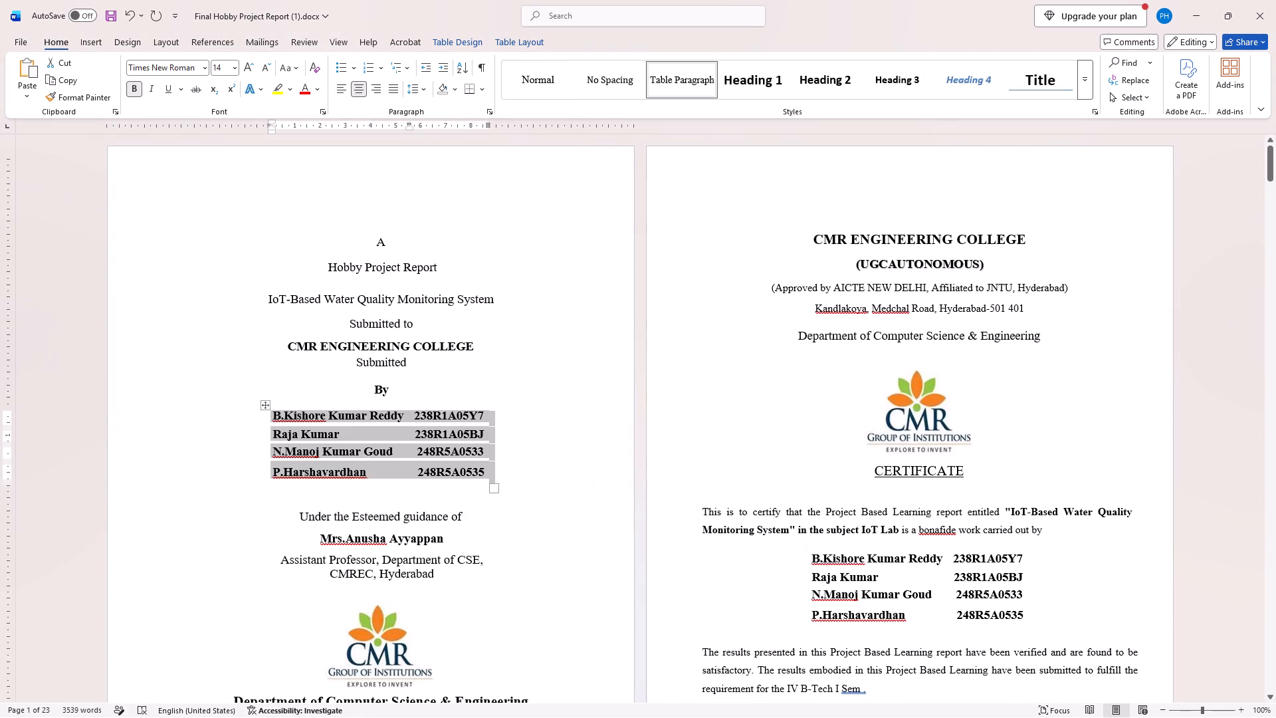
pyautogui.hotkey('alt', 'Tab')
pyautogui.hotkey('alt', 'Tab')
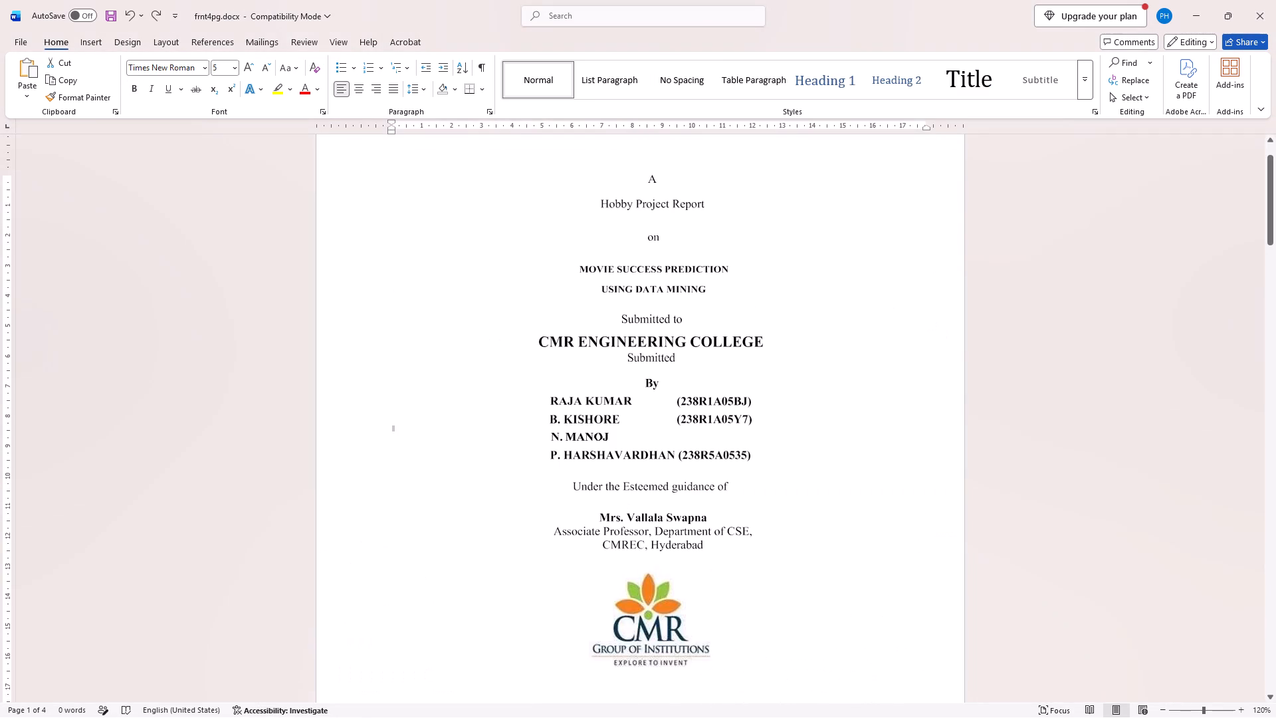
pyautogui.moveTo(544, 401); pyautogui.dragTo(601, 418)
pyautogui.moveTo(601, 418); pyautogui.dragTo(691, 465)
pyautogui.moveTo(691, 465); pyautogui.dragTo(692, 465)
pyautogui.doubleClick(608, 452)
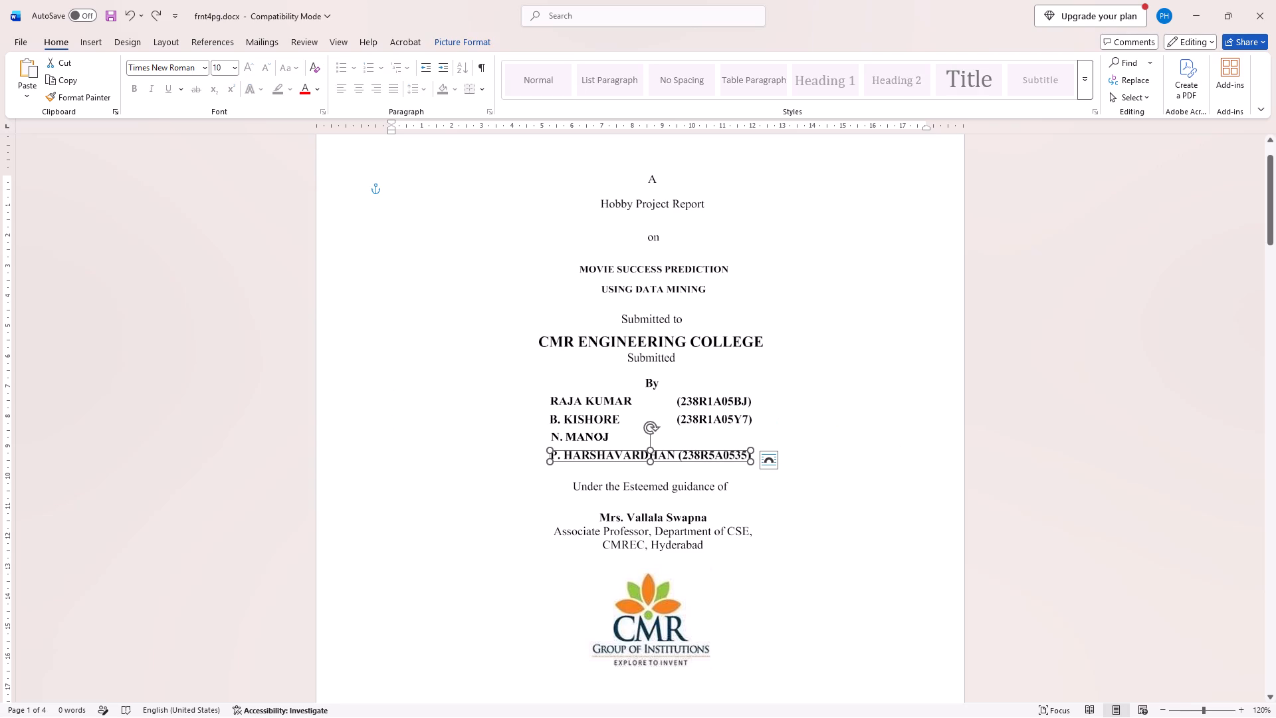
pyautogui.press('BackSpace')
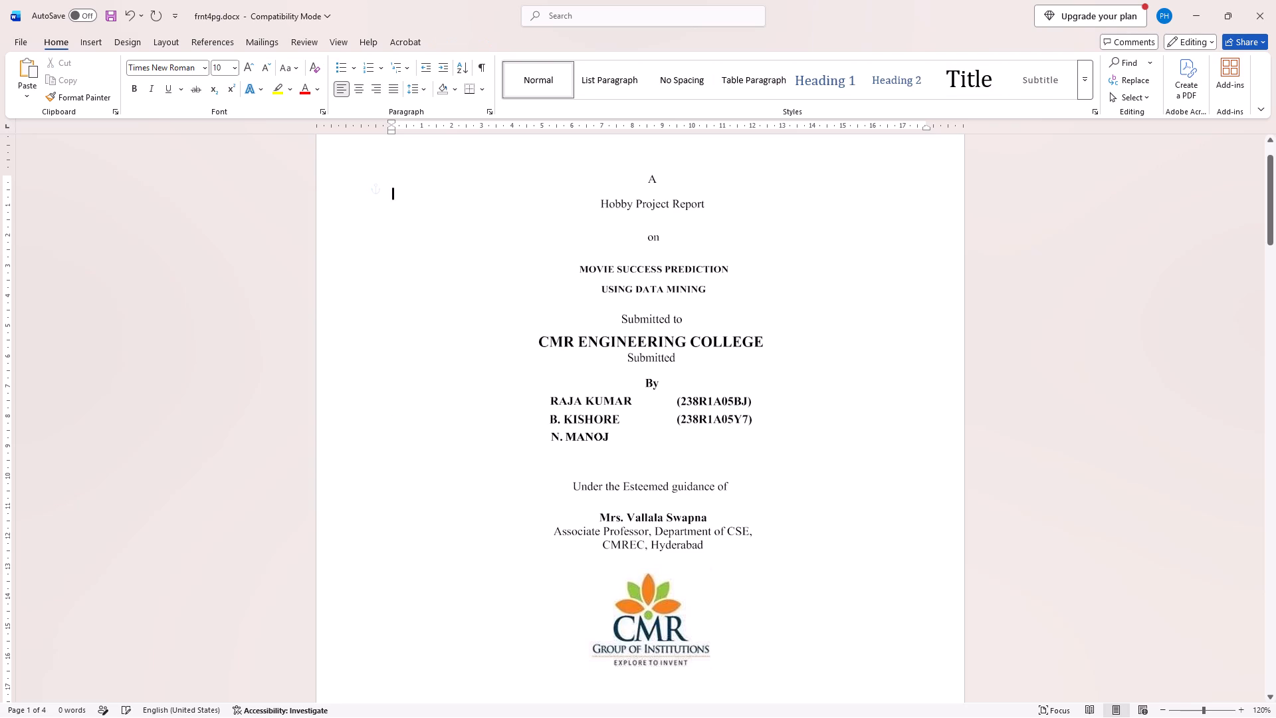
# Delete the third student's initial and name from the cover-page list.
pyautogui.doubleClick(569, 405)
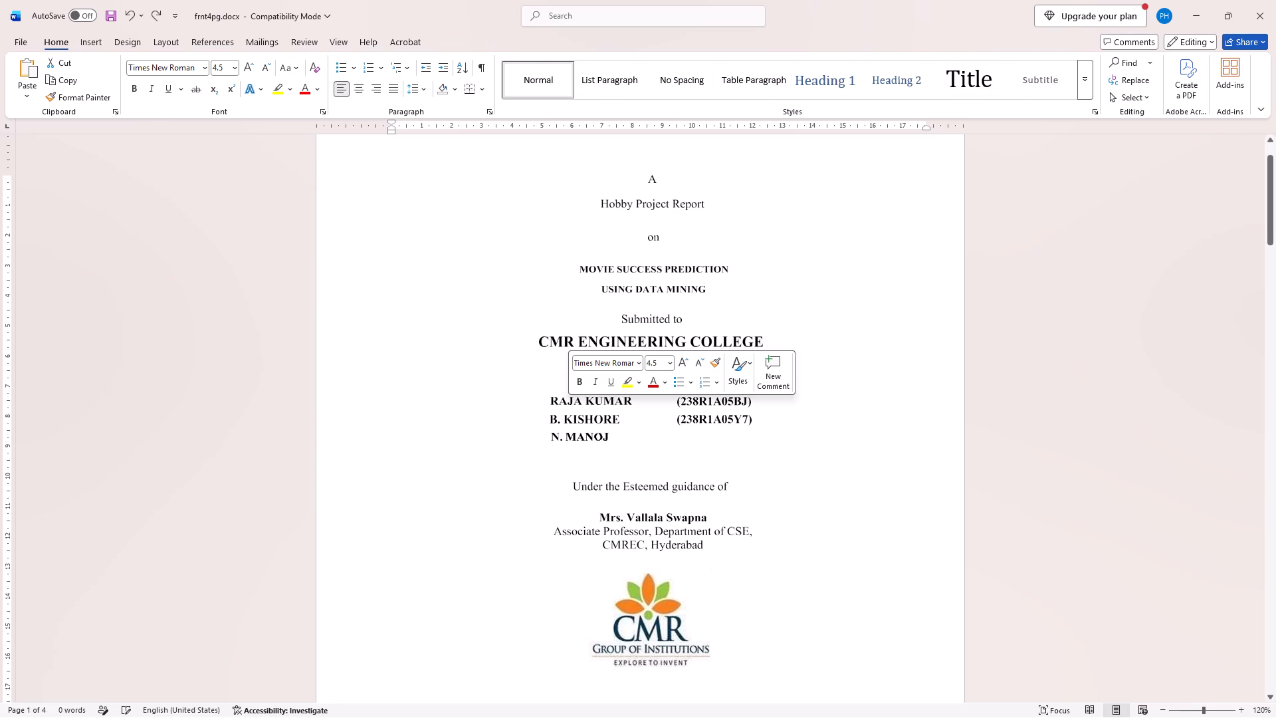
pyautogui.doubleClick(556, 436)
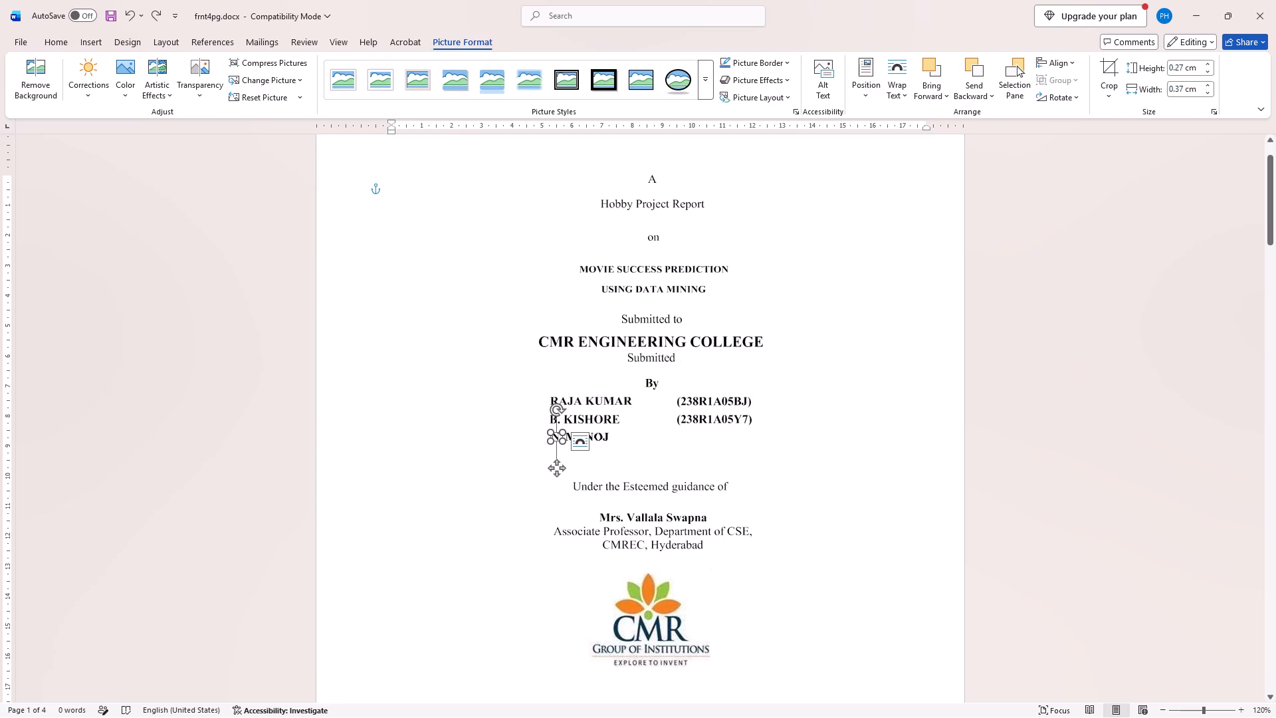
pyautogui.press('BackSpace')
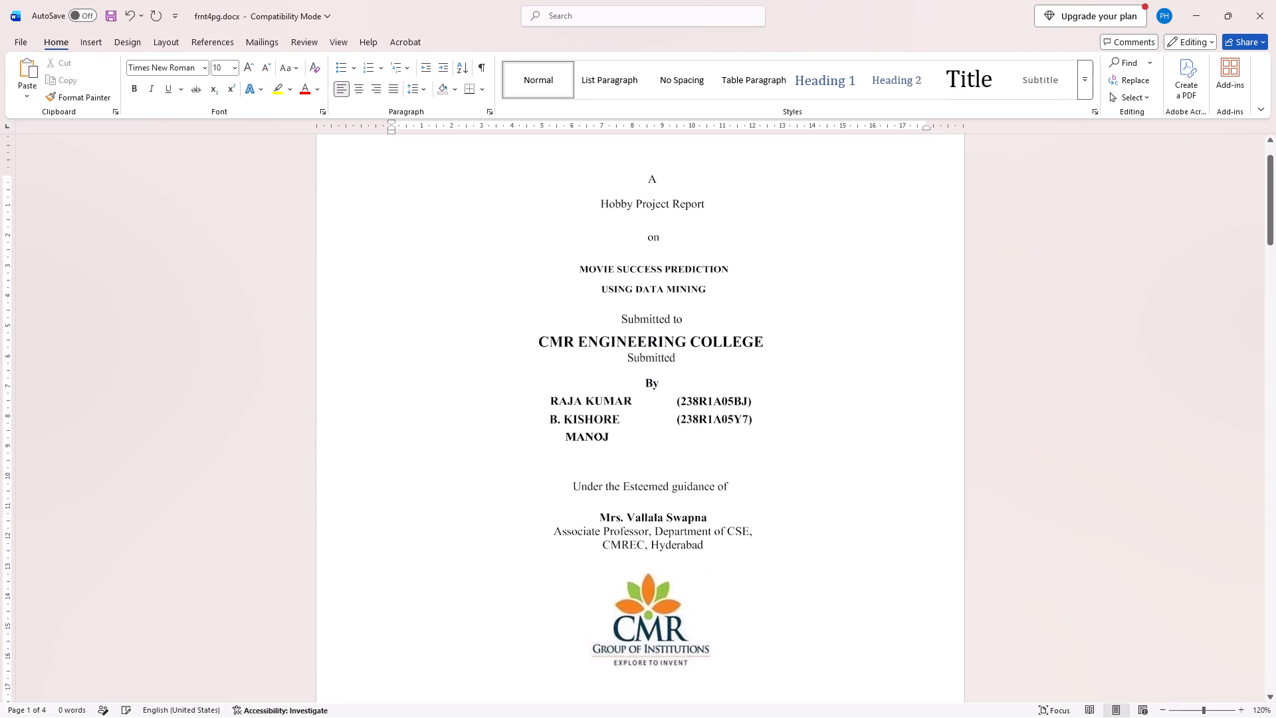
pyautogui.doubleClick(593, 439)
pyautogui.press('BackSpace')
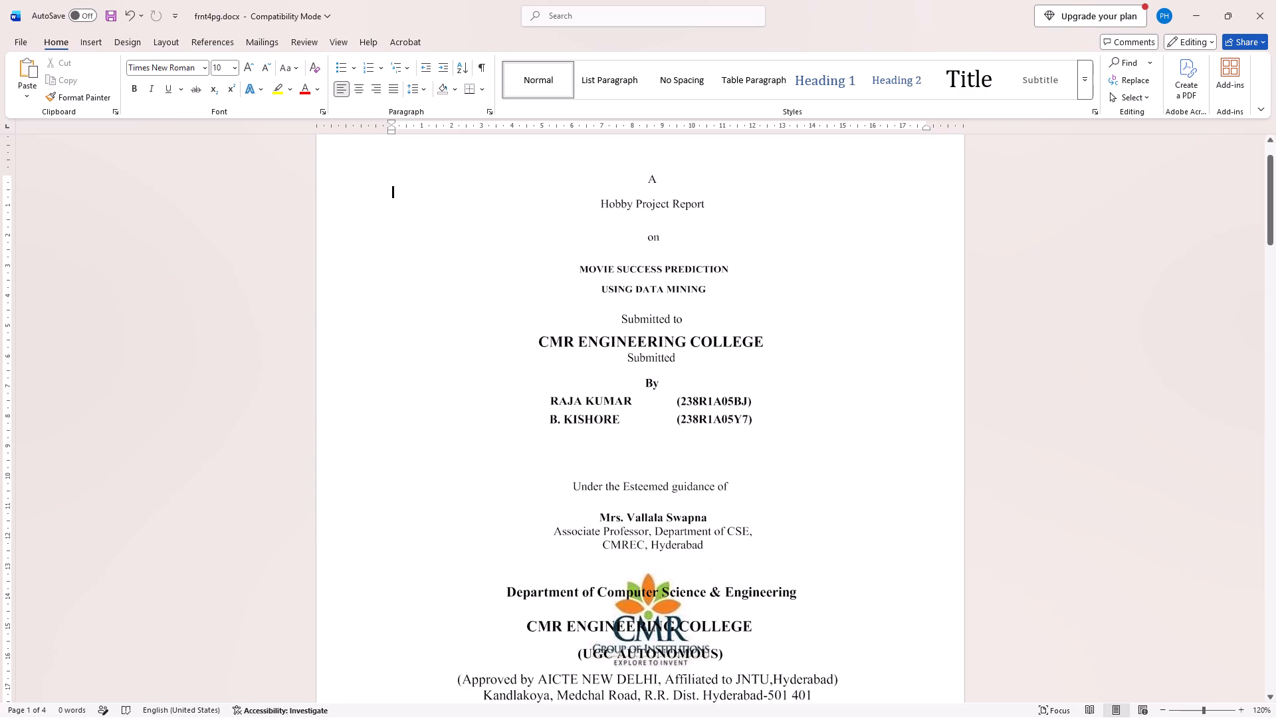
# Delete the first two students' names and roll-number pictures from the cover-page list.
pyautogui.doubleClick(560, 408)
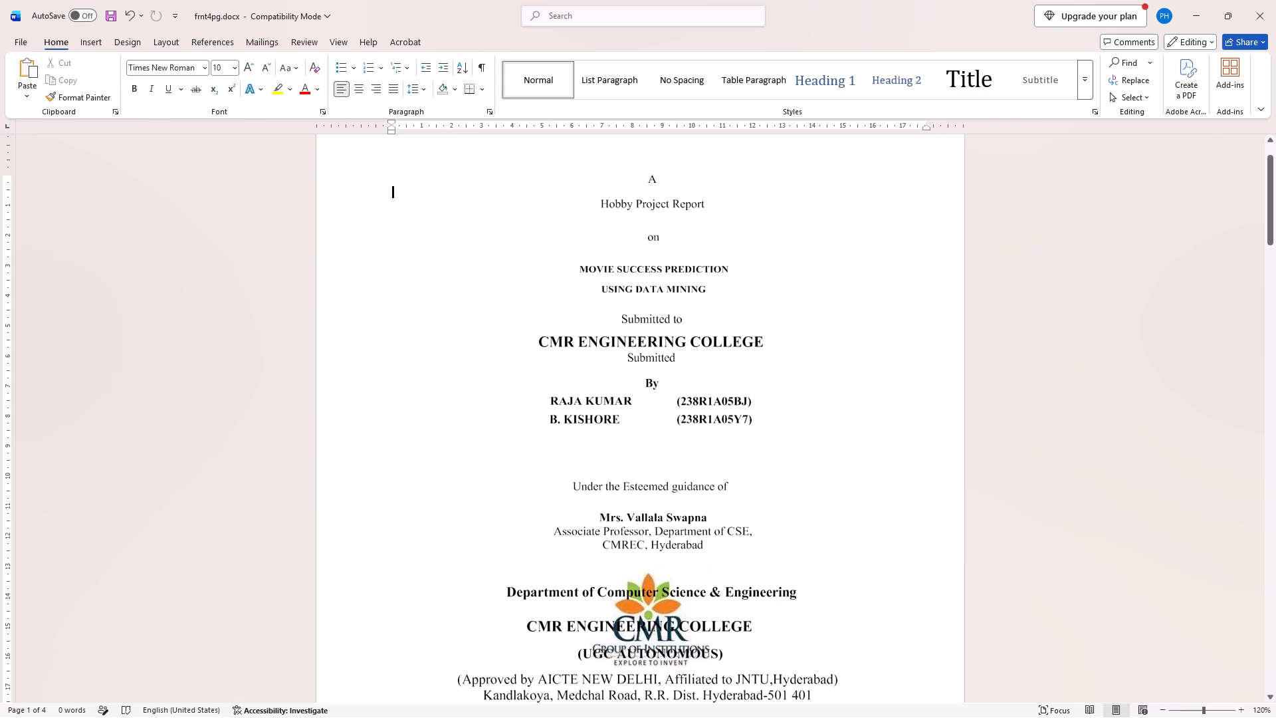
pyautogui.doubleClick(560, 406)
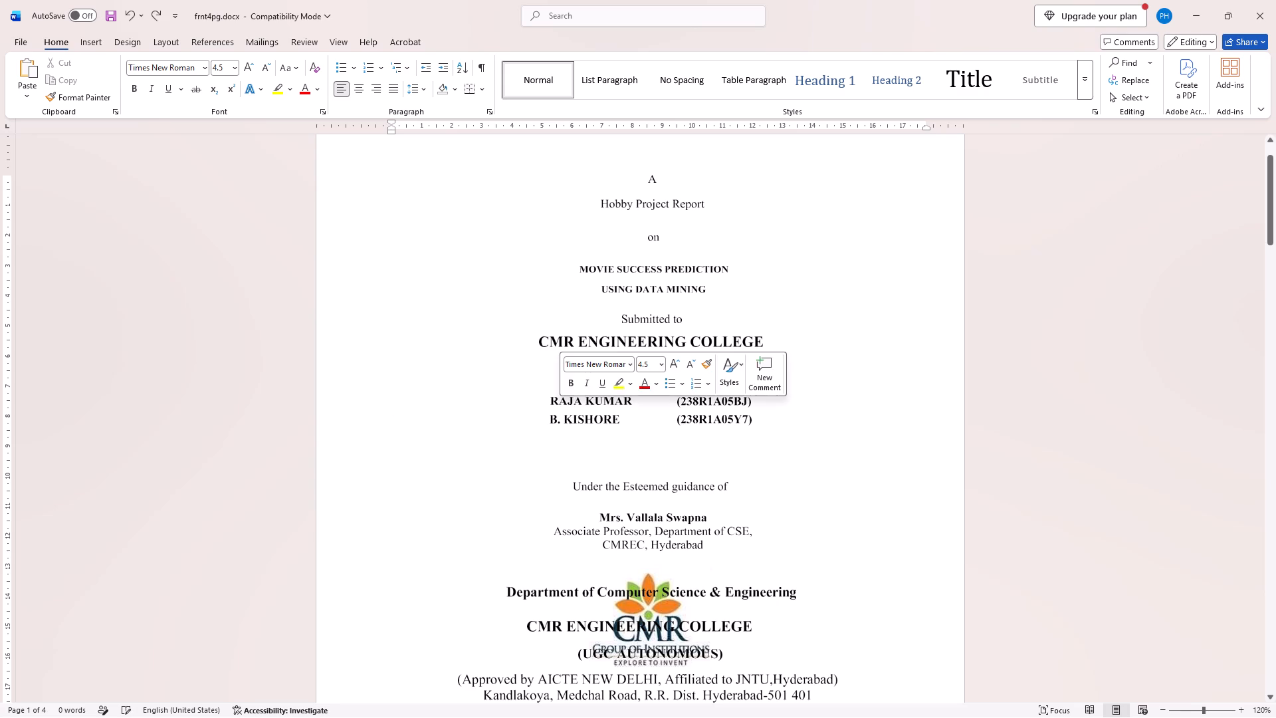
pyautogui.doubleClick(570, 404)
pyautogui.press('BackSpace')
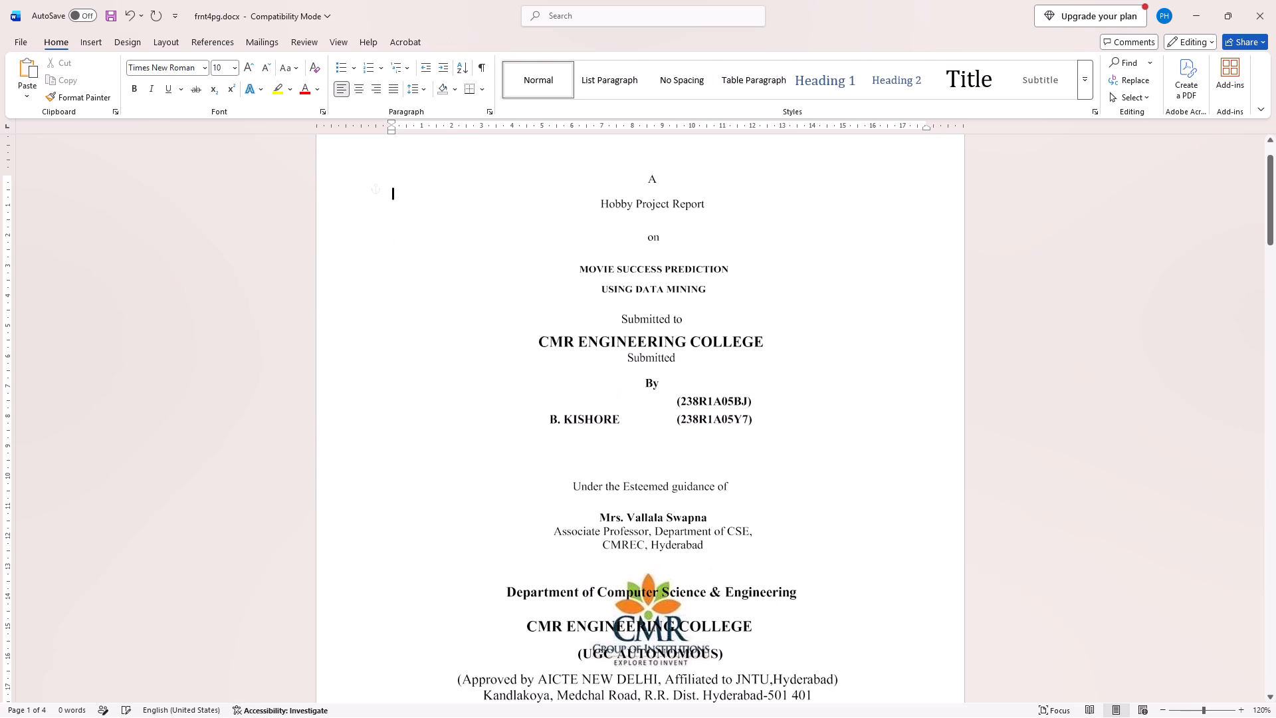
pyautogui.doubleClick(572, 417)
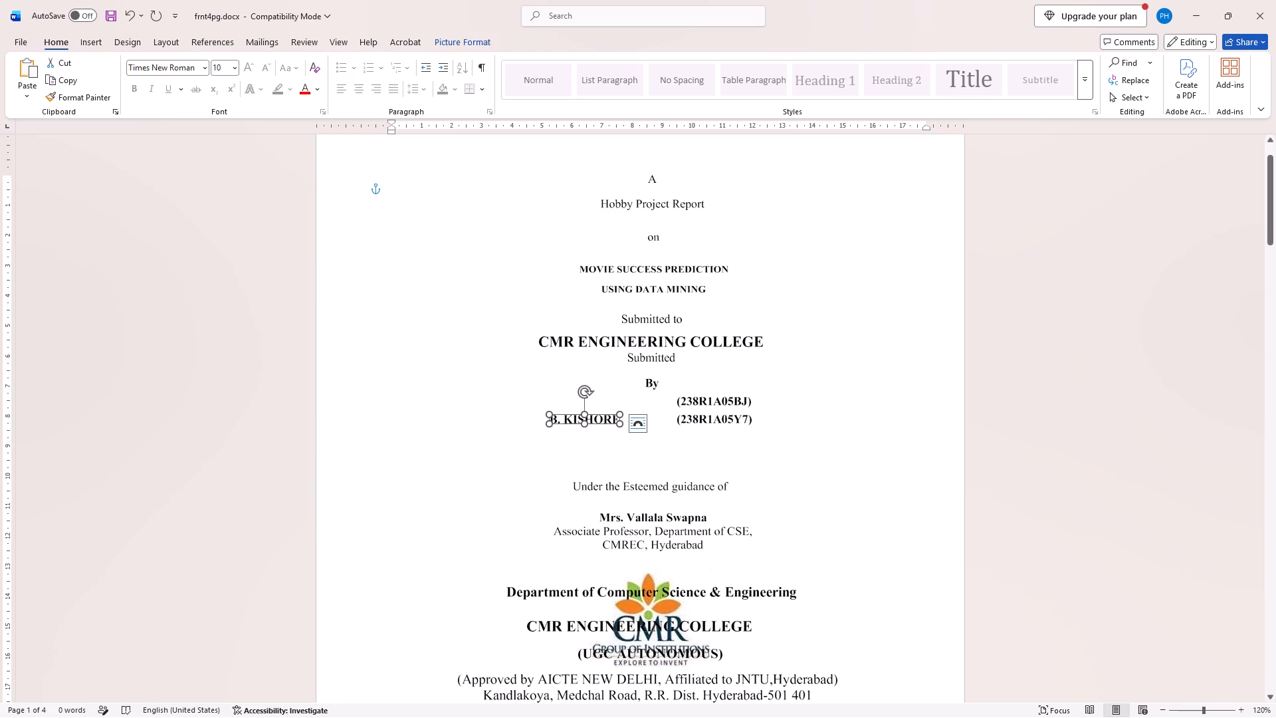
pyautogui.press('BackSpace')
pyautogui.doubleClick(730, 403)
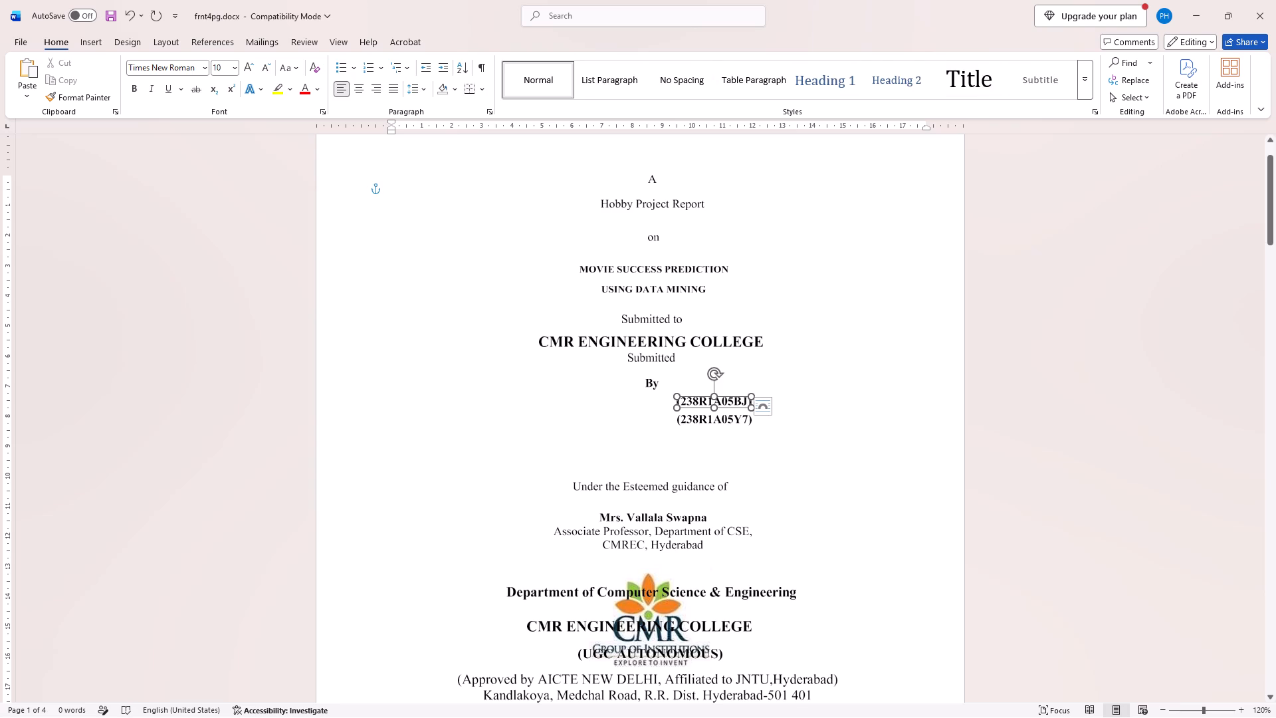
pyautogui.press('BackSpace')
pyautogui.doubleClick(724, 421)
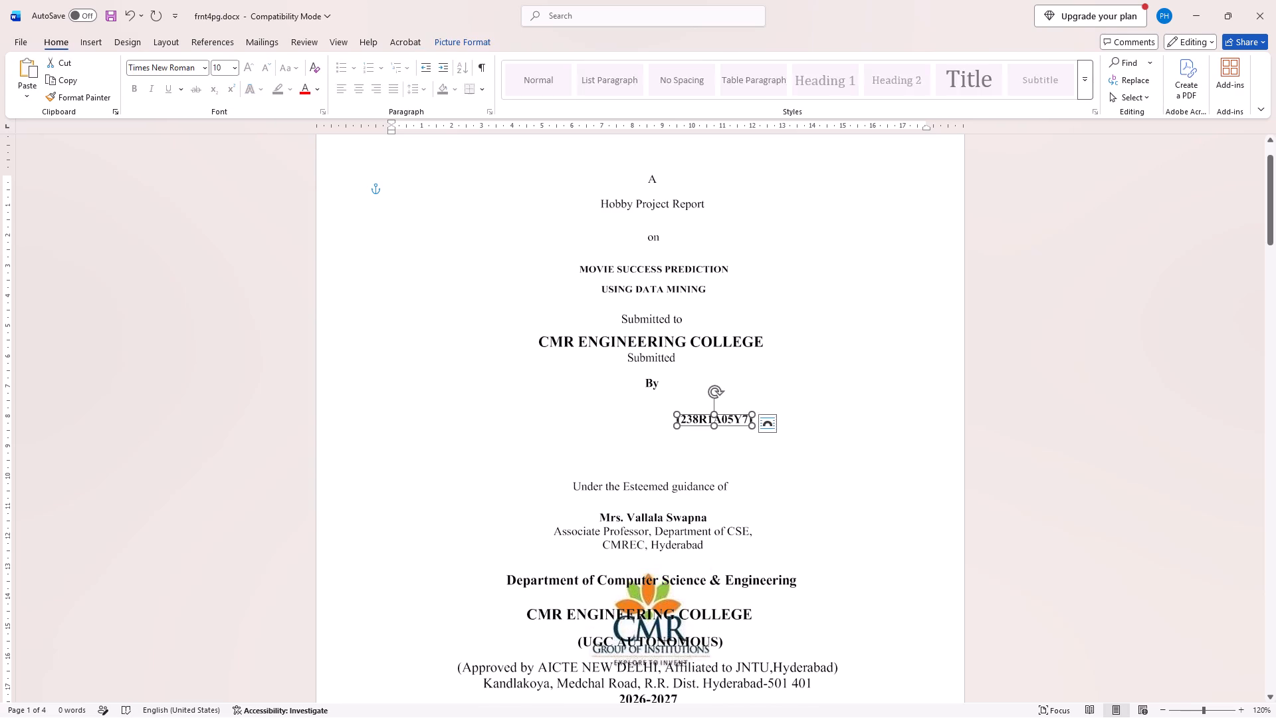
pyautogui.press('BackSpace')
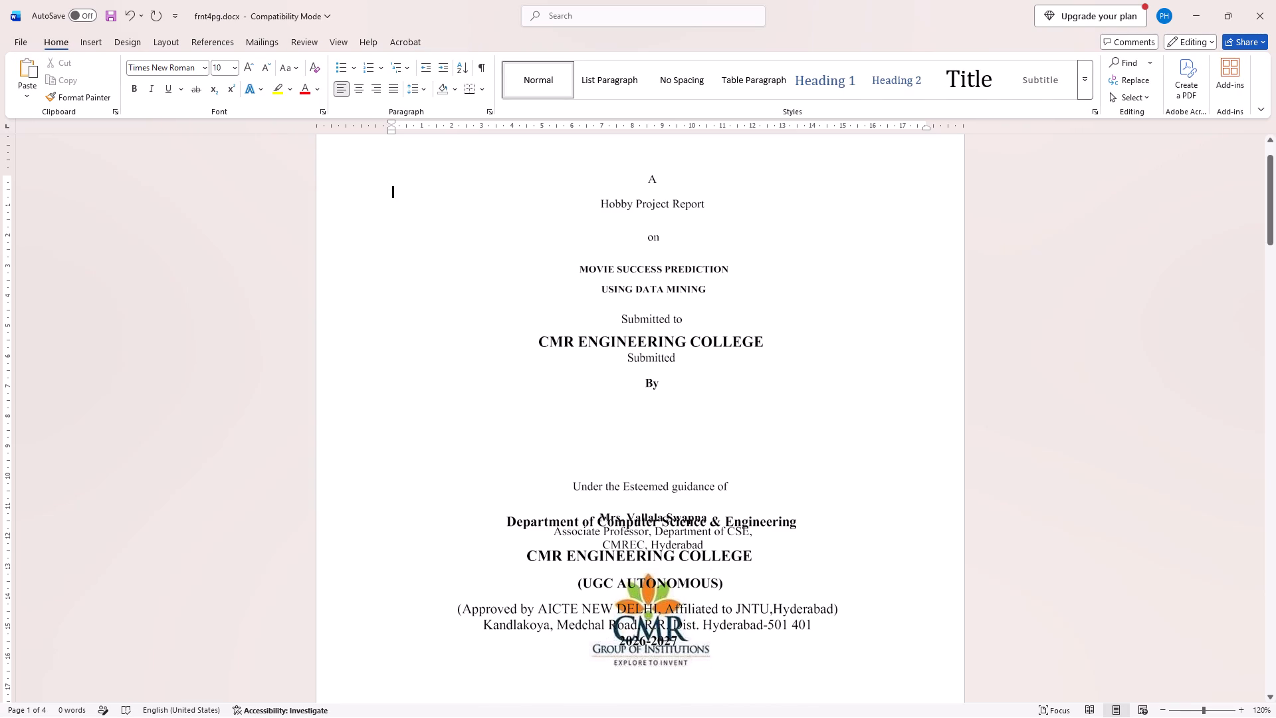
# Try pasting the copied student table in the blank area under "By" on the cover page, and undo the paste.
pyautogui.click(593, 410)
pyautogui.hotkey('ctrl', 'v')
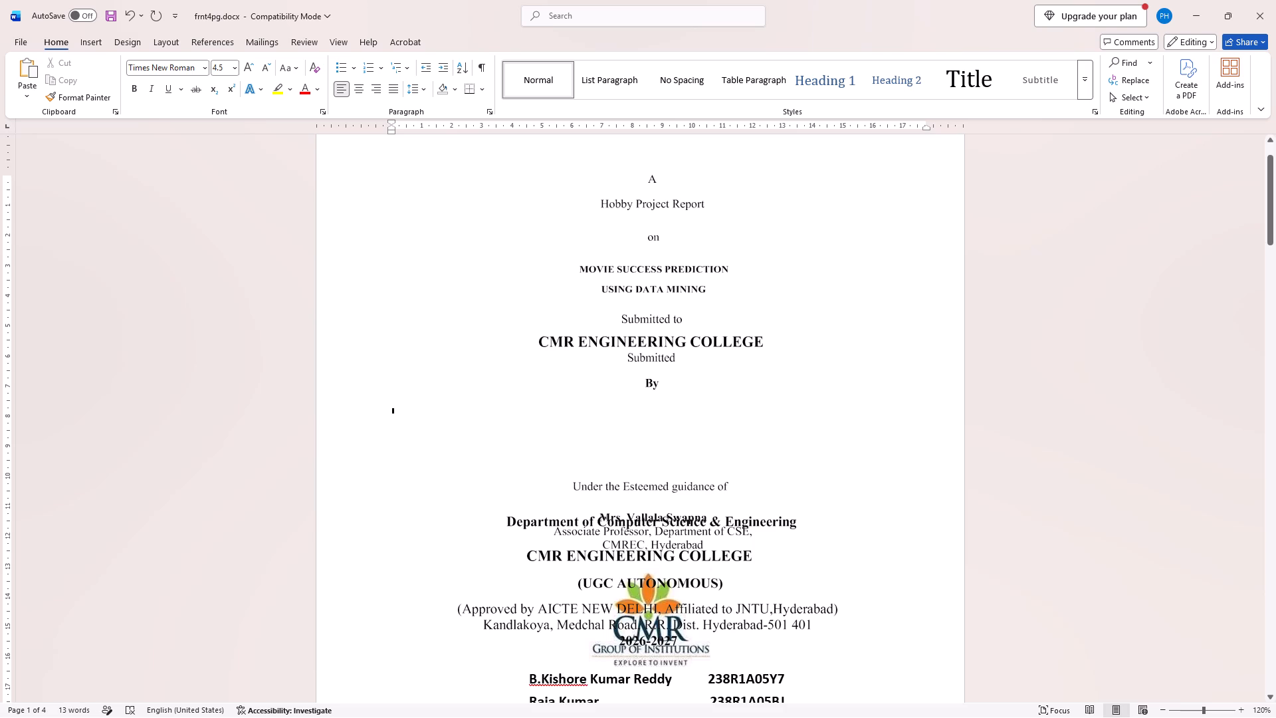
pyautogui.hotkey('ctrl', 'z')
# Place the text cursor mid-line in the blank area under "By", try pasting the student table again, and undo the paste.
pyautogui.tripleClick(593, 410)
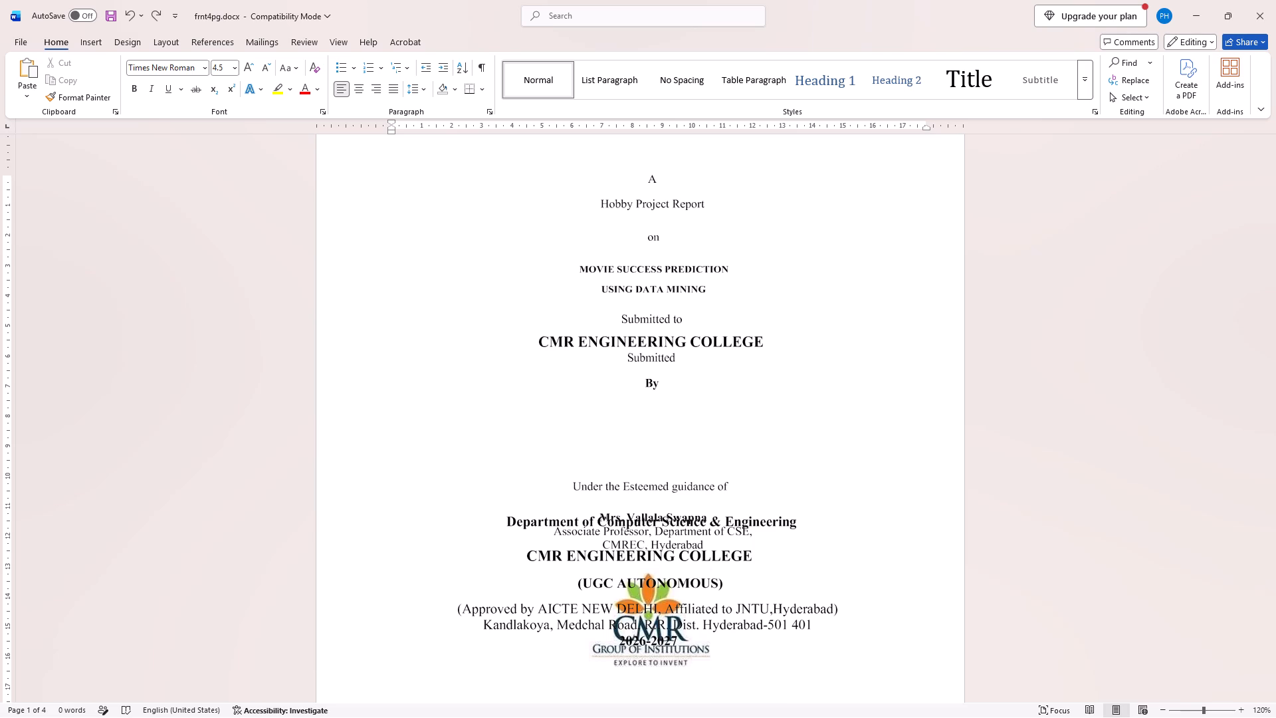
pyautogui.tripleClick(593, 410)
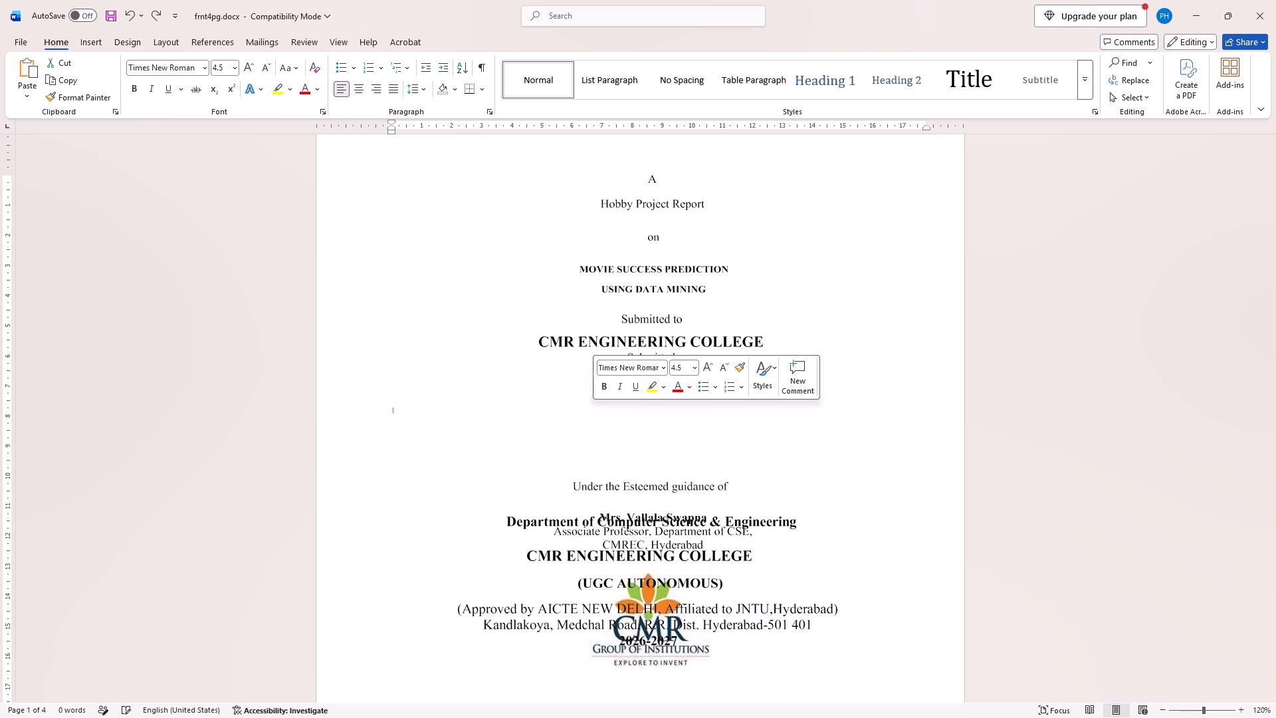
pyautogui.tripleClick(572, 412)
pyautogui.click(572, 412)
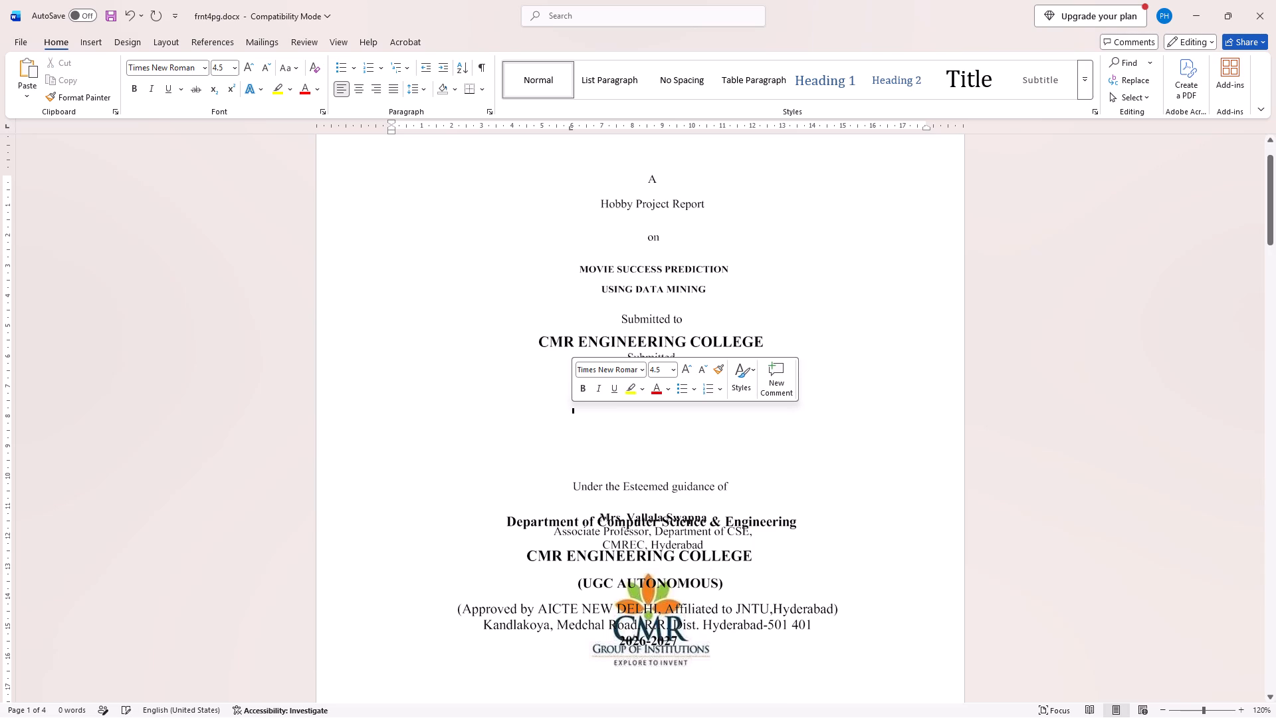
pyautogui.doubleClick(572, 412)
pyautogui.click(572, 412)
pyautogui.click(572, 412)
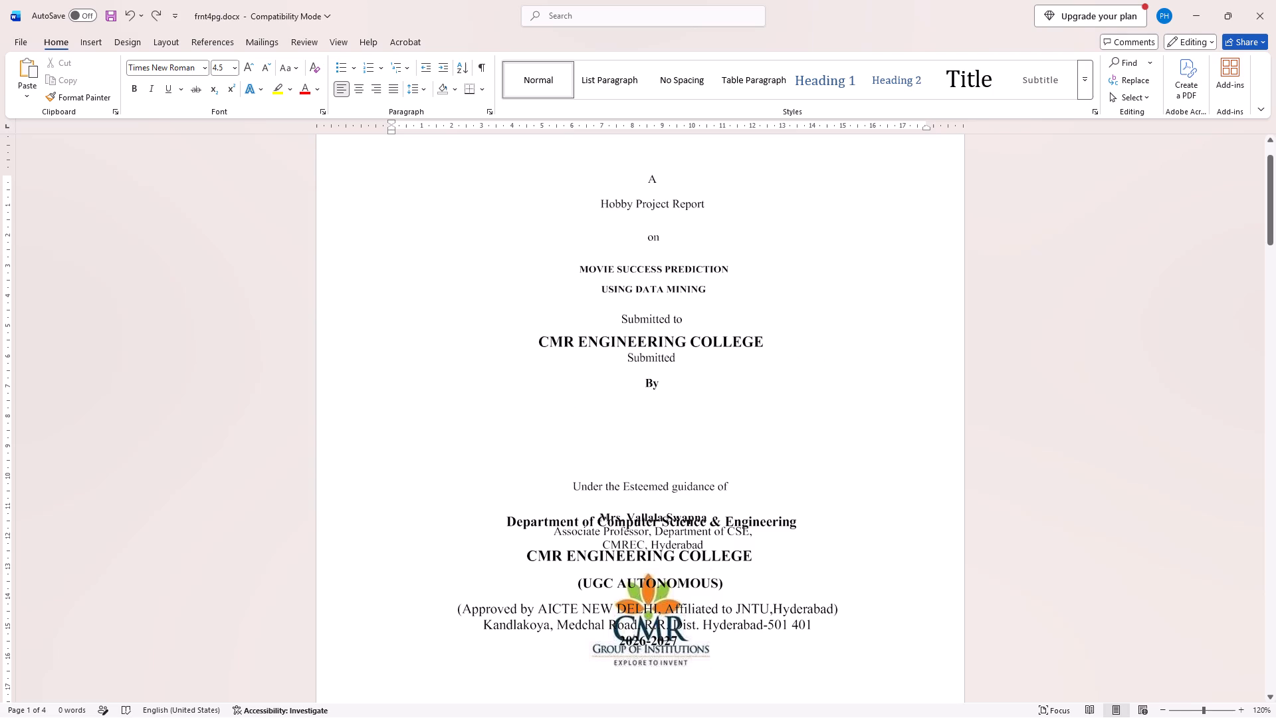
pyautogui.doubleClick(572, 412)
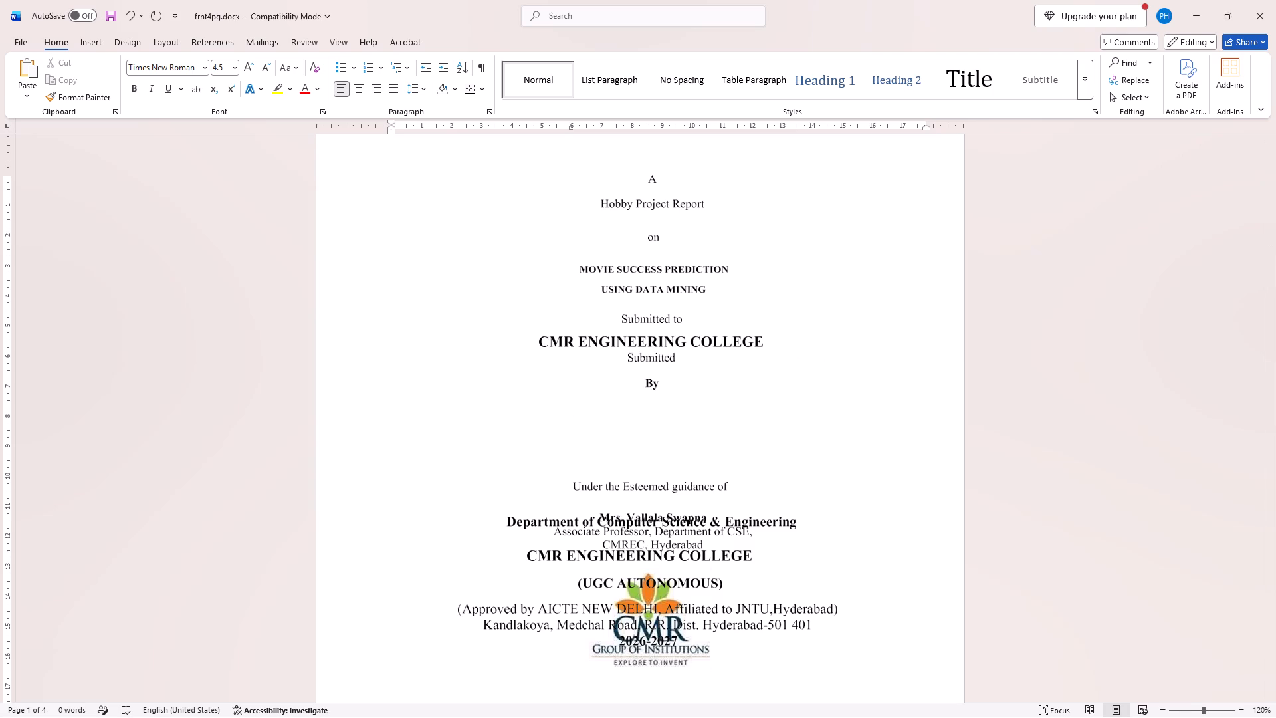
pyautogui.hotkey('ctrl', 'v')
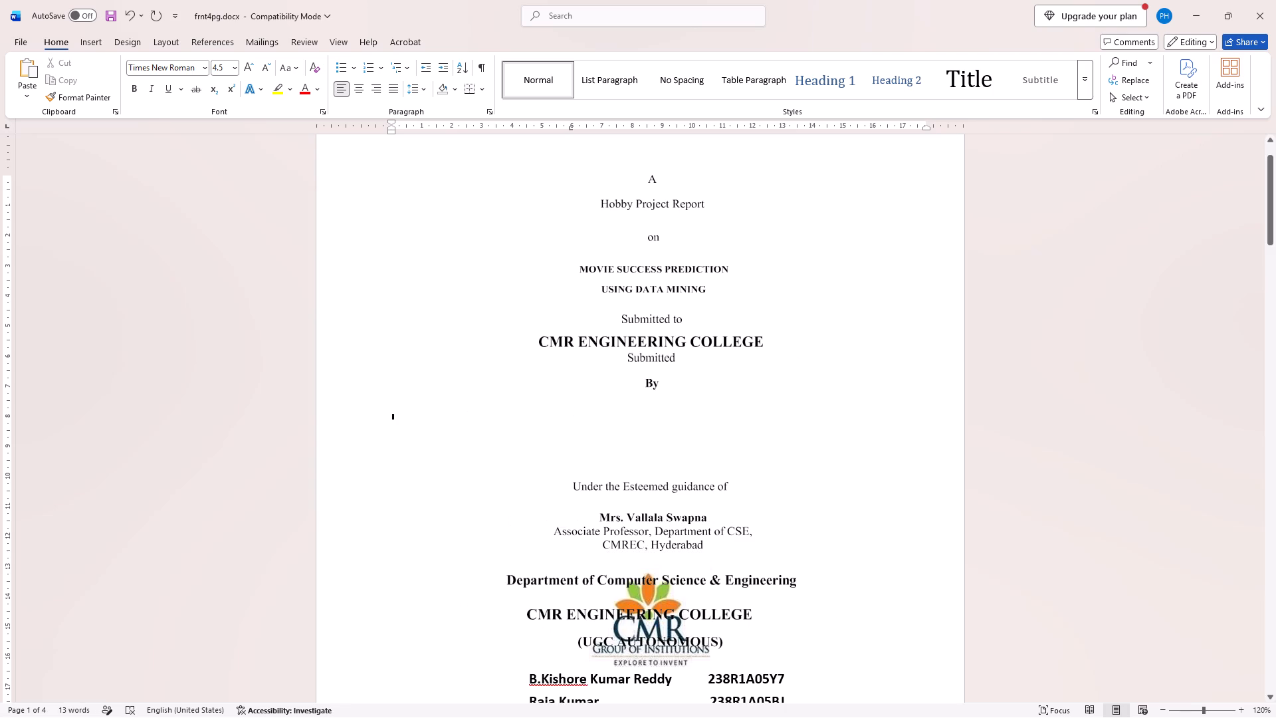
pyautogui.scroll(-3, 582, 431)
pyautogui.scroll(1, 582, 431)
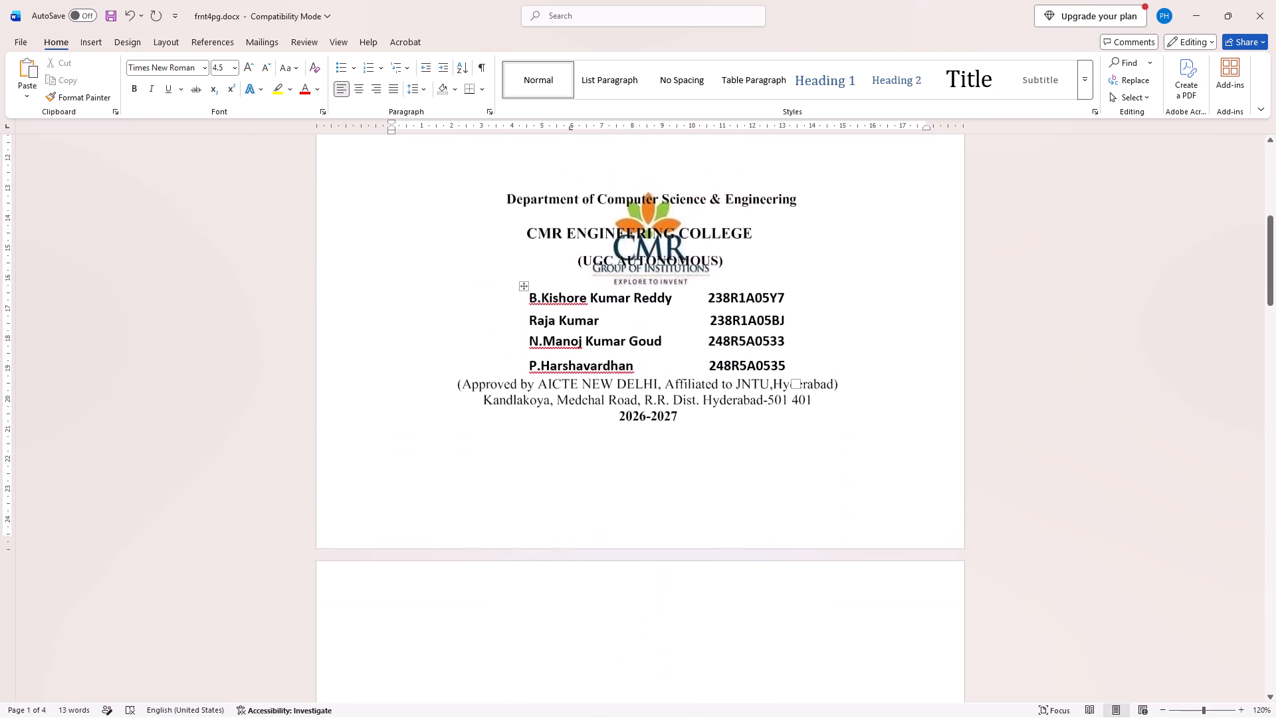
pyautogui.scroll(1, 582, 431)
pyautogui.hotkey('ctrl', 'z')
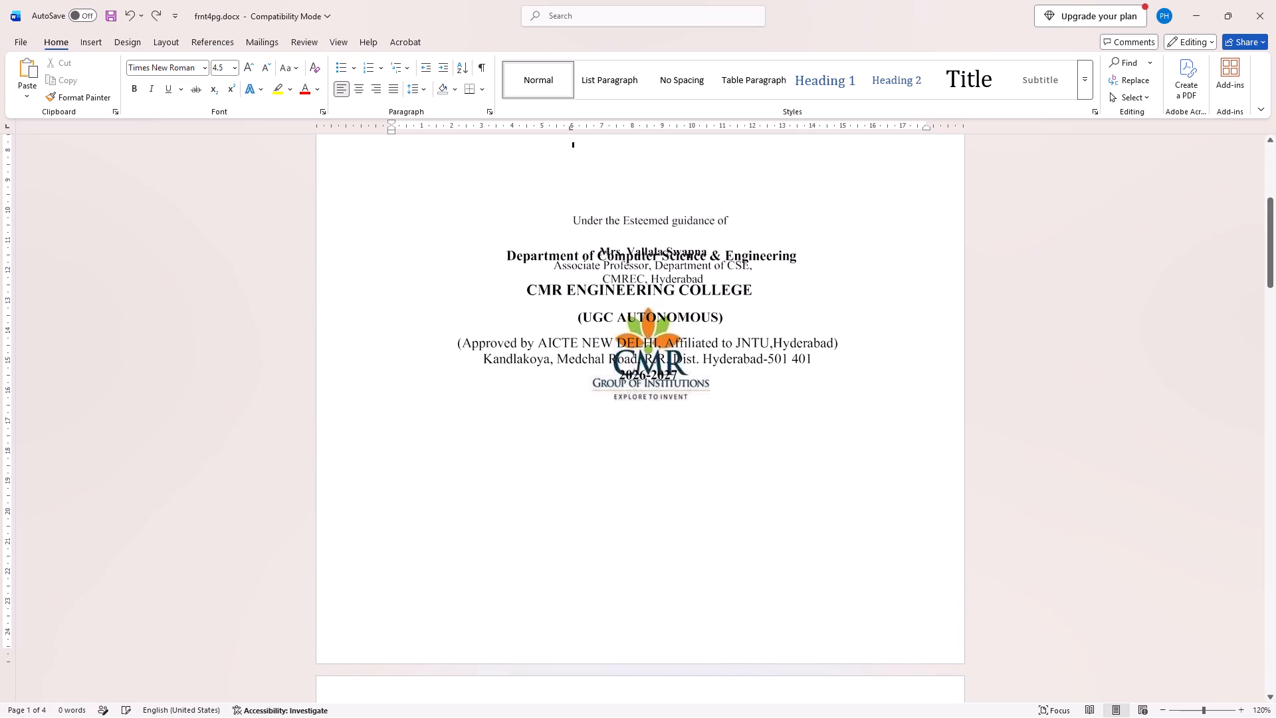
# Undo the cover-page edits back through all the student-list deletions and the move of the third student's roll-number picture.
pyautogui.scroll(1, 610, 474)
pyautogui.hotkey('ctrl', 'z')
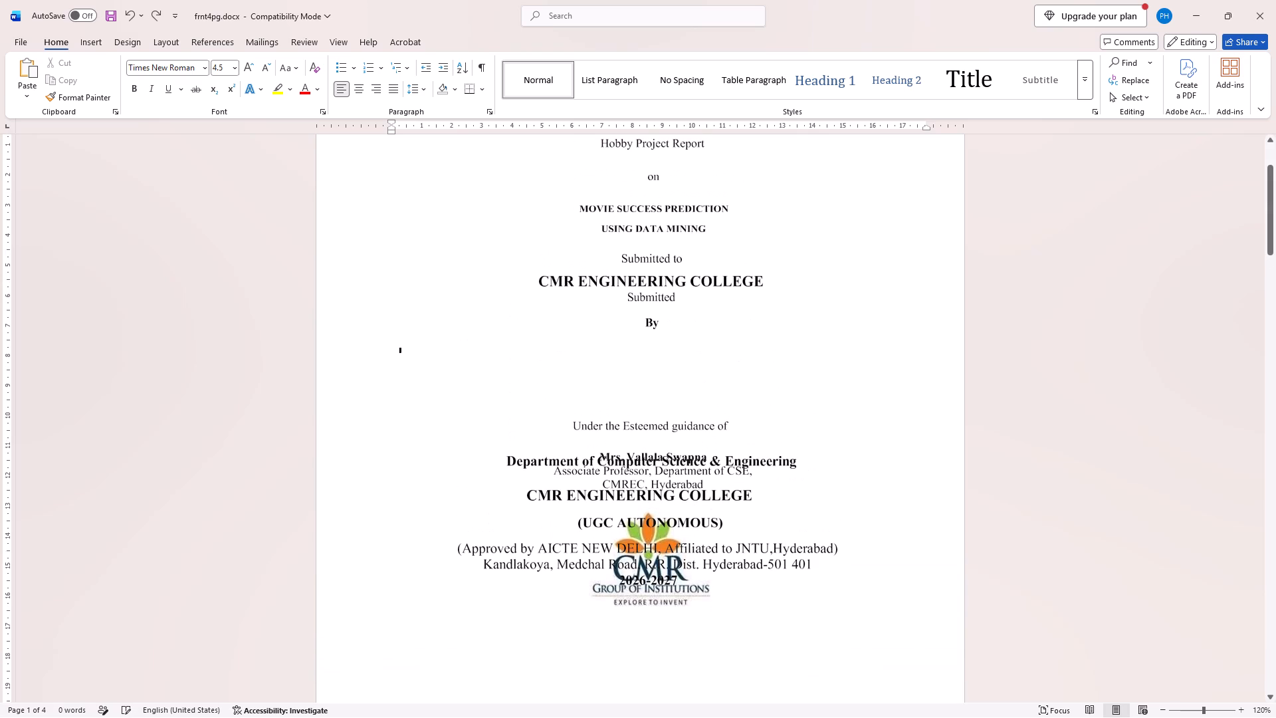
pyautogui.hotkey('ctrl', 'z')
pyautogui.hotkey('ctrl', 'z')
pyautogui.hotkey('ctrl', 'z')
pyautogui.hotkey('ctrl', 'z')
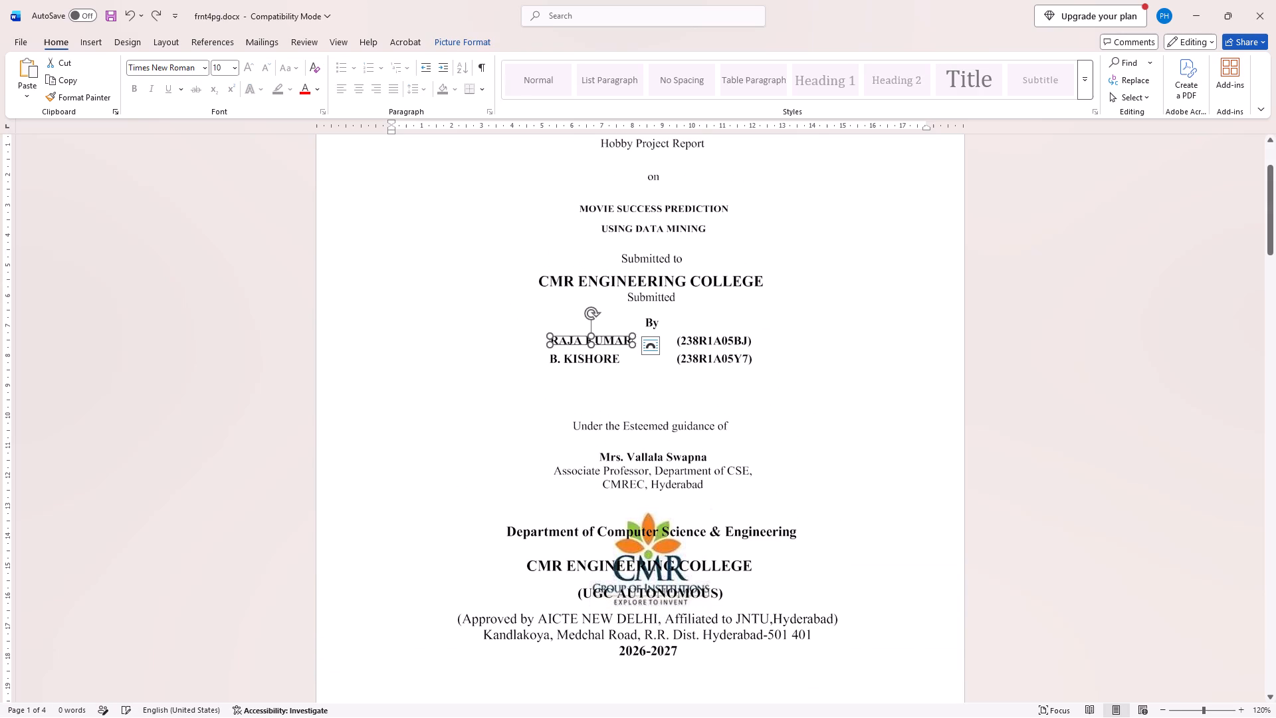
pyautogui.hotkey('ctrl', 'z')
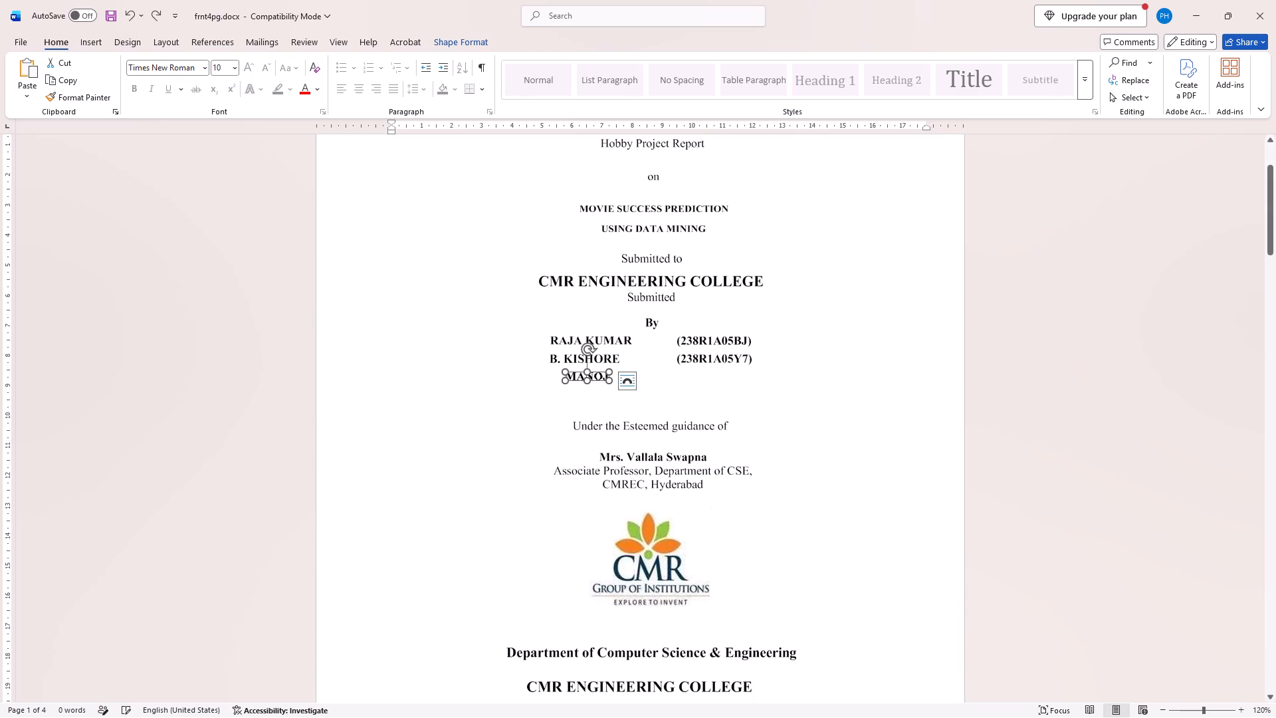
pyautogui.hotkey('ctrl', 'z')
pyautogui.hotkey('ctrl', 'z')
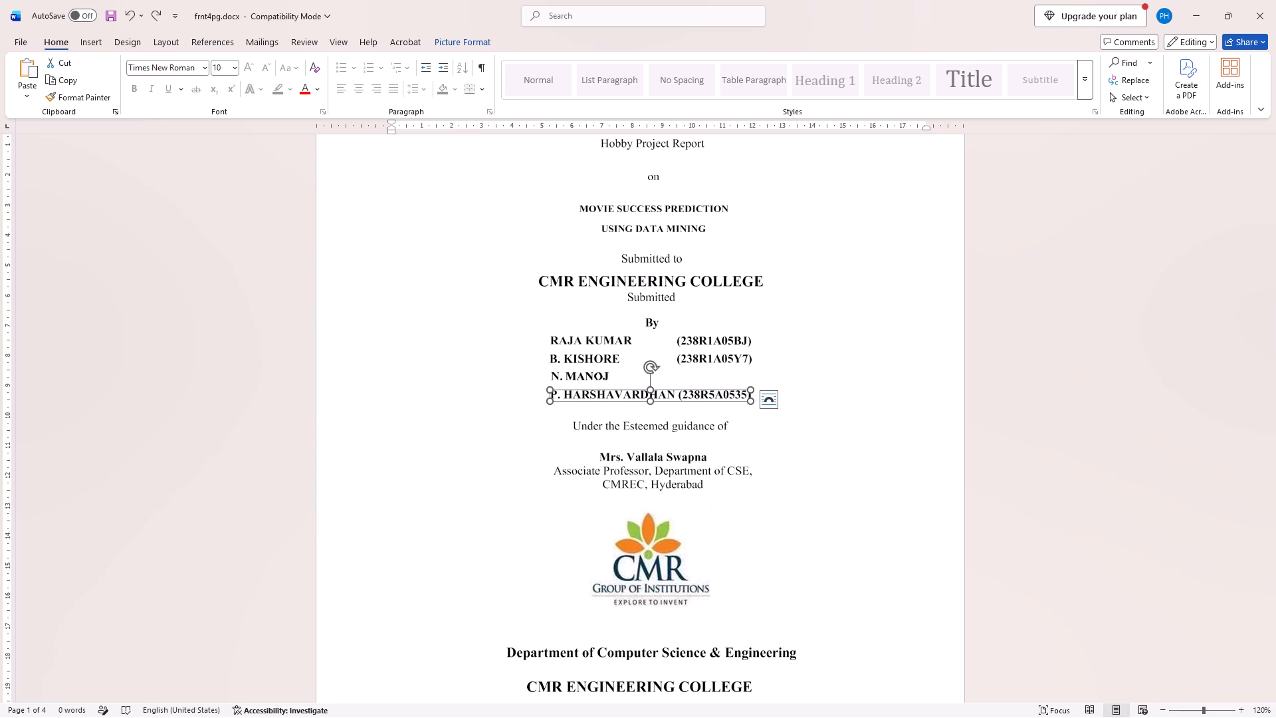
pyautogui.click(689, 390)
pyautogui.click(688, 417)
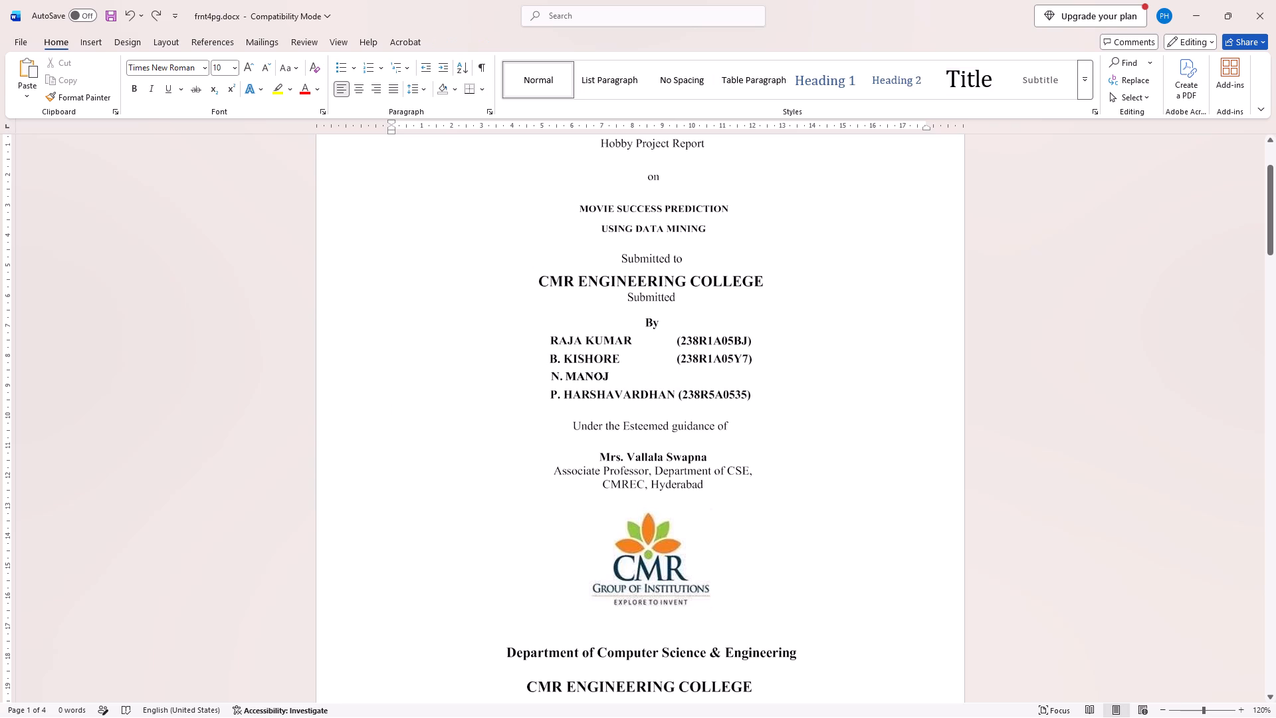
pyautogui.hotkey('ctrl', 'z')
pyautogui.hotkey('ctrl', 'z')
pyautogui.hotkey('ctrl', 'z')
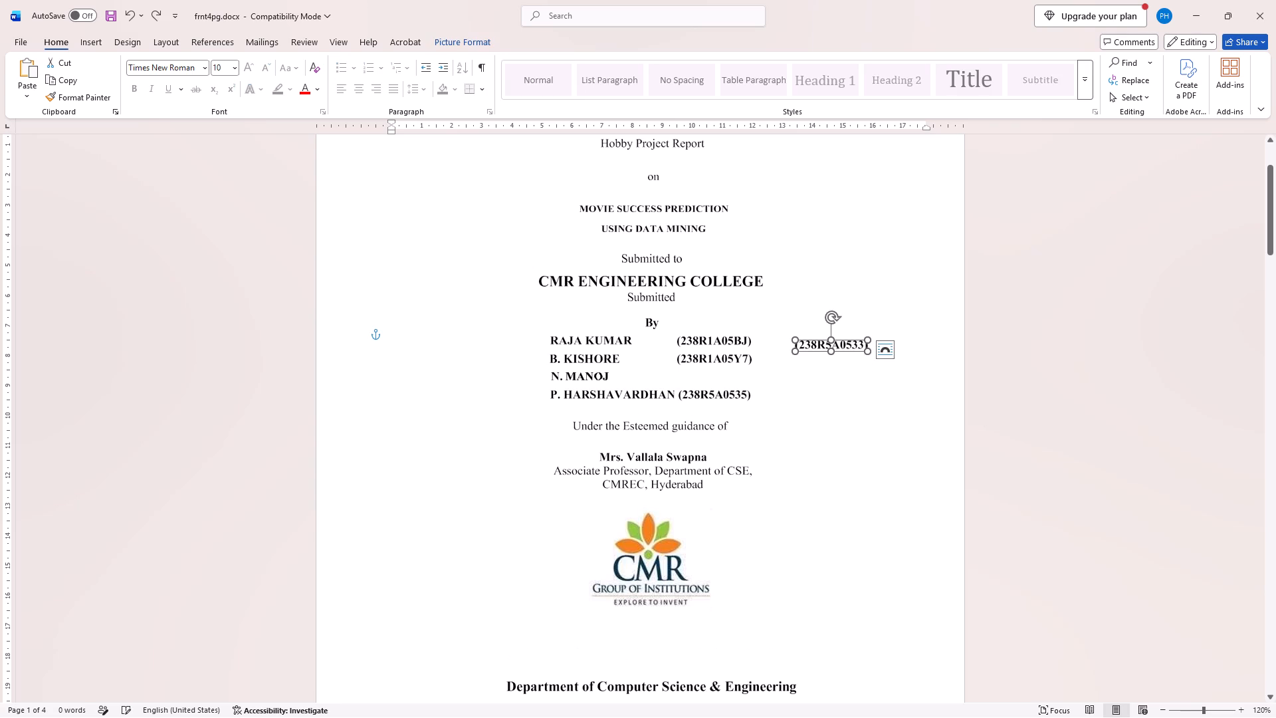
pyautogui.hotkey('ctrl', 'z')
# Examine the student lists on the certificate, declaration and acknowledgment pages, checking which names and roll numbers can be selected.
pyautogui.click(728, 396)
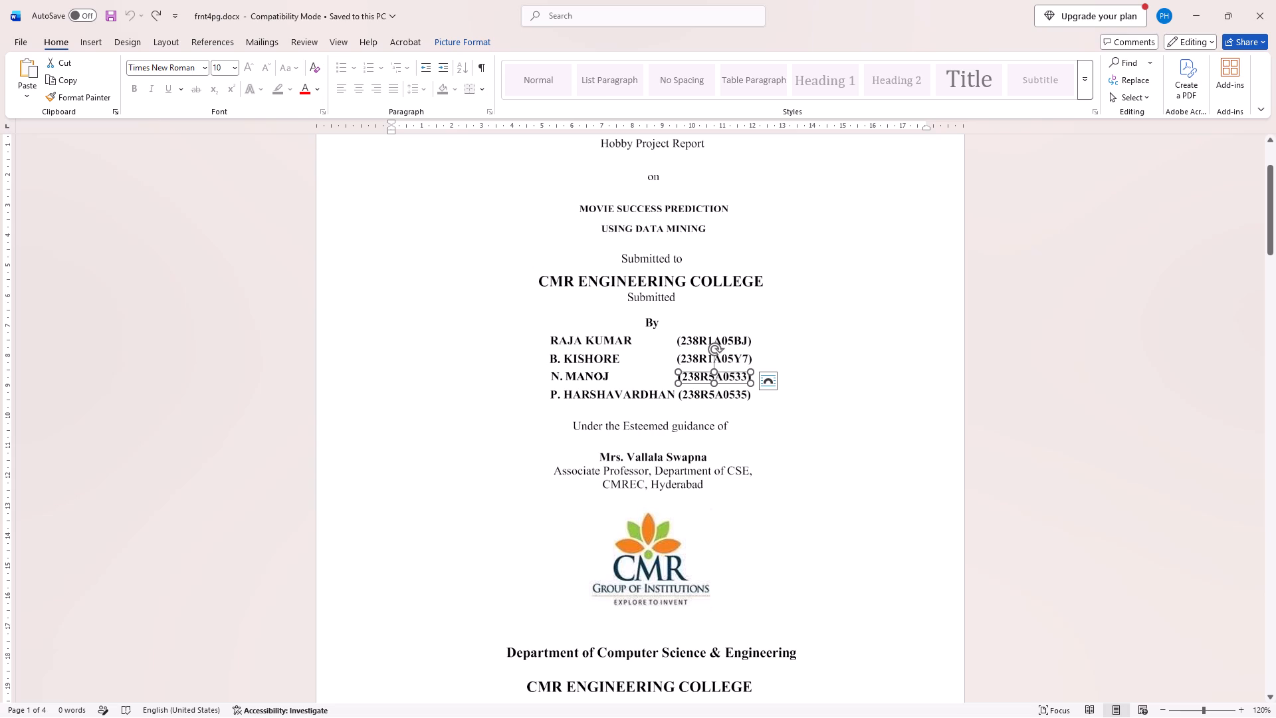
pyautogui.scroll(-4, 739, 523)
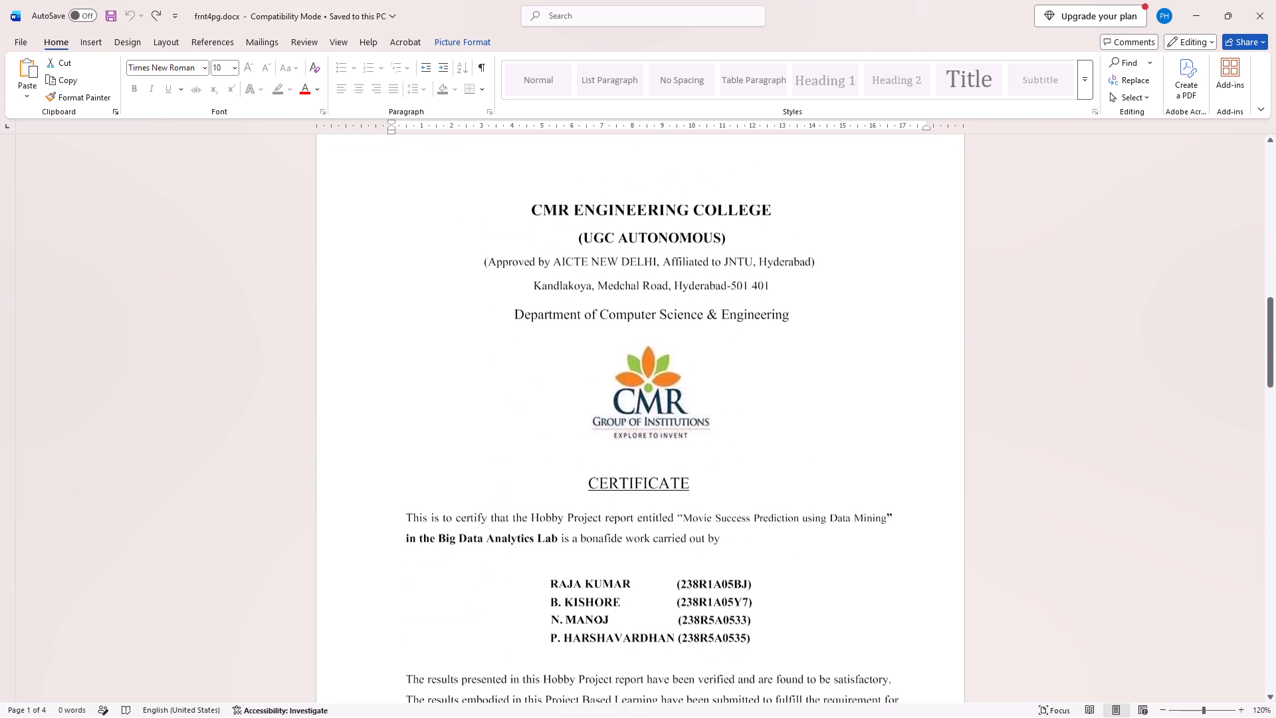
pyautogui.scroll(-2, 739, 523)
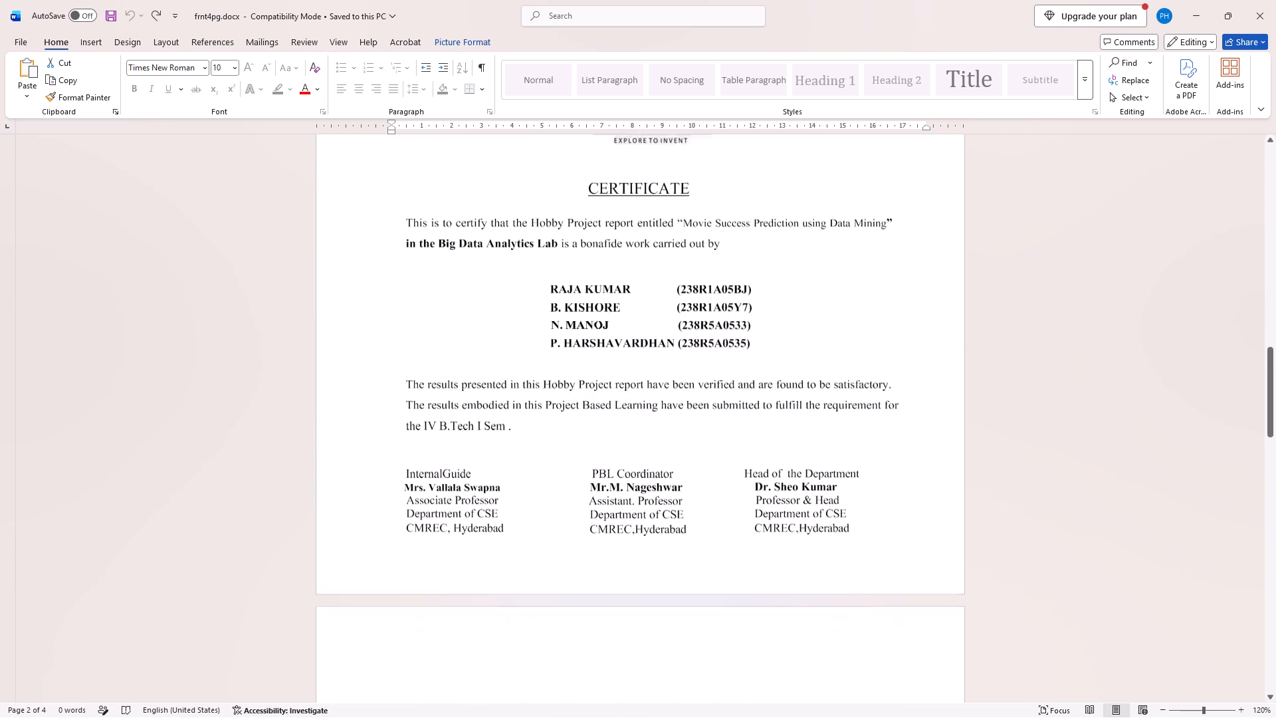
pyautogui.scroll(-3, 739, 523)
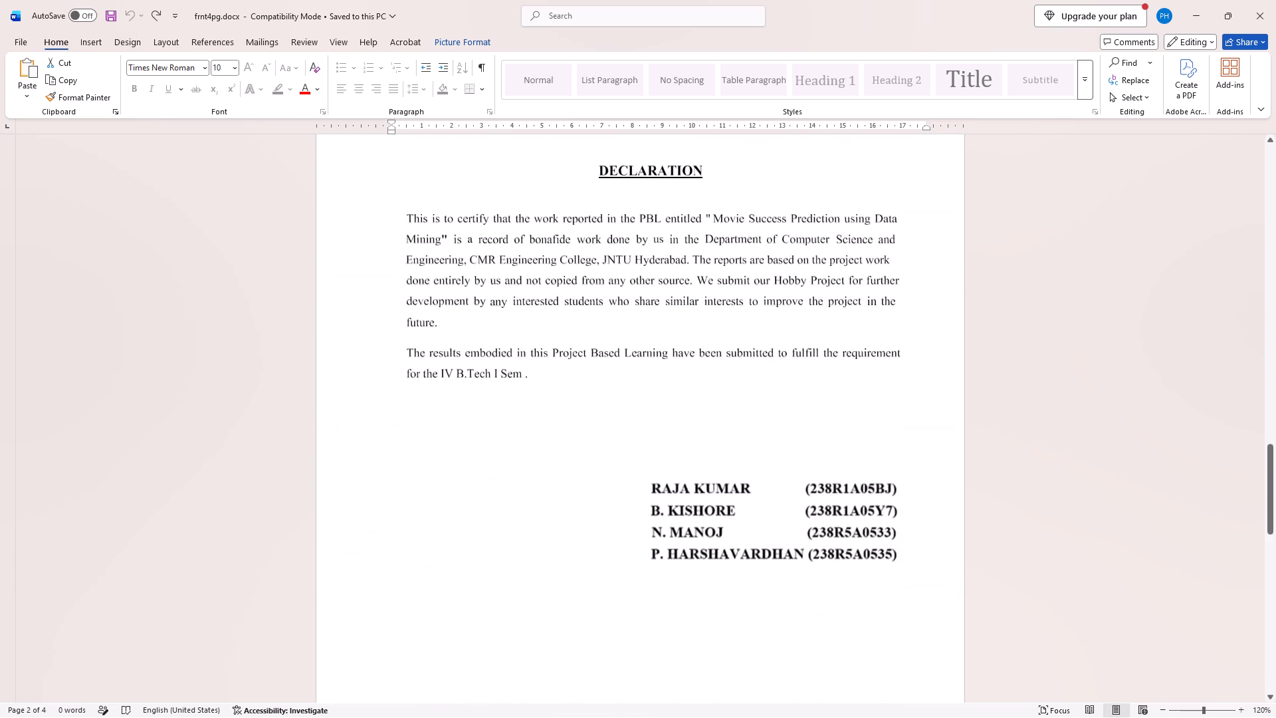
pyautogui.scroll(-1, 739, 523)
pyautogui.doubleClick(813, 232)
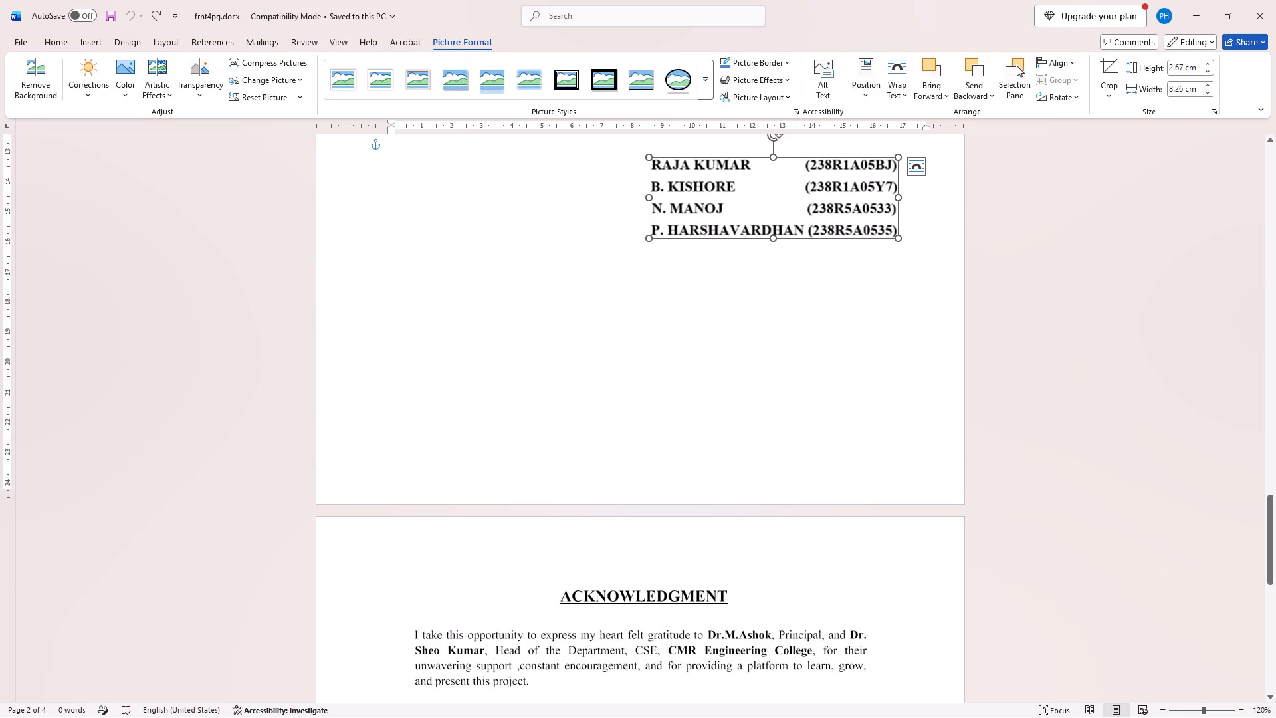
pyautogui.scroll(-3, 805, 289)
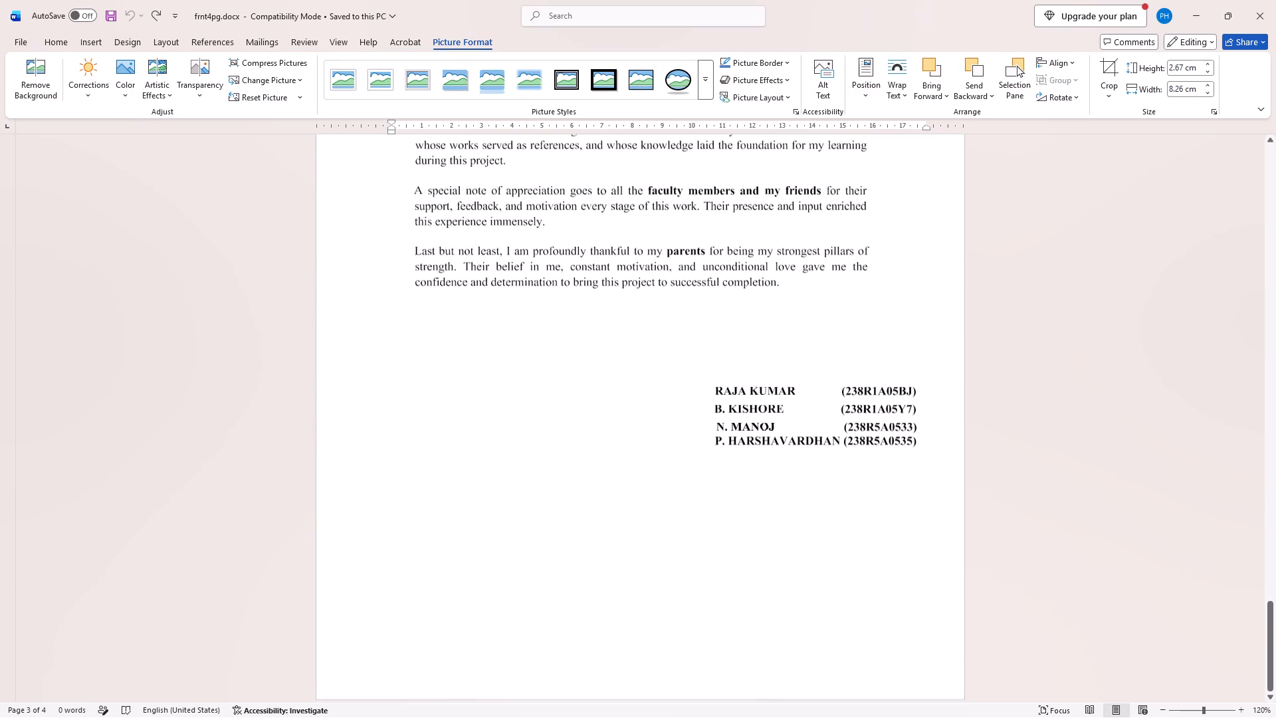
pyautogui.click(811, 403)
pyautogui.doubleClick(811, 403)
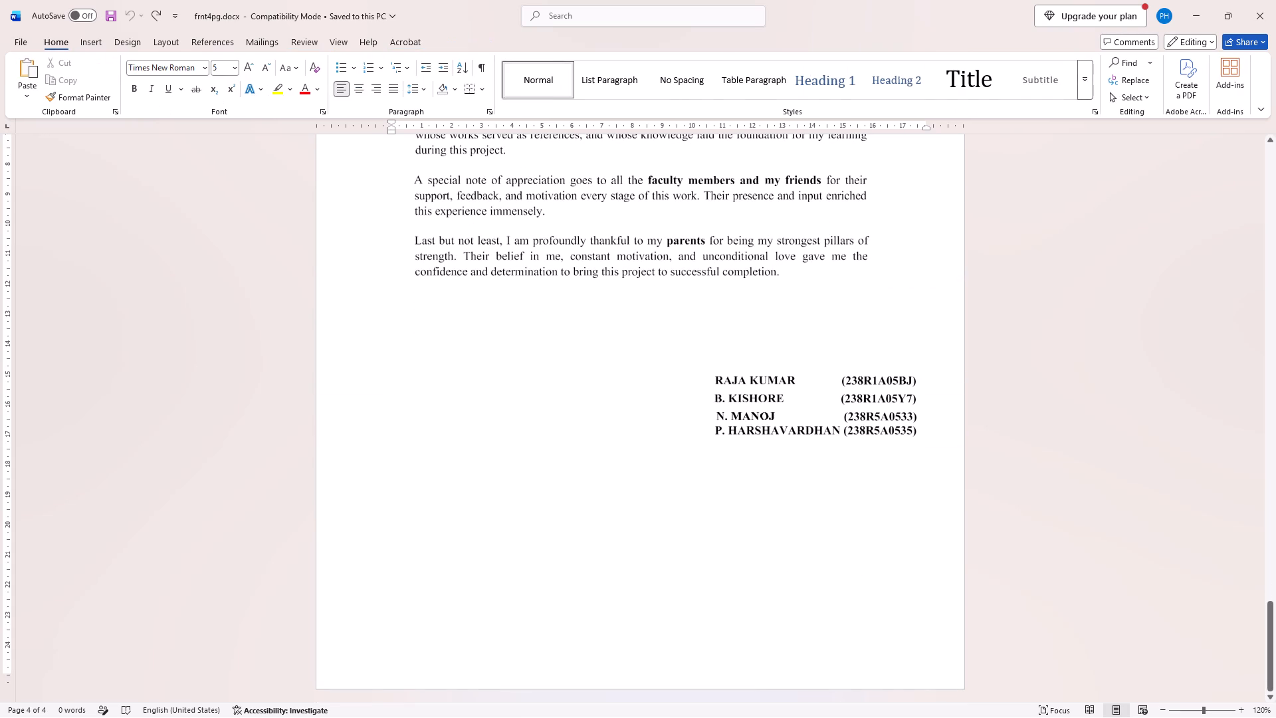
pyautogui.doubleClick(877, 423)
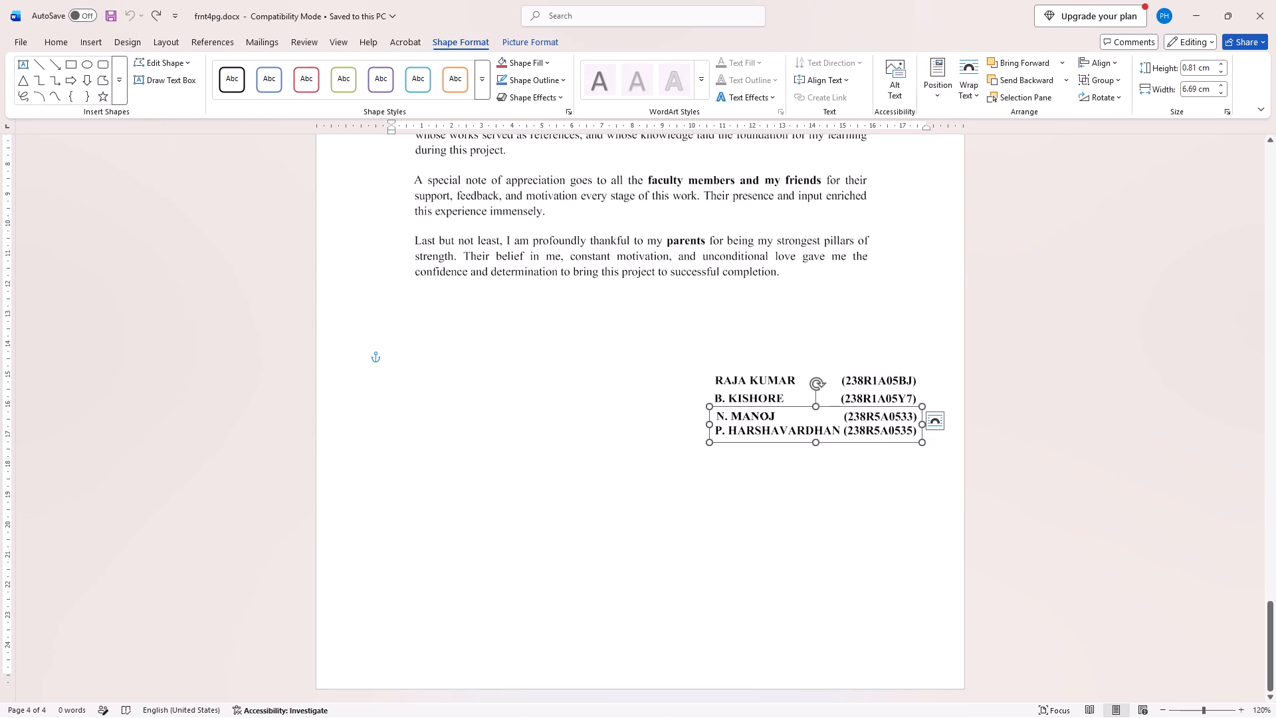
pyautogui.doubleClick(867, 437)
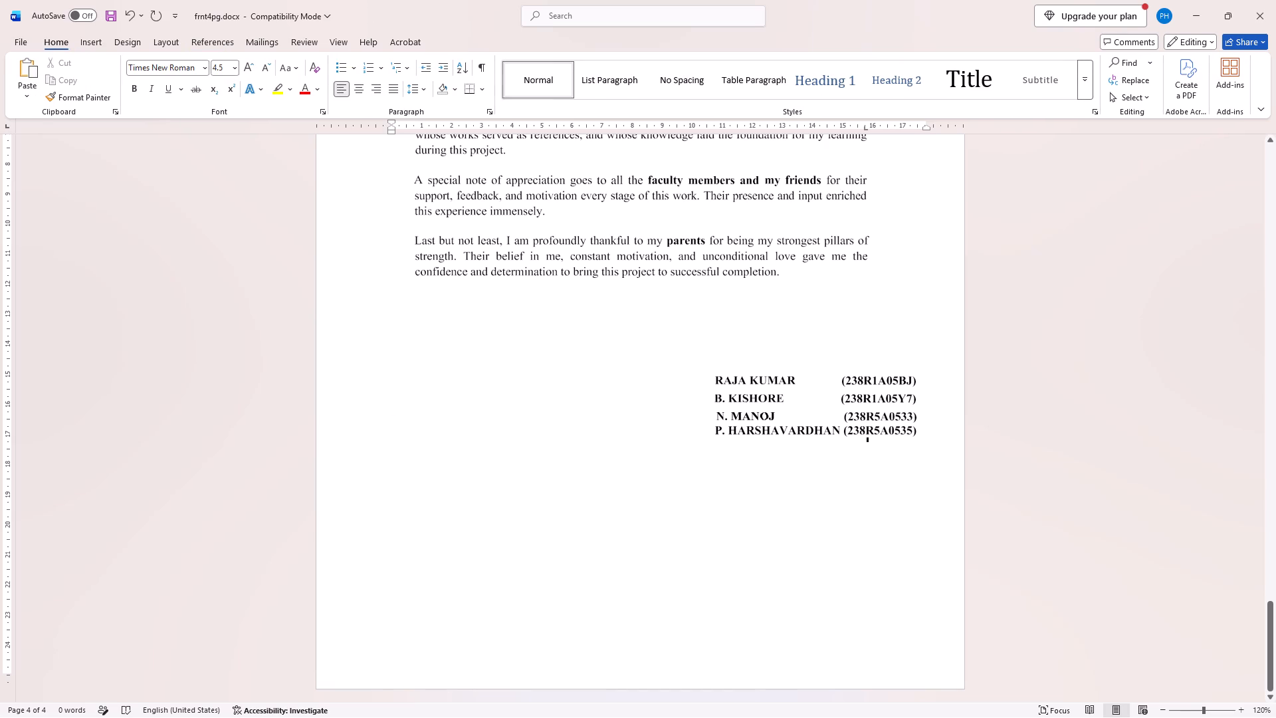
# Examine the student list at the end of the acknowledgment page, checking which names and roll numbers can be selected as text.
pyautogui.doubleClick(859, 427)
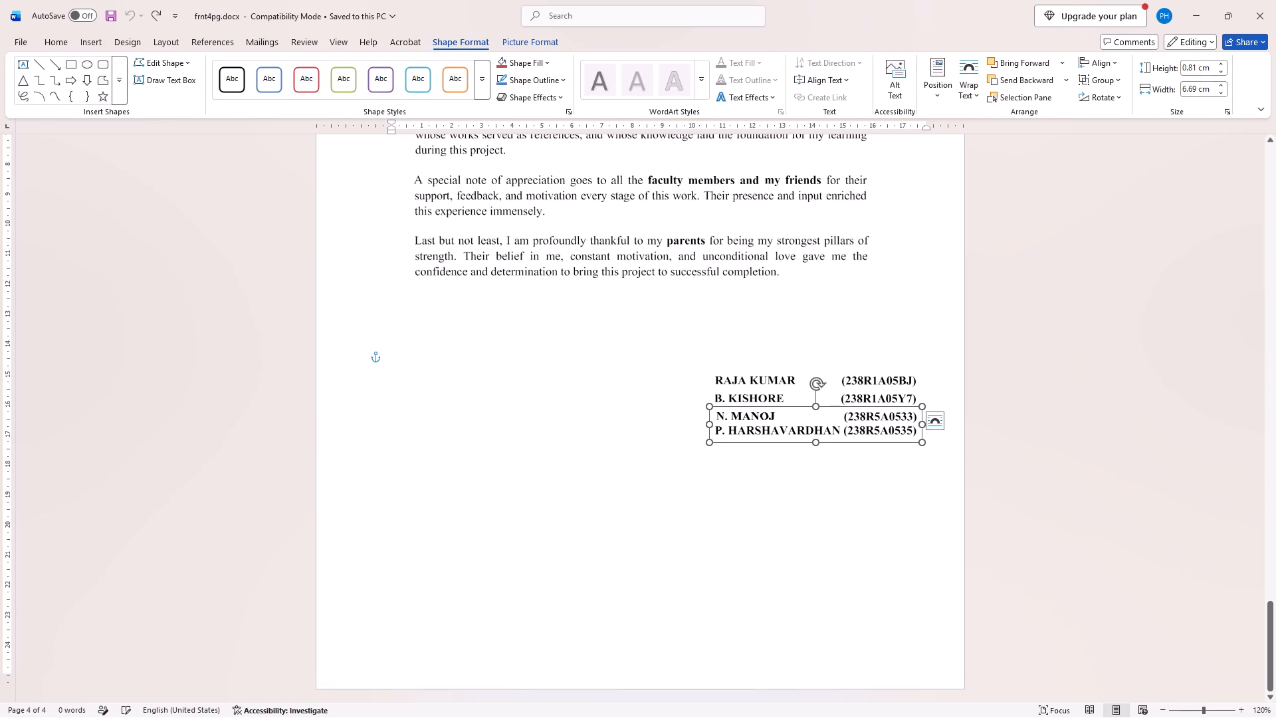
pyautogui.doubleClick(774, 403)
pyautogui.tripleClick(780, 391)
pyautogui.tripleClick(780, 391)
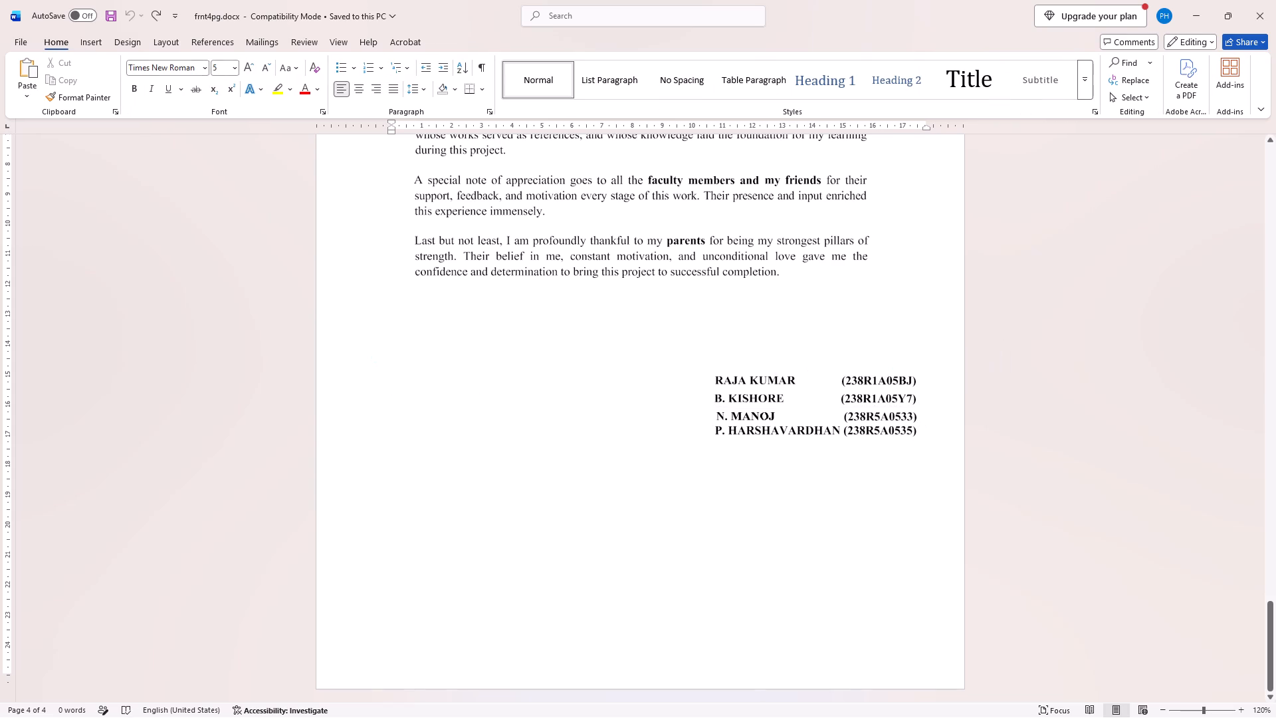
pyautogui.doubleClick(780, 391)
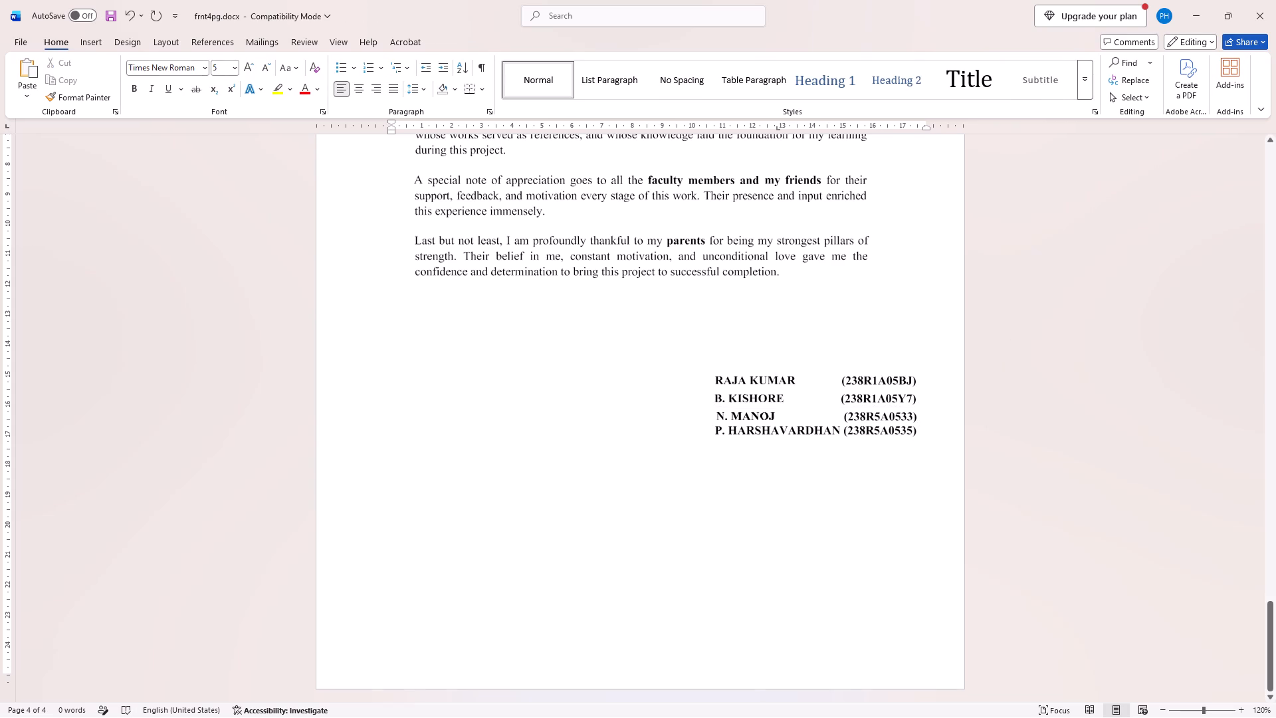
pyautogui.doubleClick(770, 430)
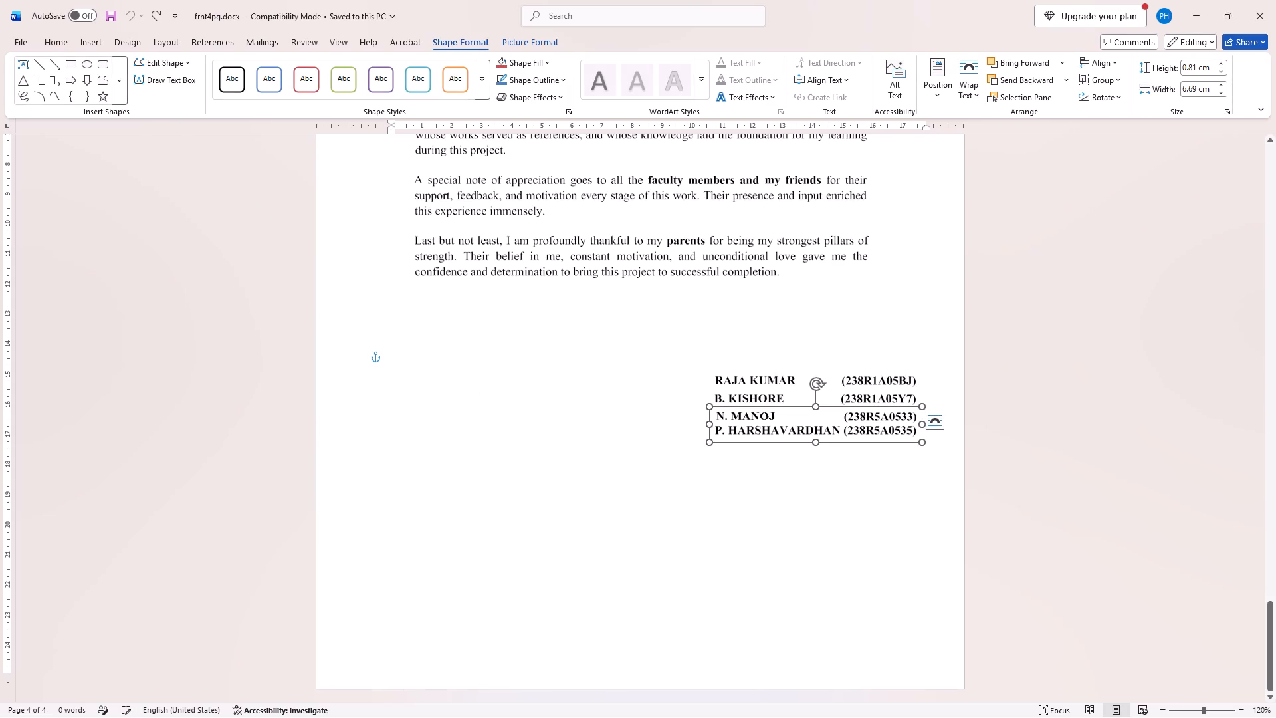
# Move the first student's name picture slightly down in the acknowledgment page's student list.
pyautogui.moveTo(704, 375); pyautogui.dragTo(709, 385)
pyautogui.moveTo(709, 385); pyautogui.dragTo(715, 382)
pyautogui.click(715, 382)
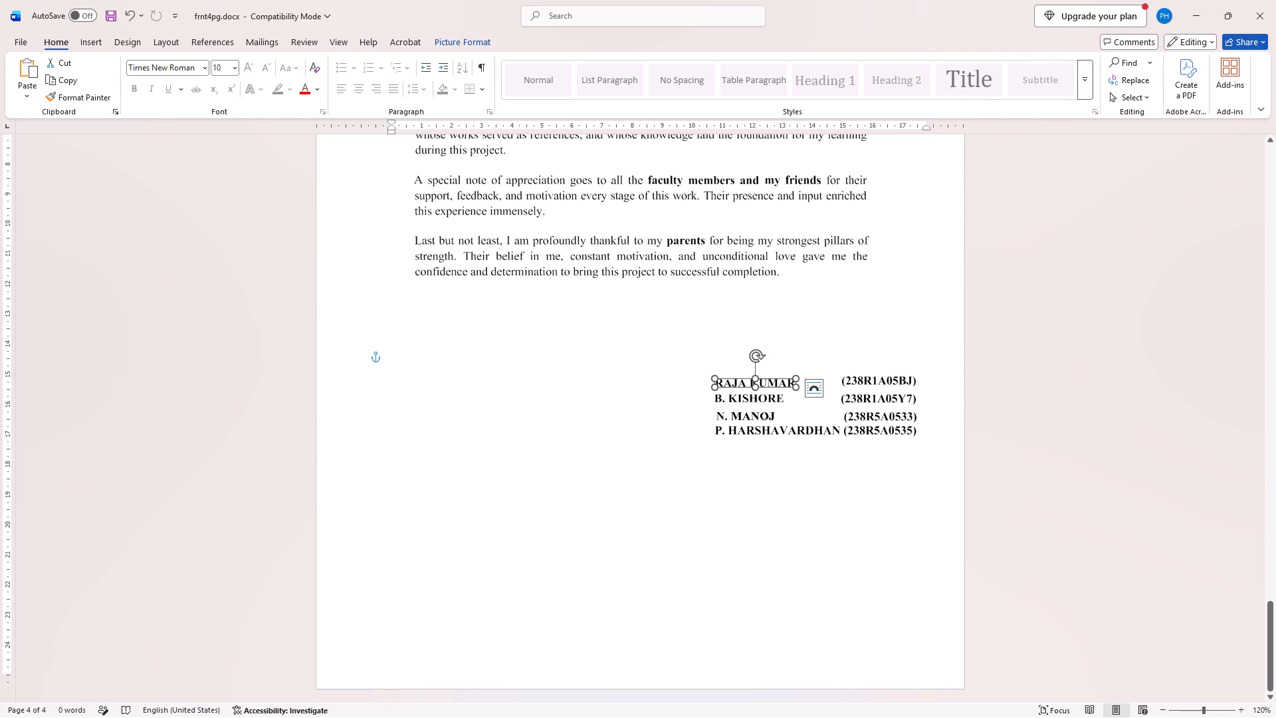
# Check whether the first three students' name pictures on the acknowledgment page can be selected and edited individually.
pyautogui.doubleClick(724, 388)
pyautogui.tripleClick(731, 400)
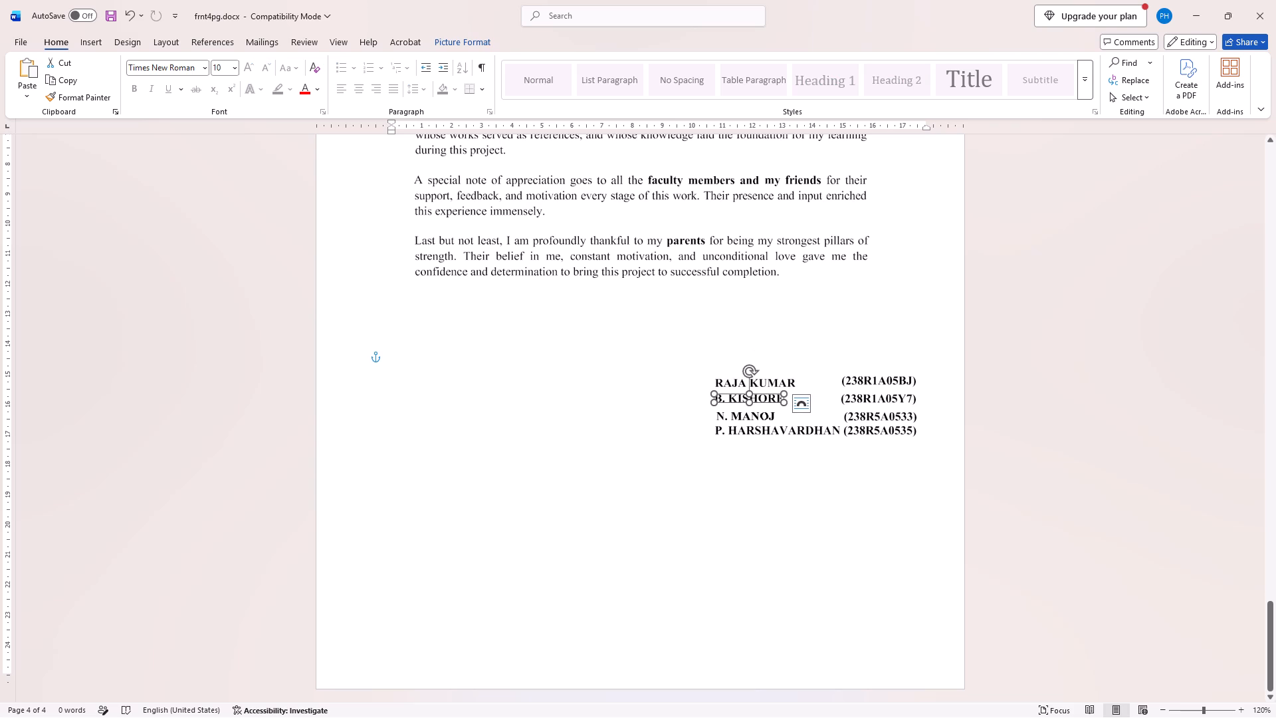
pyautogui.doubleClick(731, 400)
pyautogui.doubleClick(737, 410)
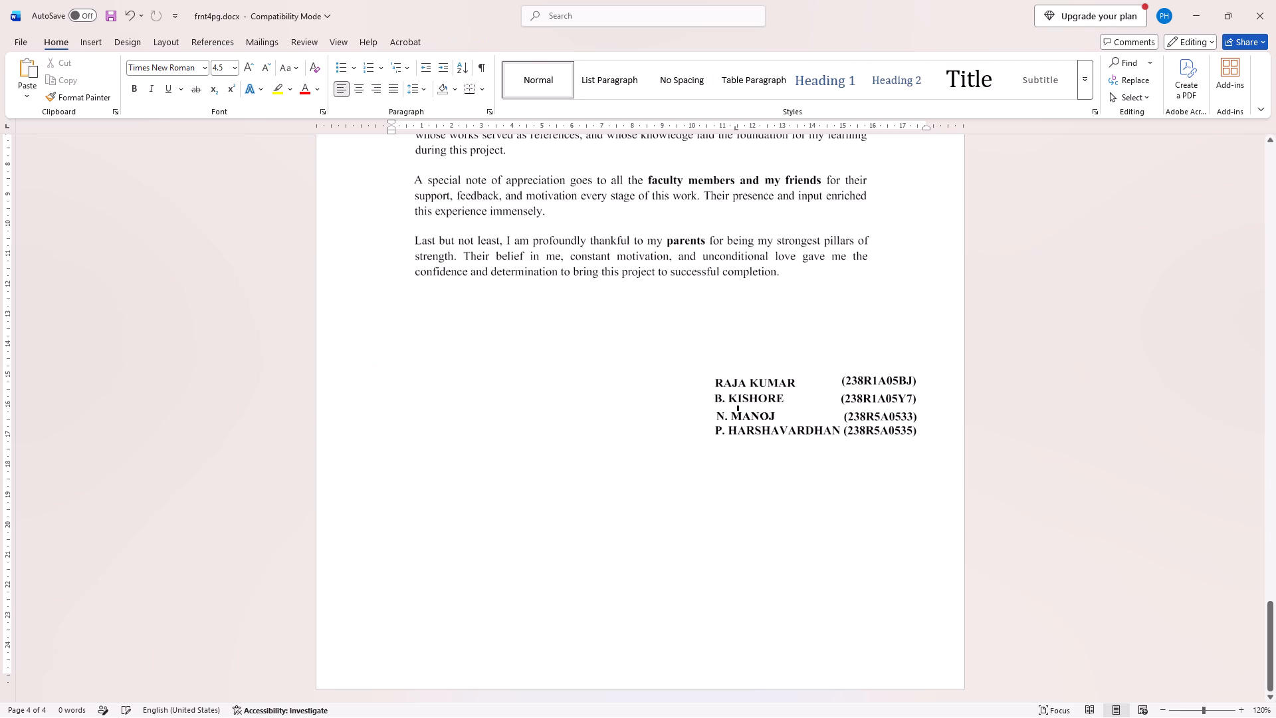
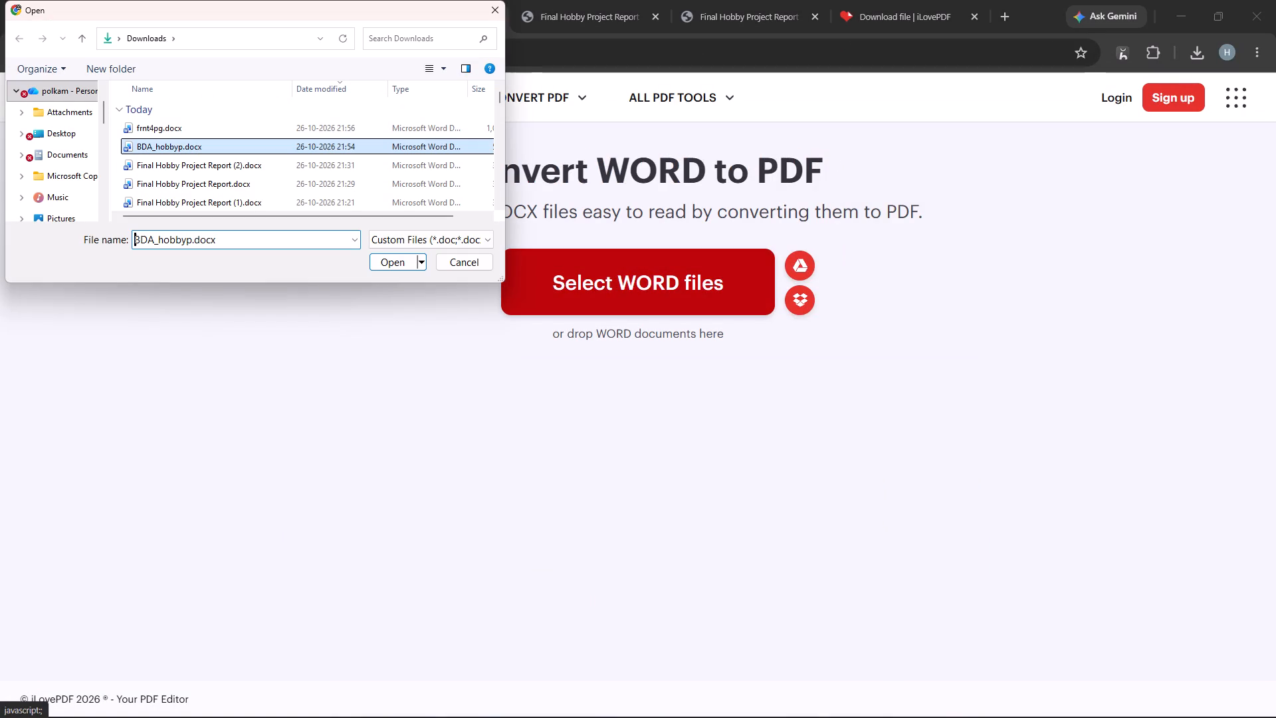
# Upload BDA_hobbyp.docx from Downloads to the Word to PDF converter and convert it to PDF.
pyautogui.click(401, 264)
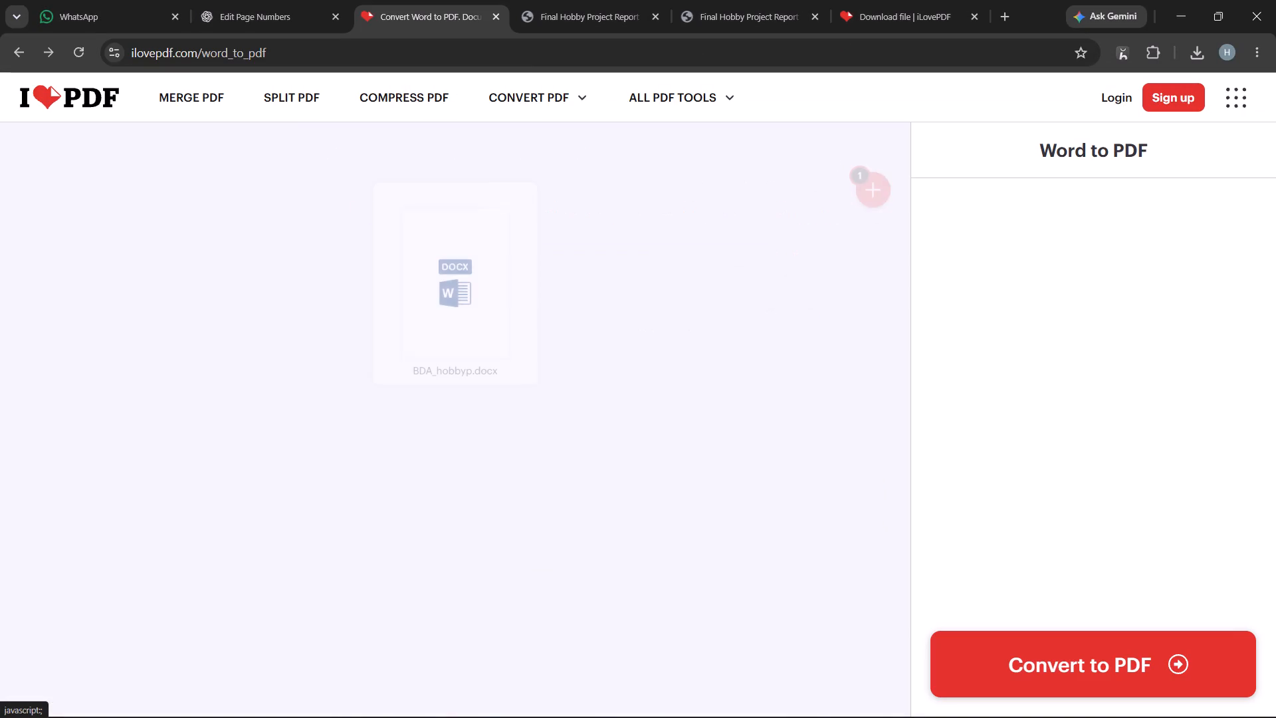
pyautogui.click(1122, 661)
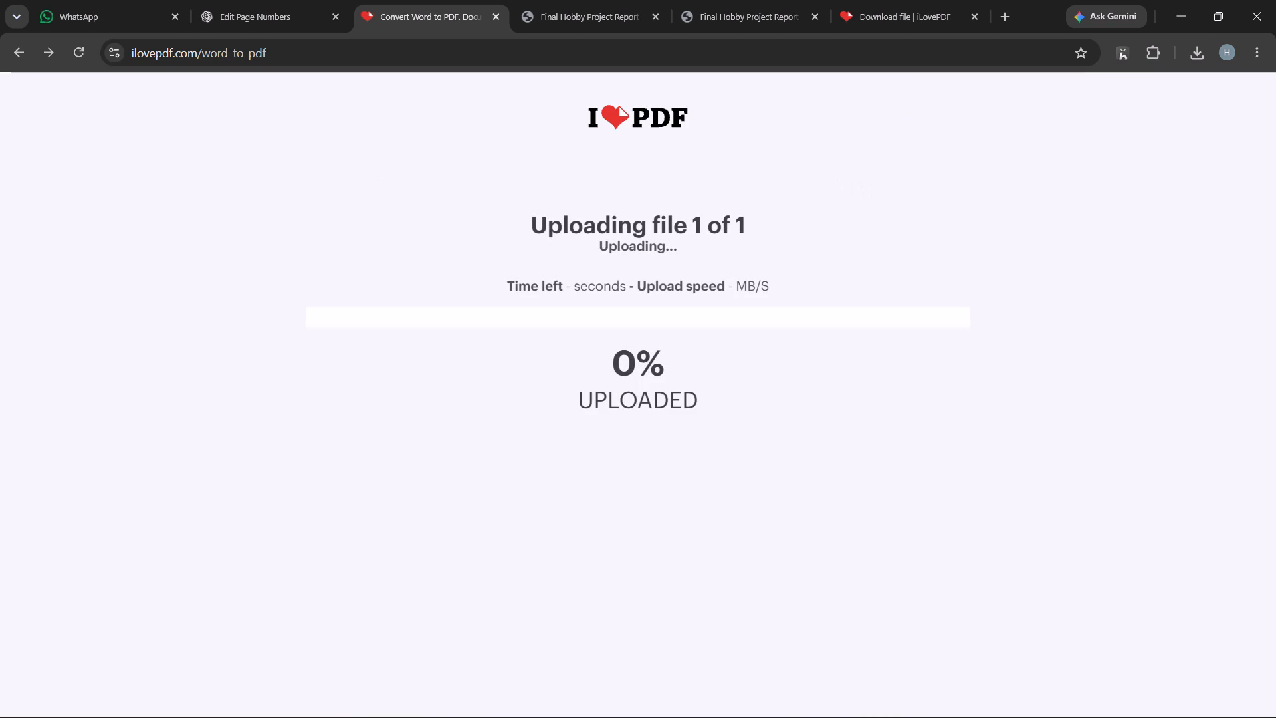
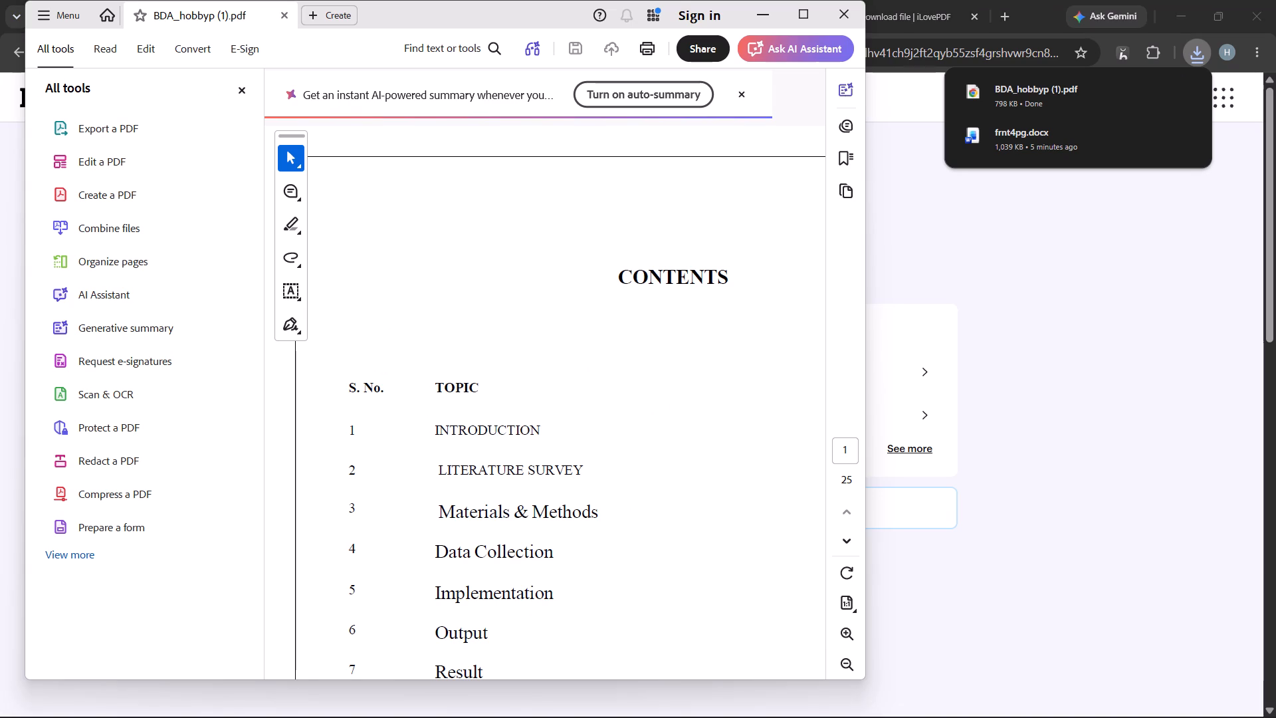
# Close the converted BDA_hobbyp (1).pdf and dismiss the recent downloads list on the iLovePDF page in Chrome.
pyautogui.click(845, 12)
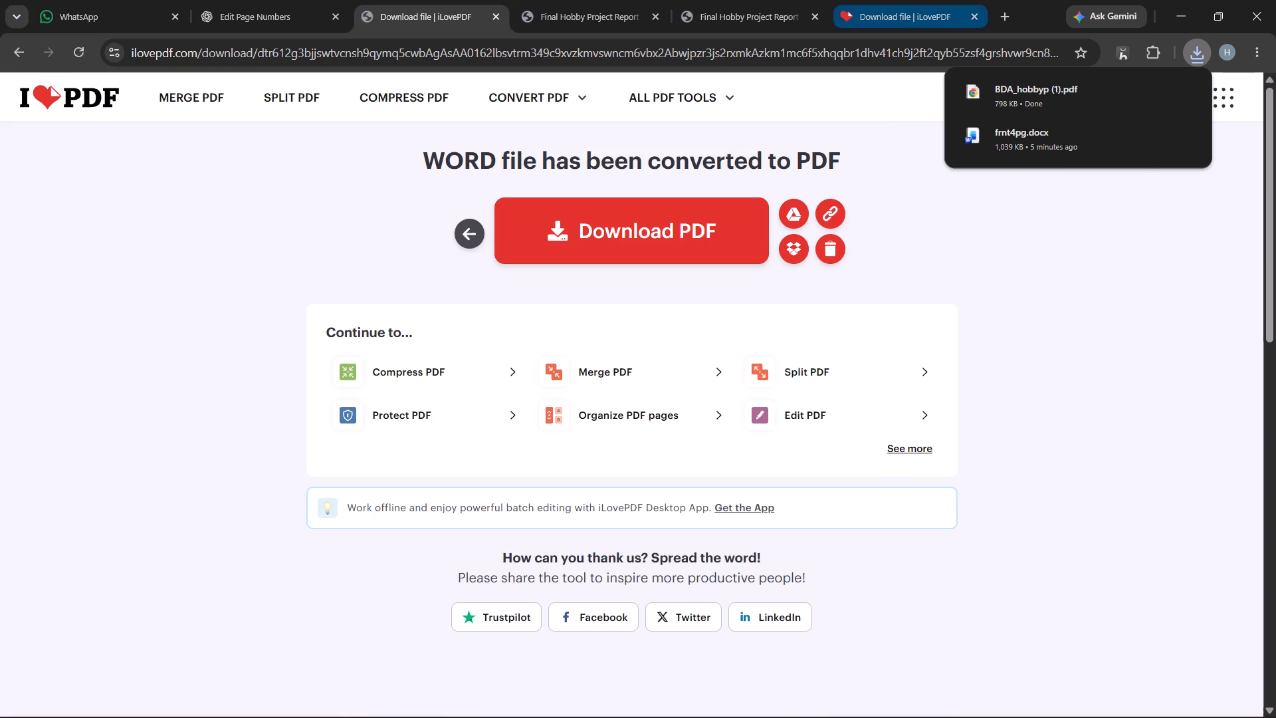
pyautogui.click(1077, 399)
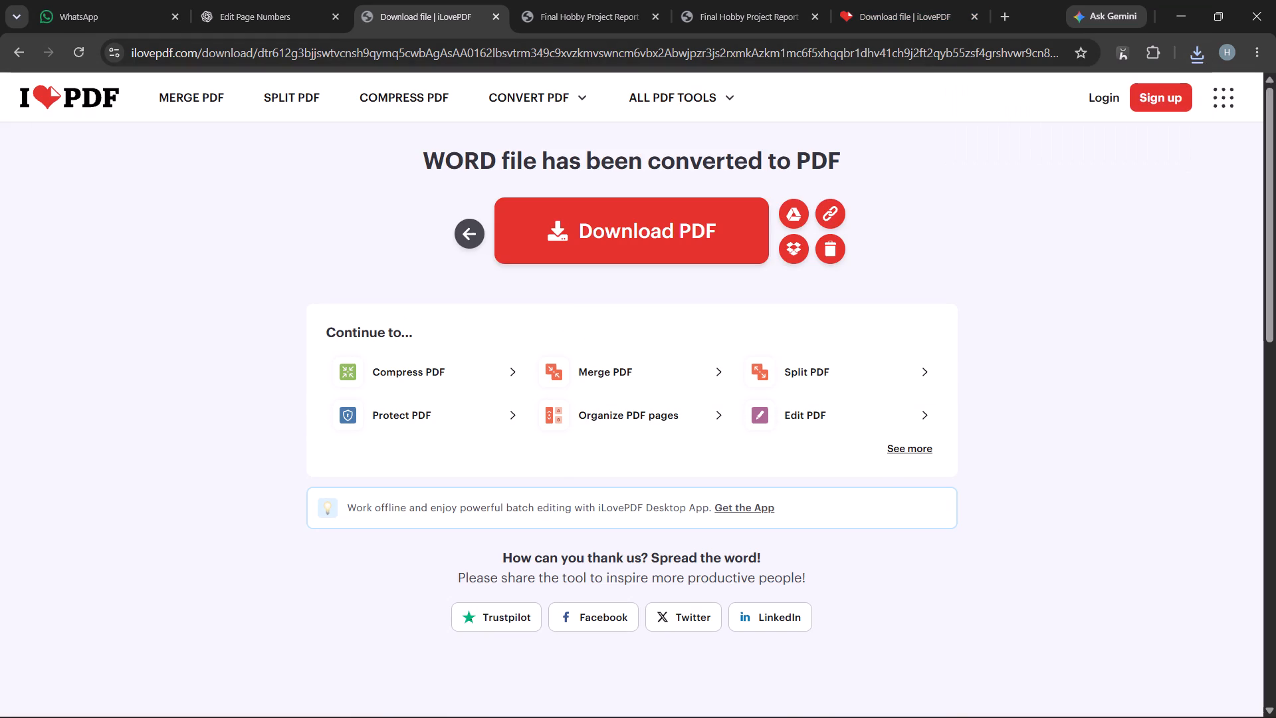
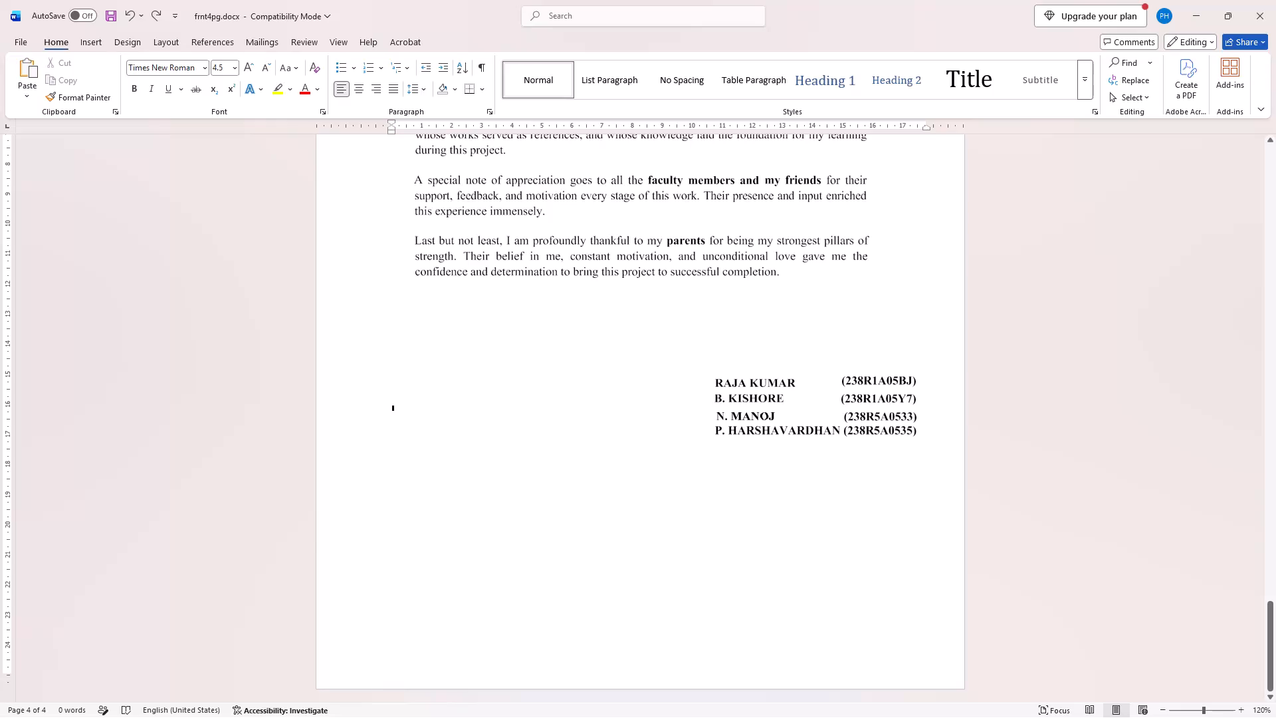
# Switch to BDA_hobbyp.docx and look through its pages up to the Model Validation section for layout gaps.
pyautogui.hotkey('alt', 'Tab')
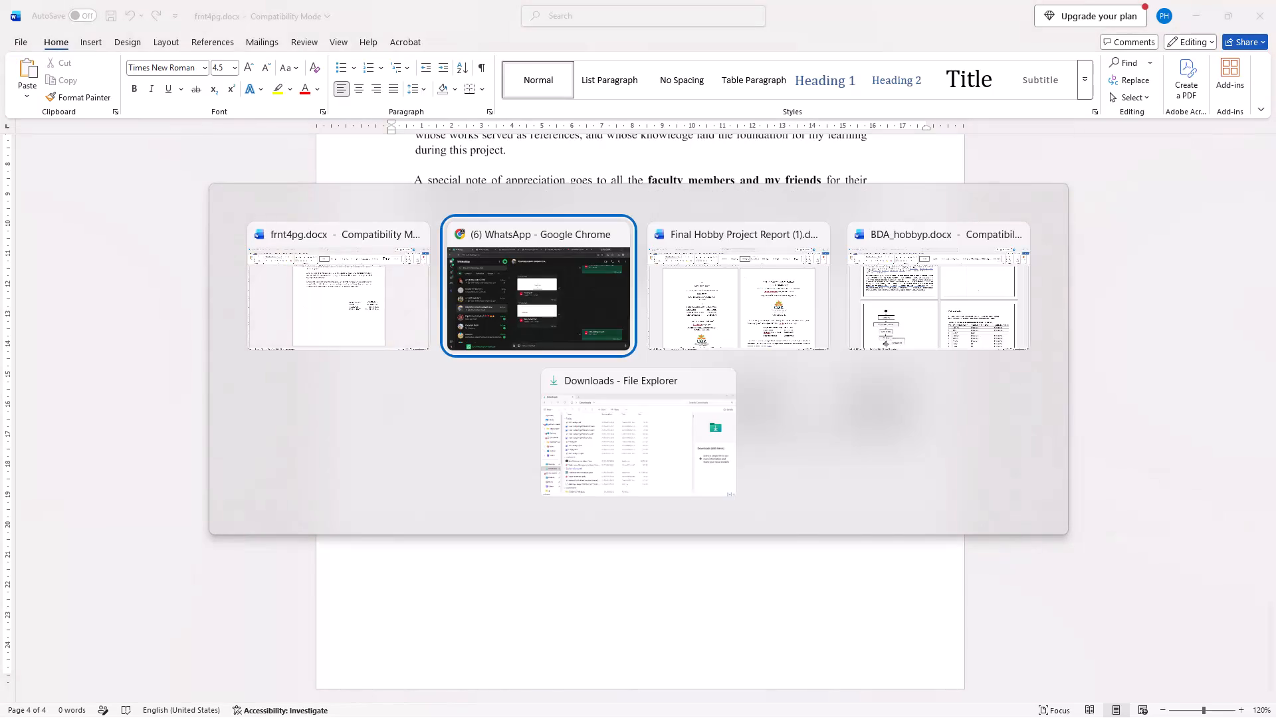
pyautogui.hotkey('alt', 'Tab')
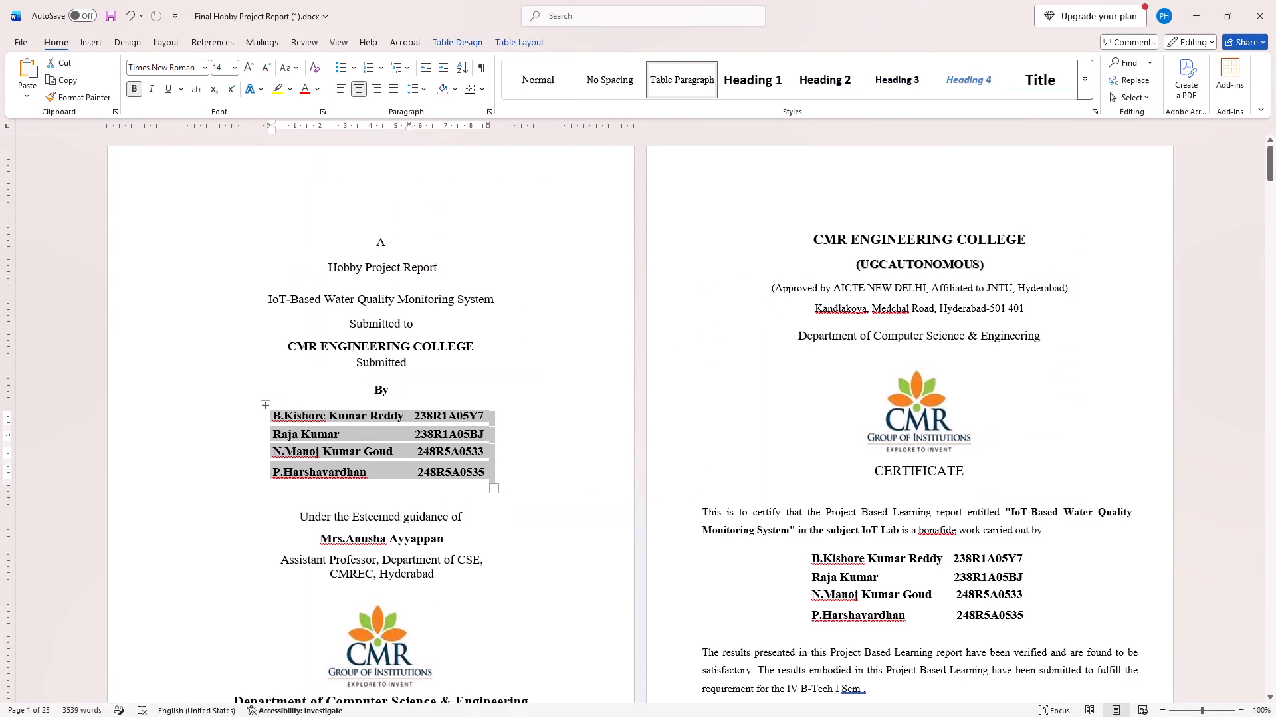
pyautogui.hotkey('alt', 'Tab')
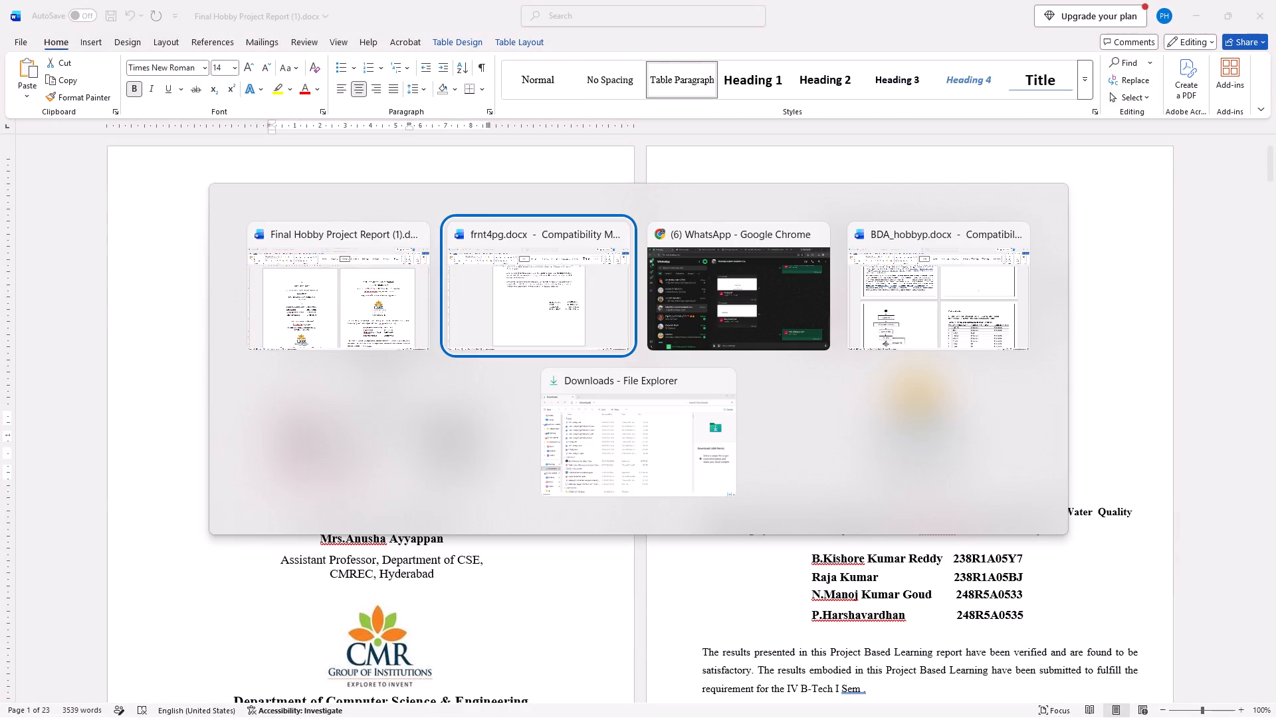
pyautogui.hotkey('alt', 'Tab')
pyautogui.hotkey('alt', 'Tab')
pyautogui.scroll(1, 827, 492)
pyautogui.scroll(-1, 827, 492)
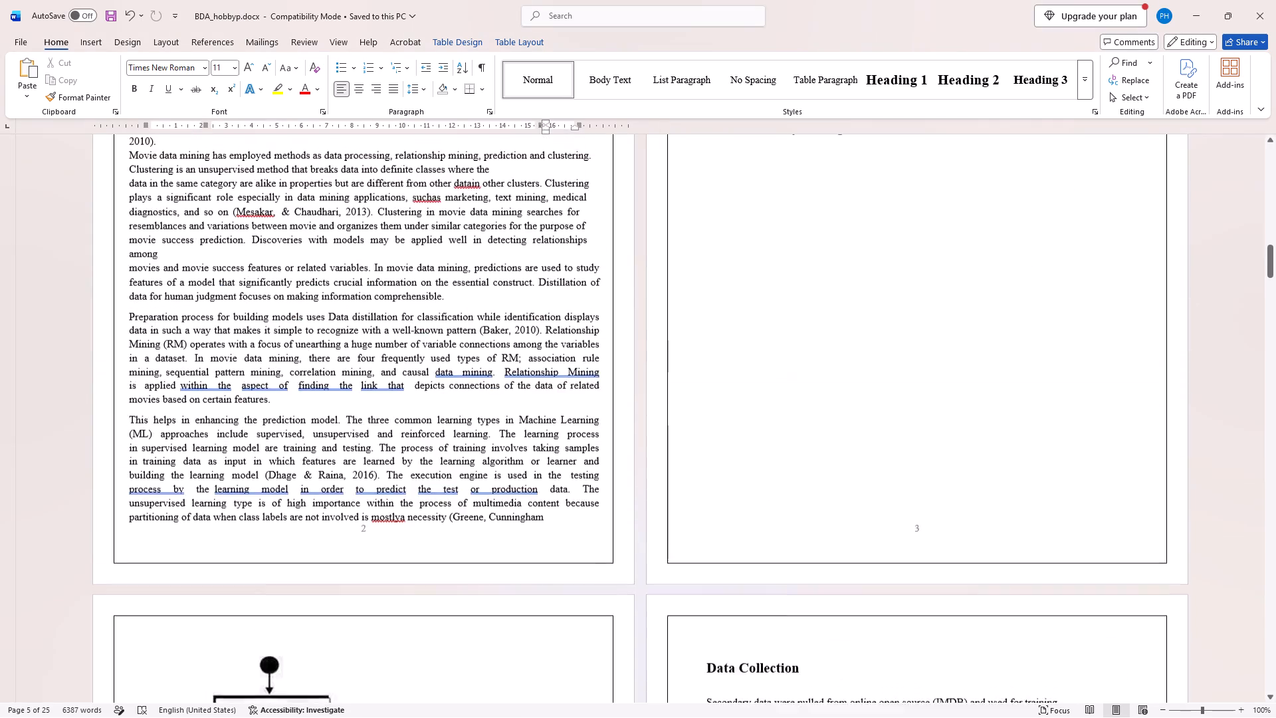
pyautogui.scroll(-3, 827, 492)
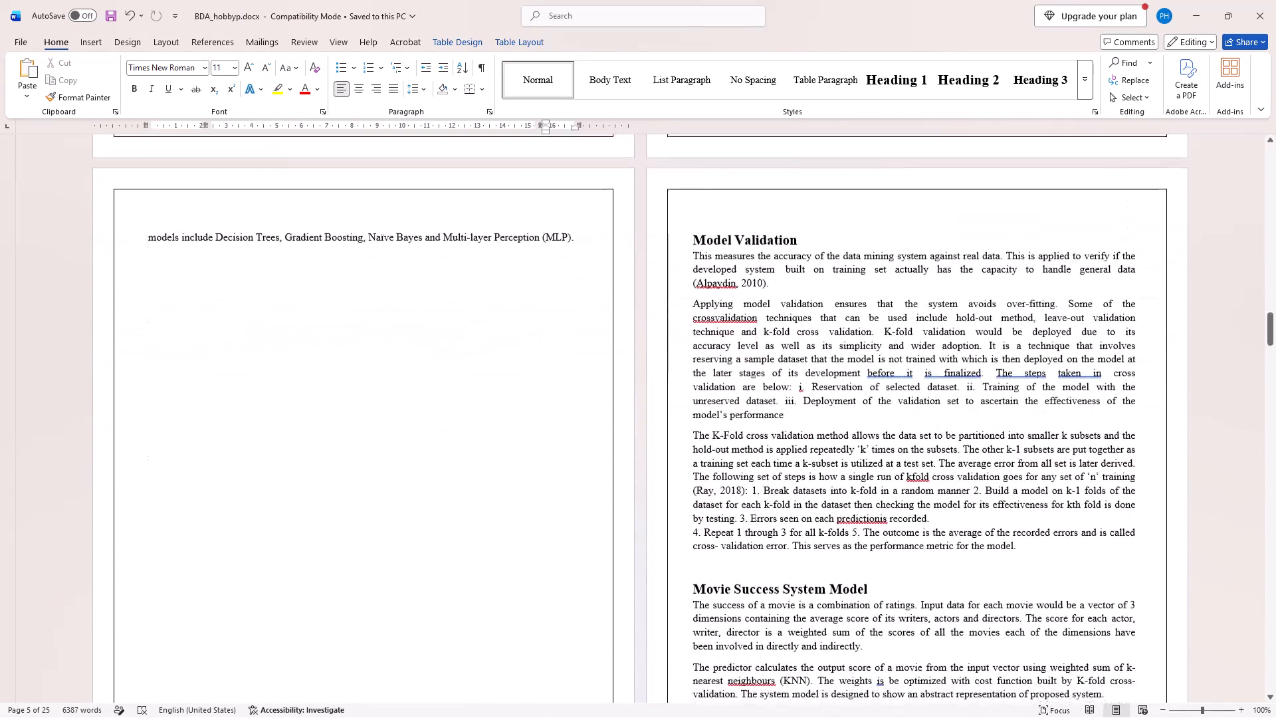
pyautogui.scroll(-1, 827, 492)
pyautogui.scroll(1, 827, 492)
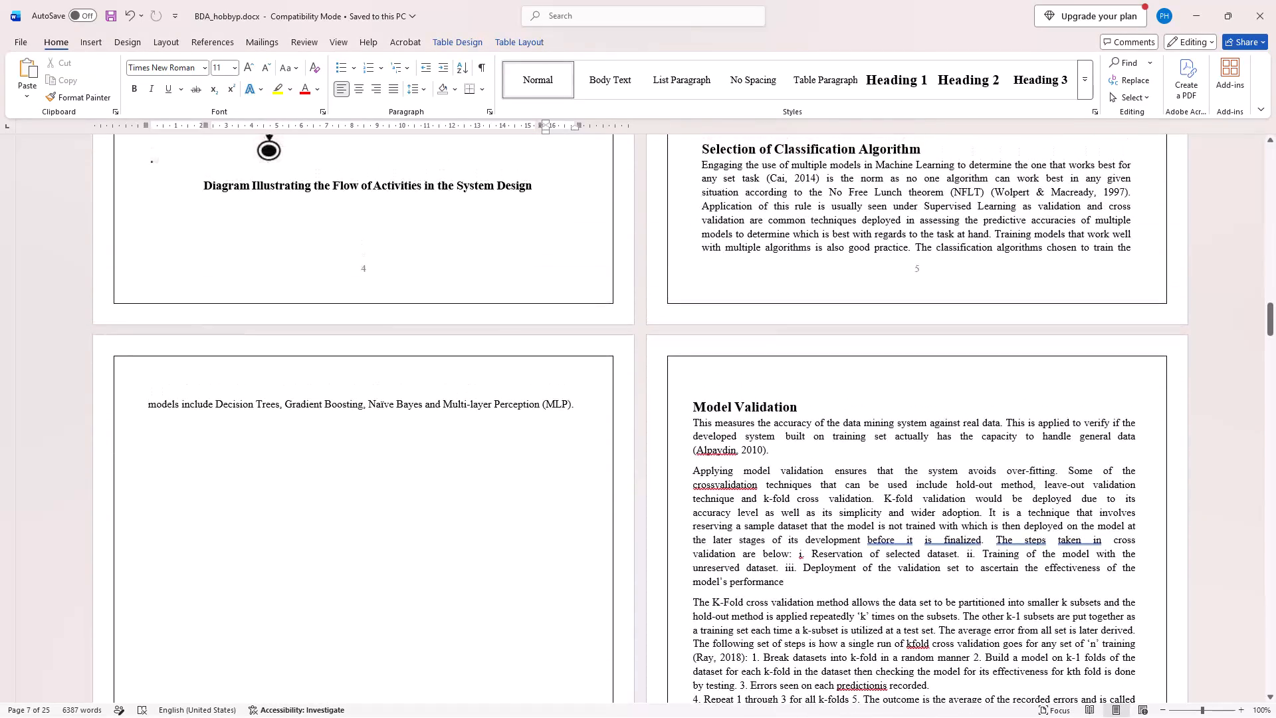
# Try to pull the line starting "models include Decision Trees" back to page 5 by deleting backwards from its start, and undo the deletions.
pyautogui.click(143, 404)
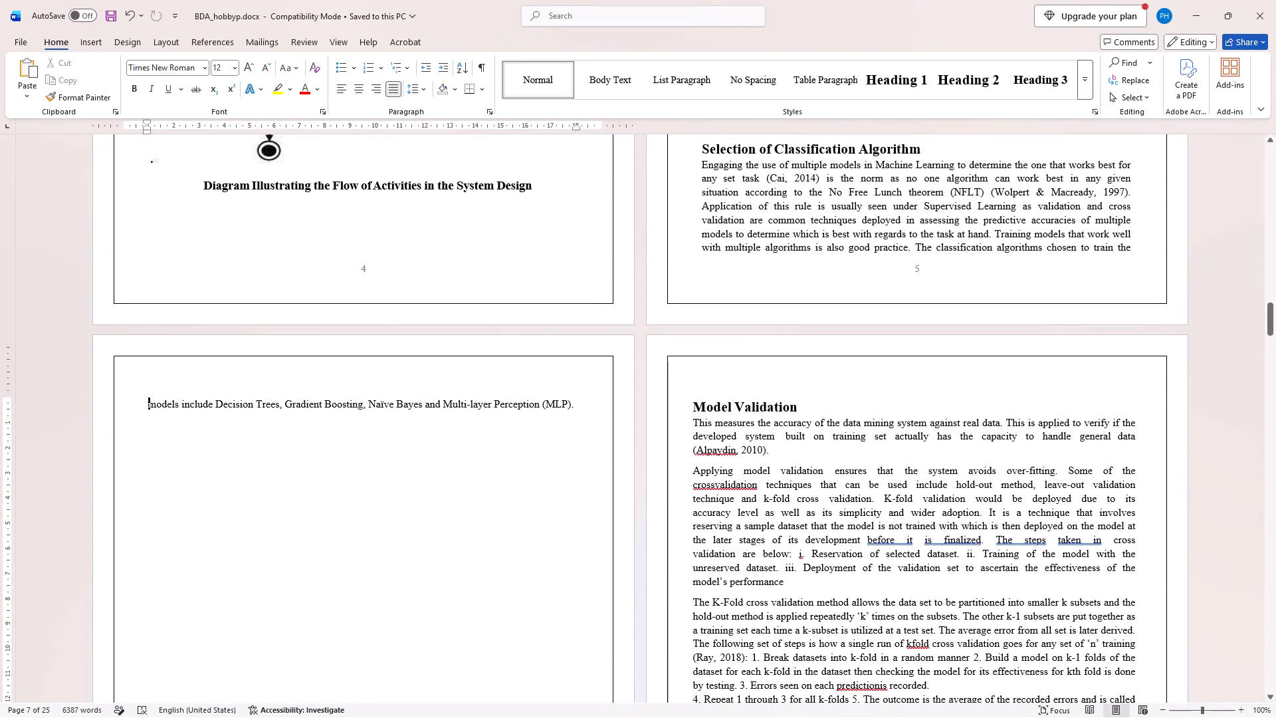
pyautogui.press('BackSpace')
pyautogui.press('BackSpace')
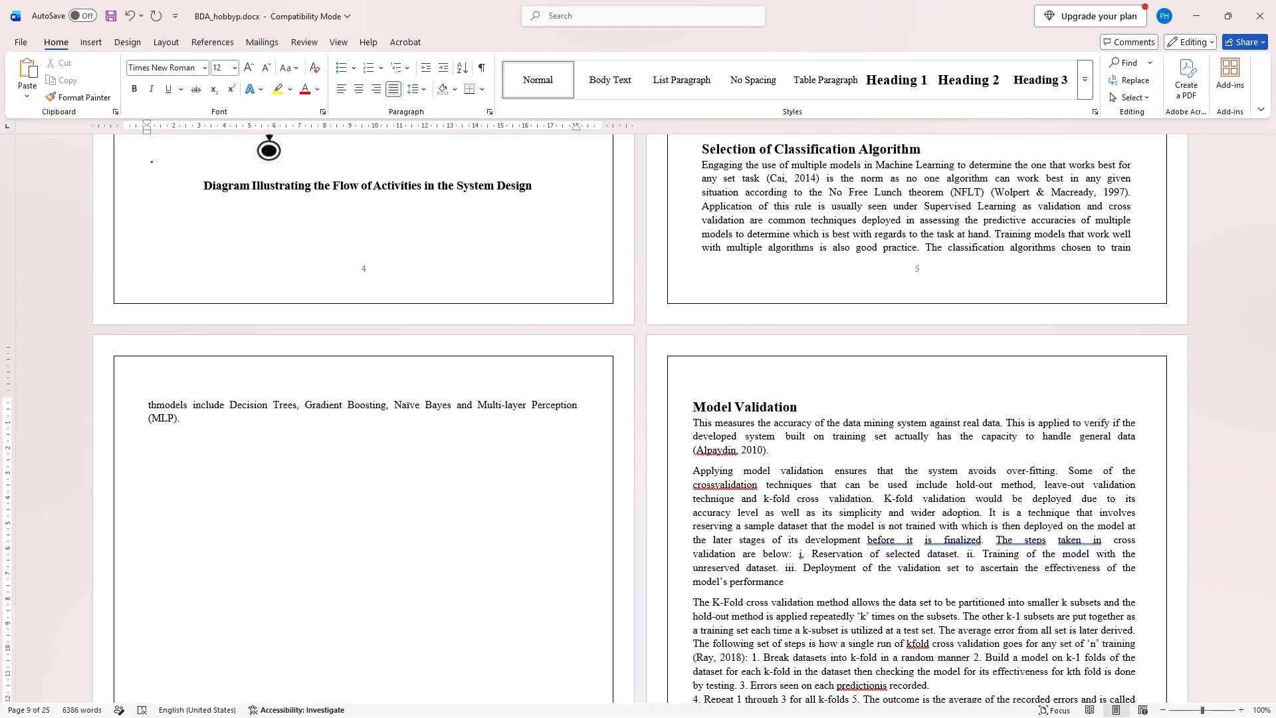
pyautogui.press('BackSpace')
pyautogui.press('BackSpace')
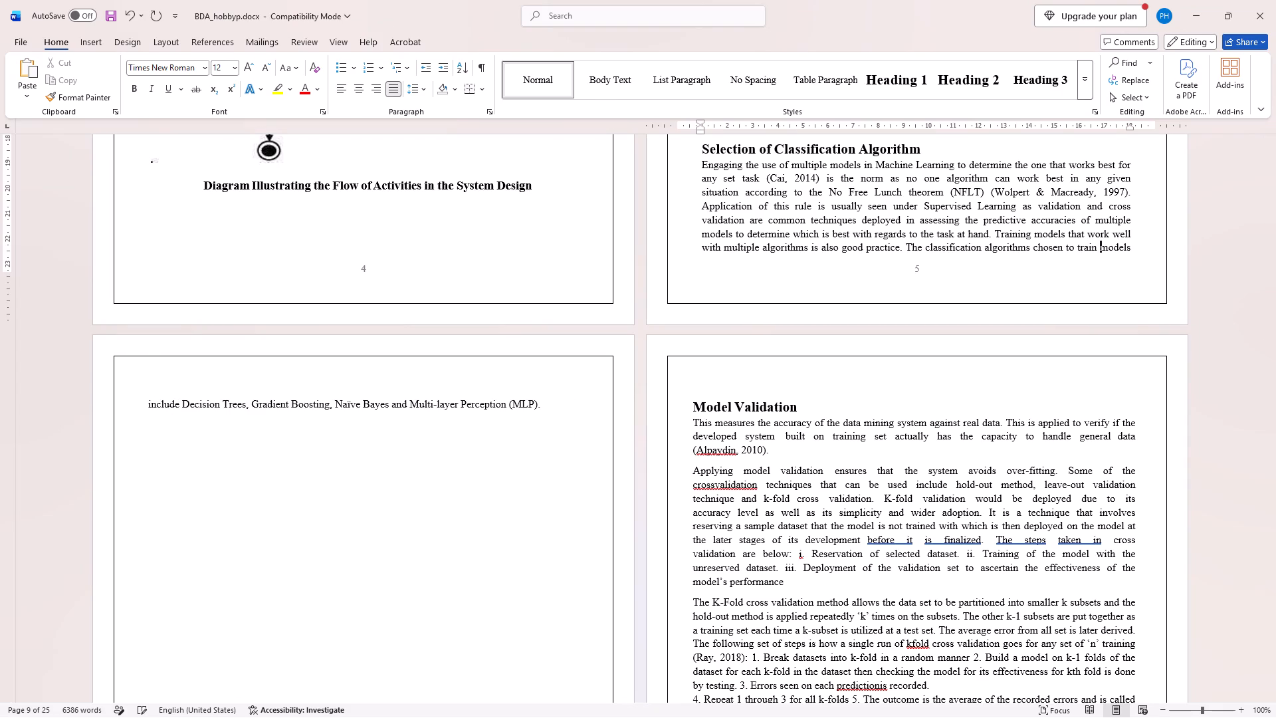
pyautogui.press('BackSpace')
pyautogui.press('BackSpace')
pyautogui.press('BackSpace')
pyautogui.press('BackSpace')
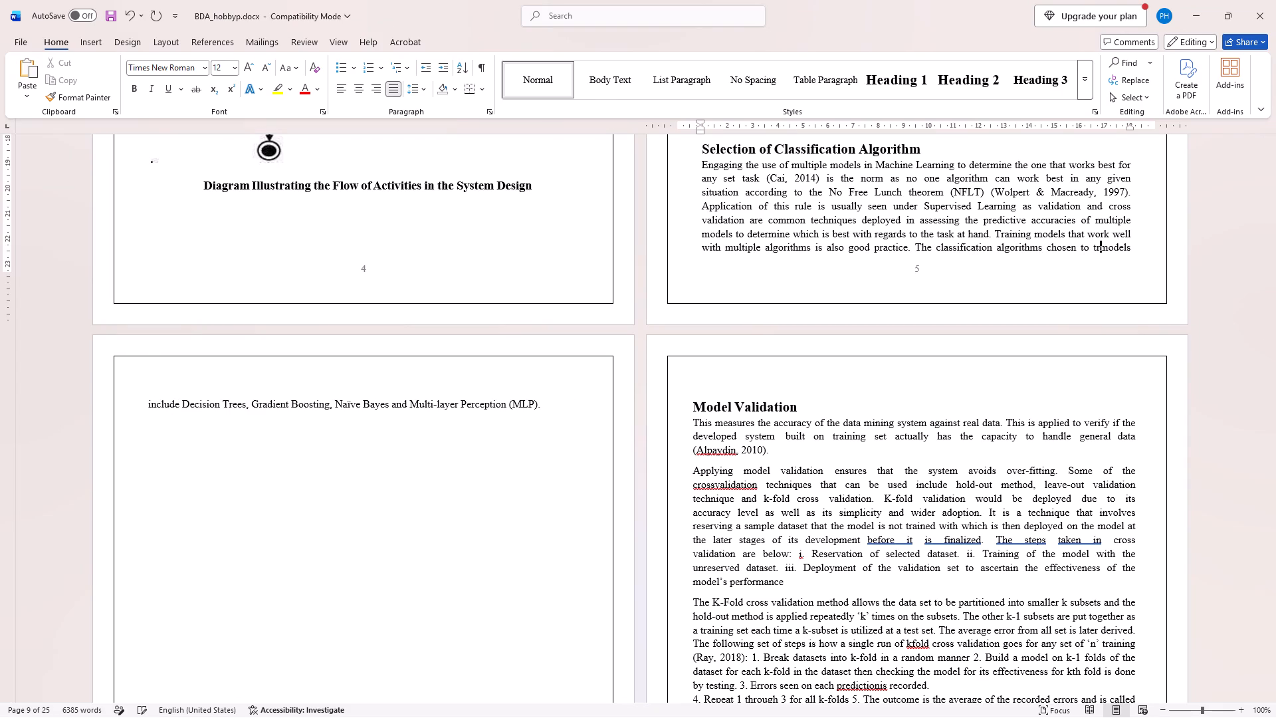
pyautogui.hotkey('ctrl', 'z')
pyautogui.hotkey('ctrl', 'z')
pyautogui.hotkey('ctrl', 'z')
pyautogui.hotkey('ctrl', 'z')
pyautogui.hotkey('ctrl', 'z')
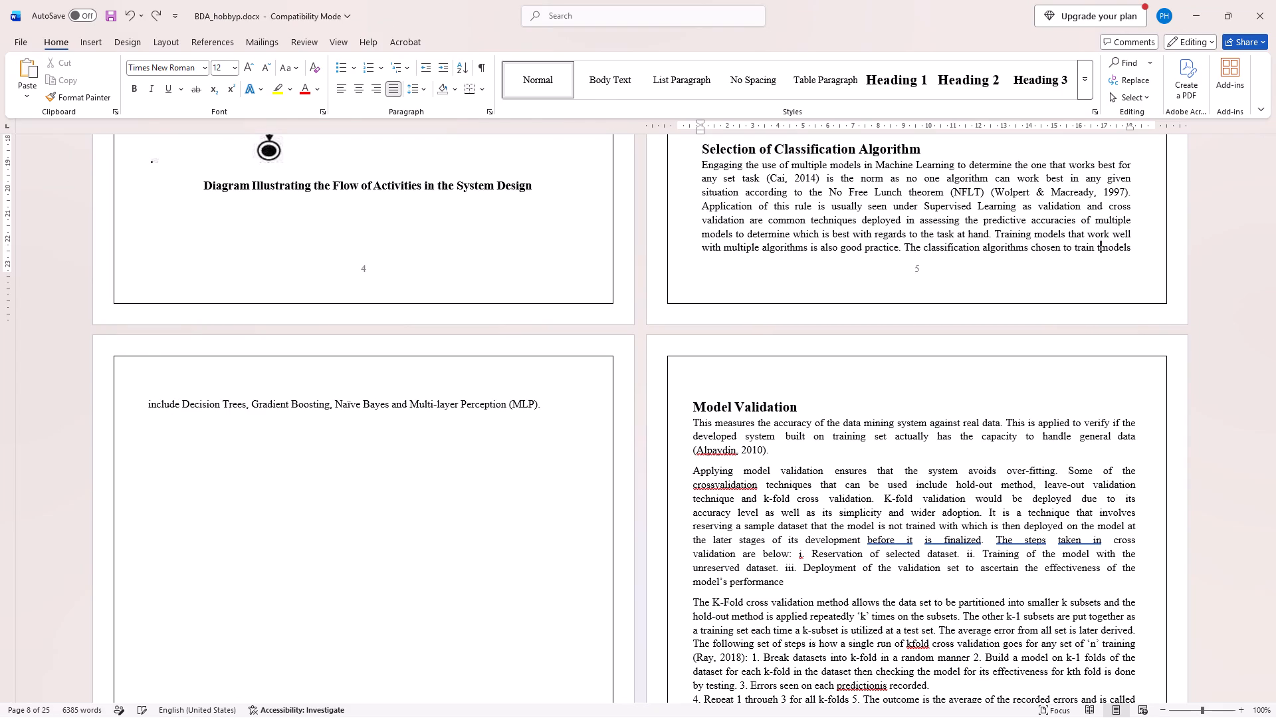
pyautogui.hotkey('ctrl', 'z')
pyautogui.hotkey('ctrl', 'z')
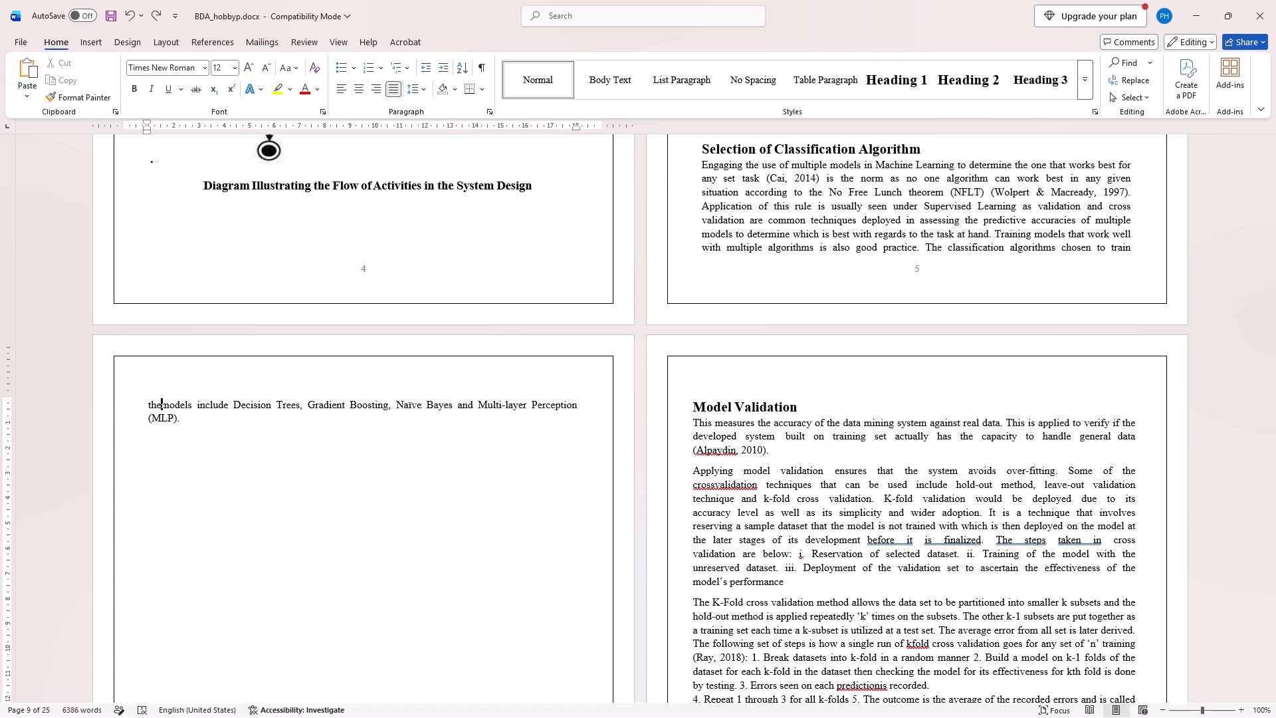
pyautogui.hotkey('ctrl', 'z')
# Show the paragraph and formatting marks for the nearly empty page 6 before Model Validation.
pyautogui.scroll(1, 296, 429)
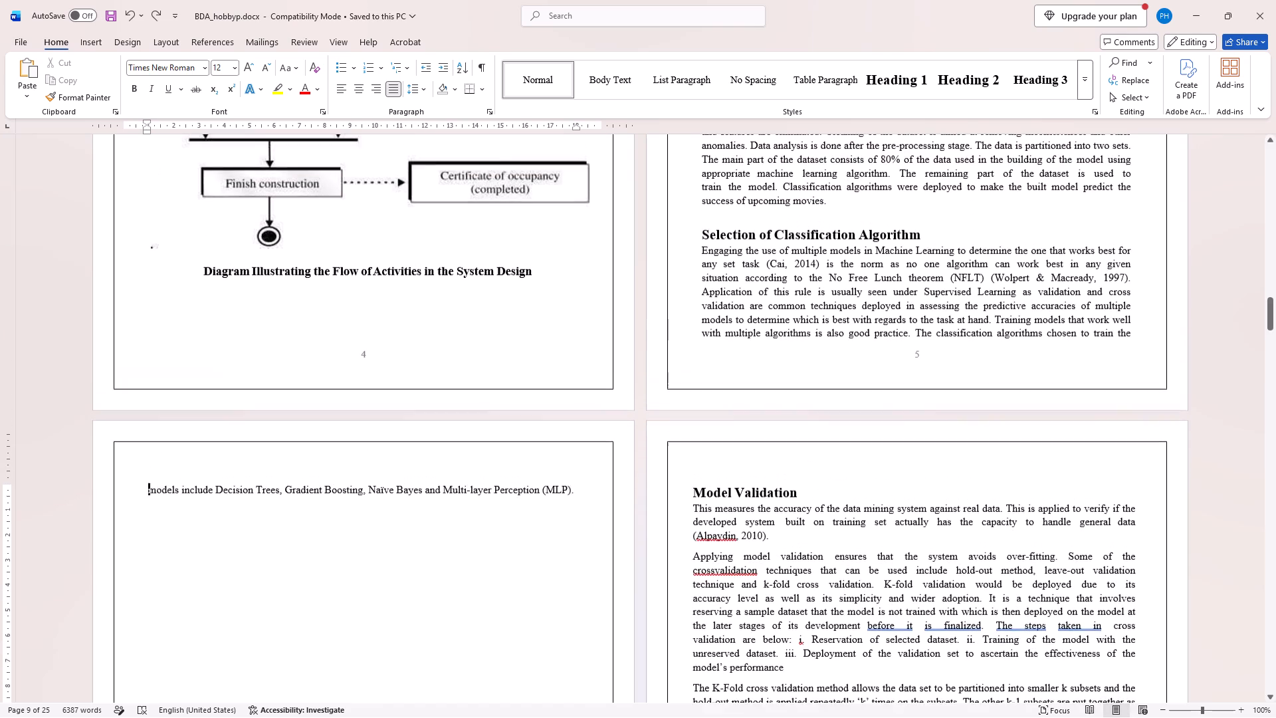
pyautogui.scroll(1, 296, 429)
pyautogui.scroll(-1, 471, 501)
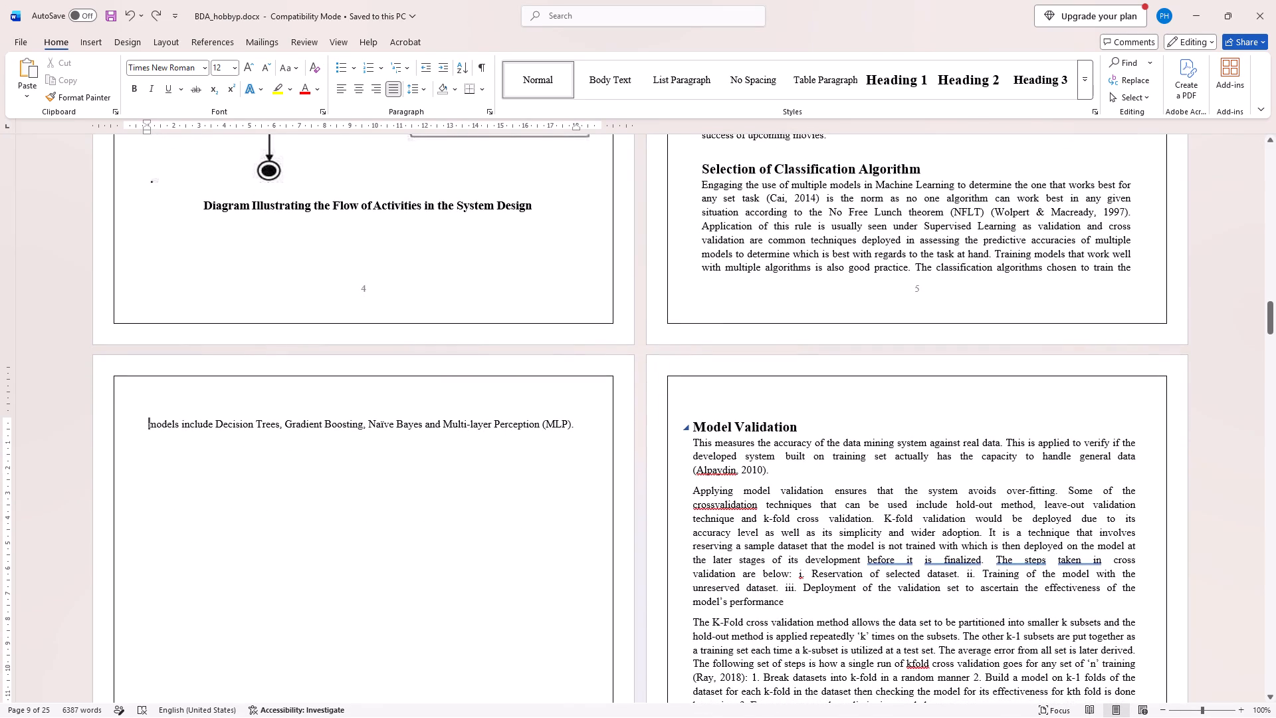
pyautogui.click(692, 424)
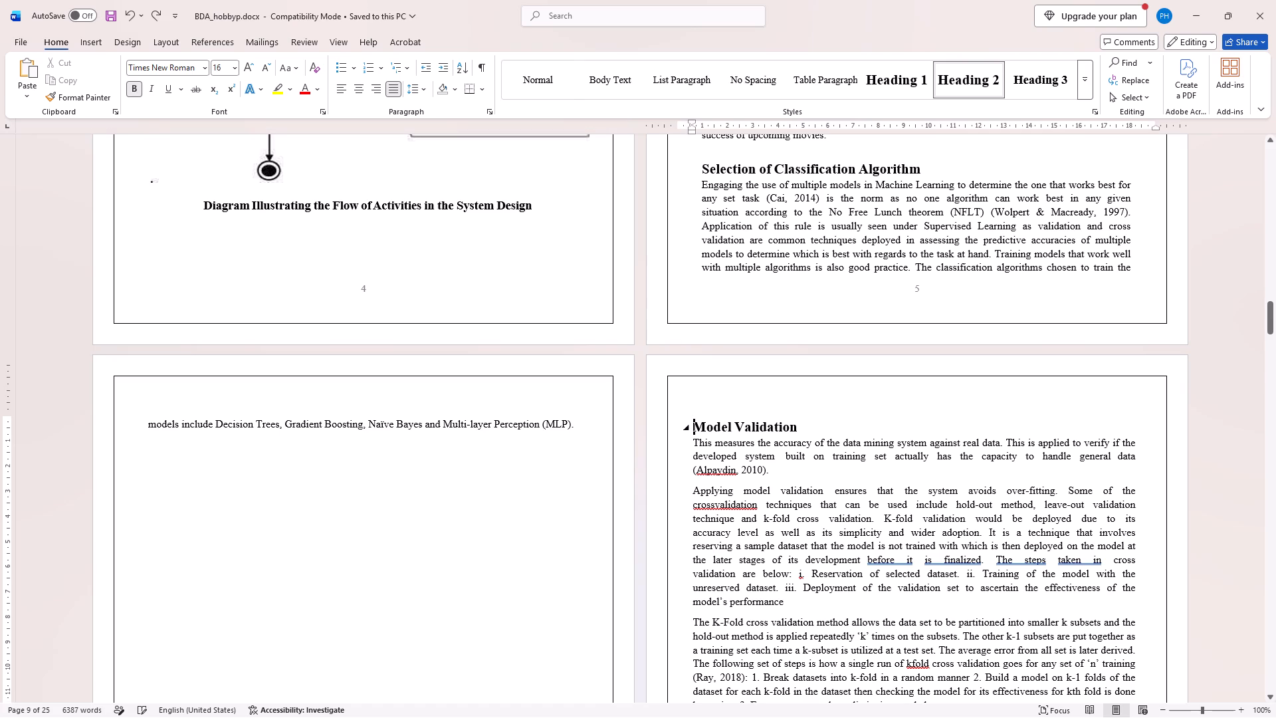
pyautogui.click(382, 458)
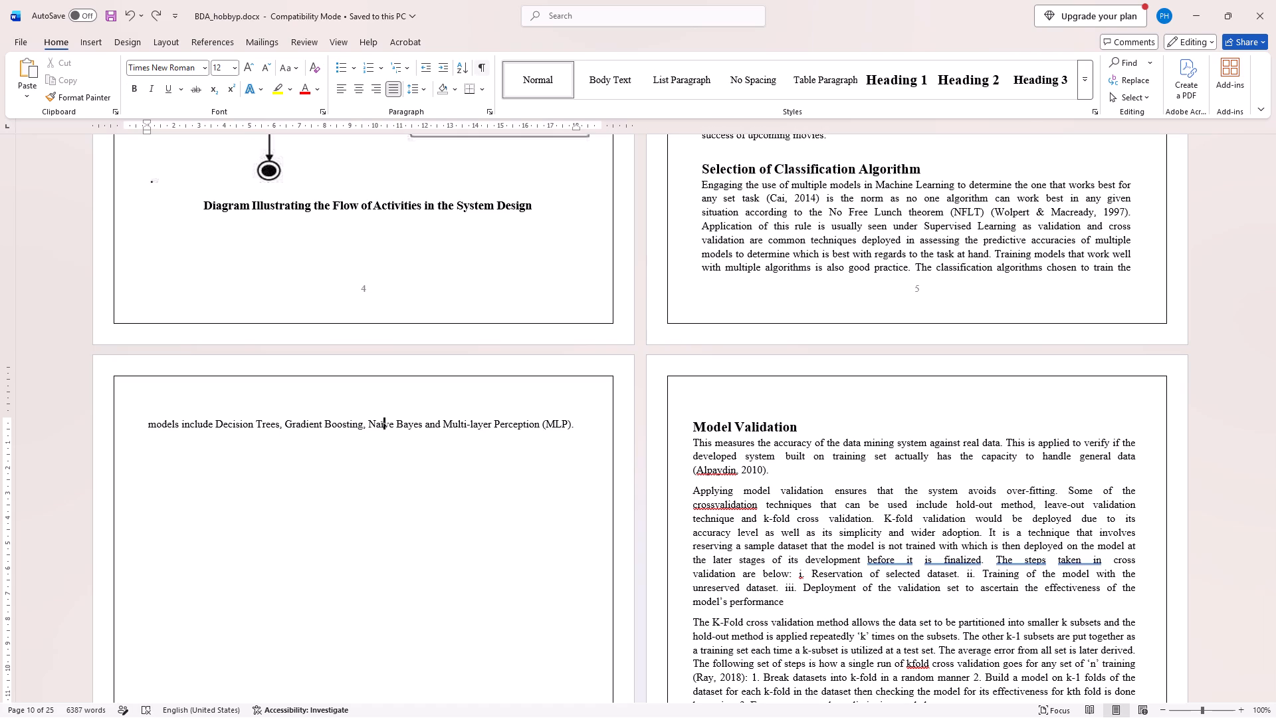
pyautogui.click(480, 70)
# Delete the paragraph mark after "Multi-layer Perception (MLP)." in front of the section break on page 6.
pyautogui.scroll(-2, 553, 384)
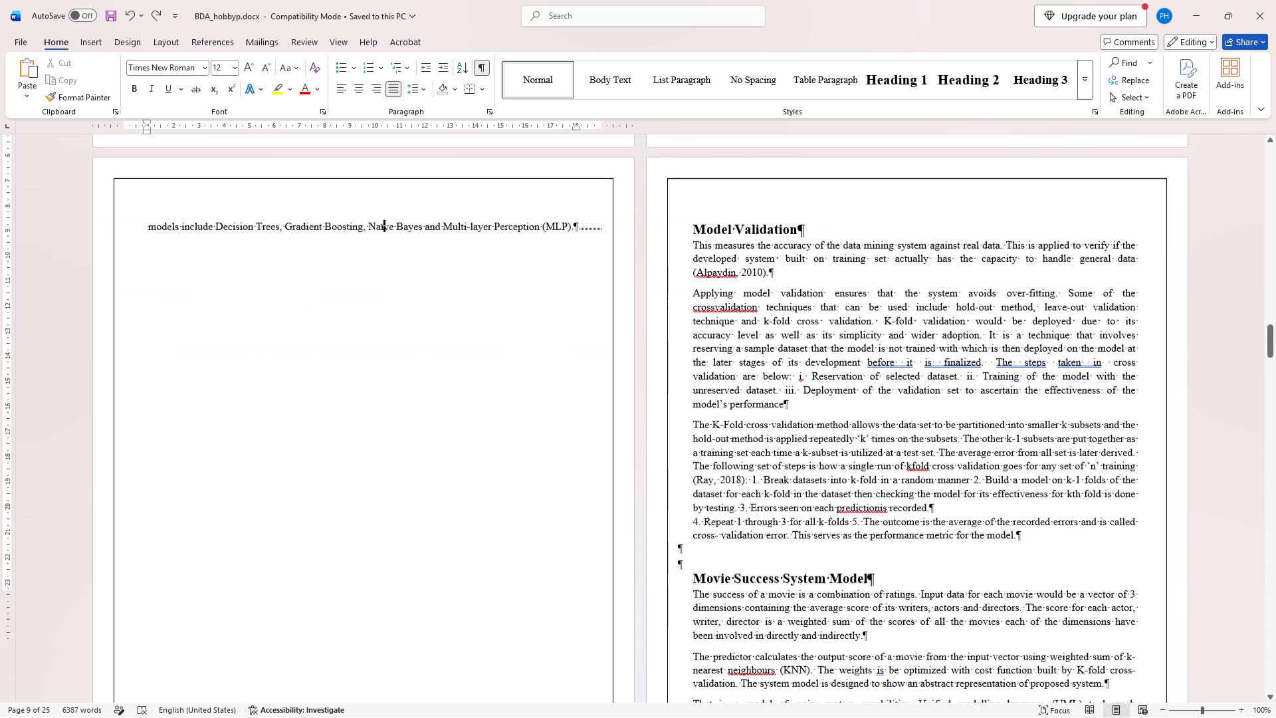
pyautogui.scroll(-1, 553, 384)
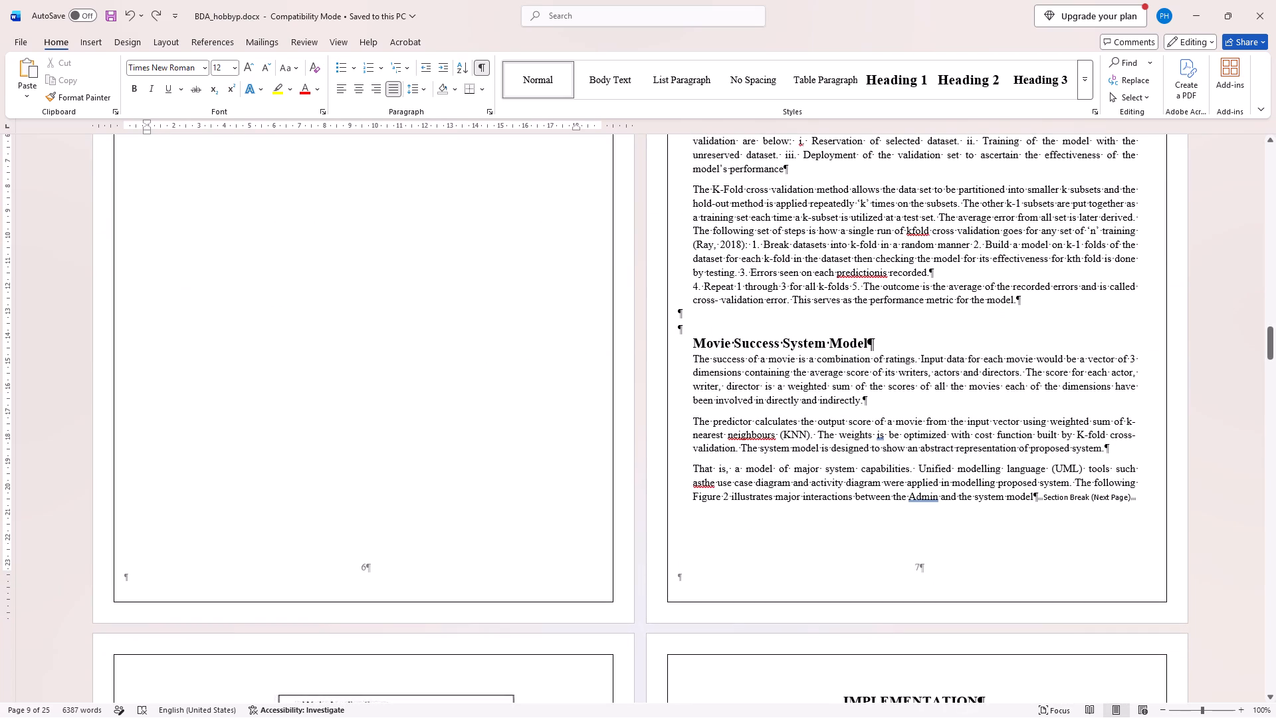
pyautogui.click(138, 572)
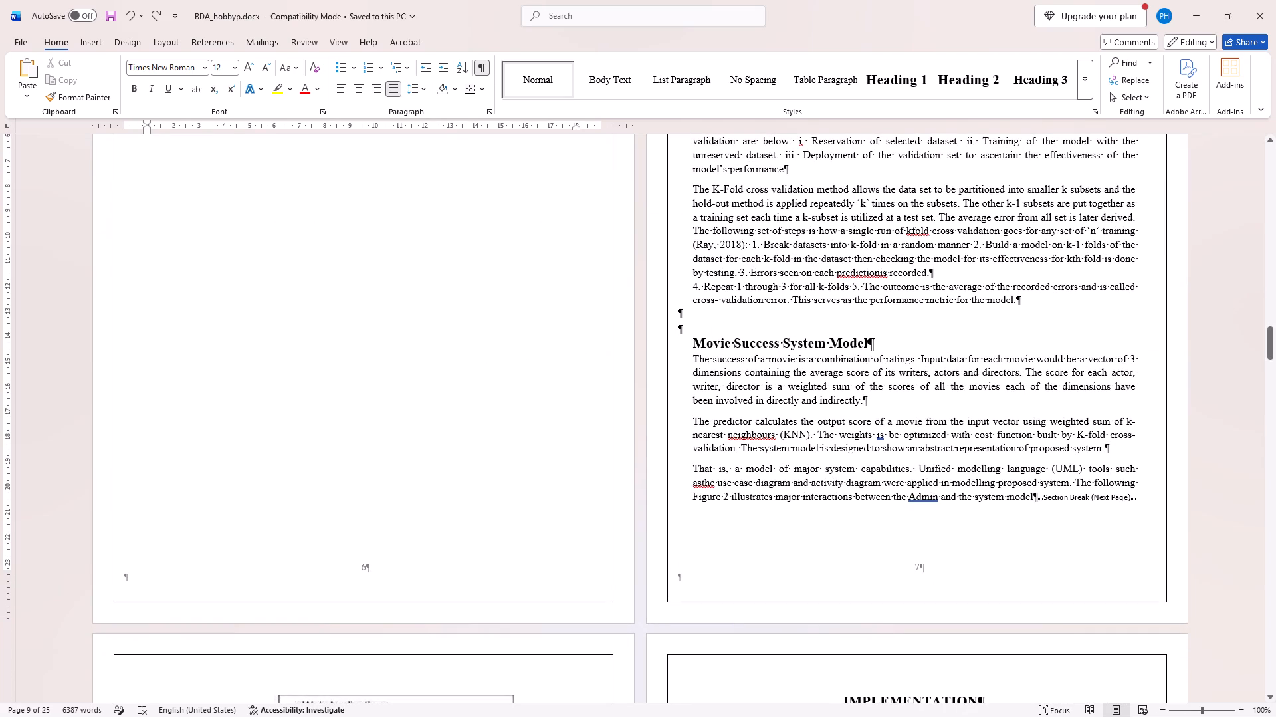
pyautogui.click(132, 573)
pyautogui.scroll(2, 302, 455)
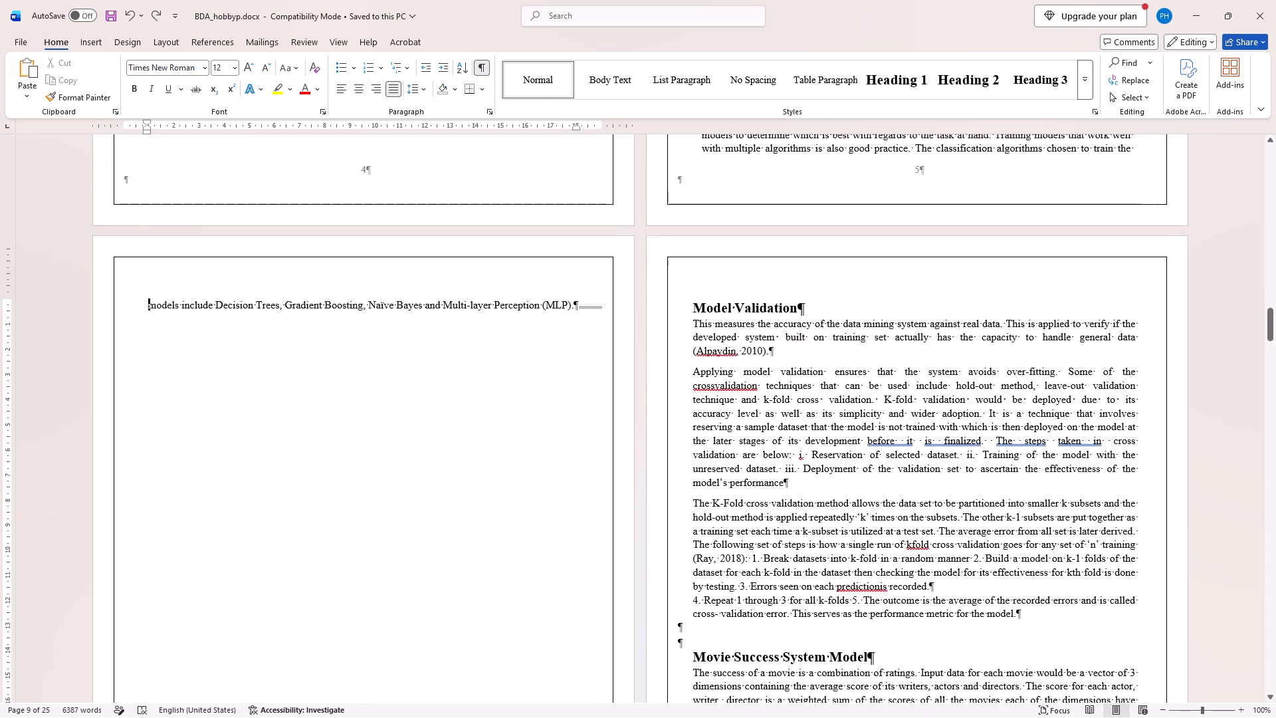
pyautogui.click(584, 307)
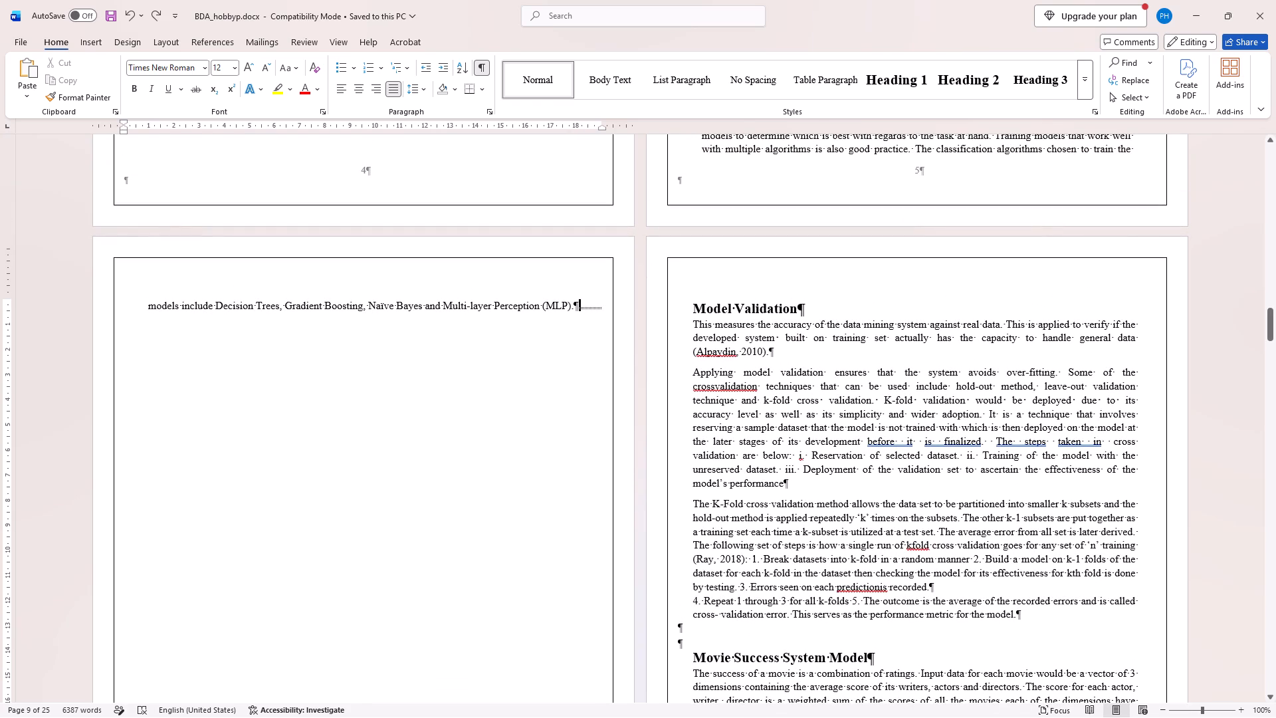
pyautogui.press('BackSpace')
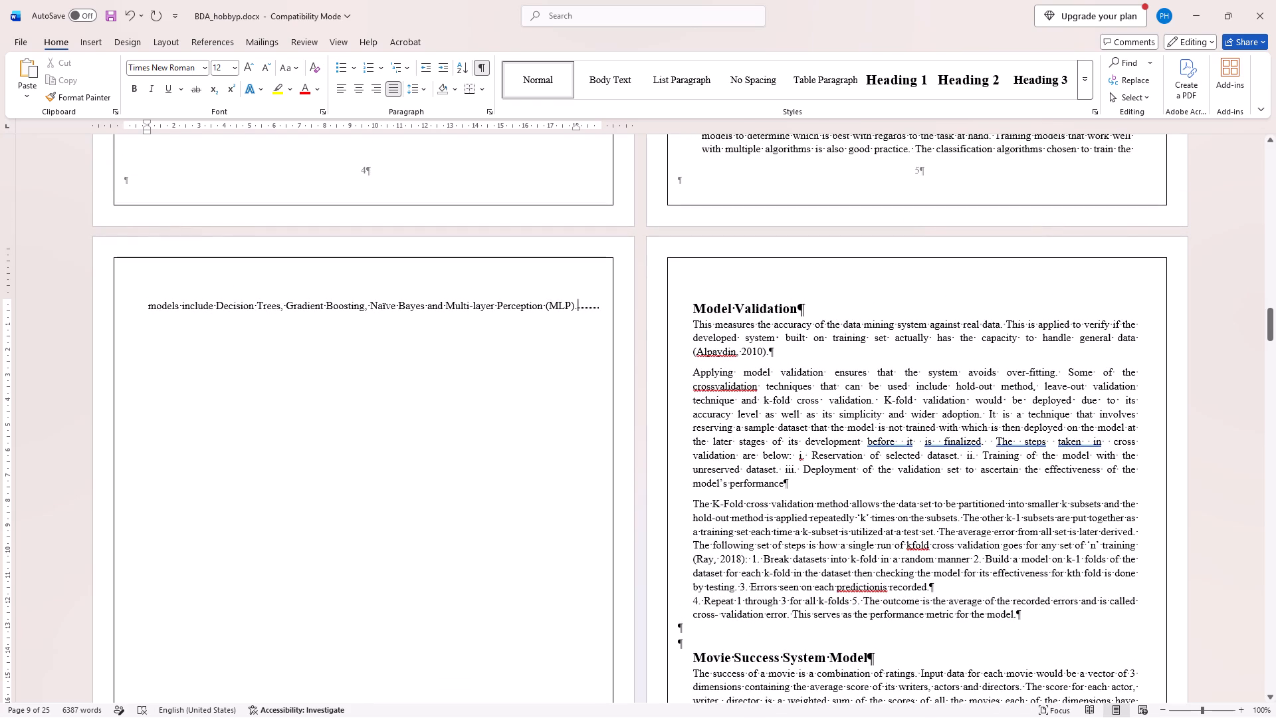
pyautogui.click(402, 347)
pyautogui.click(408, 347)
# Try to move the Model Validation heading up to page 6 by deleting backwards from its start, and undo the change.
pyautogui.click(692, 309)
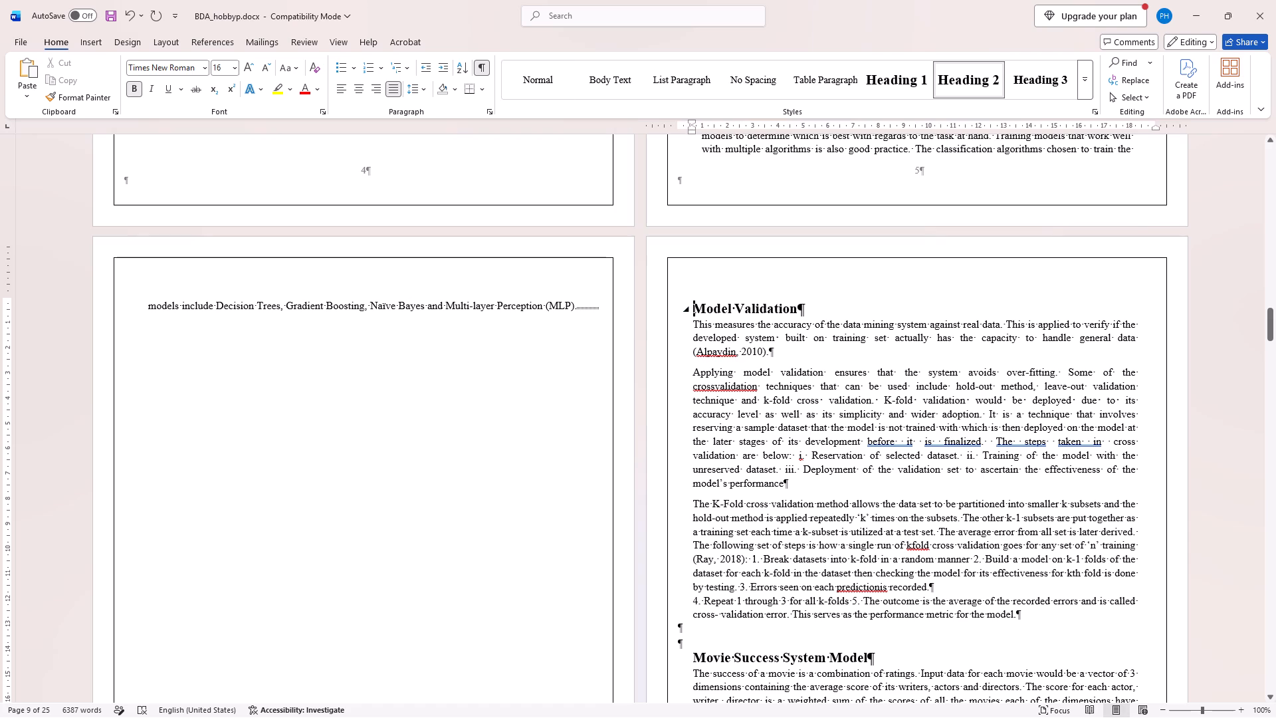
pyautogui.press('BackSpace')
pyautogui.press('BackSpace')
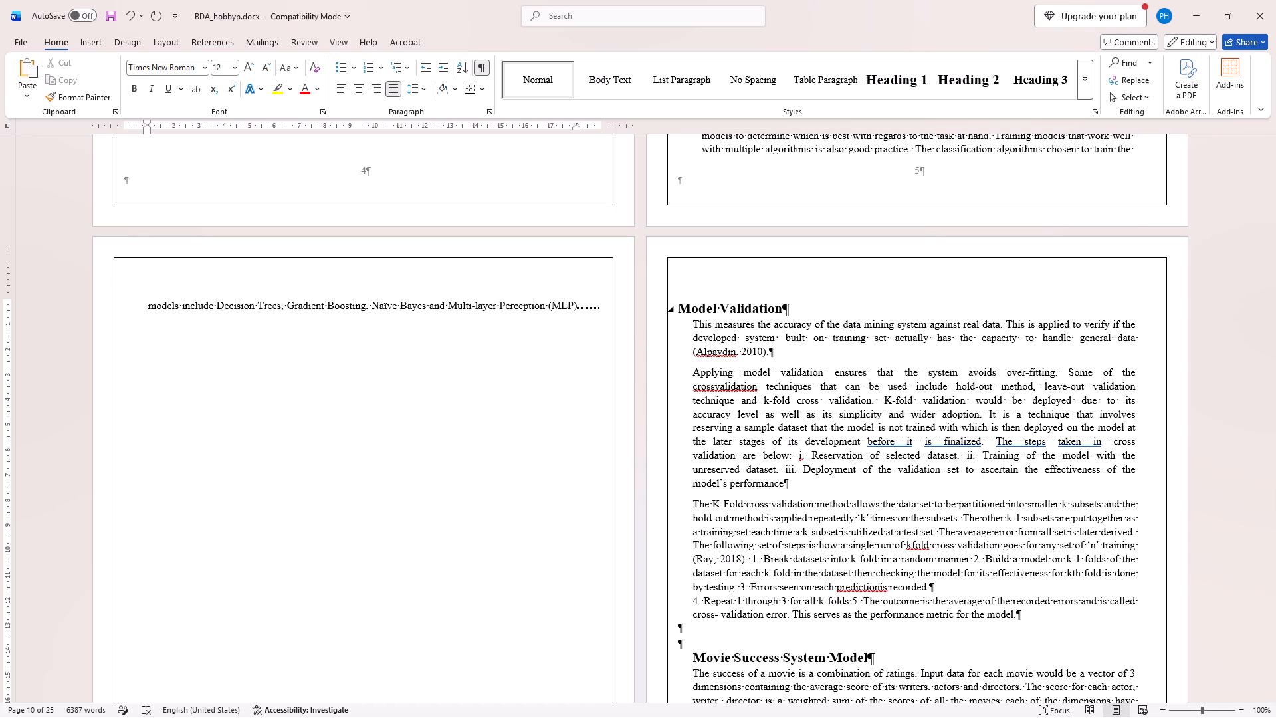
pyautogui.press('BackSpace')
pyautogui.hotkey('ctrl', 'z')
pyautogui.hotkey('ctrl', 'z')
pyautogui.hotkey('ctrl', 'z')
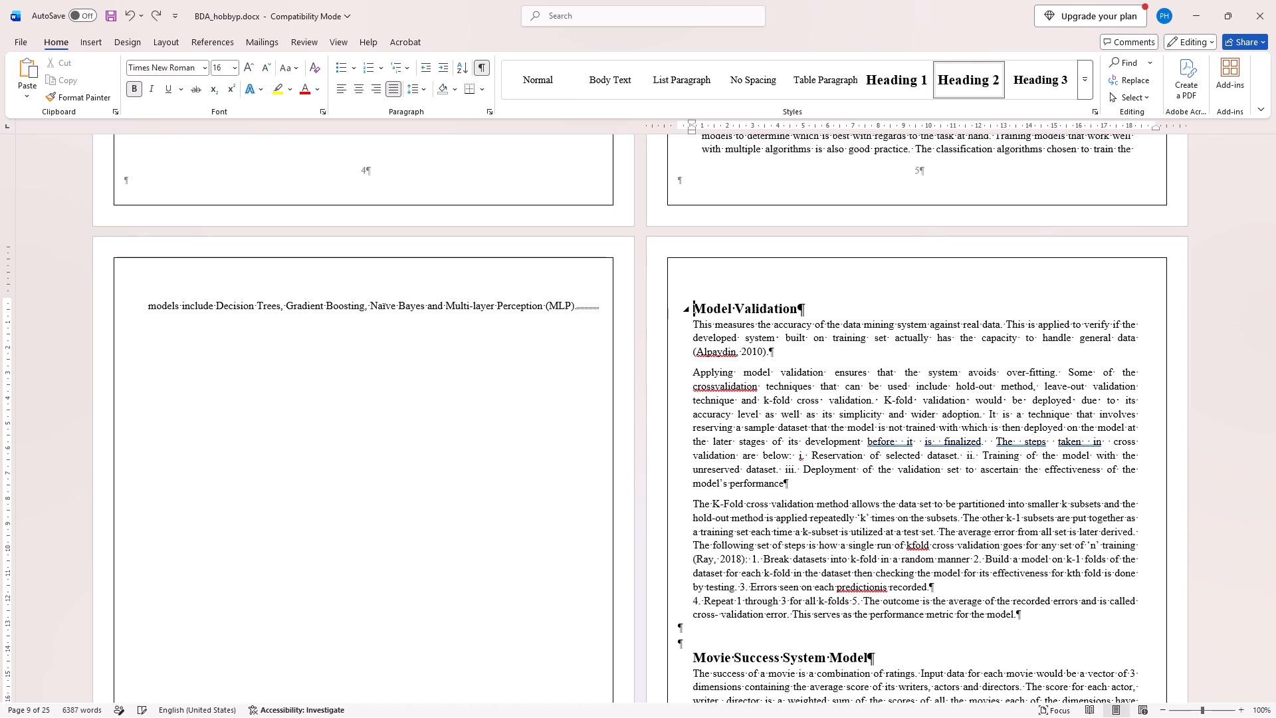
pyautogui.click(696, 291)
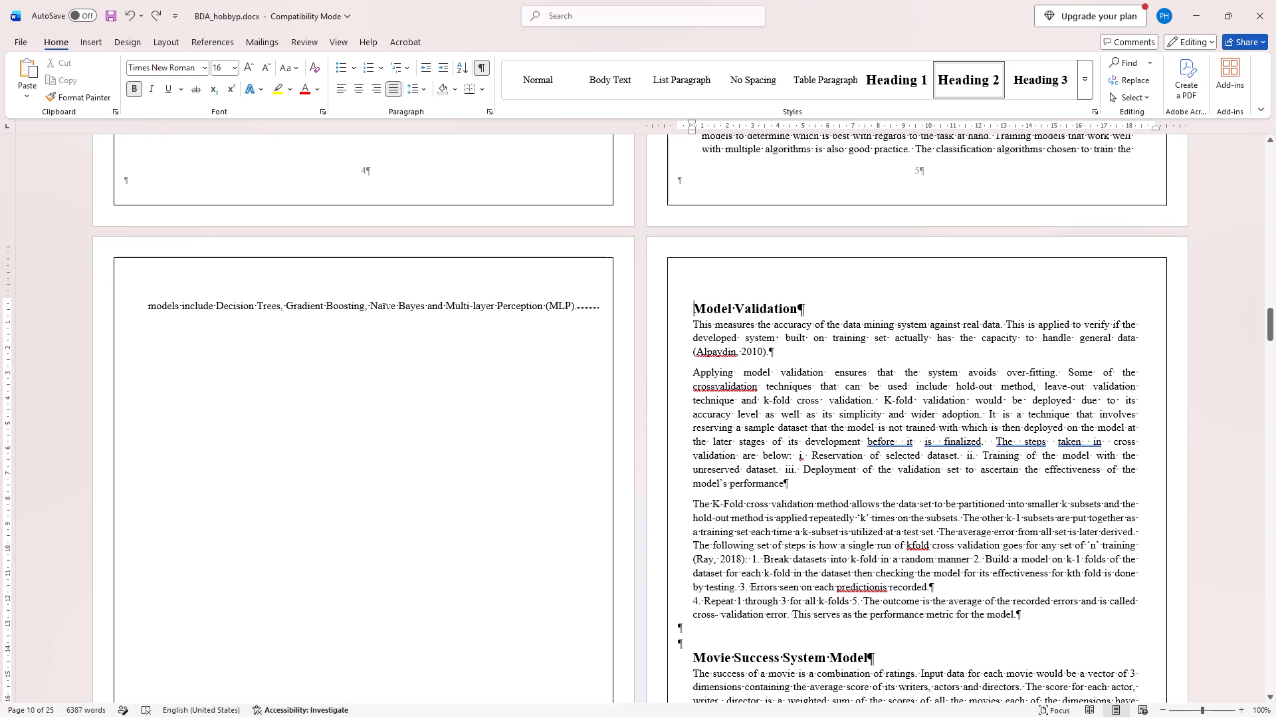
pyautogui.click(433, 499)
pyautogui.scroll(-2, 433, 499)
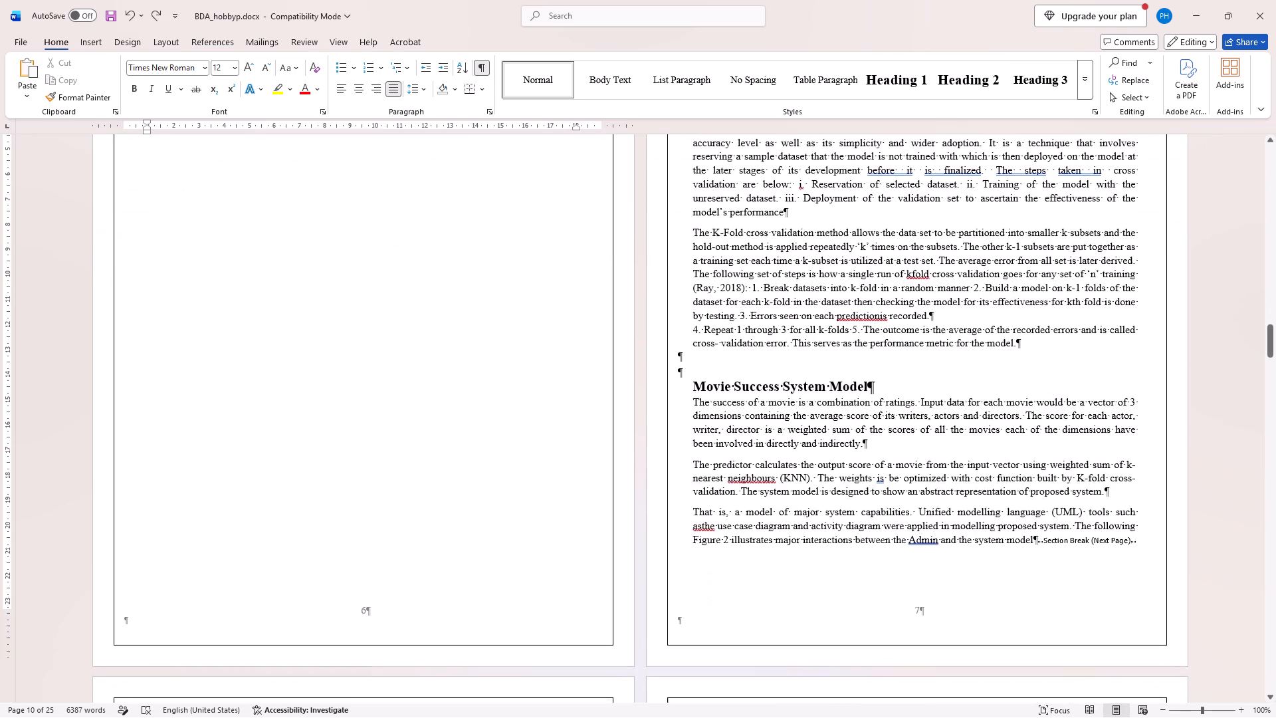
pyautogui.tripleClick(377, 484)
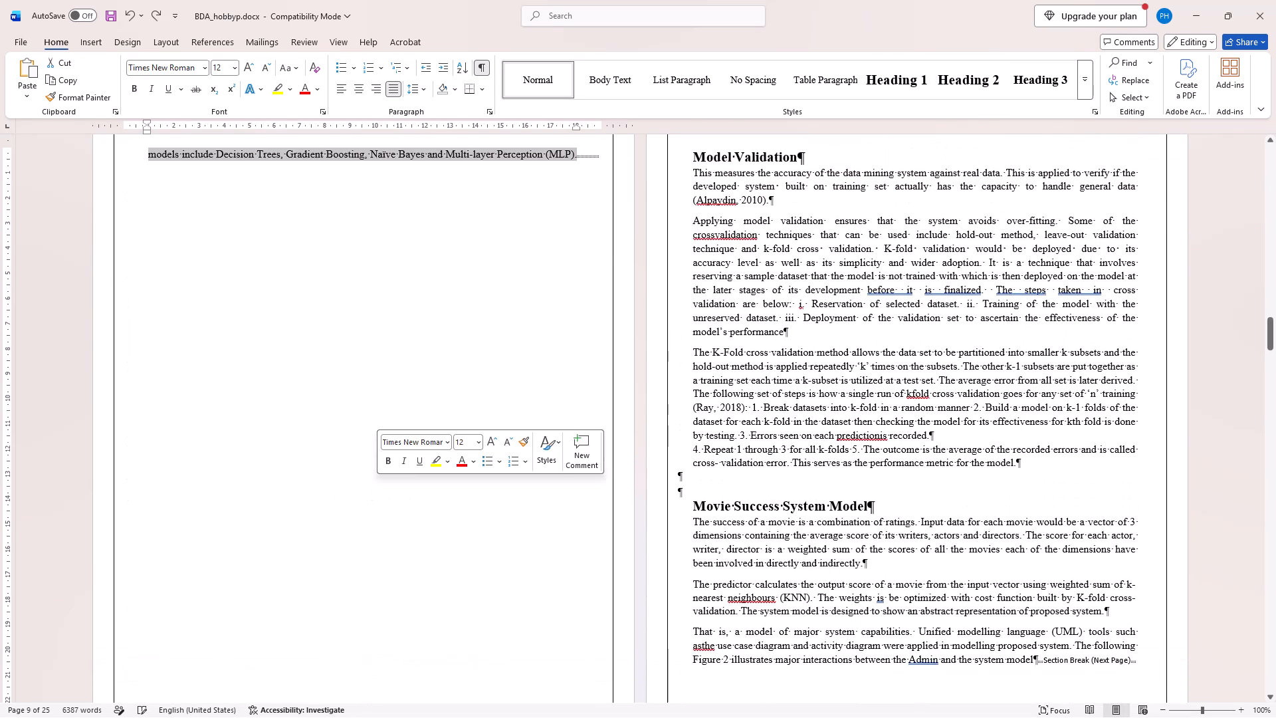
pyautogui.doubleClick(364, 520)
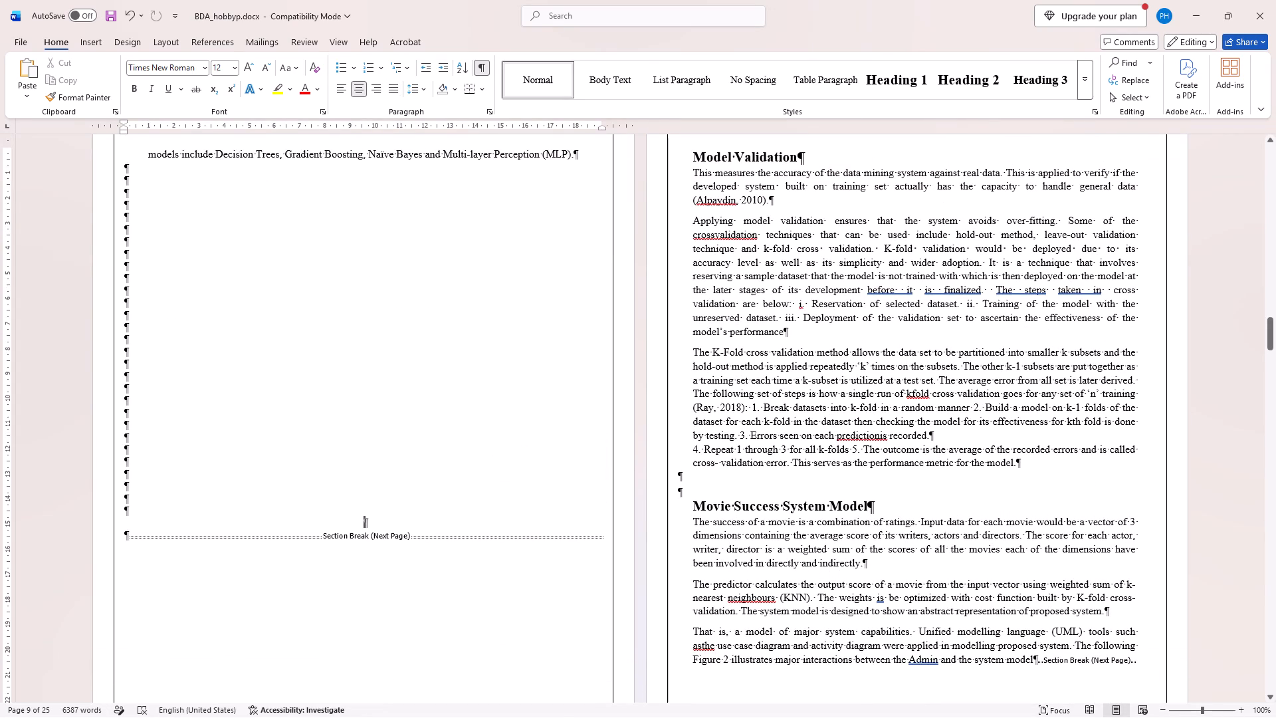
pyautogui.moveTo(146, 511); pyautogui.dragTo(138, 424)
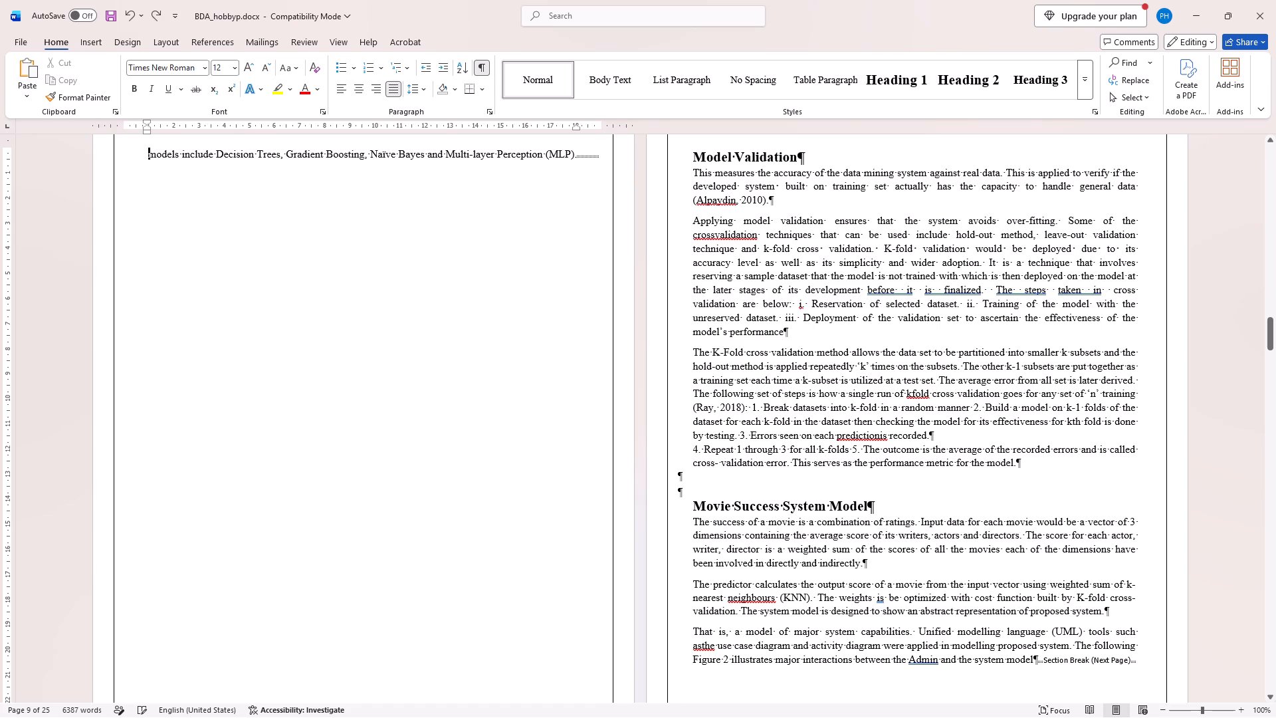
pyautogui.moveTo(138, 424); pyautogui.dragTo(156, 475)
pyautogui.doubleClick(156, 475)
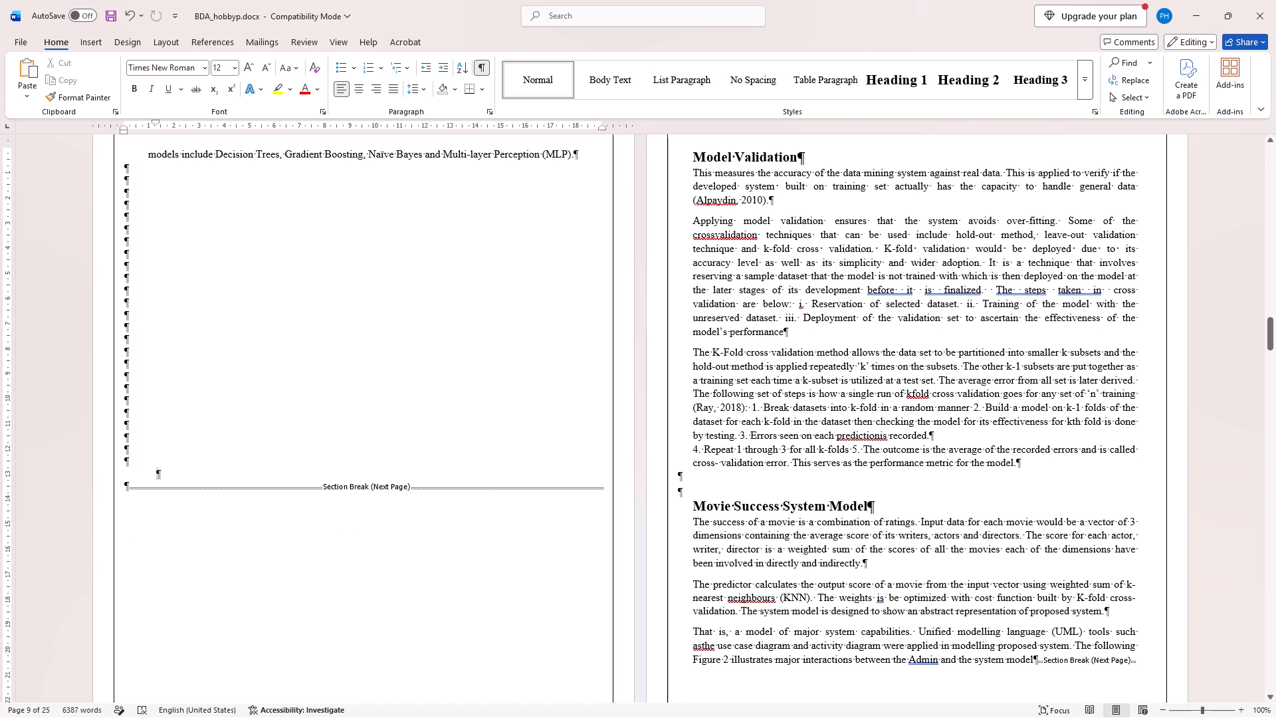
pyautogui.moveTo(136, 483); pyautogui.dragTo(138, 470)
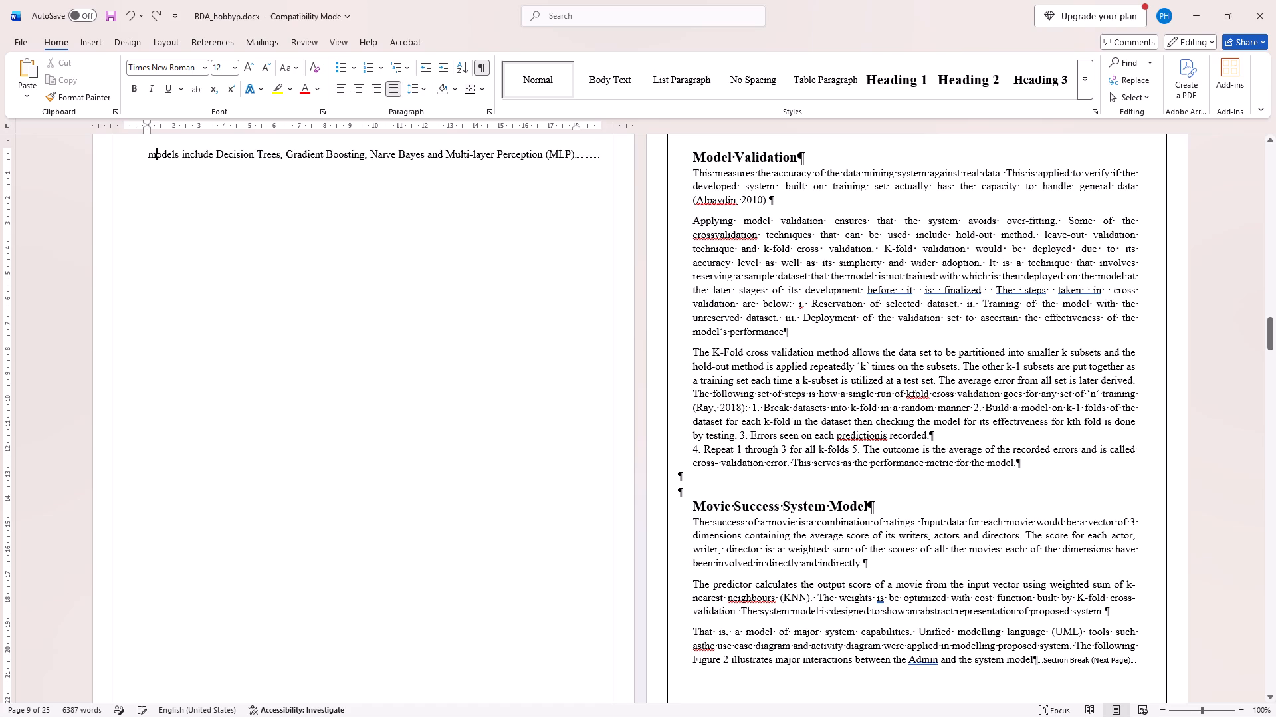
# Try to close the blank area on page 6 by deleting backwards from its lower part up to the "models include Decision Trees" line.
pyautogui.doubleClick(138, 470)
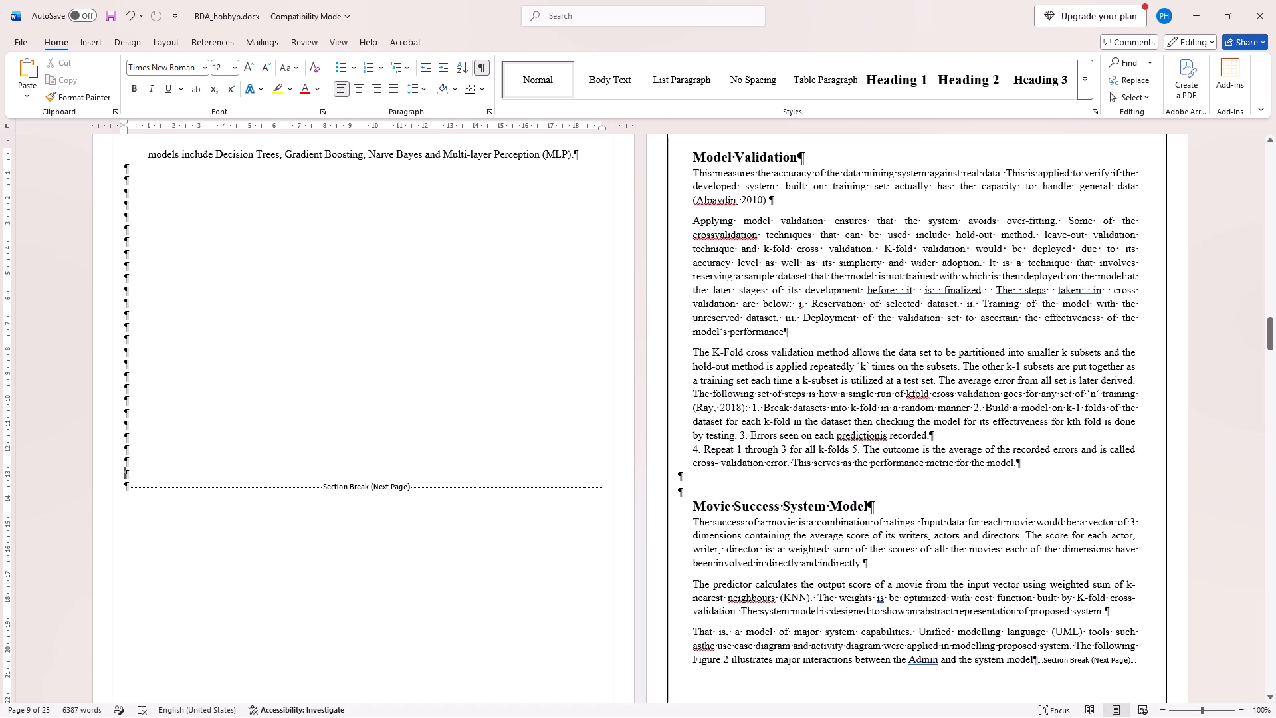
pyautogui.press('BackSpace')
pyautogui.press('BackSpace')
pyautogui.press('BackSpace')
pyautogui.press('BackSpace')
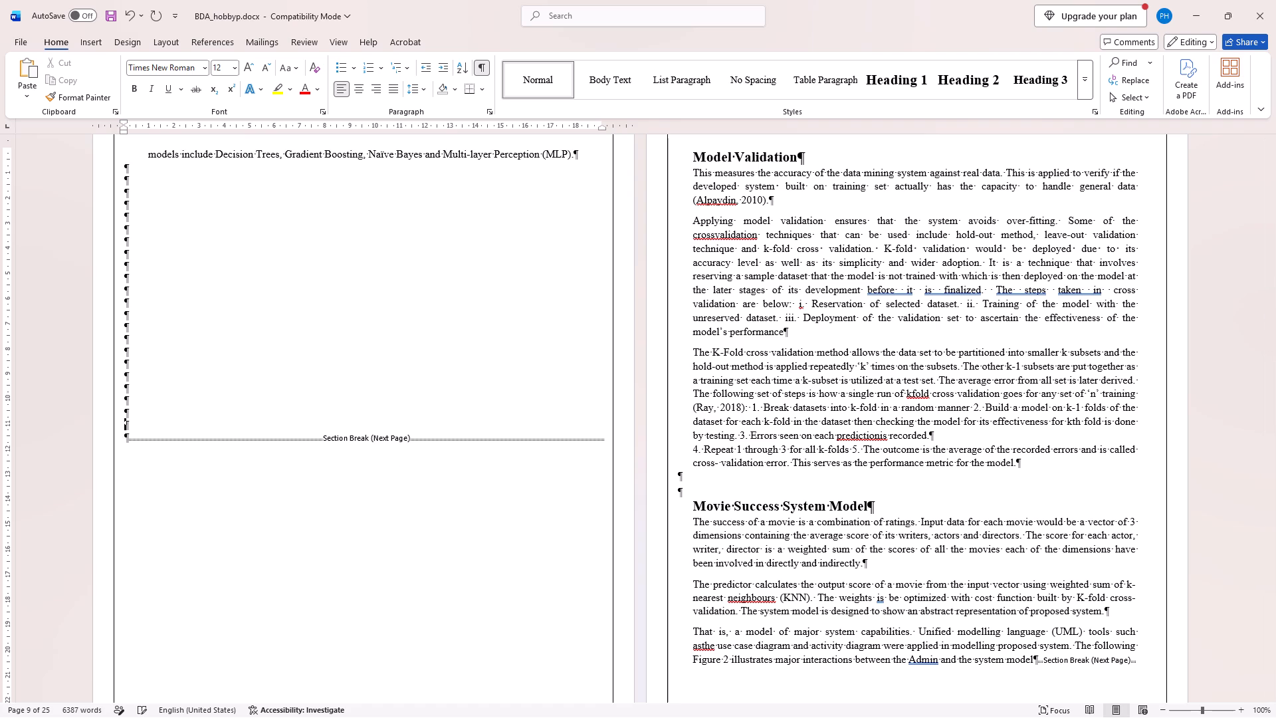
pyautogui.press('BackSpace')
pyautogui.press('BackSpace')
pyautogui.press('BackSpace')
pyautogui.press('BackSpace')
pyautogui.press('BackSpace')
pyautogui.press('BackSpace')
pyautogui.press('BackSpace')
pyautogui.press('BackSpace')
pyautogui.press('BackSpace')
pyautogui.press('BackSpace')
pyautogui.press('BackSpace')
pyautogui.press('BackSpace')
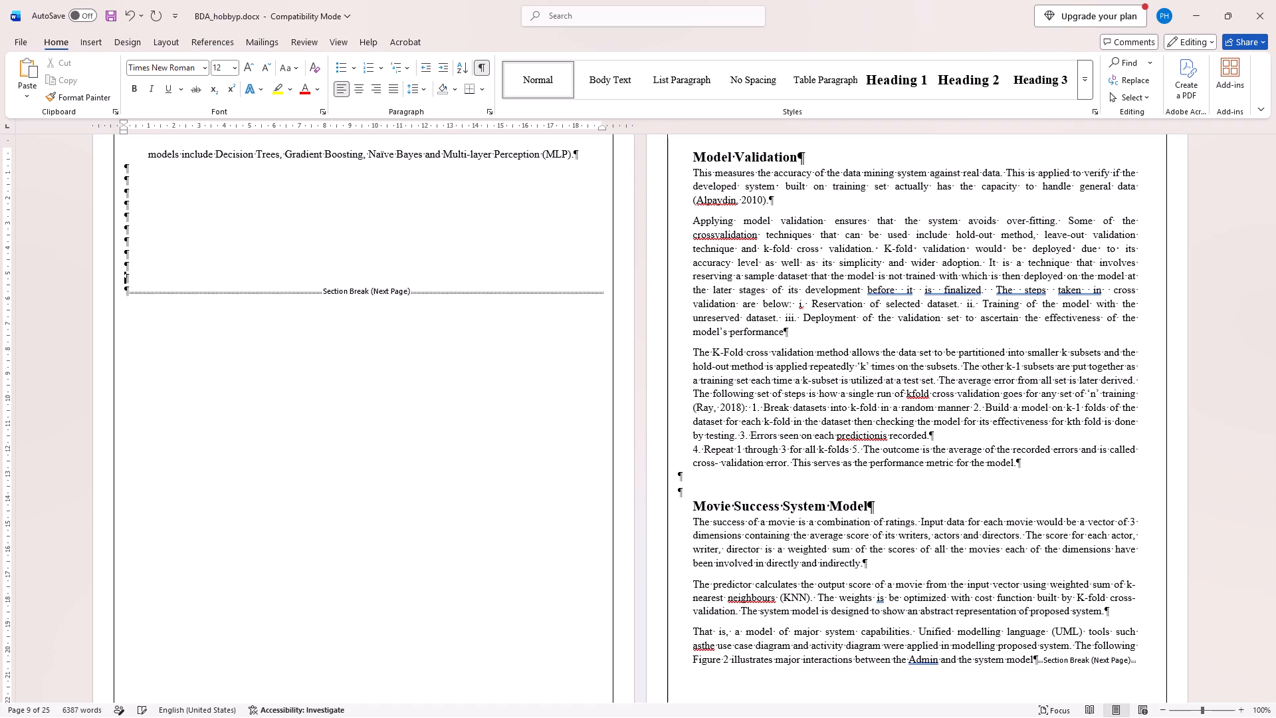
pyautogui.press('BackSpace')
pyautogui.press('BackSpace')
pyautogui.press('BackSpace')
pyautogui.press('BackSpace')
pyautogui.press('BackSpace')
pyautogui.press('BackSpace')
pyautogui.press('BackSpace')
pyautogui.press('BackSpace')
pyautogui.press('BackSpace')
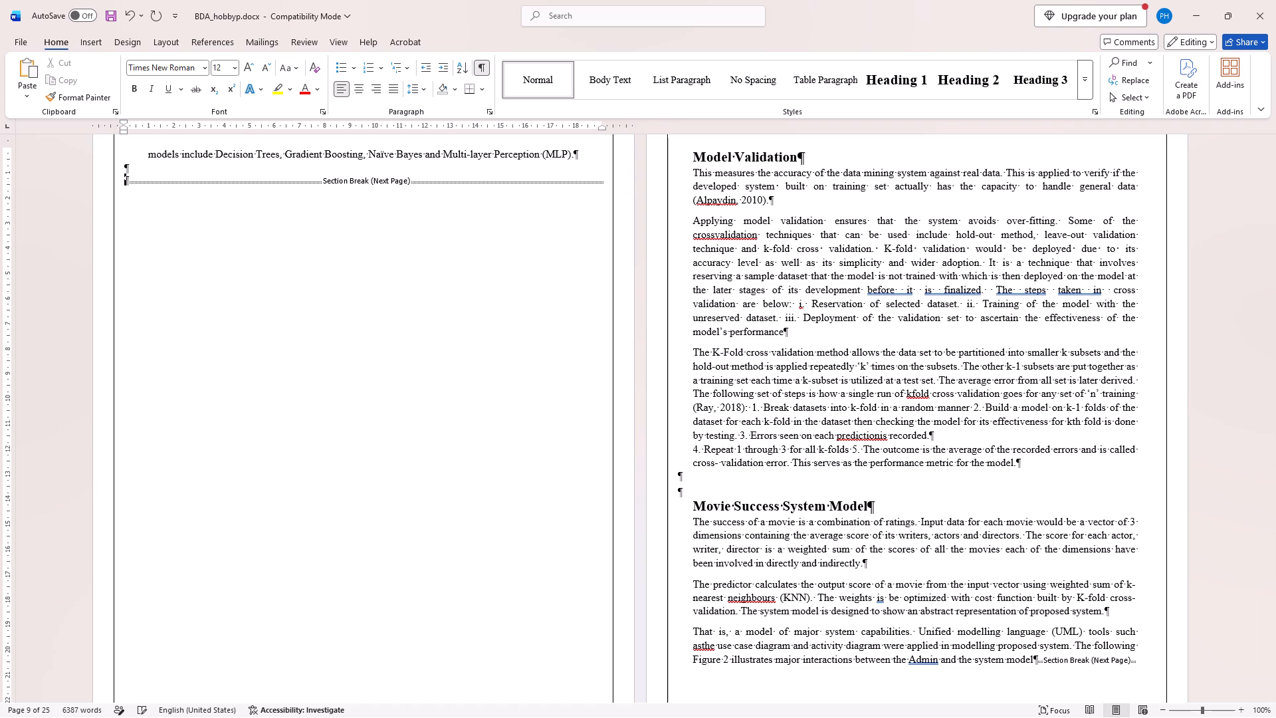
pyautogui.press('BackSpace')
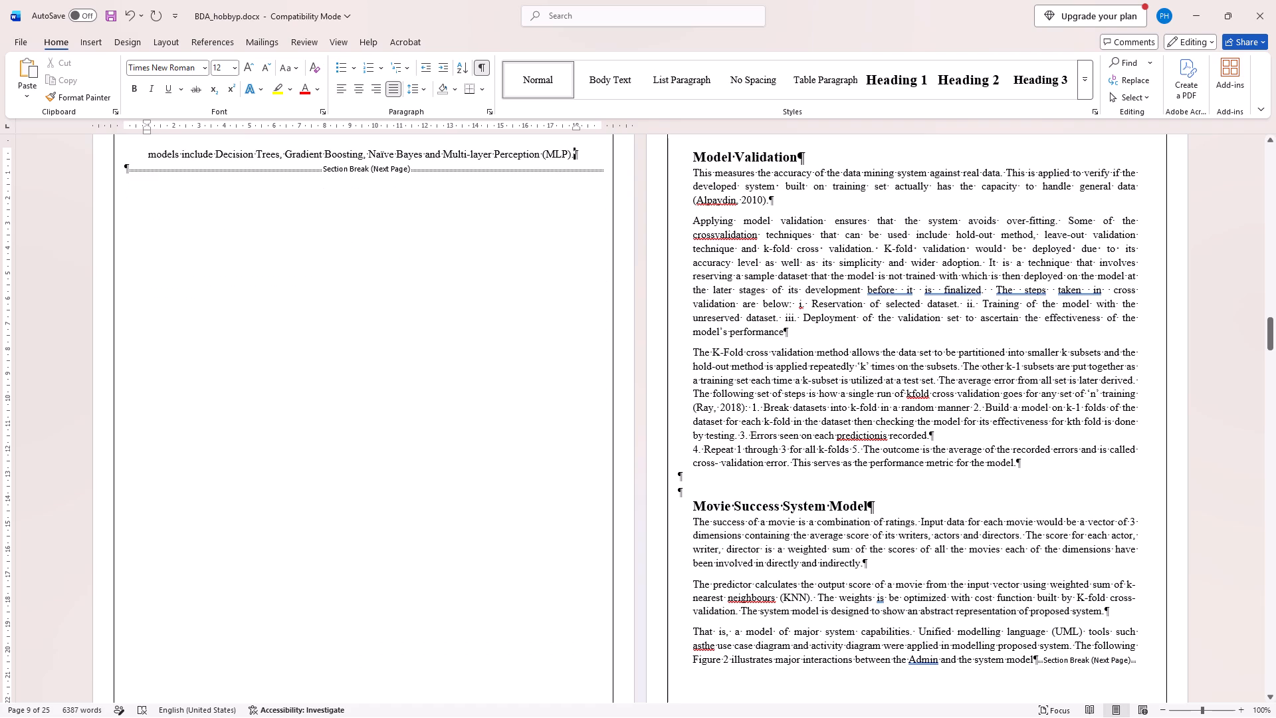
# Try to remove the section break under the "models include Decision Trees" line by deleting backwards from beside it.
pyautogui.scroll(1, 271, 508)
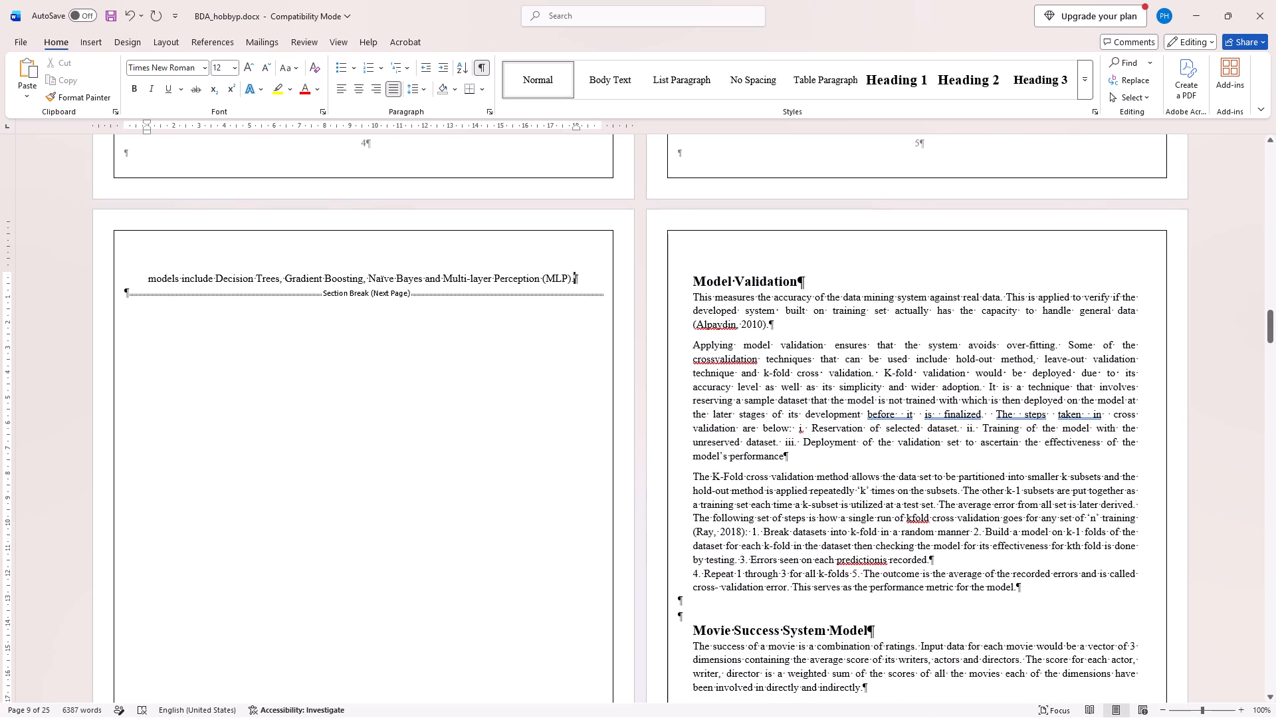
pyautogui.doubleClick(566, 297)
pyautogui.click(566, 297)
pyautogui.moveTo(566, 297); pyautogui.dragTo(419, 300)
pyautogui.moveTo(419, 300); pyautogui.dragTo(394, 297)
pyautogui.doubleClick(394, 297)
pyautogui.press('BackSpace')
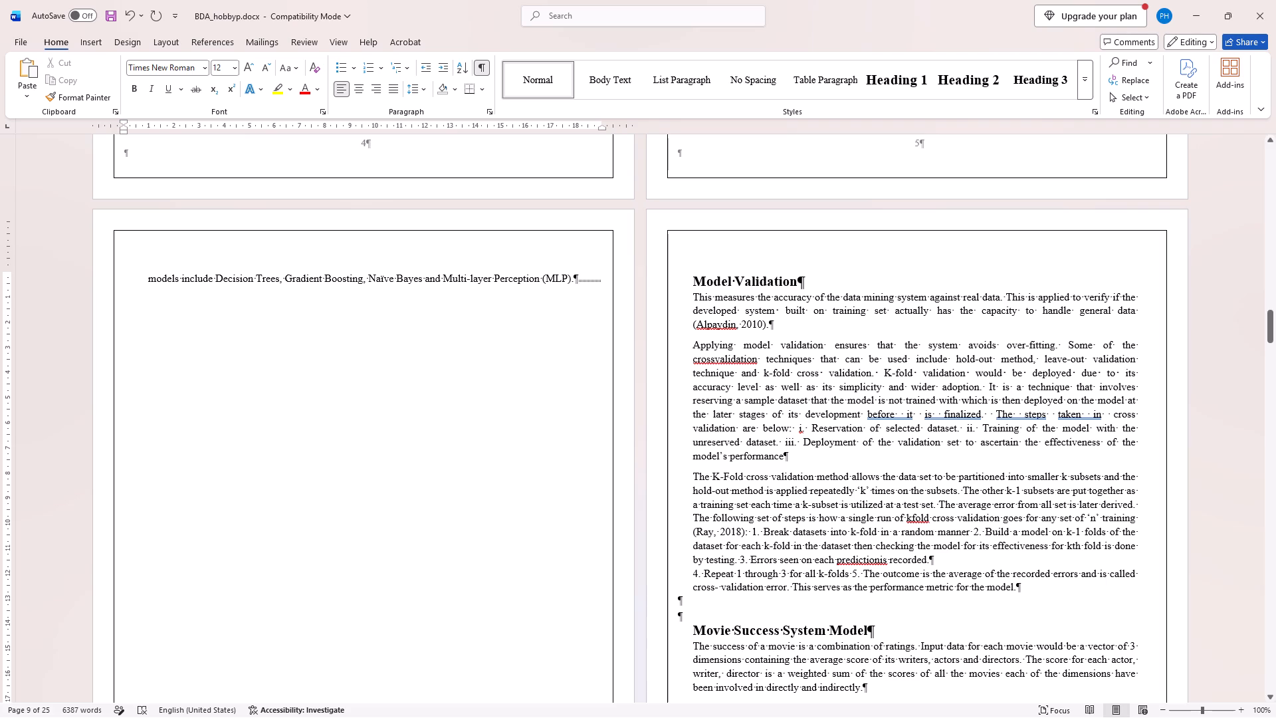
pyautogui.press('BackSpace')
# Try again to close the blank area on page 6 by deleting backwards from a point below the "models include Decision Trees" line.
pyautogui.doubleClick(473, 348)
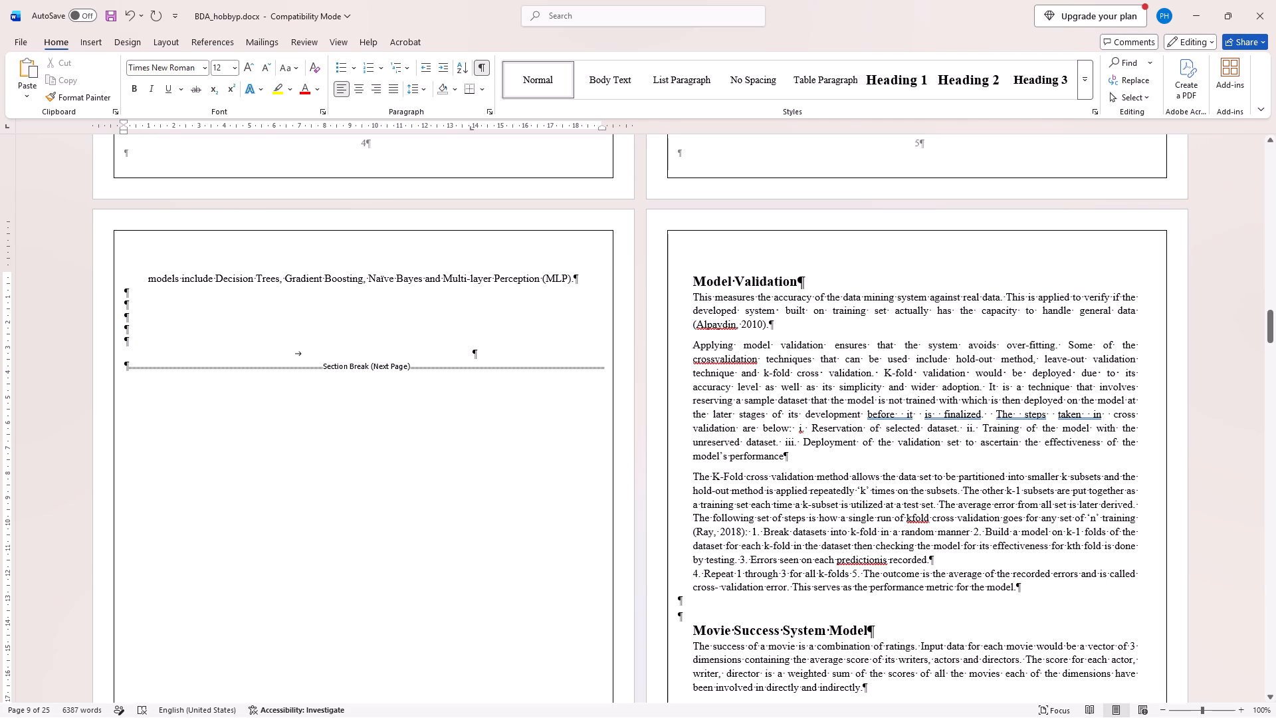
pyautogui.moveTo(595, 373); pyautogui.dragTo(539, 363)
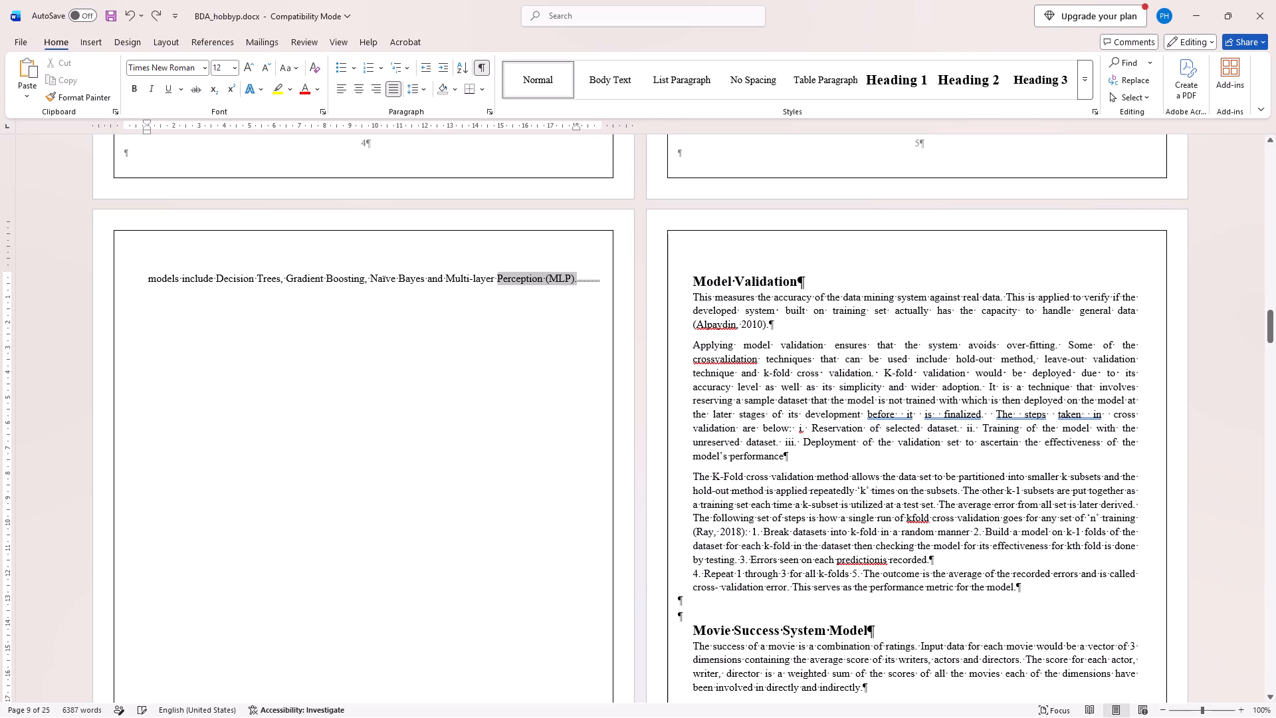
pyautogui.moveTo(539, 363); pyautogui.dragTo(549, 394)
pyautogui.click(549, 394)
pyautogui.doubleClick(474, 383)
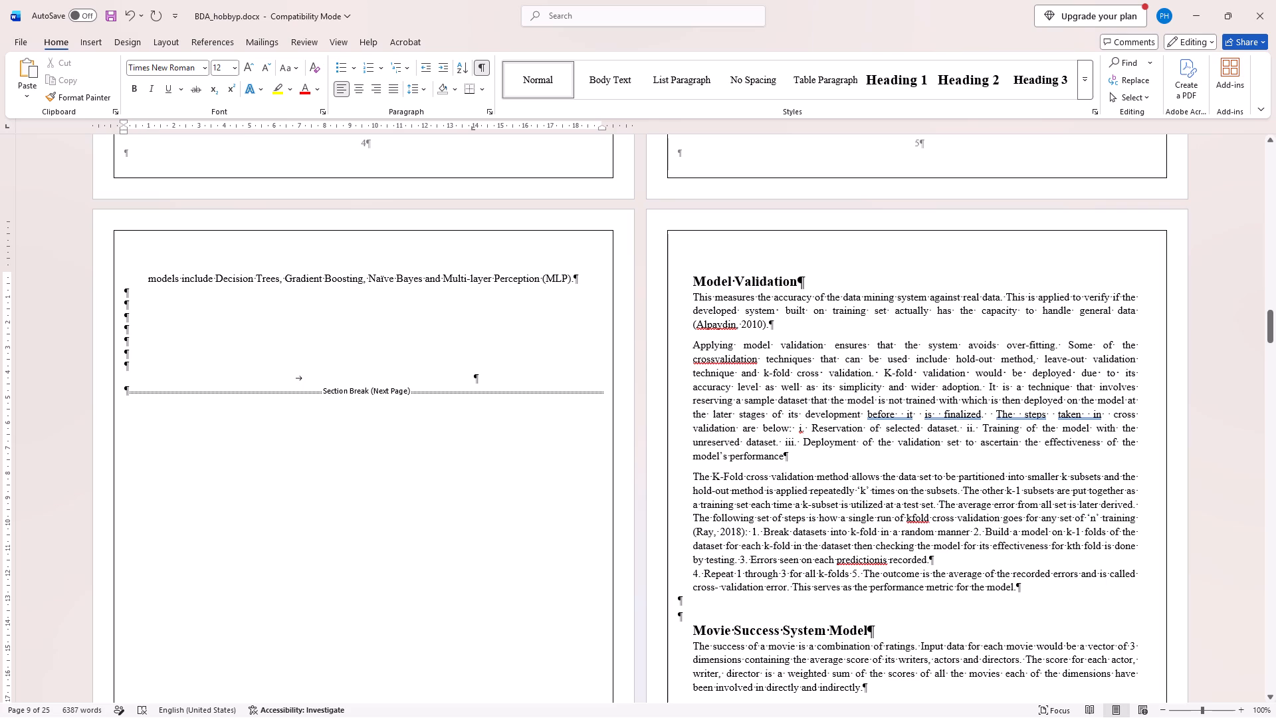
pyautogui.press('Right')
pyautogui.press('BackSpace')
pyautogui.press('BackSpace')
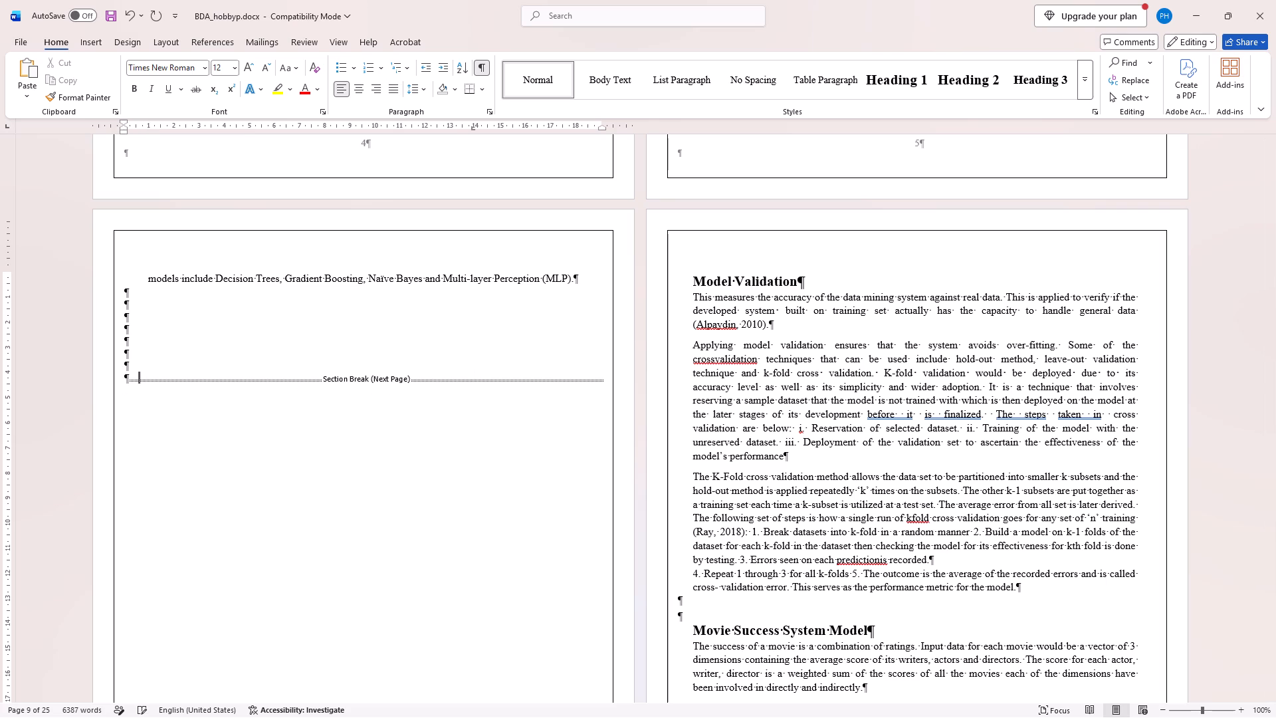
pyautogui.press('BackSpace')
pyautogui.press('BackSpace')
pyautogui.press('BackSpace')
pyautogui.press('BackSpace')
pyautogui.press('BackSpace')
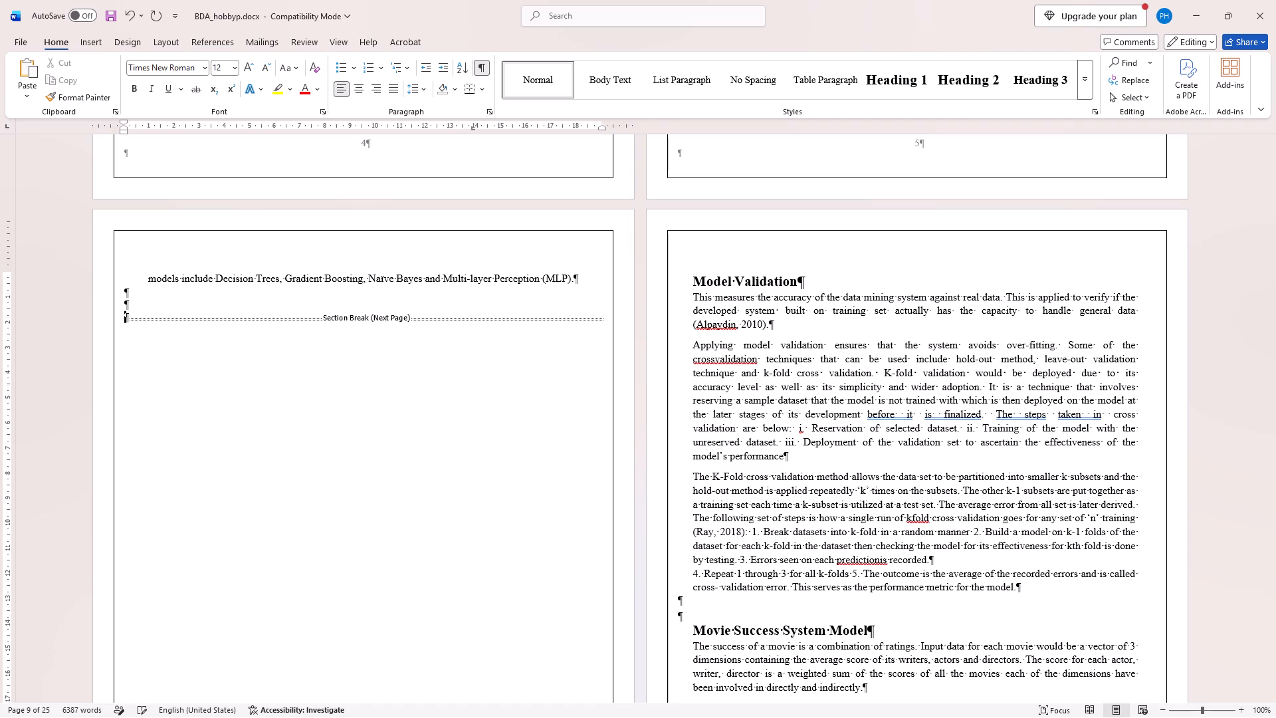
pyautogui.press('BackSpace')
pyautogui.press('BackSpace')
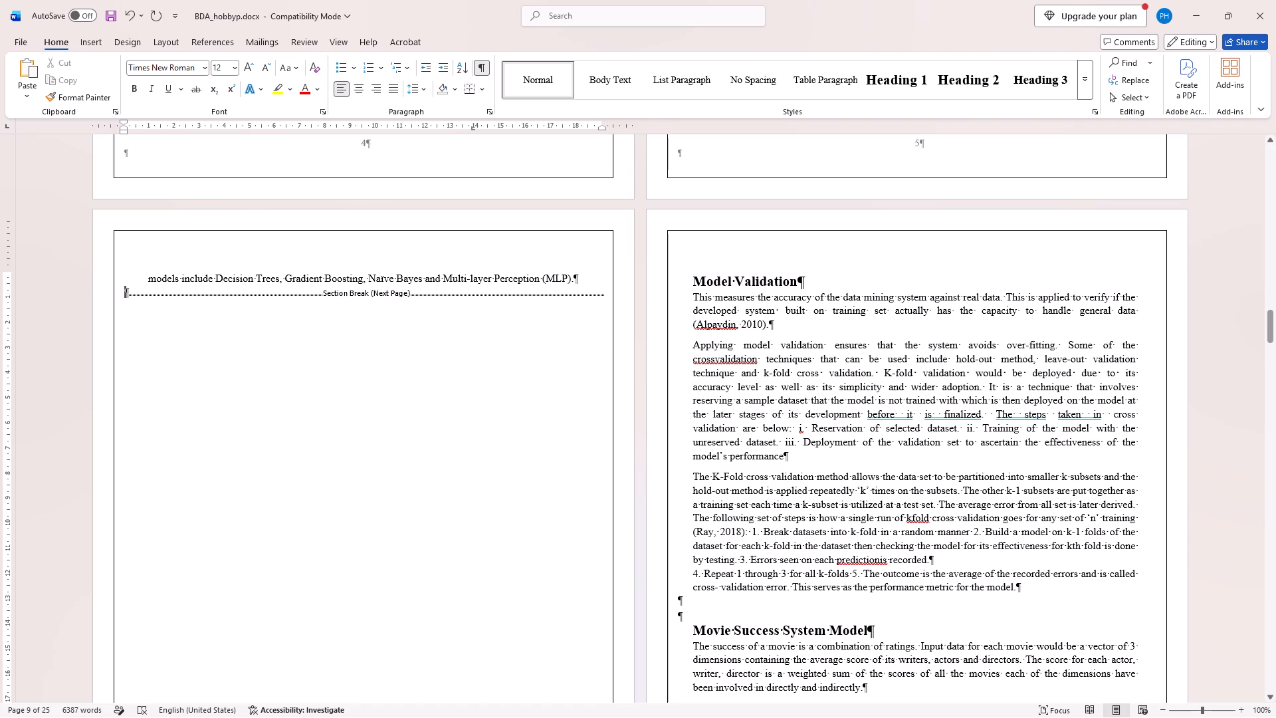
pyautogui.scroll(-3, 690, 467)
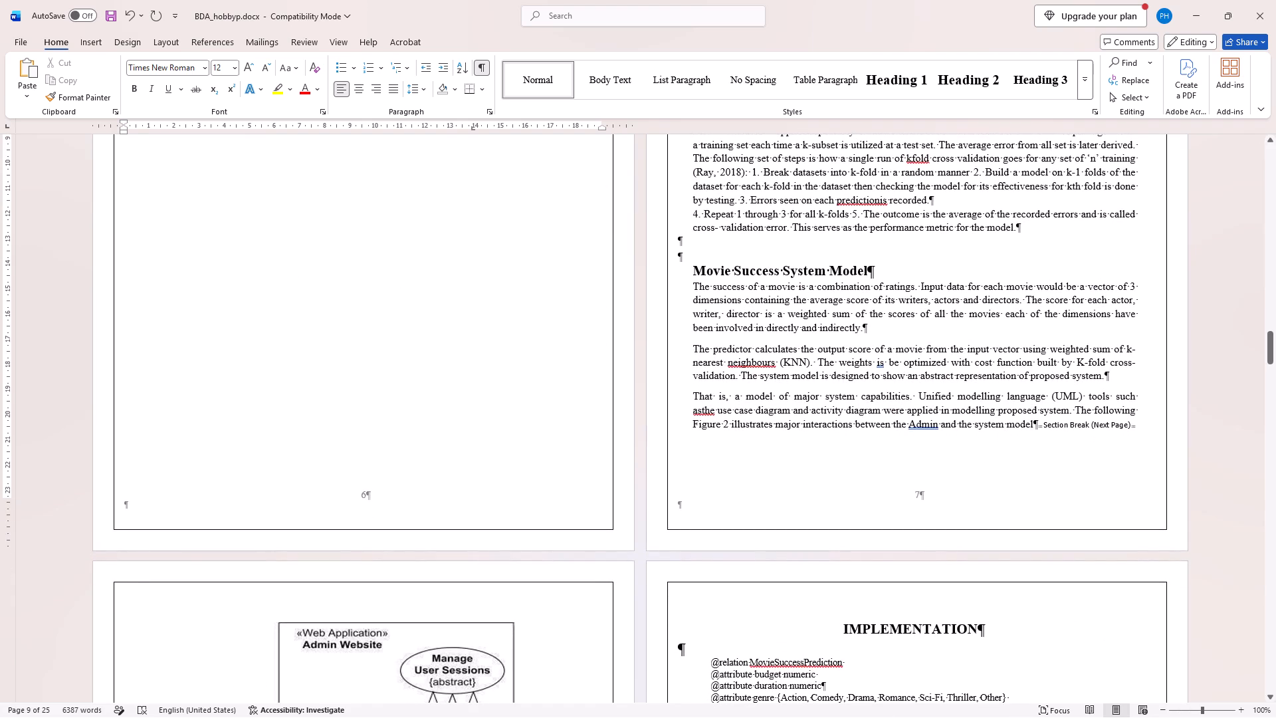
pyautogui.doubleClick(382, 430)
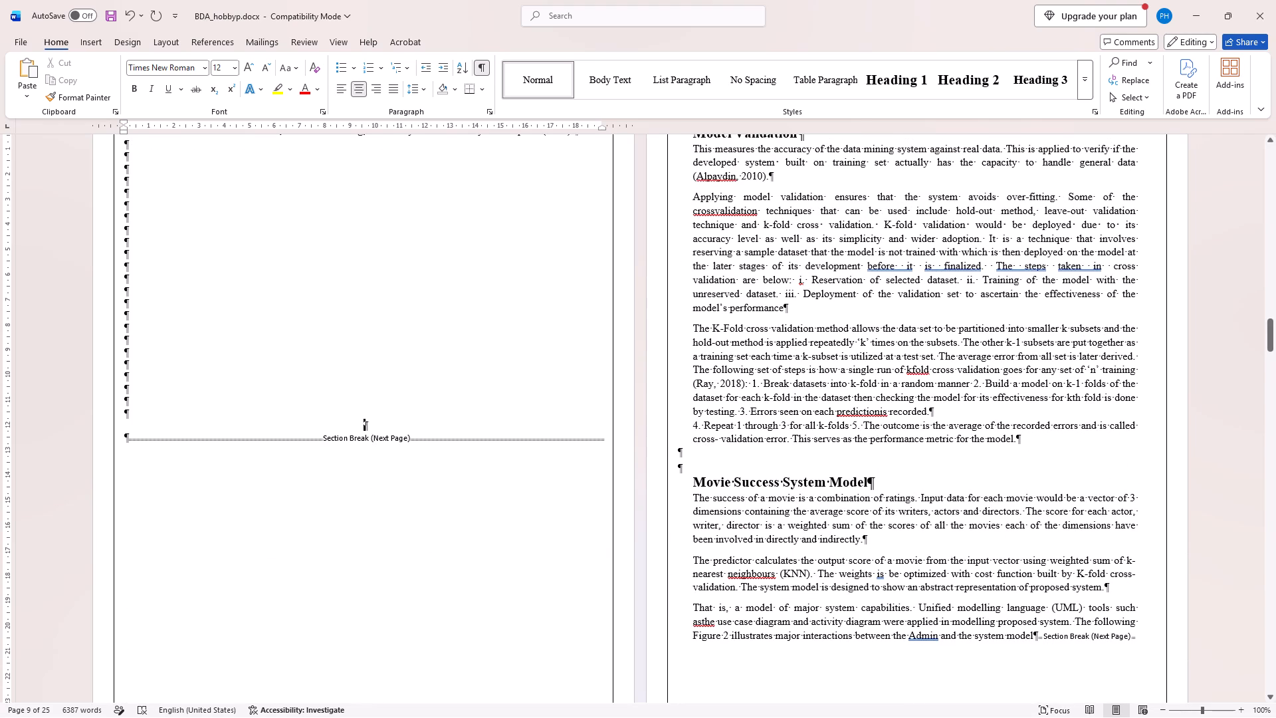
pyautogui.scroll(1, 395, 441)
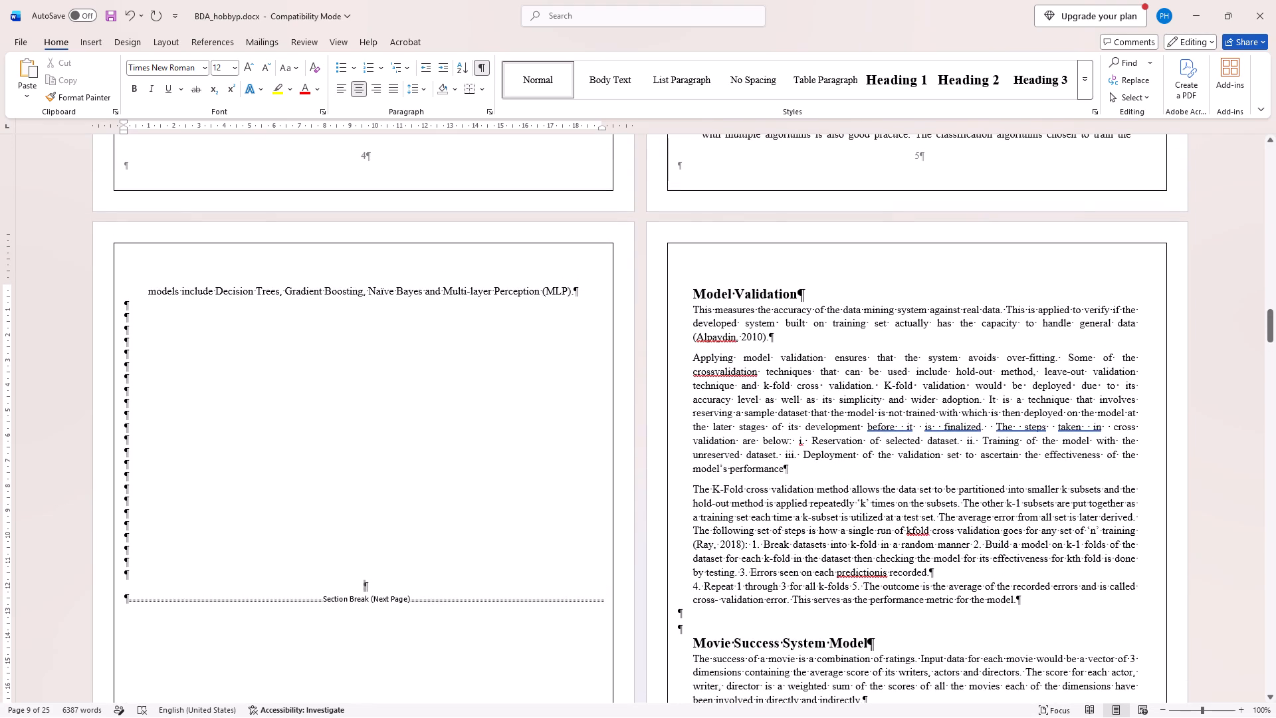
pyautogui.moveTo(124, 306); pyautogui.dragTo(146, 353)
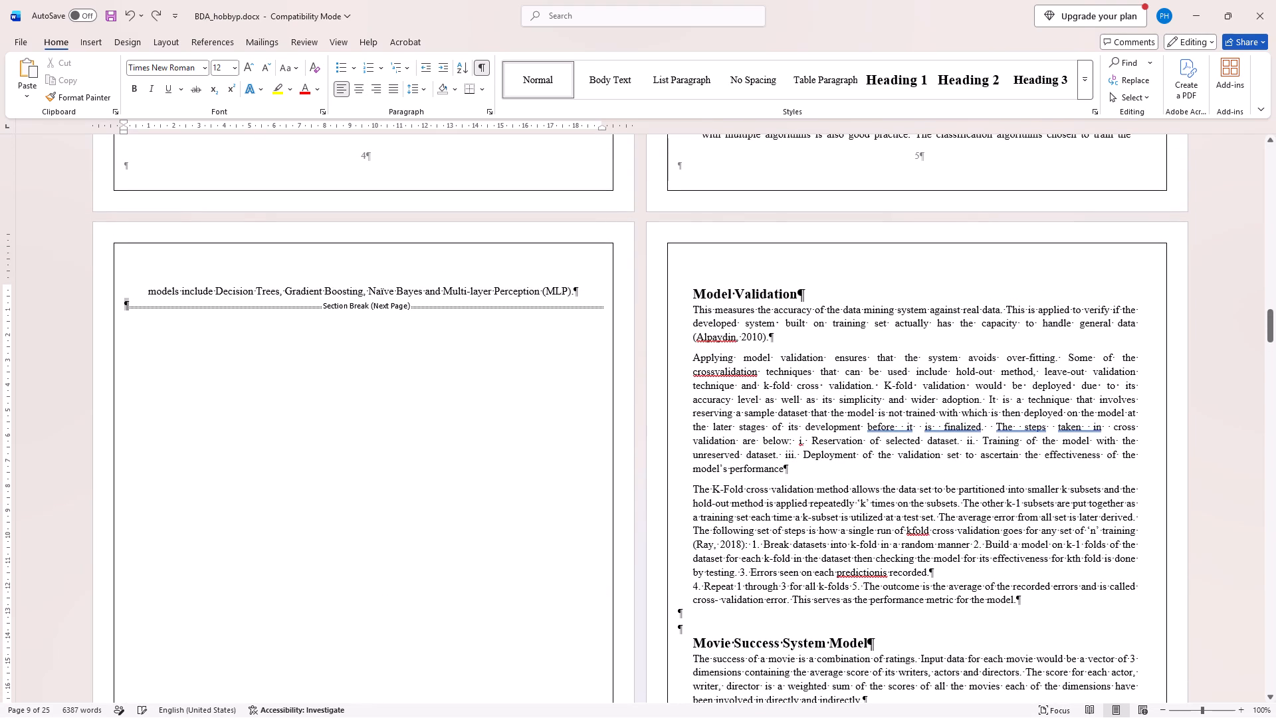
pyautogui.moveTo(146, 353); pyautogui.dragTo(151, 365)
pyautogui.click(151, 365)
# Select and delete the Section Break (Next Page) on page 6 in front of the Model Validation heading.
pyautogui.doubleClick(348, 304)
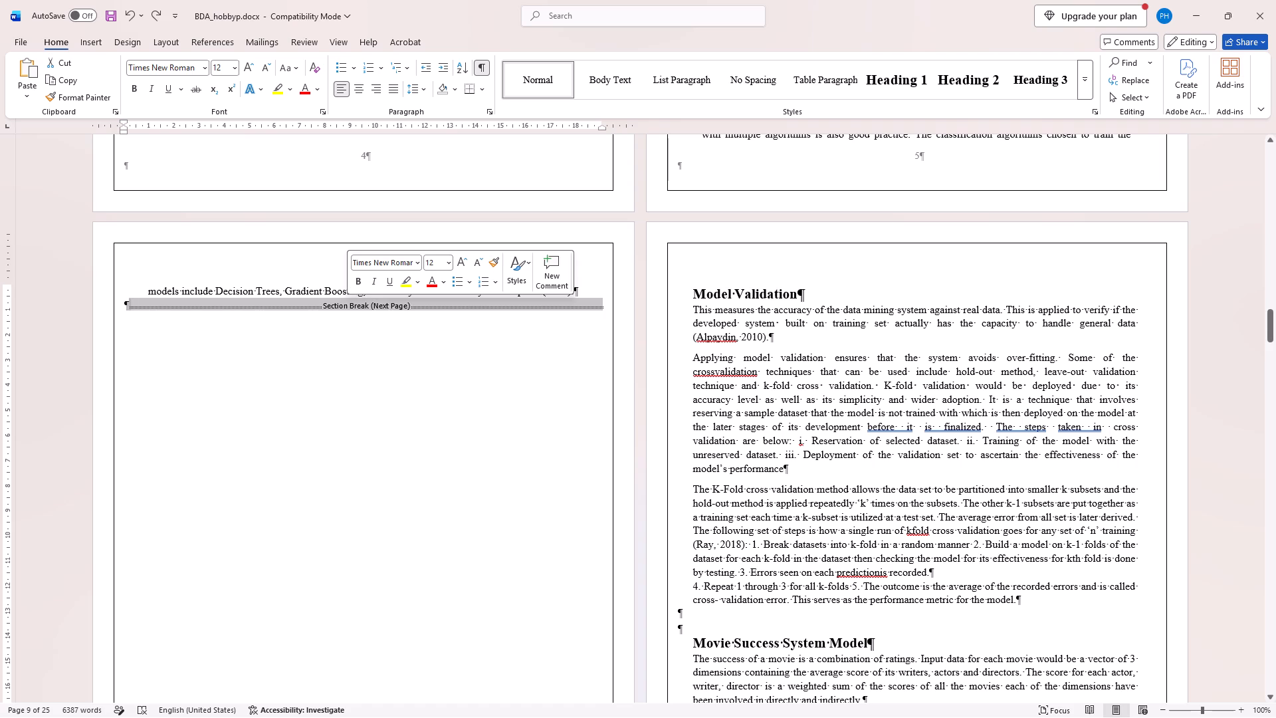
pyautogui.press('BackSpace')
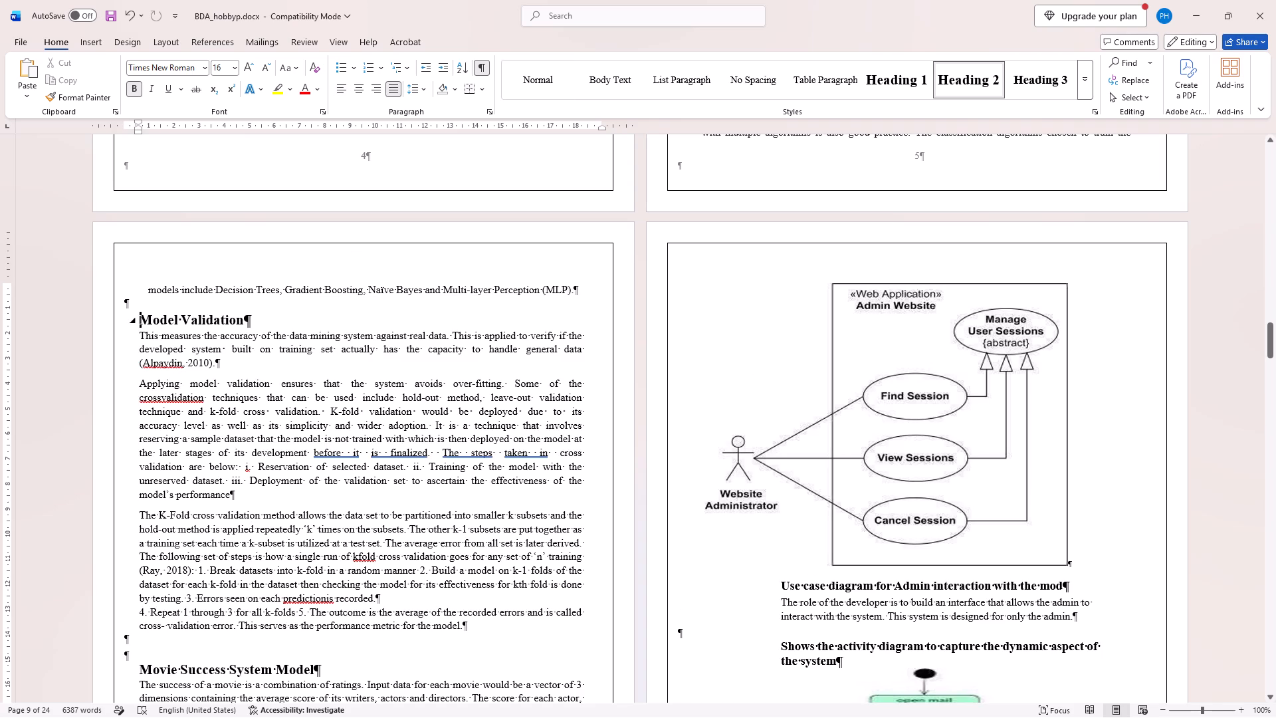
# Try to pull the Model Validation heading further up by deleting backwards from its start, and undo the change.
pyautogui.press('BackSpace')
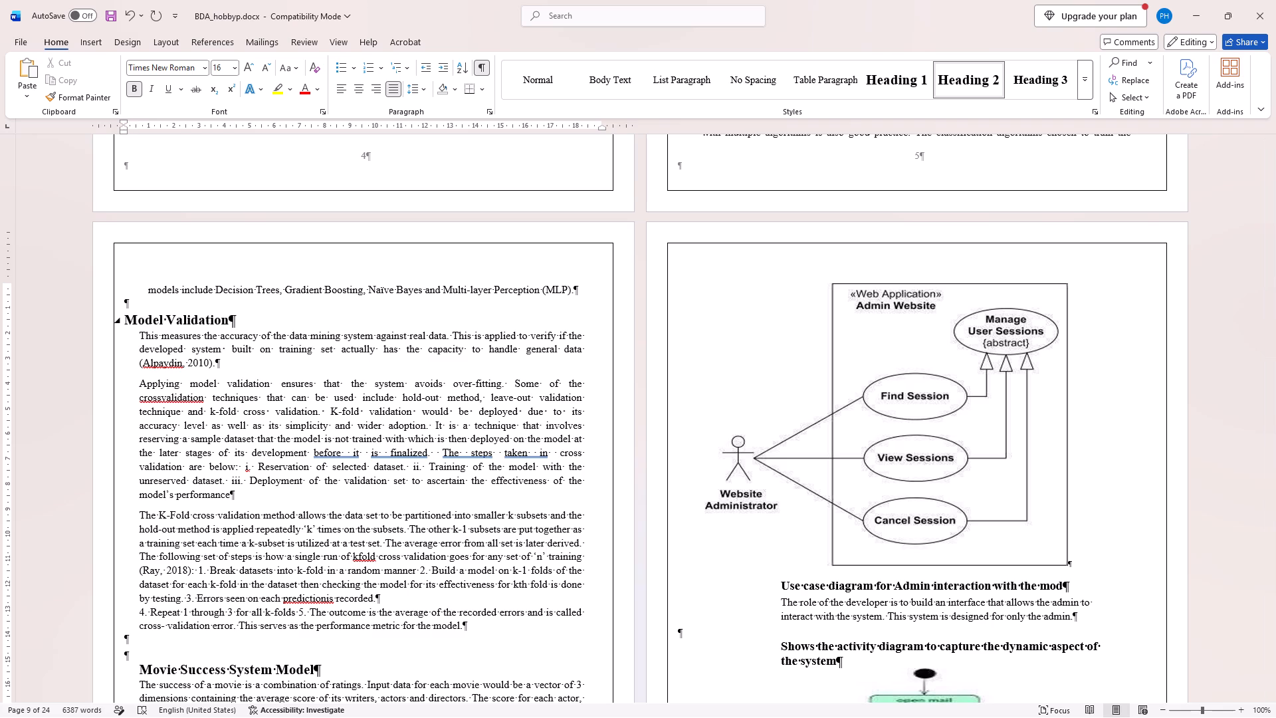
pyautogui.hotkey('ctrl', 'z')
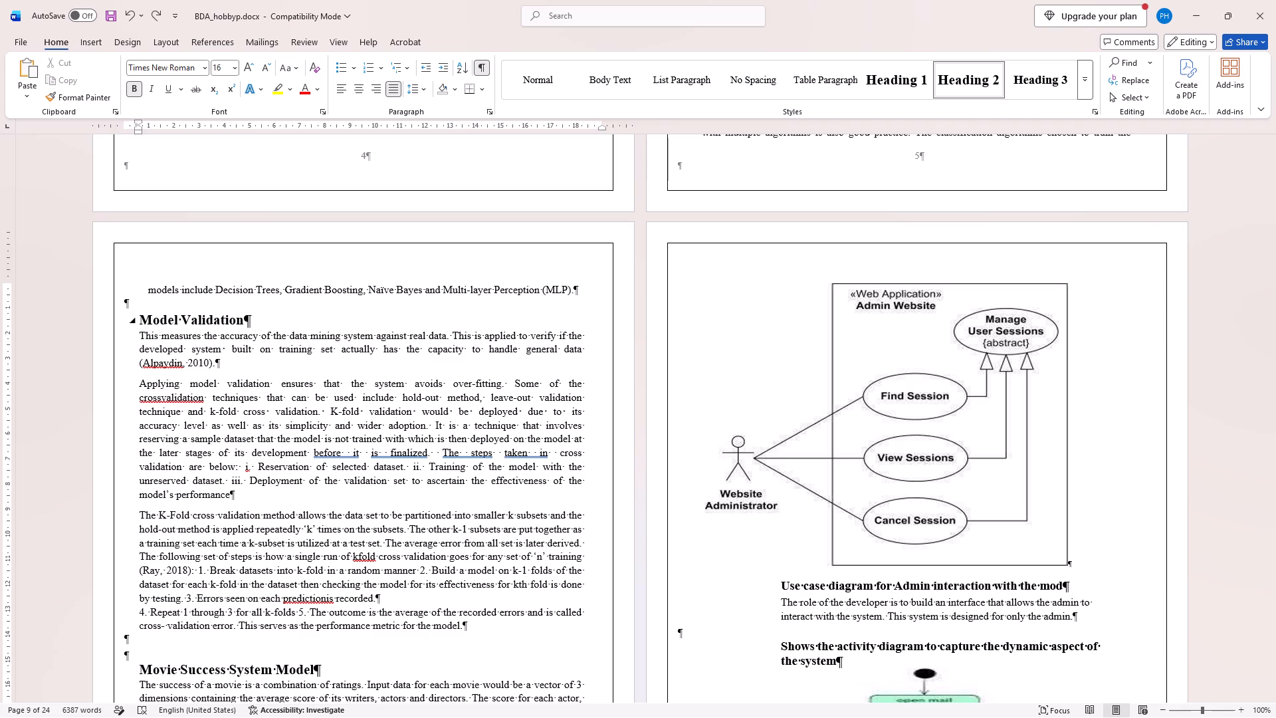
# Examine the layout of page 6 and its neighbouring pages, from Selection of Classification Algorithm to the Movie Success System Model section.
pyautogui.scroll(2, 522, 287)
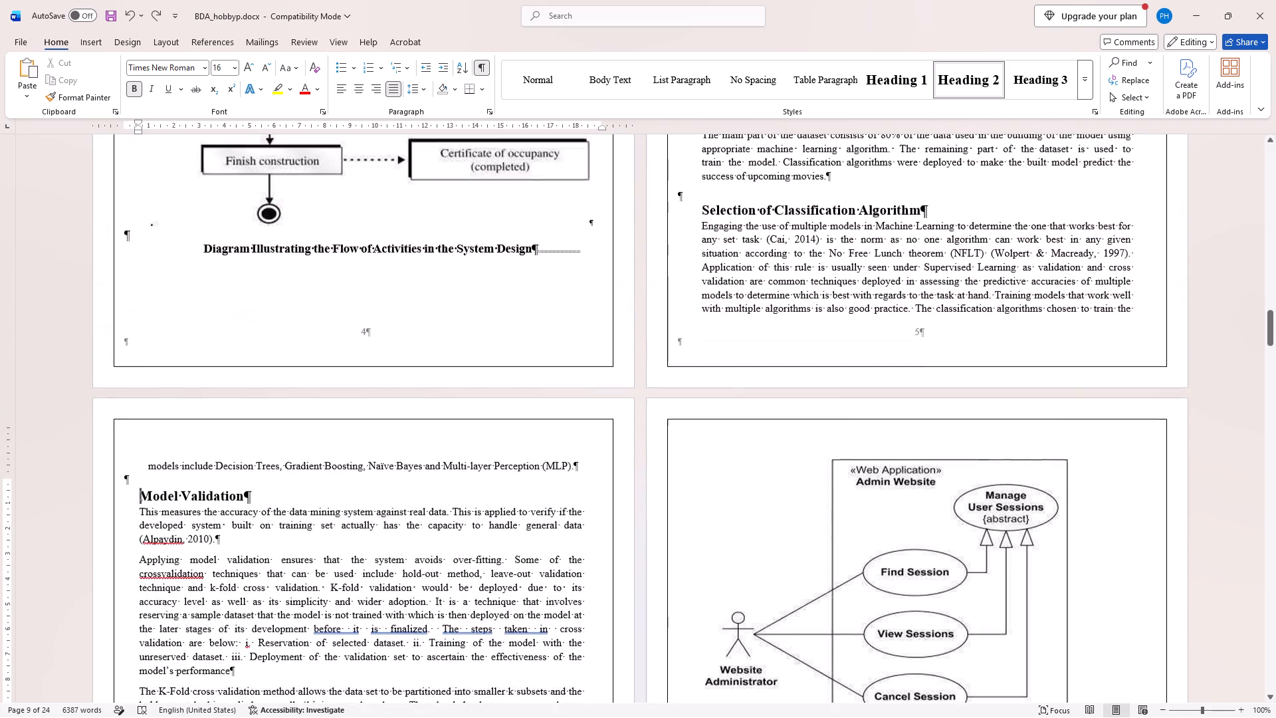
pyautogui.scroll(1, 522, 287)
pyautogui.scroll(-2, 522, 287)
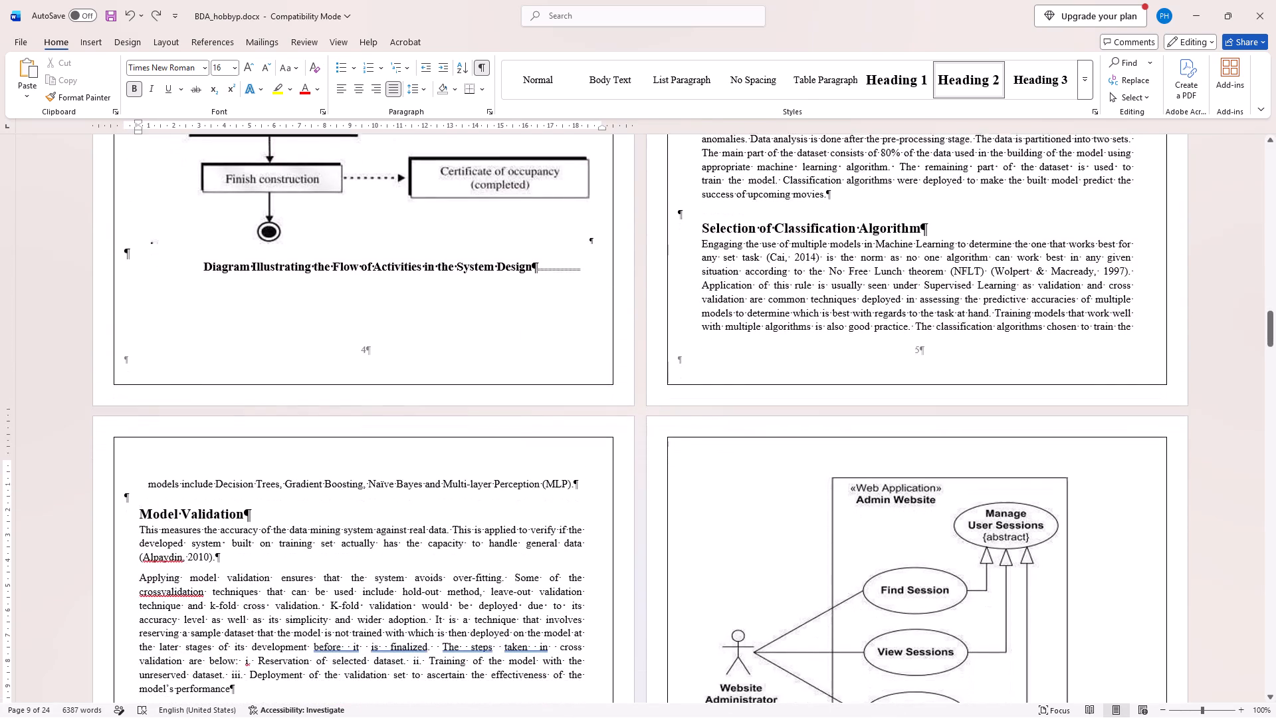
pyautogui.scroll(-2, 522, 287)
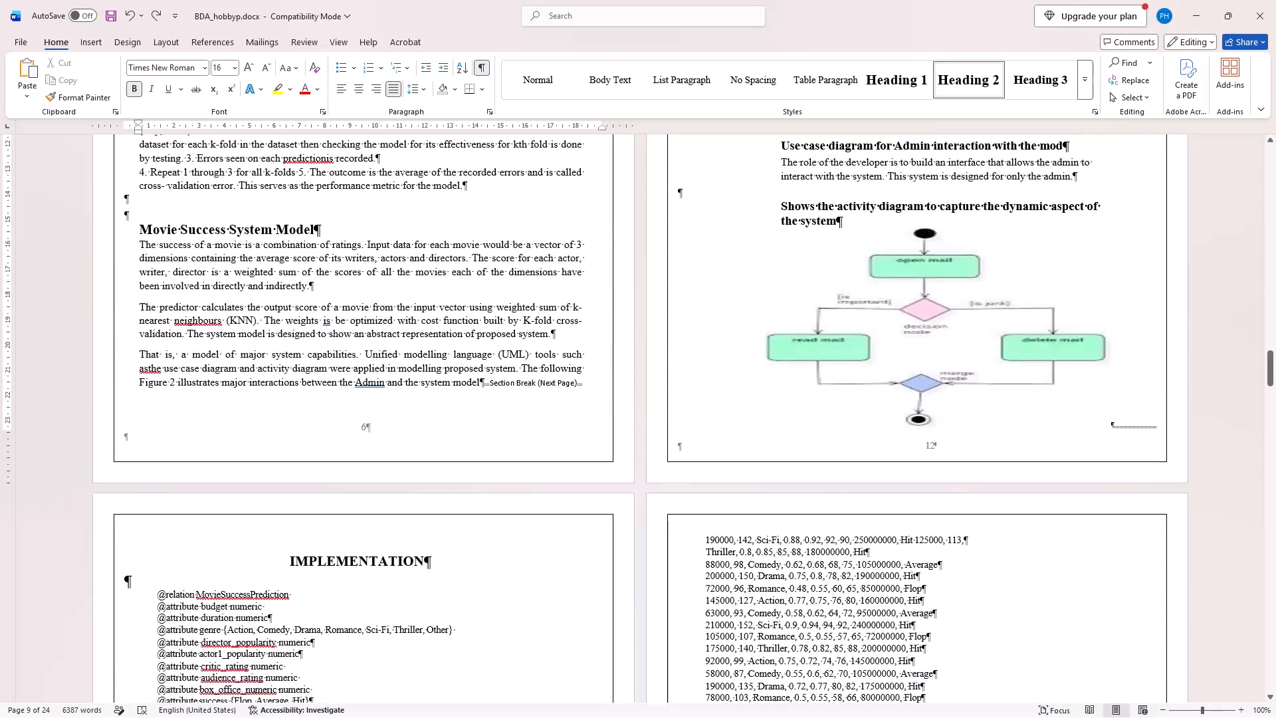
pyautogui.click(440, 405)
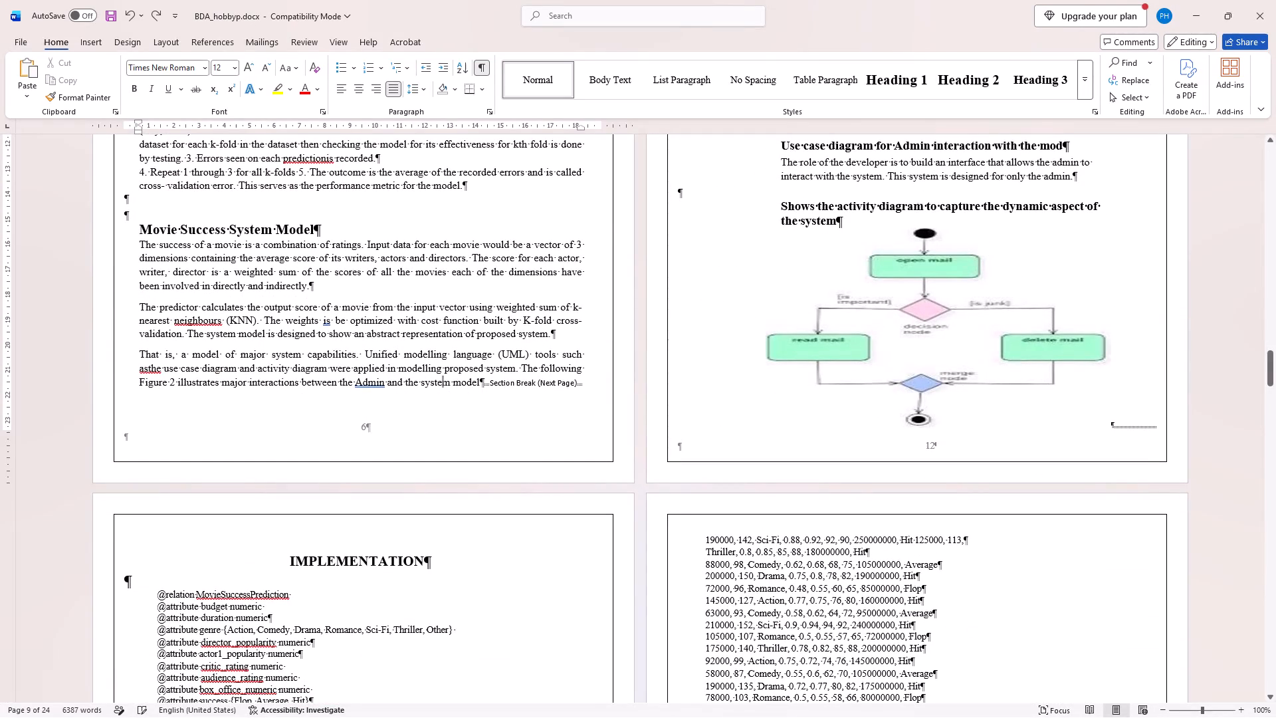
pyautogui.click(502, 218)
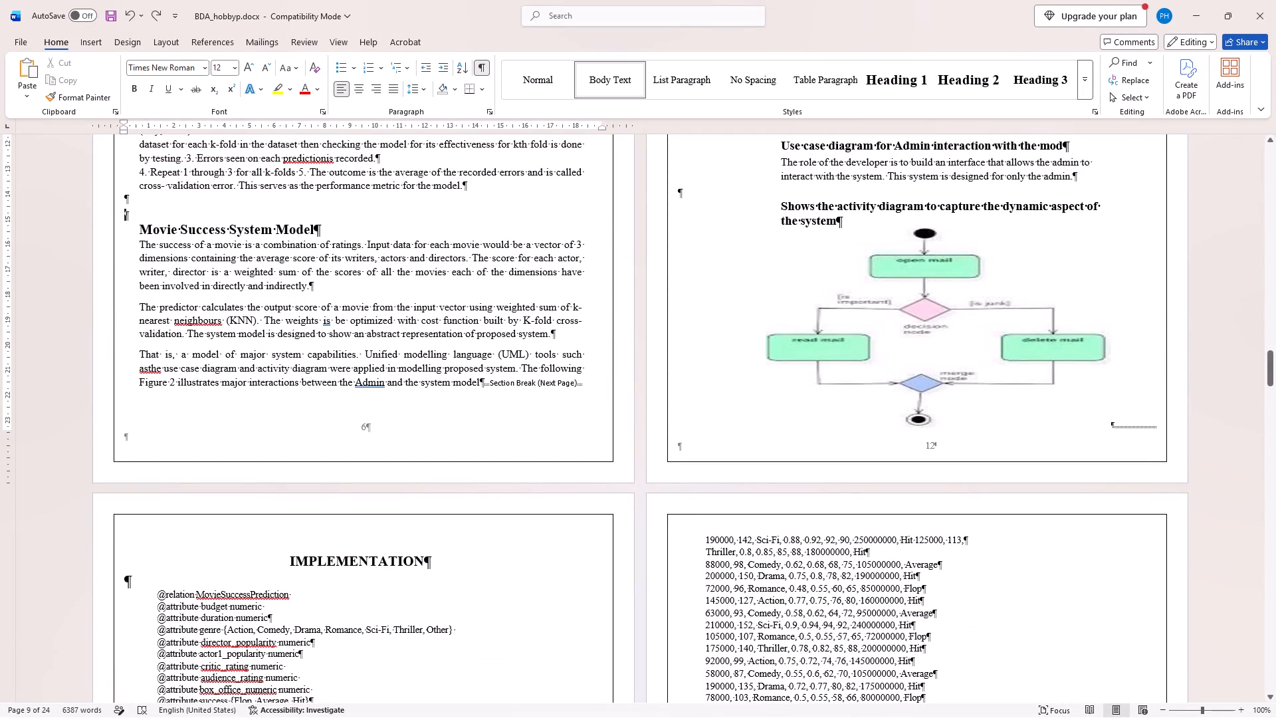
pyautogui.scroll(1, 433, 240)
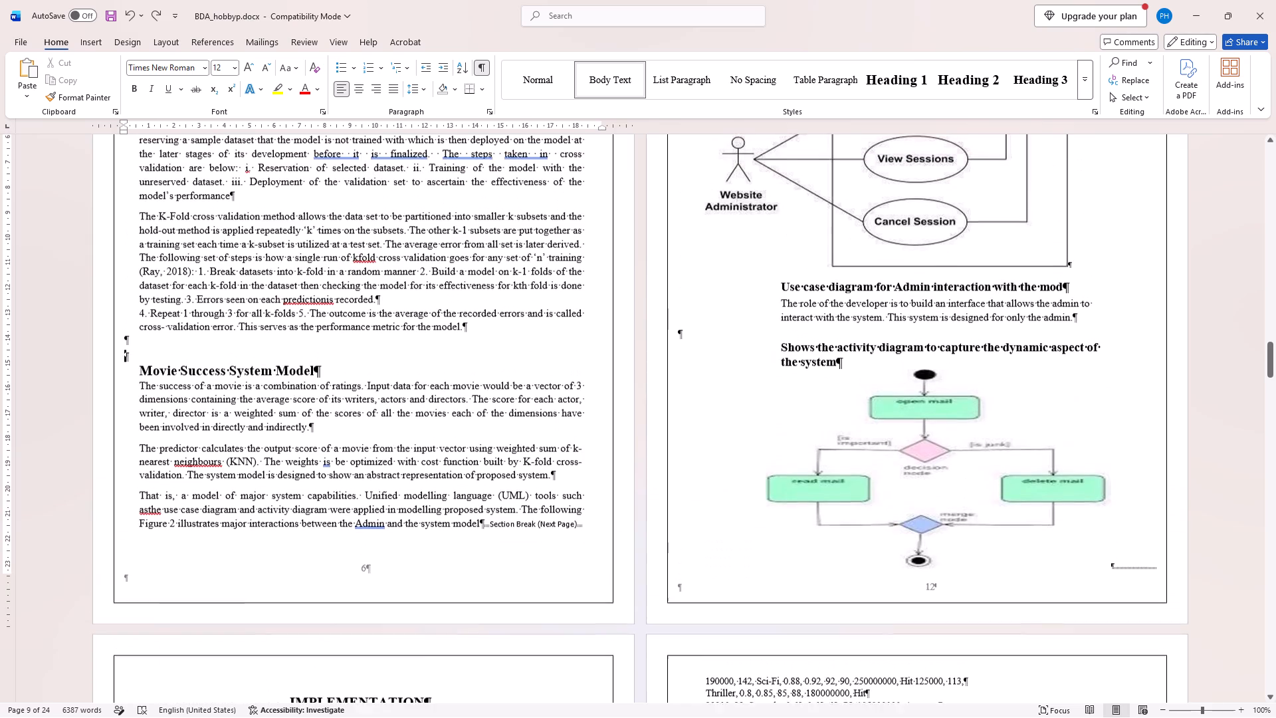
pyautogui.scroll(2, 433, 240)
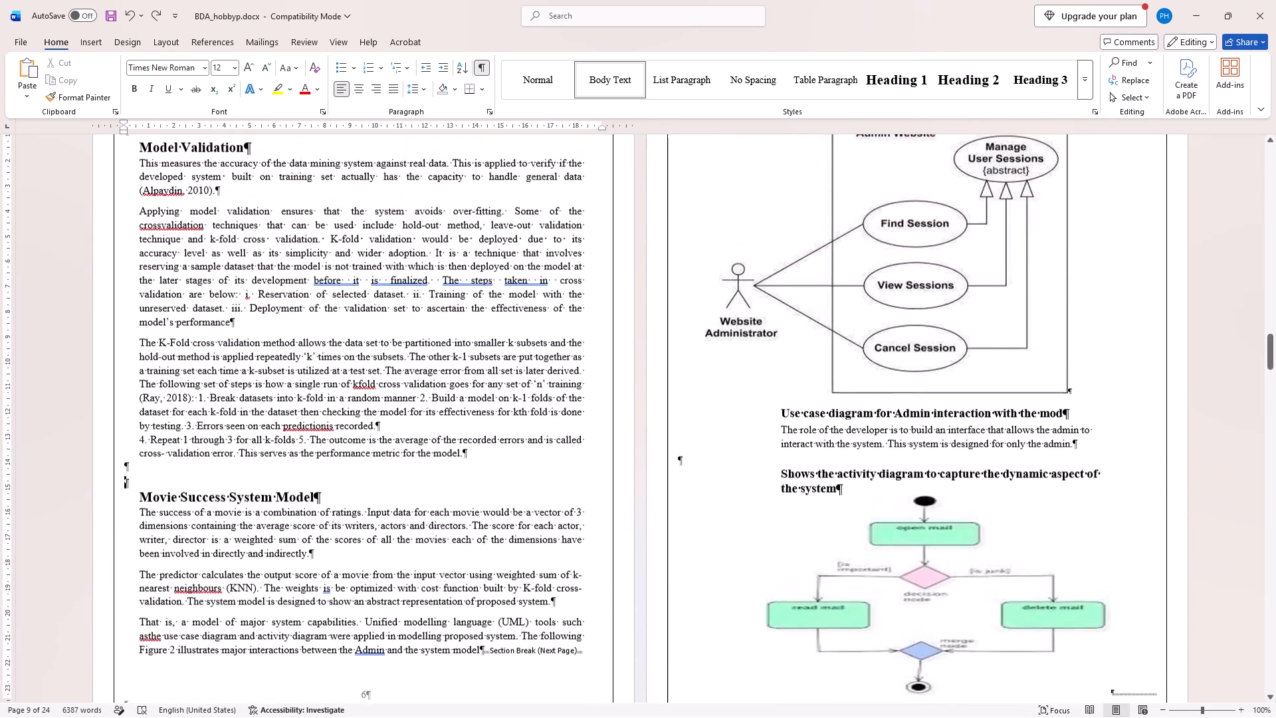
# Hide the paragraph and formatting marks.
pyautogui.click(475, 63)
# Examine the pages after Movie Success System Model, through the Implementation heading and its dataset listing.
pyautogui.scroll(-3, 516, 166)
pyautogui.scroll(-1, 536, 257)
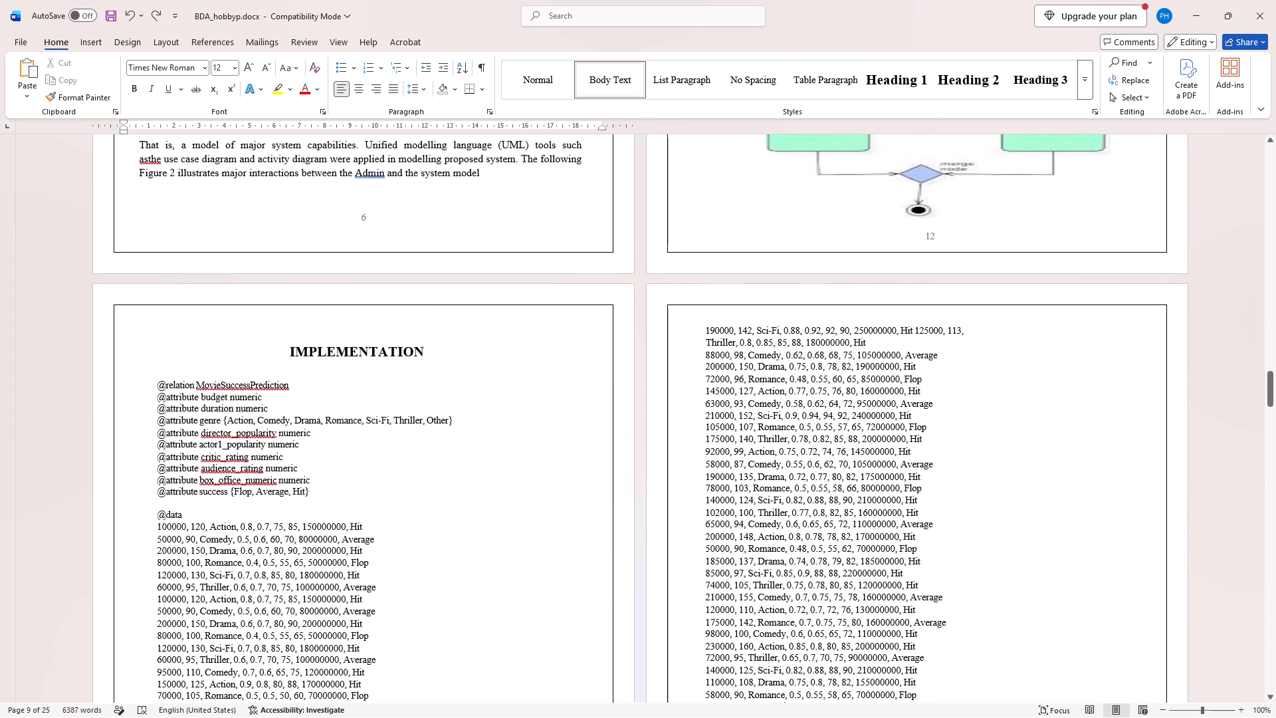
pyautogui.scroll(-2, 536, 257)
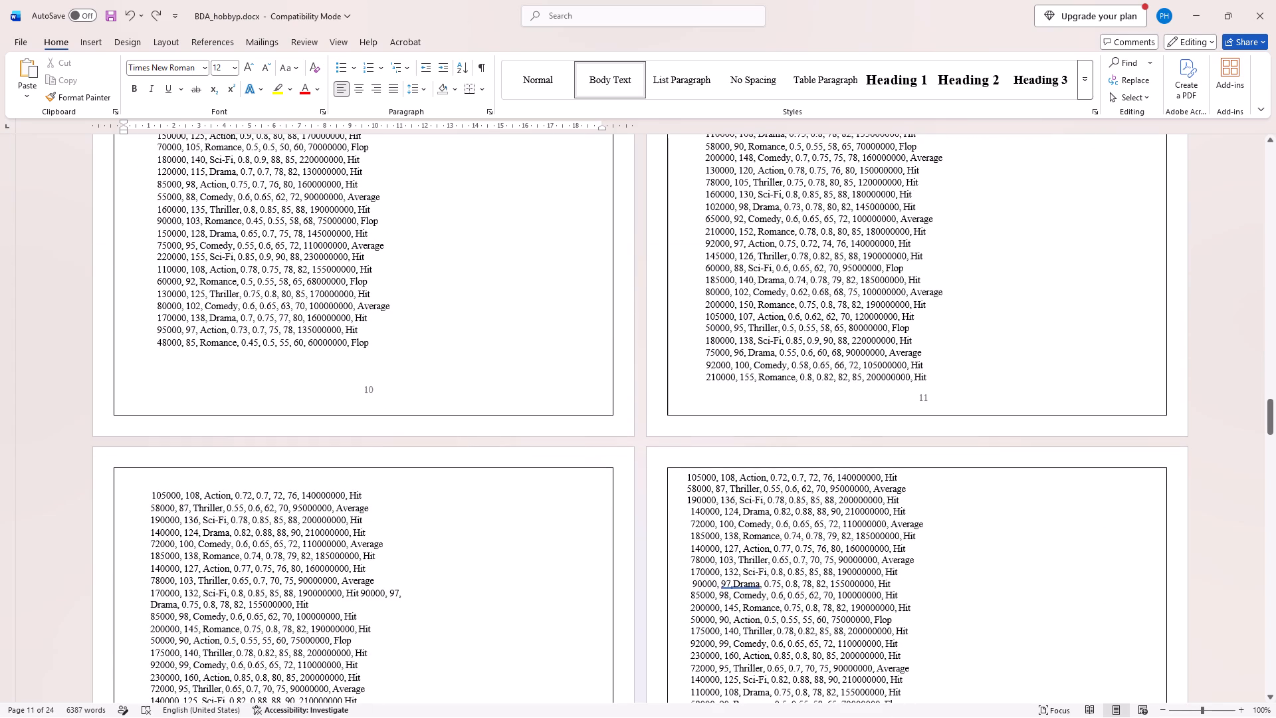
pyautogui.scroll(4, 536, 257)
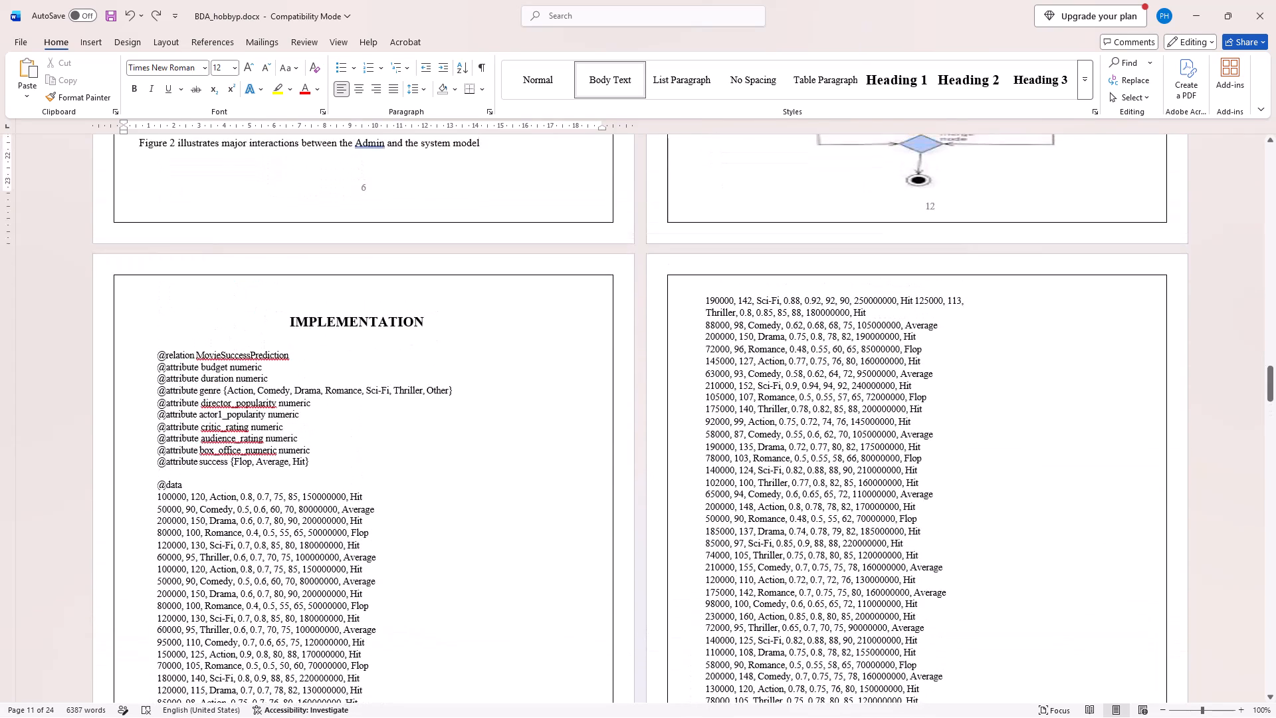
pyautogui.scroll(2, 536, 257)
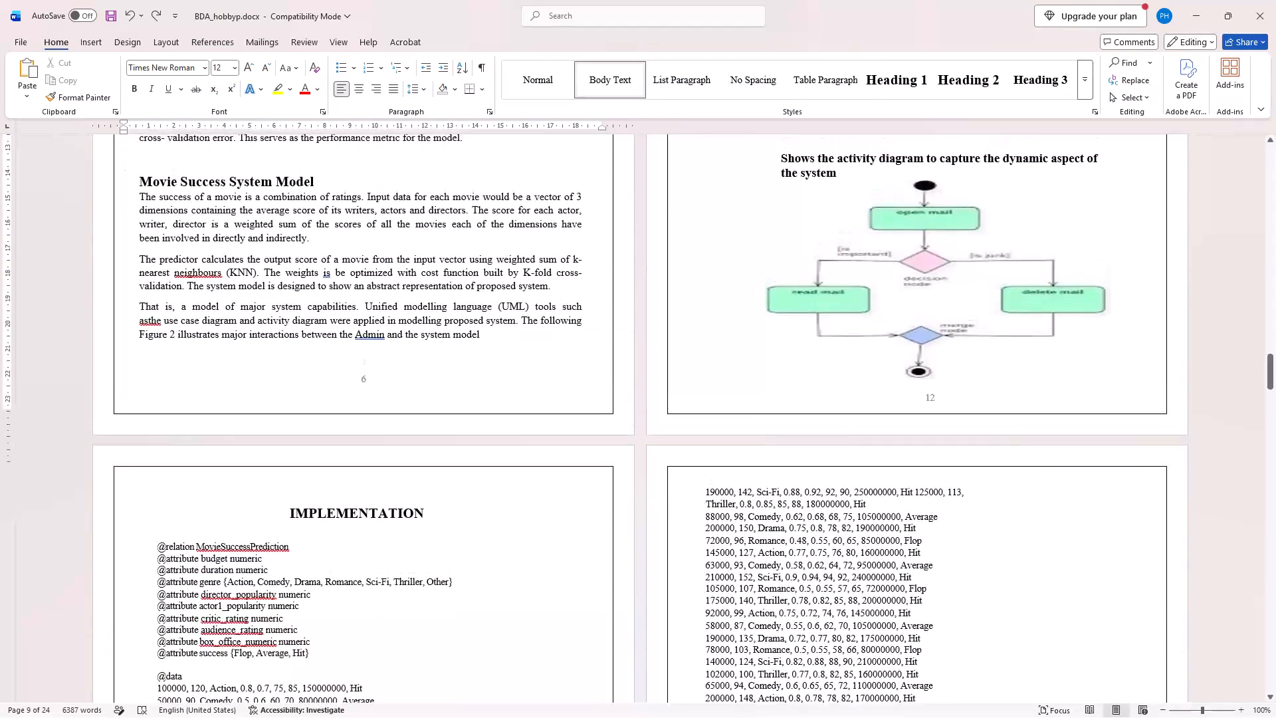
# Delete the leftover line "models include Decision Trees, Gradient Boosting, Naïve Bayes and Multi-layer Perception (MLP)." and the blank line above the Model Validation heading.
pyautogui.scroll(3, 536, 257)
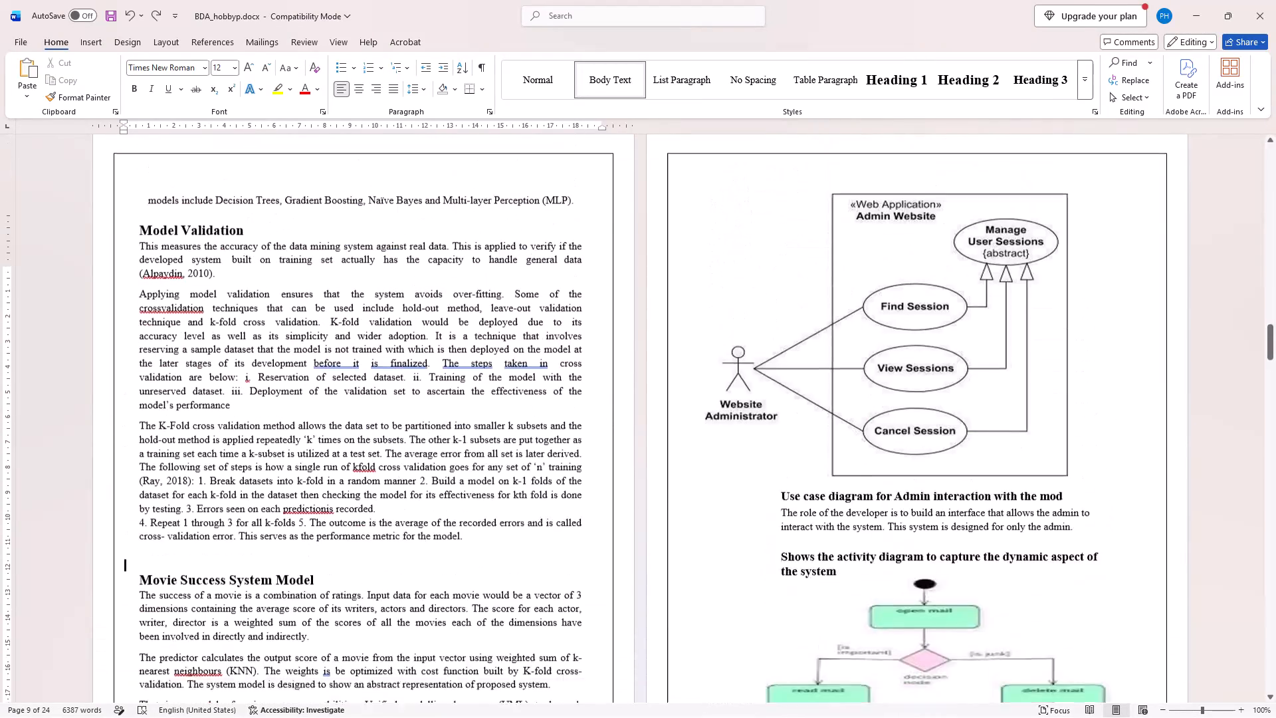
pyautogui.scroll(1, 536, 257)
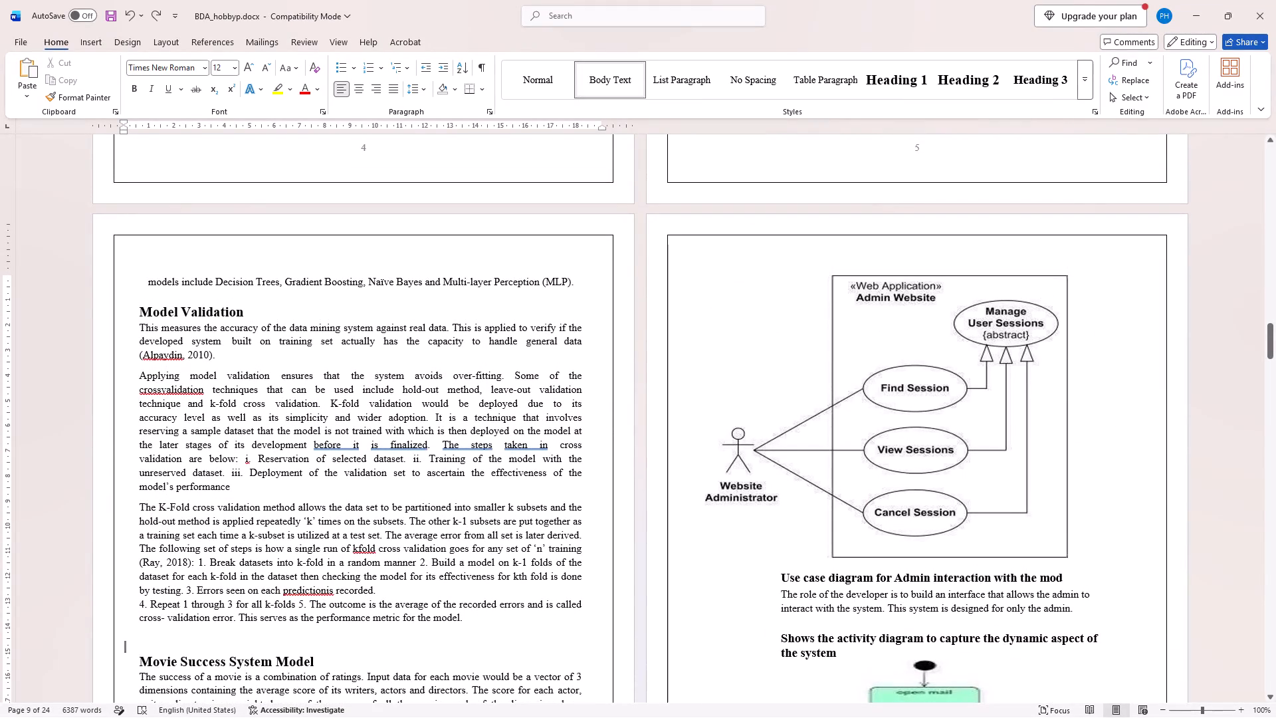
pyautogui.moveTo(582, 279); pyautogui.dragTo(163, 263)
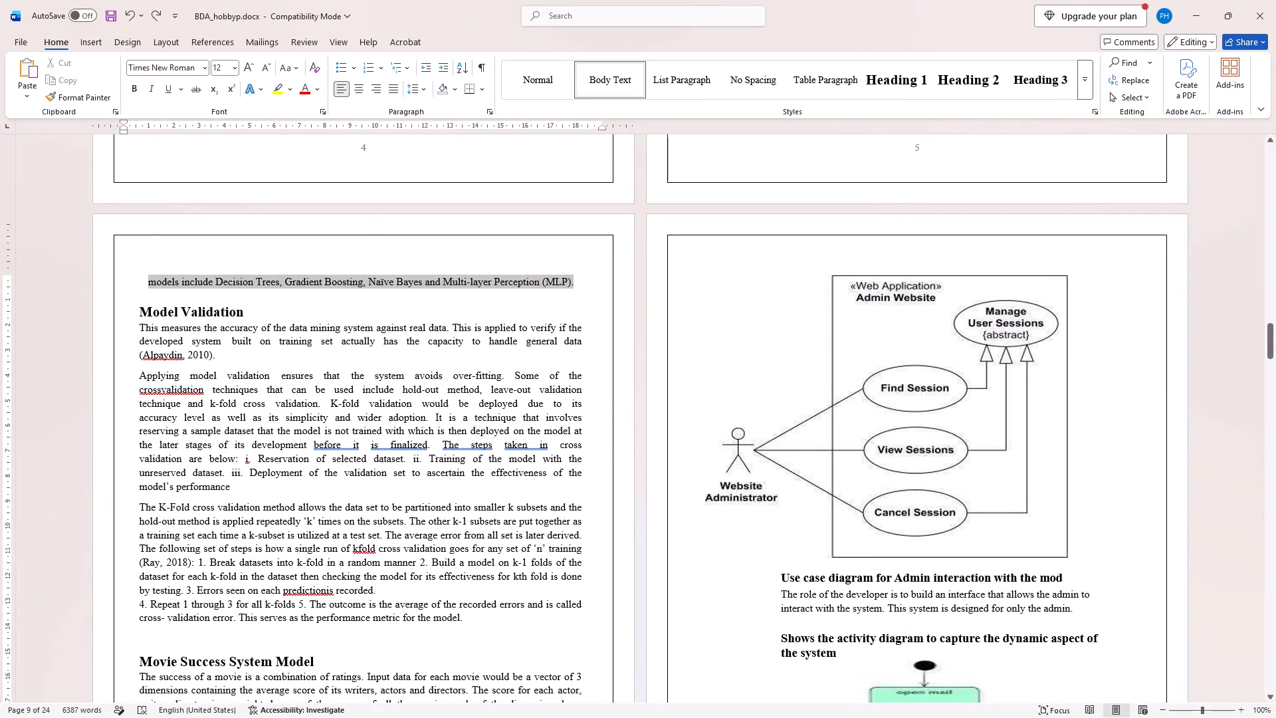
pyautogui.moveTo(163, 263); pyautogui.dragTo(146, 269)
pyautogui.press('BackSpace')
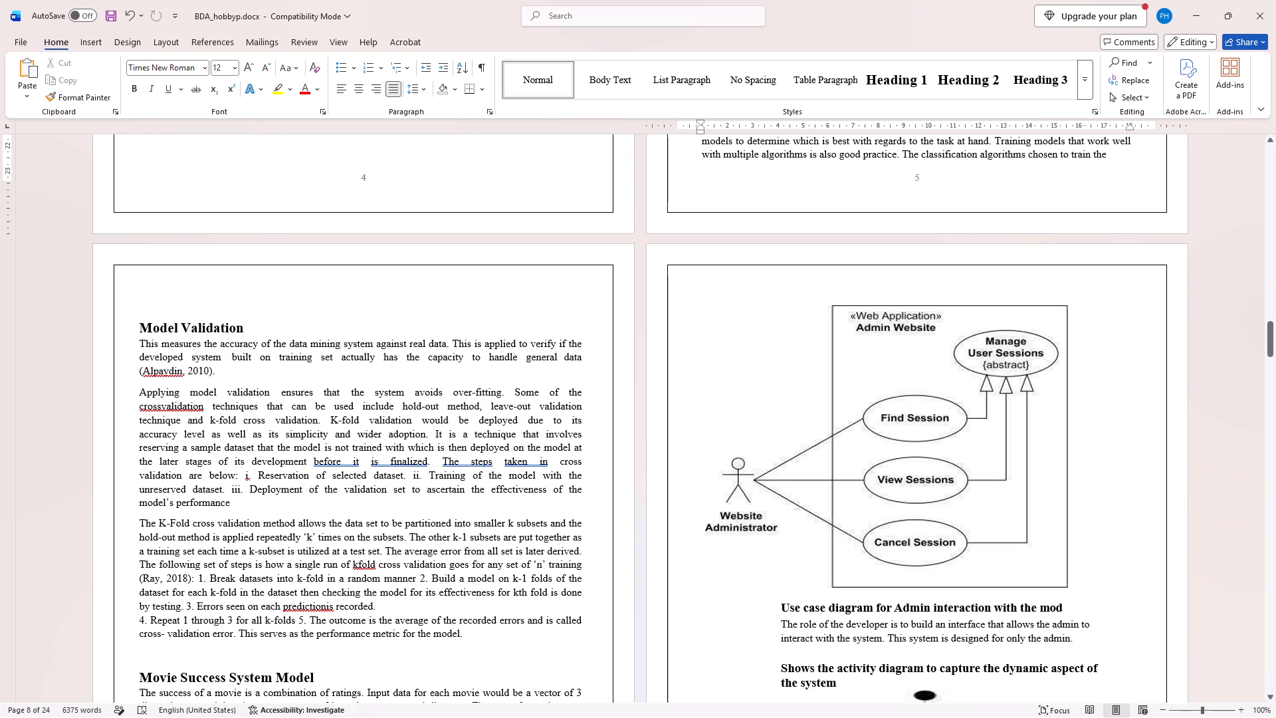
pyautogui.click(151, 306)
pyautogui.press('BackSpace')
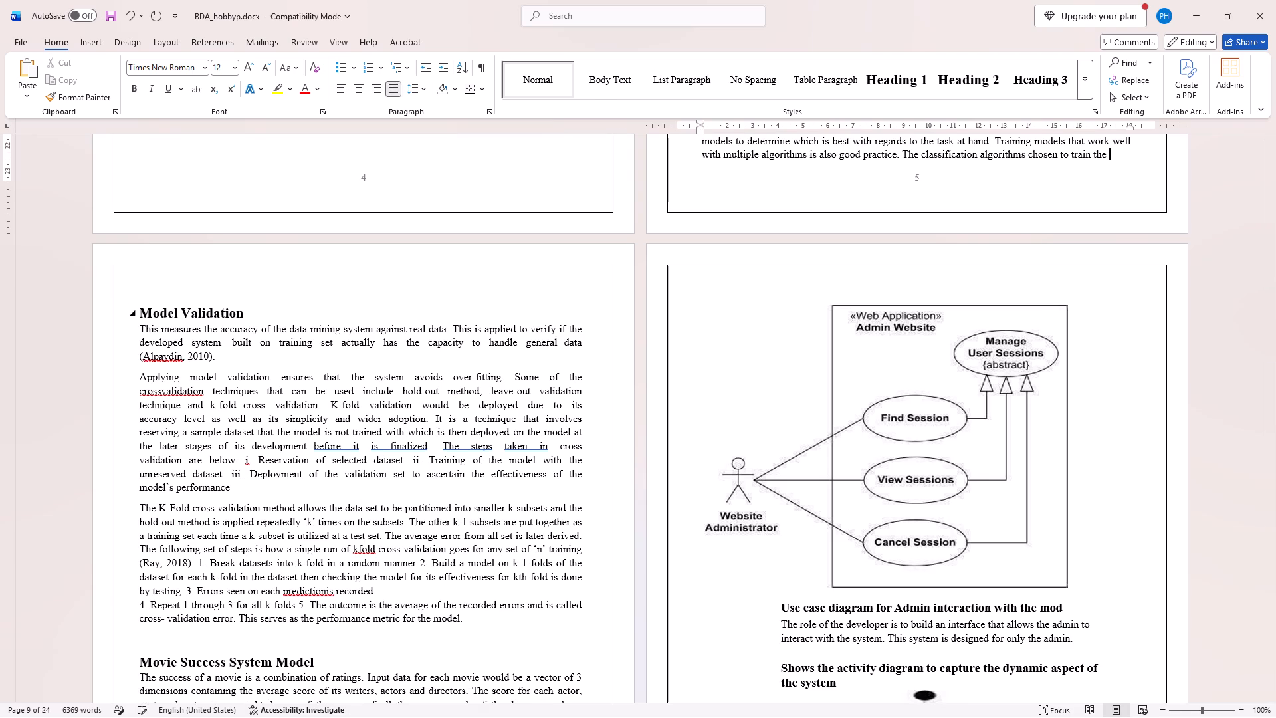
# Examine the pages from the Movie Success System Model section through the dataset listings, including the page numbers in their footers.
pyautogui.scroll(-2, 187, 380)
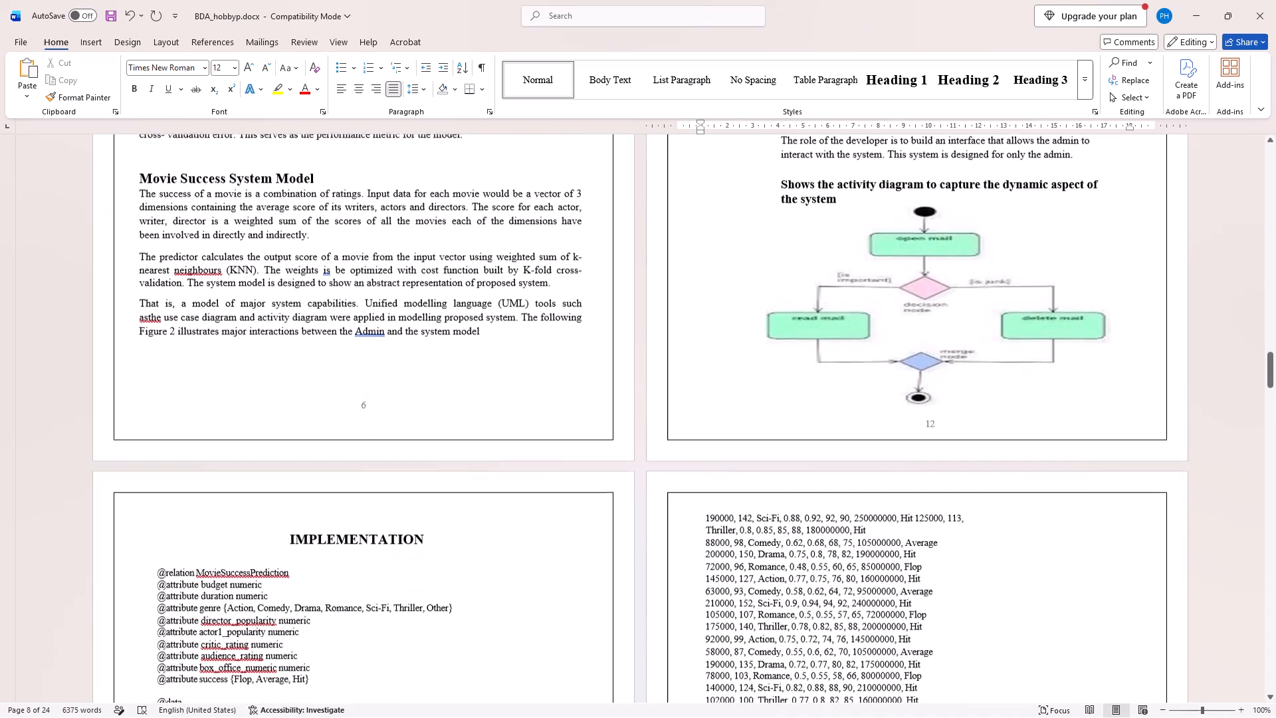
pyautogui.scroll(-1, 187, 380)
pyautogui.click(272, 368)
pyautogui.scroll(-1, 397, 414)
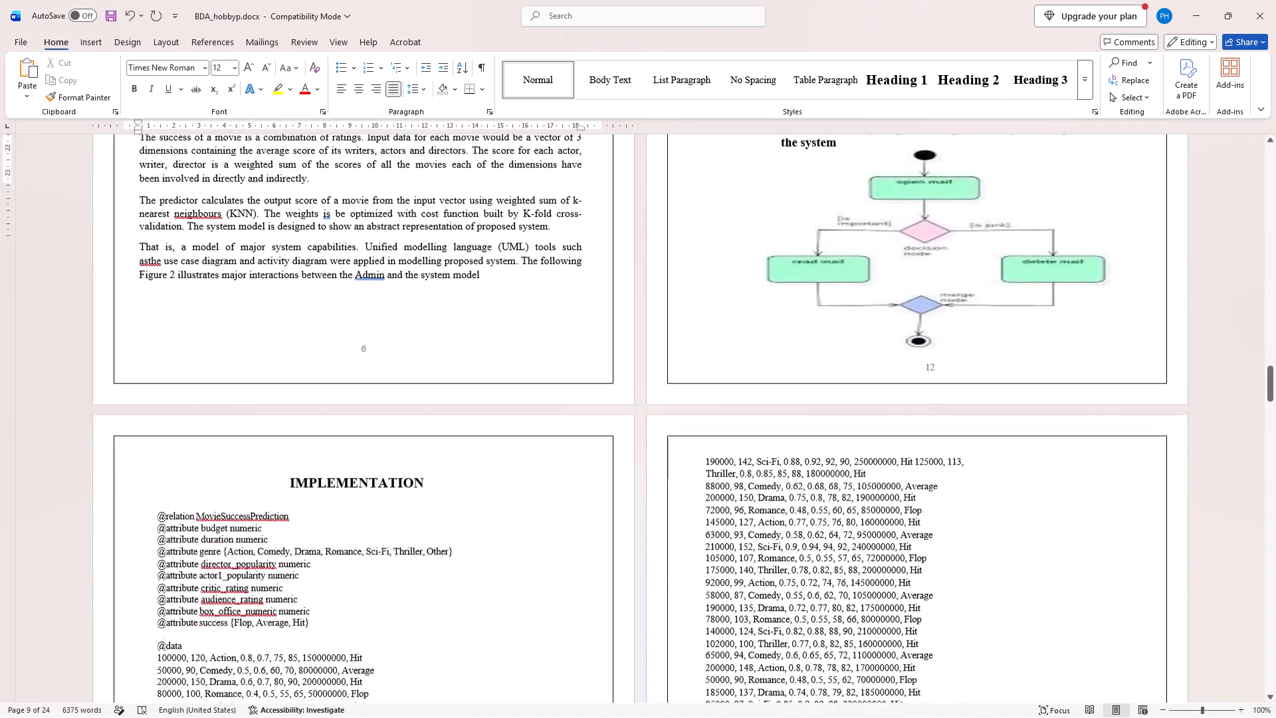
pyautogui.scroll(-5, 397, 414)
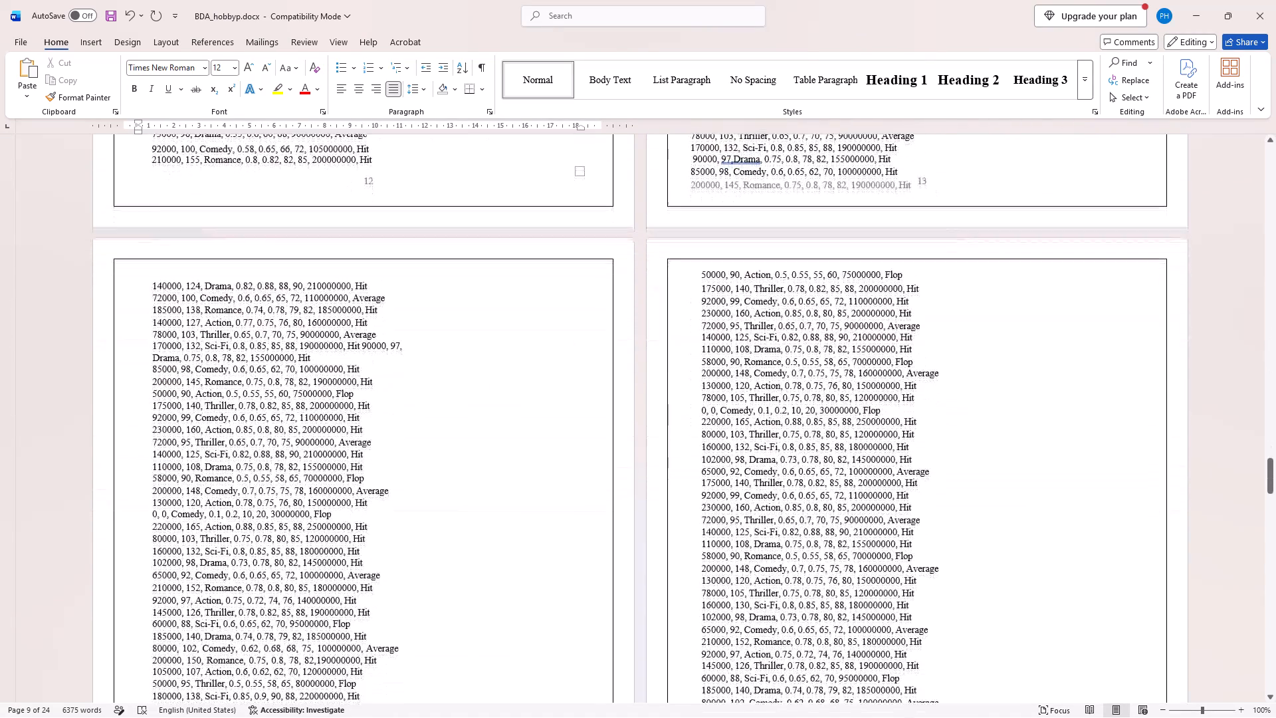
pyautogui.scroll(4, 397, 414)
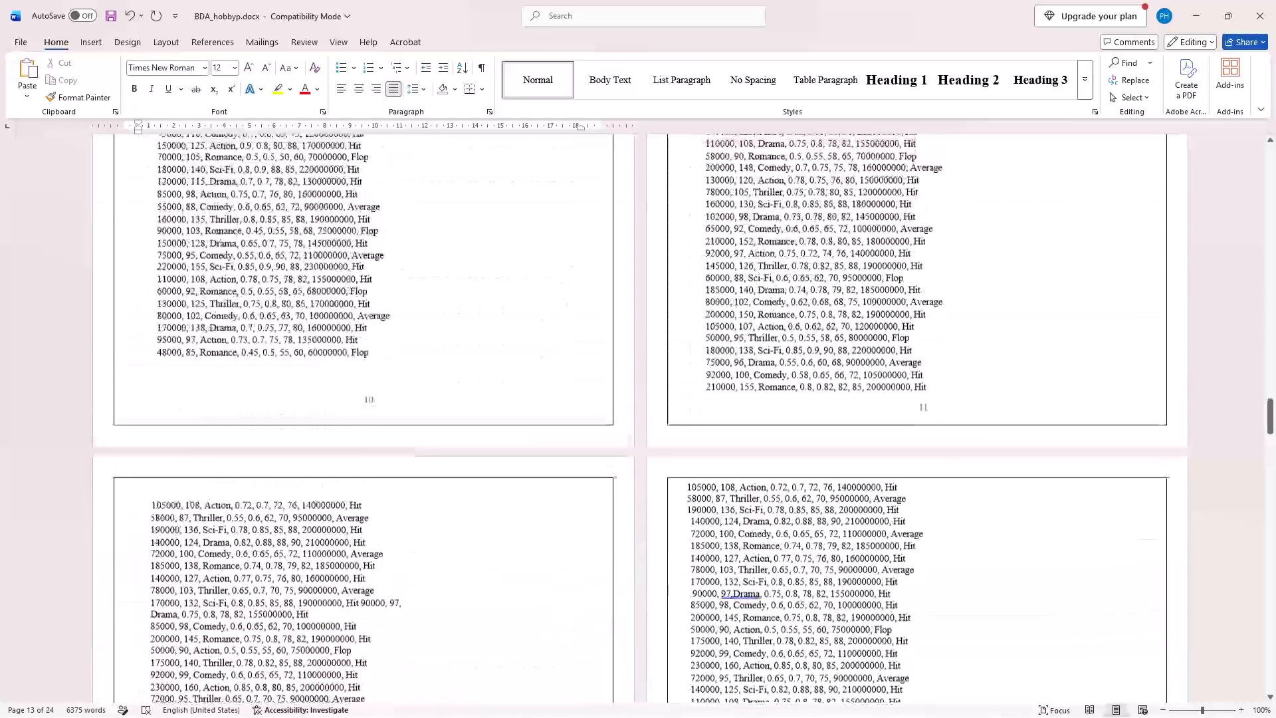
pyautogui.scroll(4, 397, 414)
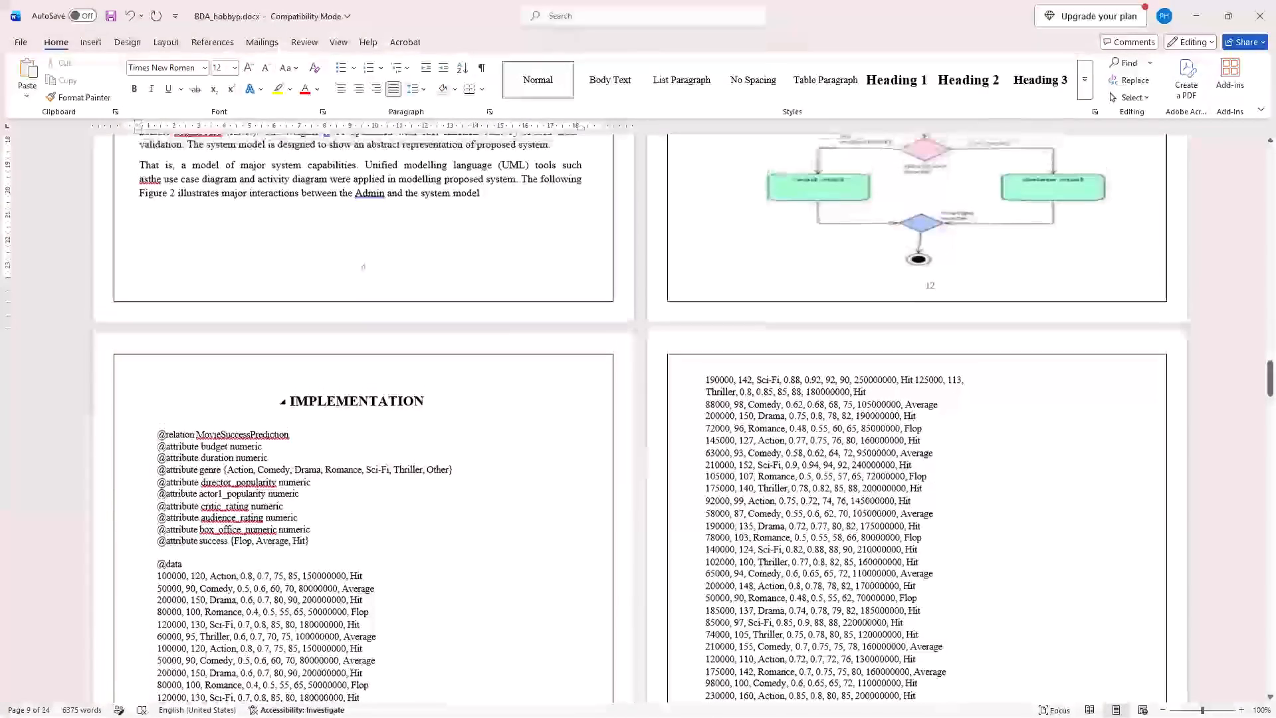
pyautogui.scroll(2, 397, 414)
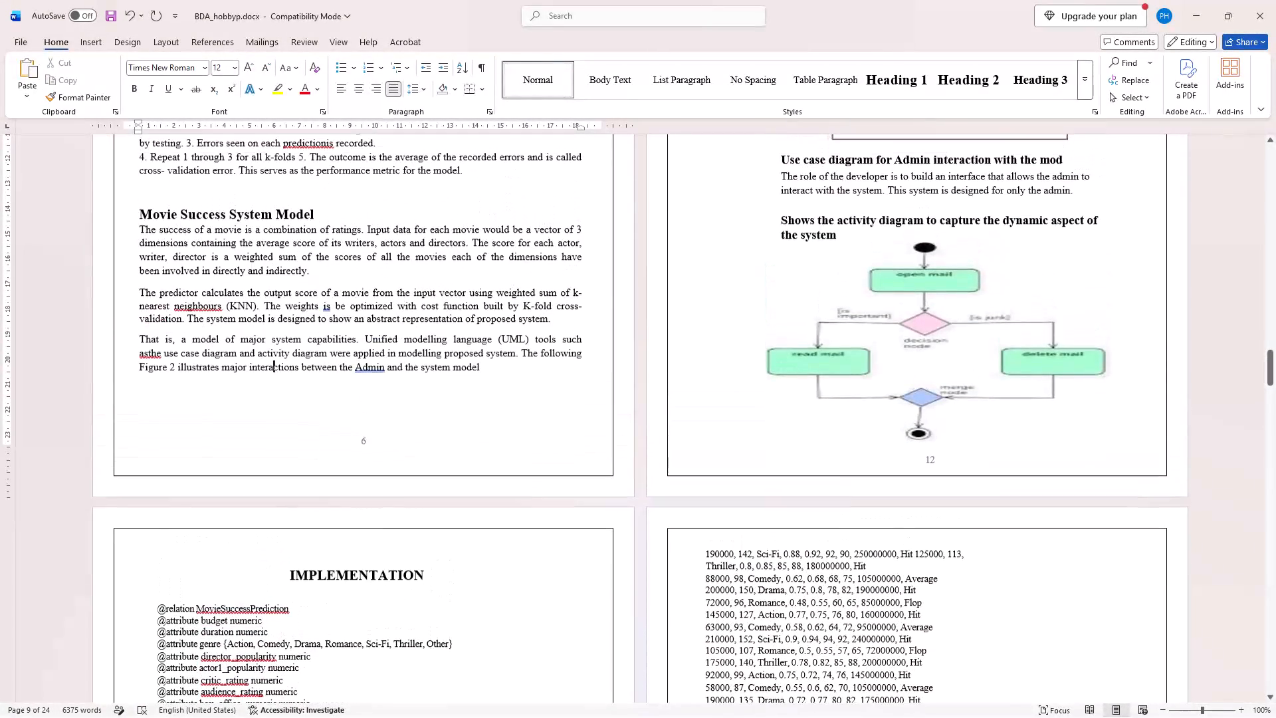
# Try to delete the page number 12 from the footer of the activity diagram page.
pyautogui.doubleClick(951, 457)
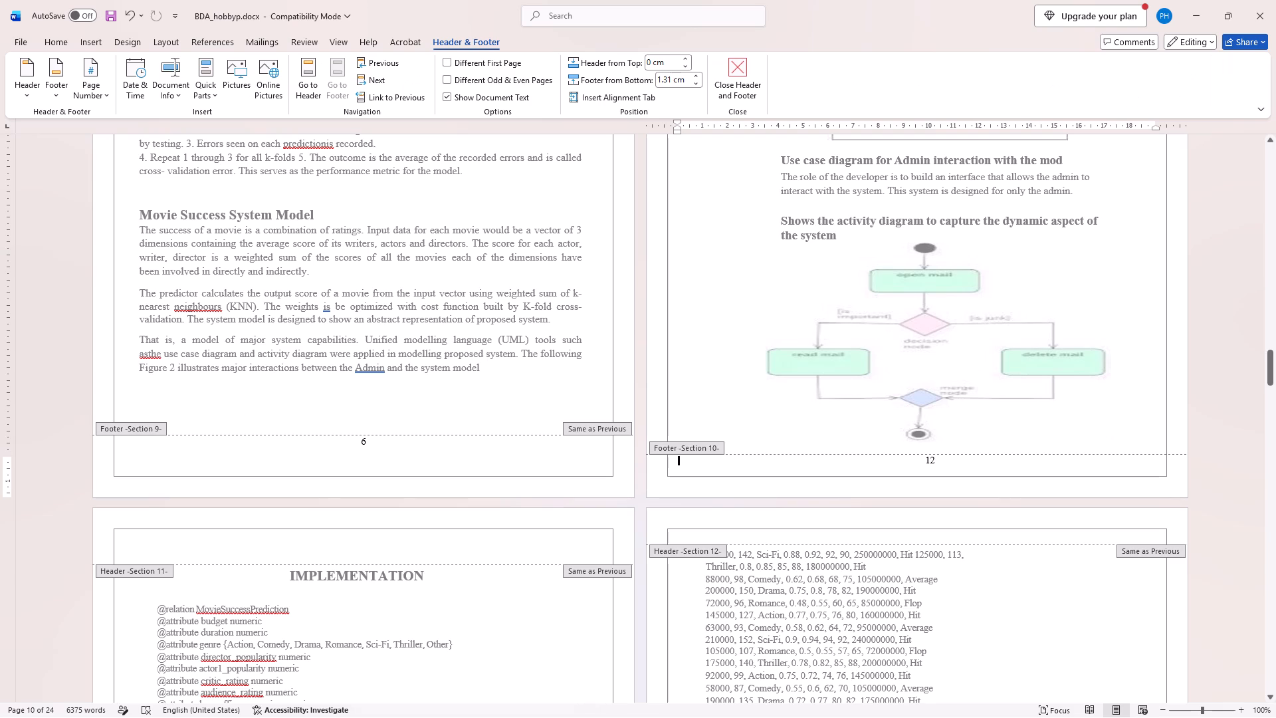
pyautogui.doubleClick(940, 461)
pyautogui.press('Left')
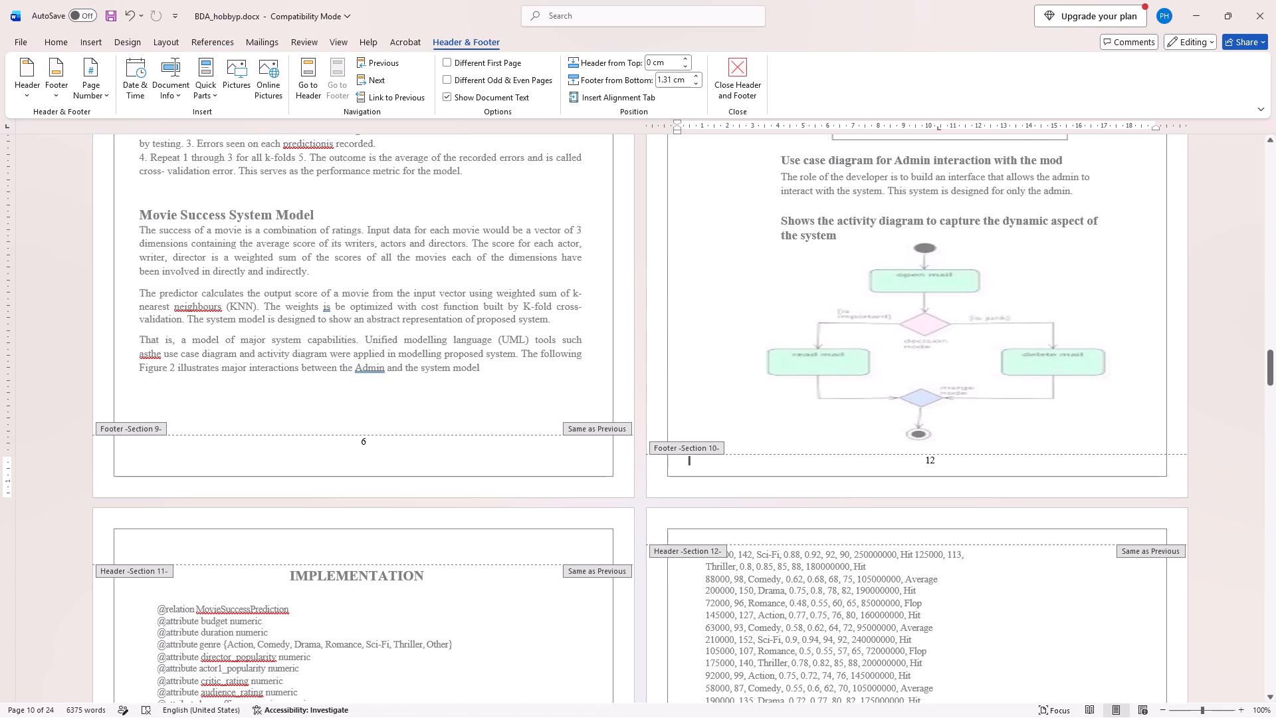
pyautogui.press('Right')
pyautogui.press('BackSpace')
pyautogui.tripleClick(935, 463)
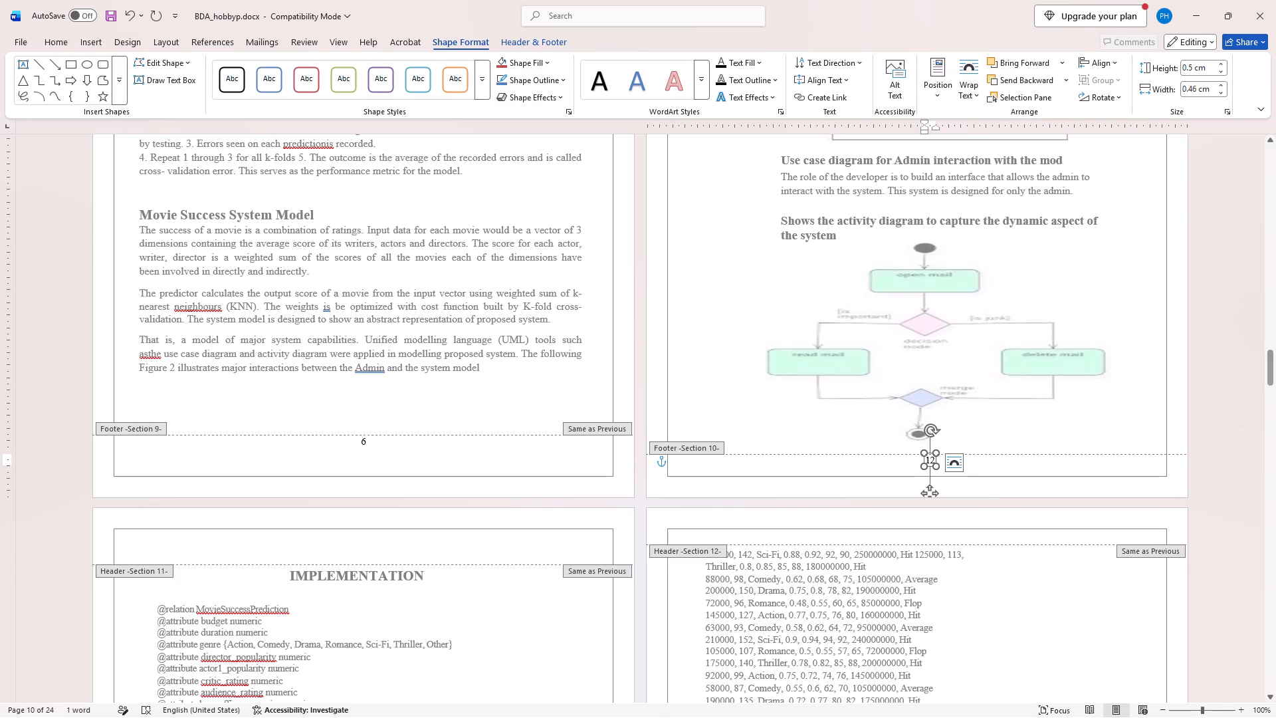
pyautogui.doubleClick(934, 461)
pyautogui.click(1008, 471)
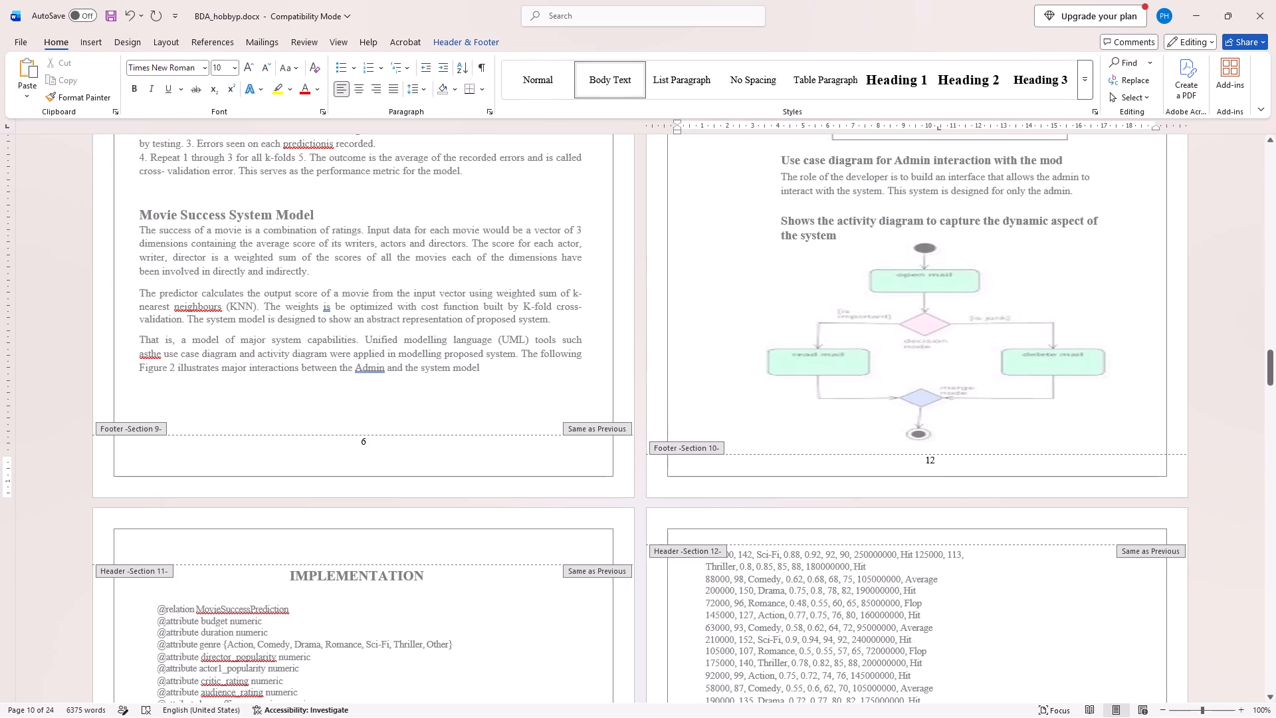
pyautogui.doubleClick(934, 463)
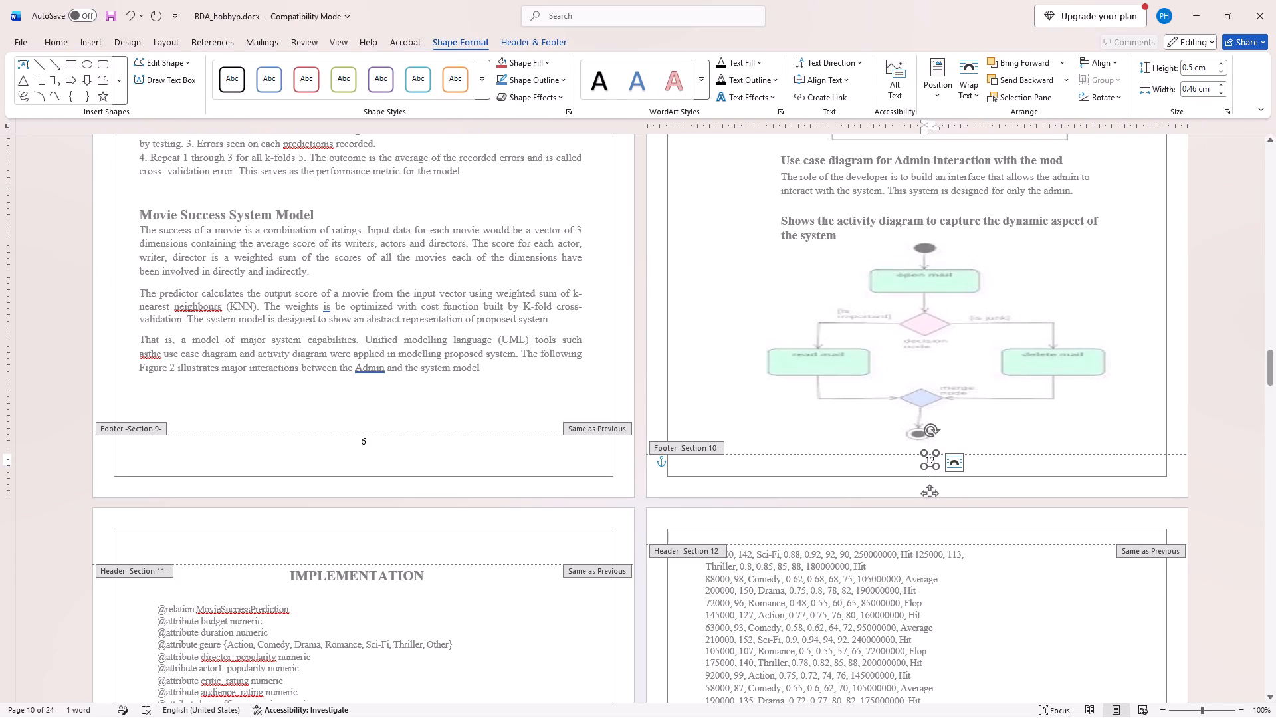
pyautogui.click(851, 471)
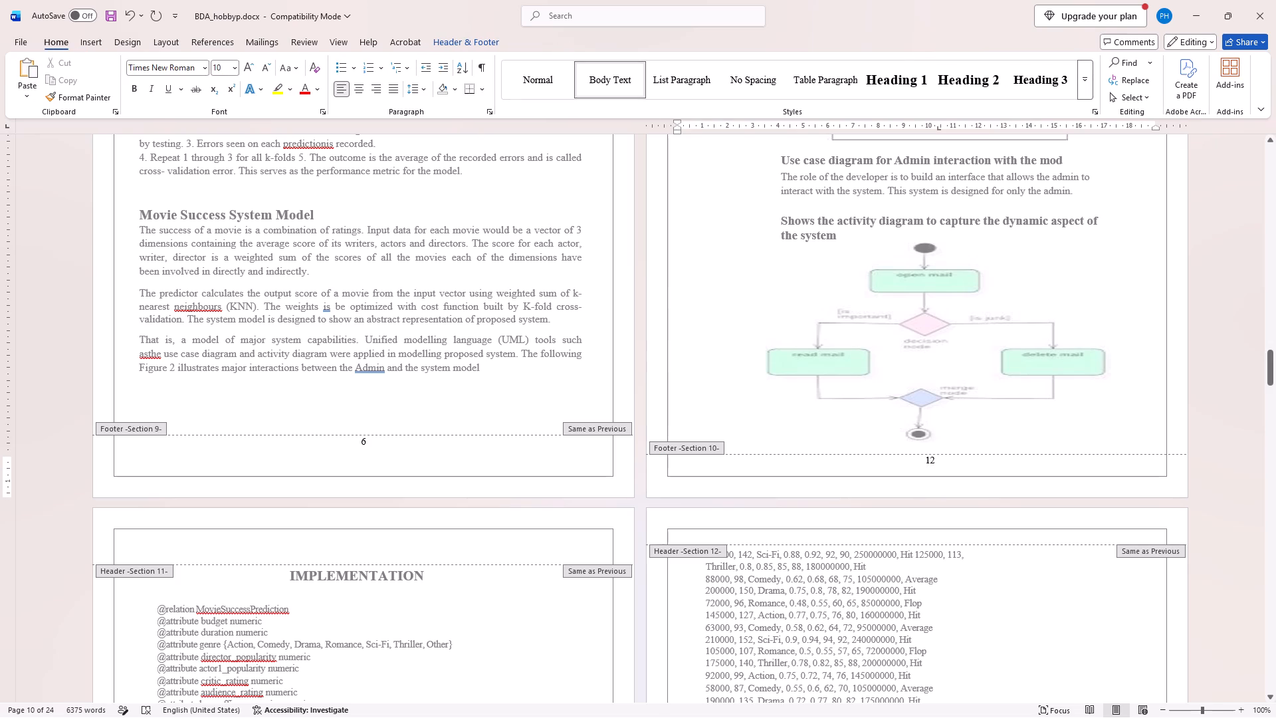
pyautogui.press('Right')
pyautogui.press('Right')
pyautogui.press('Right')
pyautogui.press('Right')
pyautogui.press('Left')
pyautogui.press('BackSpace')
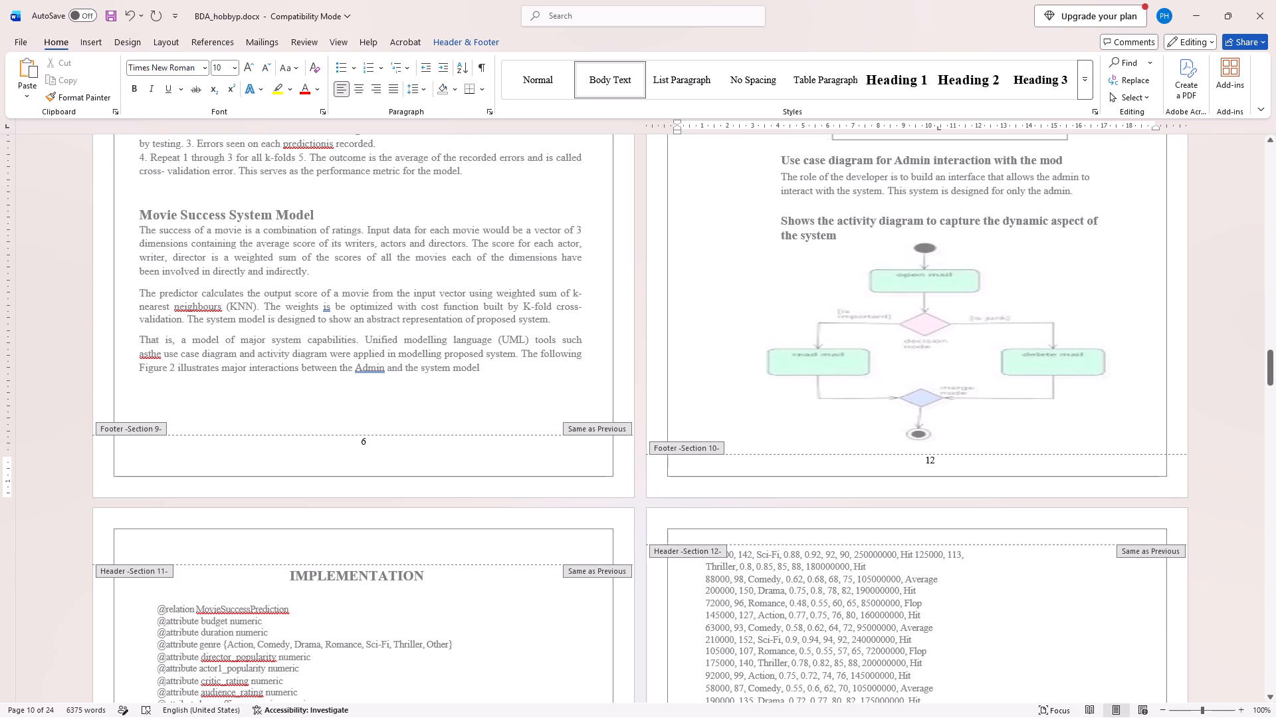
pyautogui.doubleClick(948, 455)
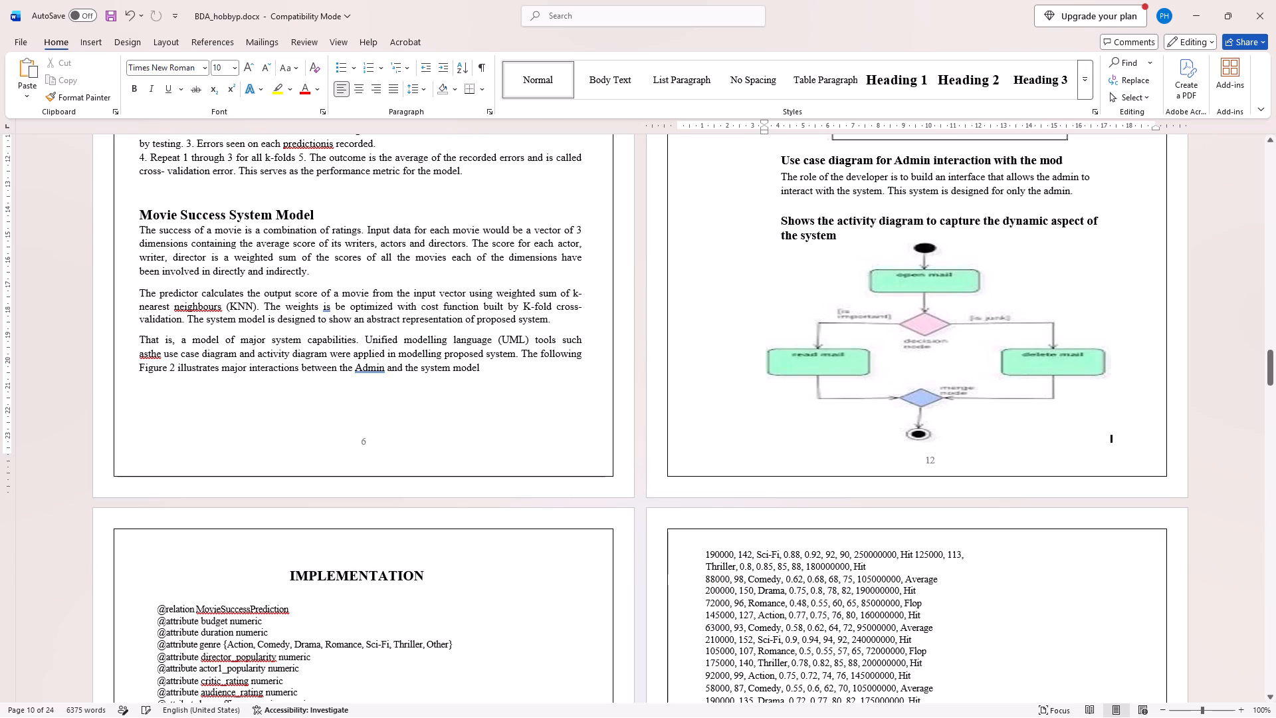
# Insert a Plain Number 2 bottom-of-page number in the footer of the activity diagram page, replacing its existing number.
pyautogui.doubleClick(928, 461)
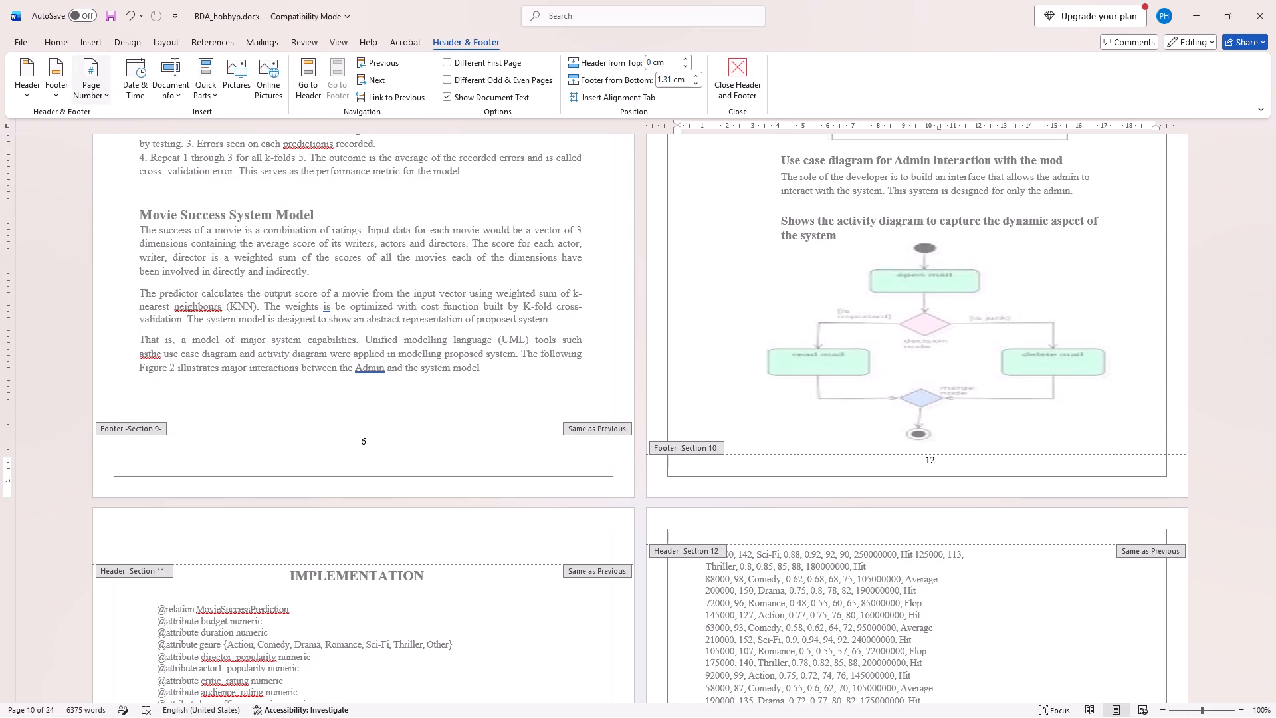
pyautogui.click(96, 93)
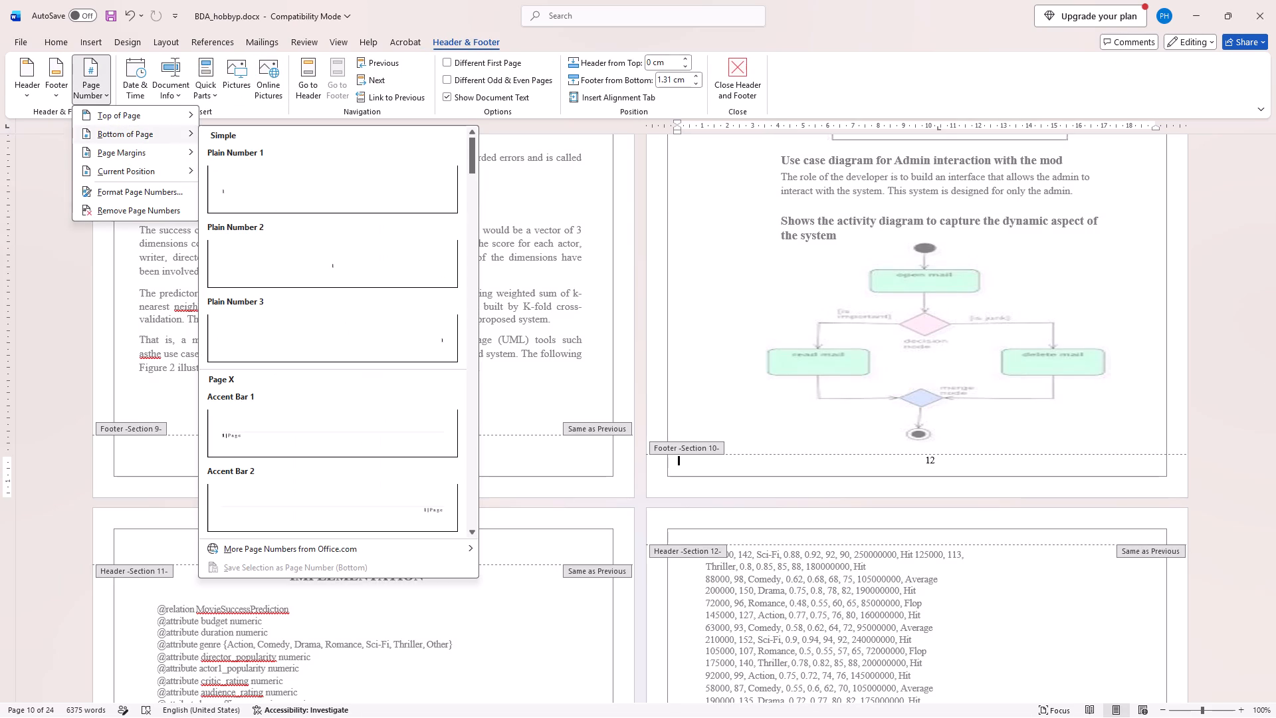
pyautogui.click(322, 271)
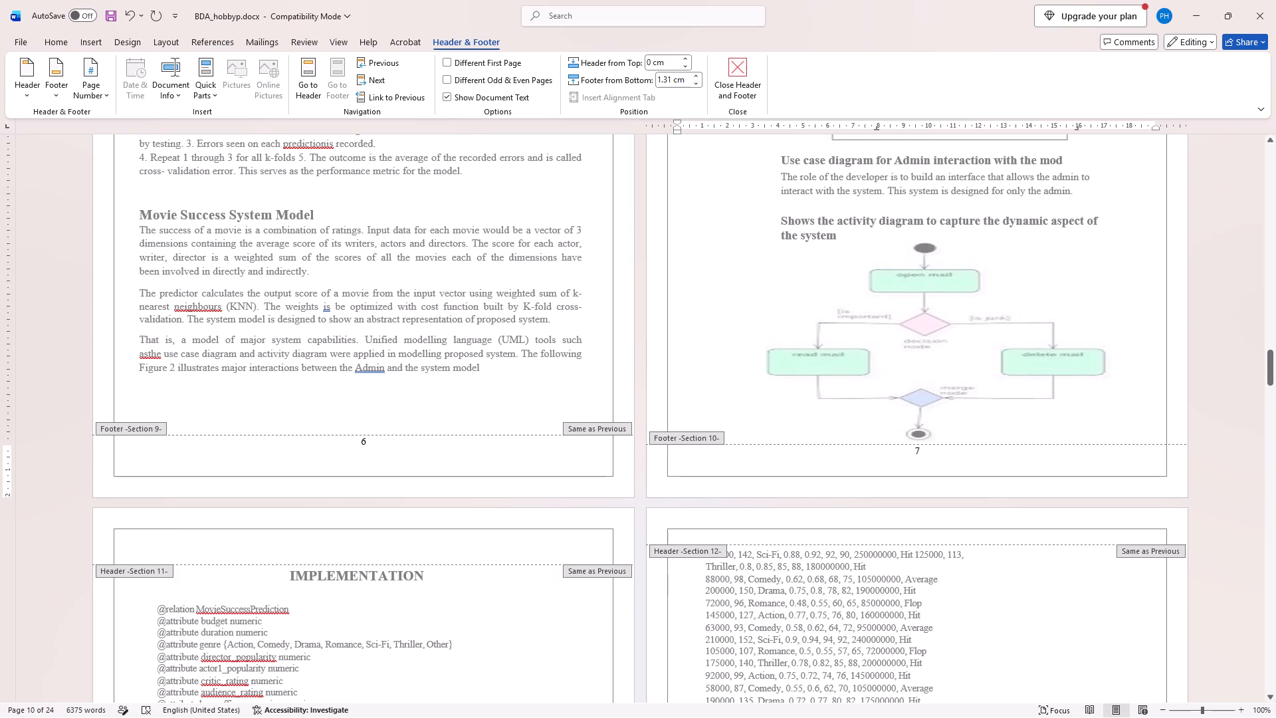
# Insert a Plain Number 2 bottom-of-page number in the footer of the Implementation page (Section 11), replacing its existing number.
pyautogui.scroll(-5, 509, 479)
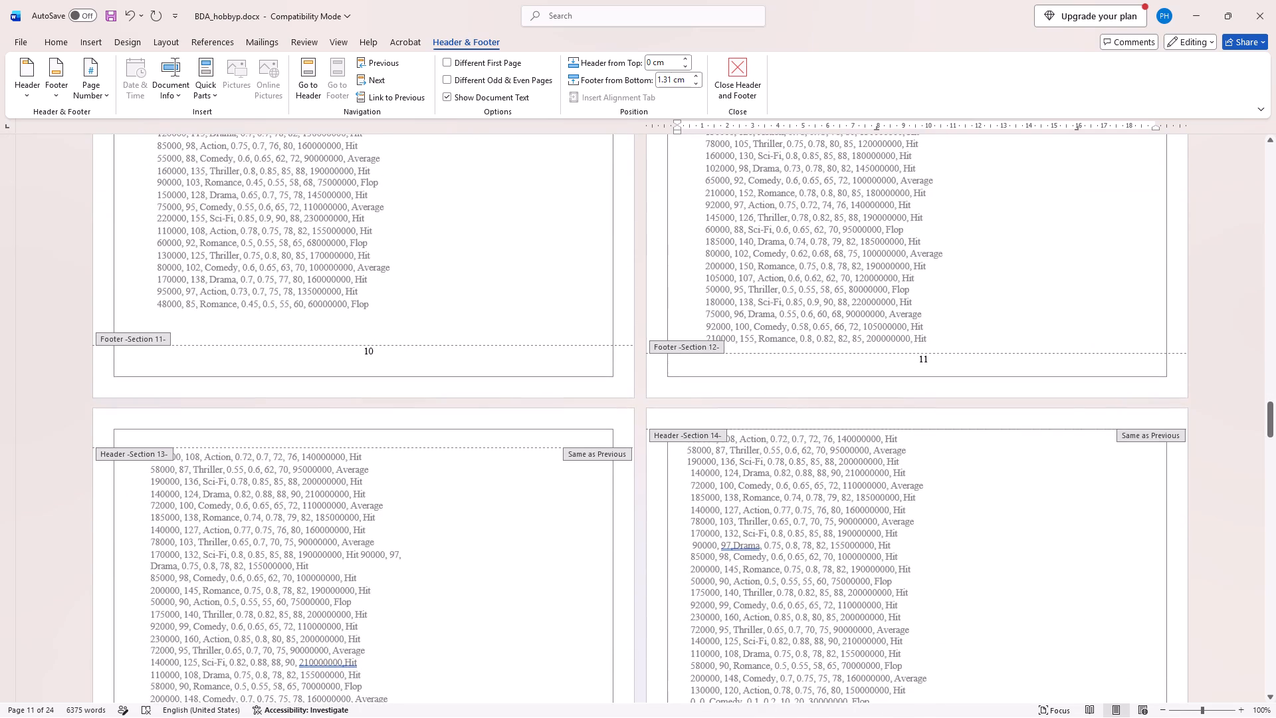
pyautogui.doubleClick(406, 361)
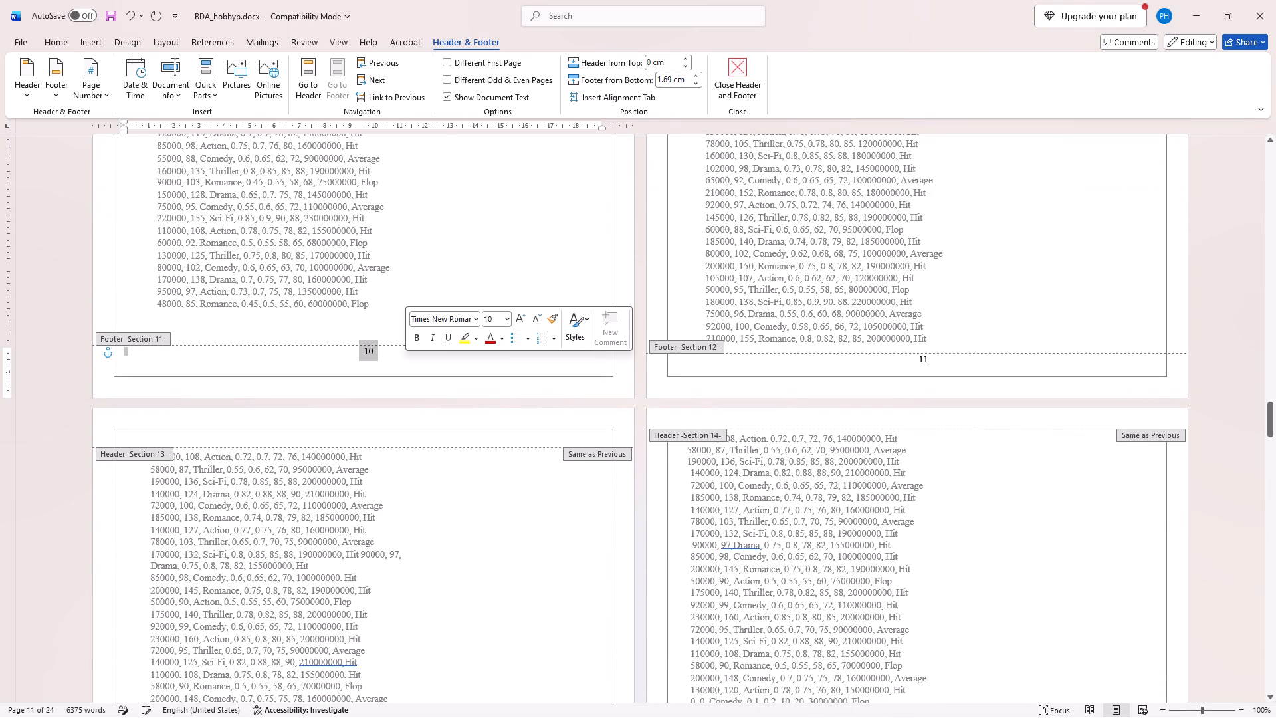
pyautogui.scroll(2, 719, 240)
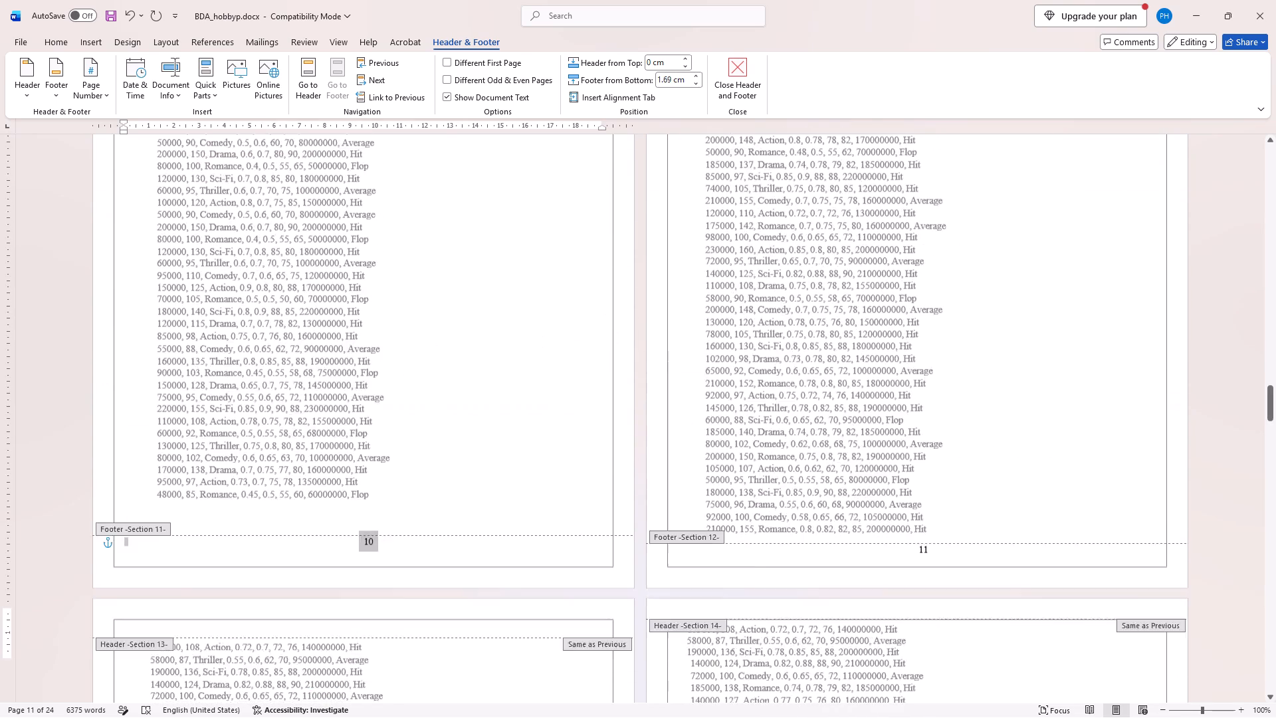
pyautogui.scroll(5, 719, 240)
pyautogui.scroll(-1, 709, 412)
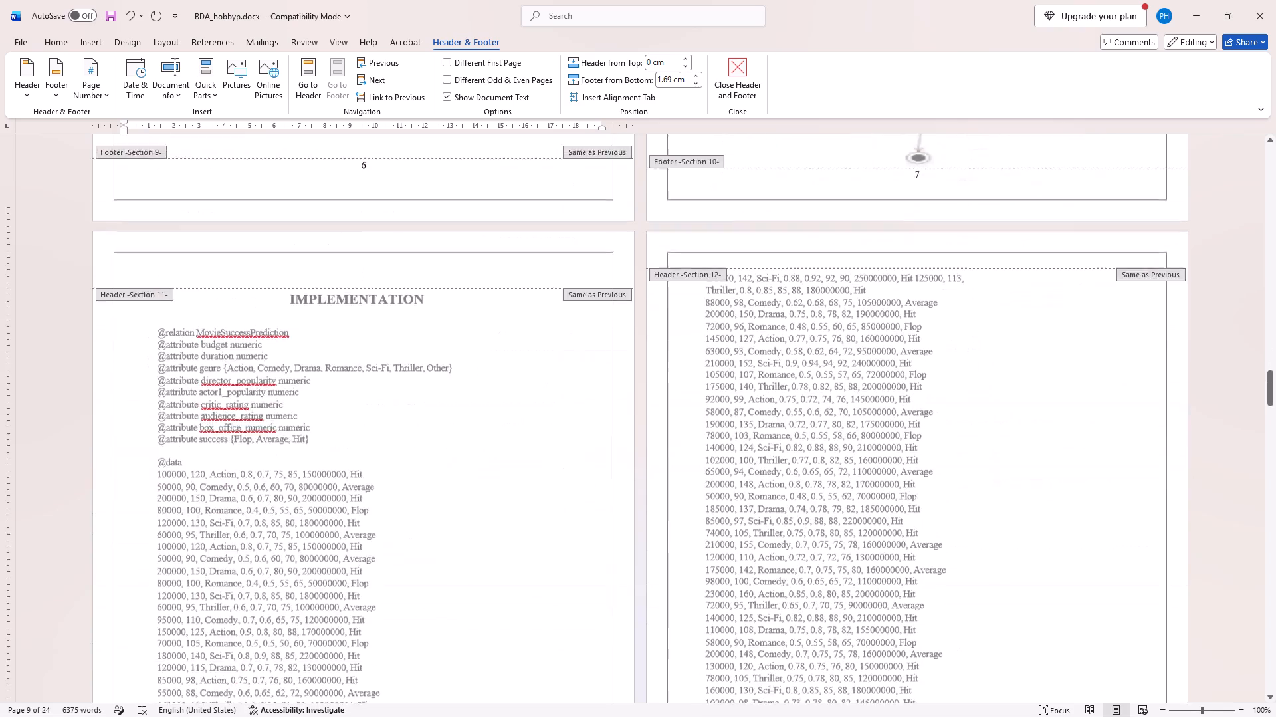
pyautogui.scroll(-3, 709, 412)
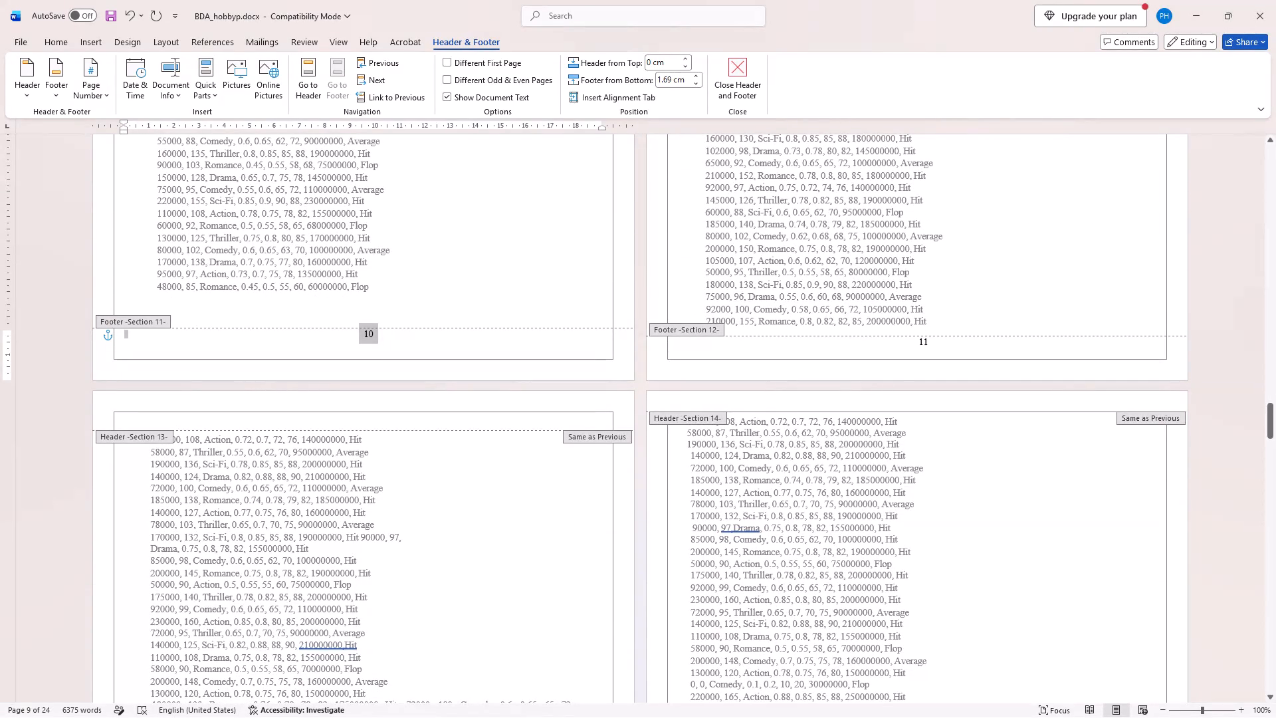
pyautogui.click(108, 85)
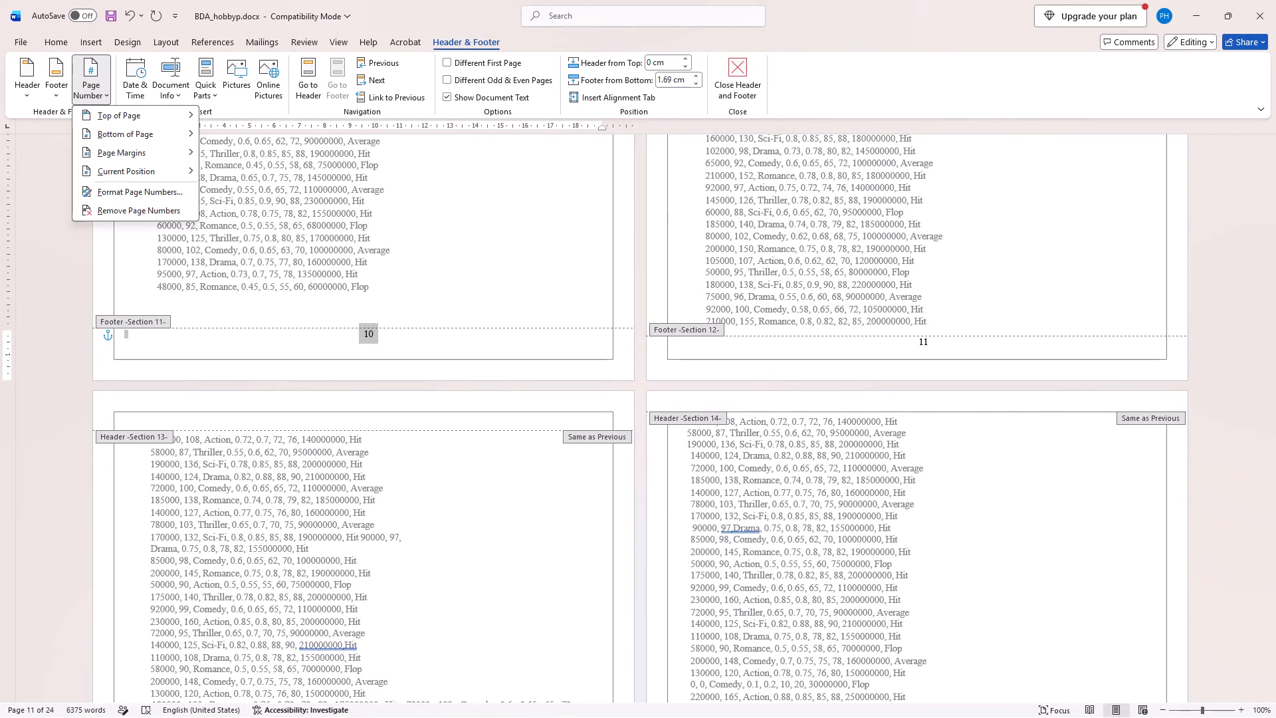
pyautogui.click(137, 134)
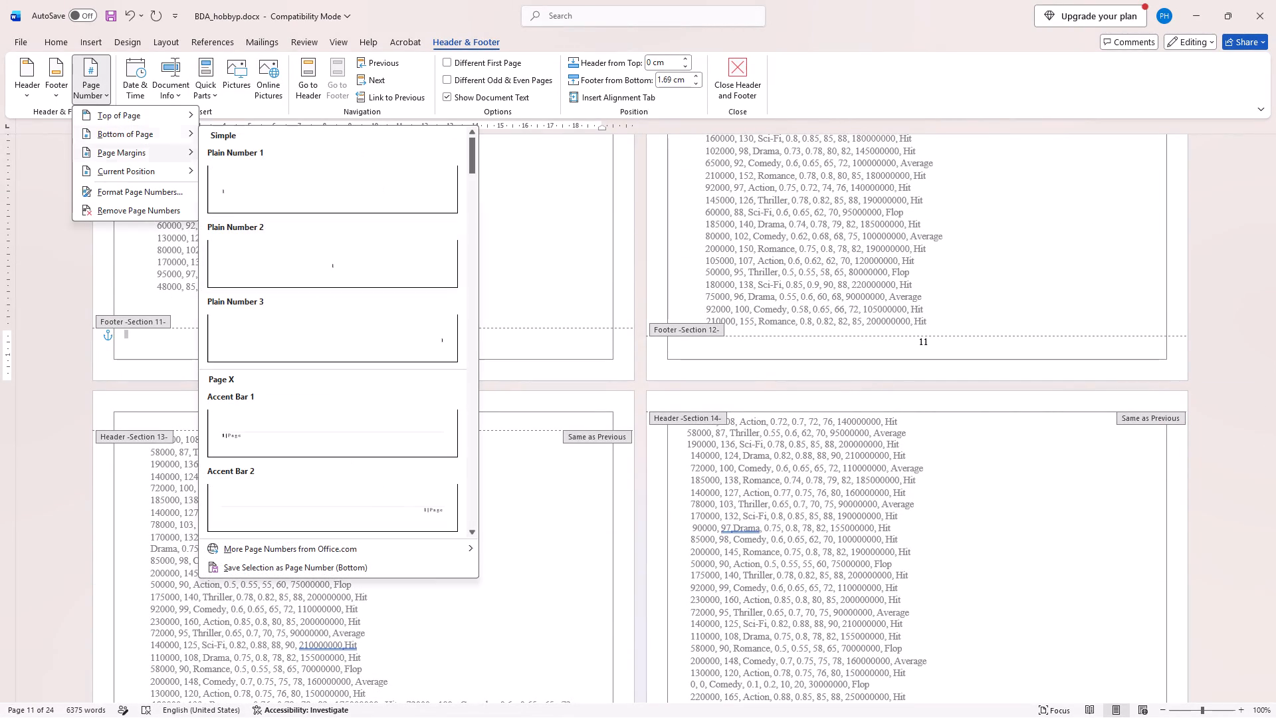
pyautogui.click(345, 275)
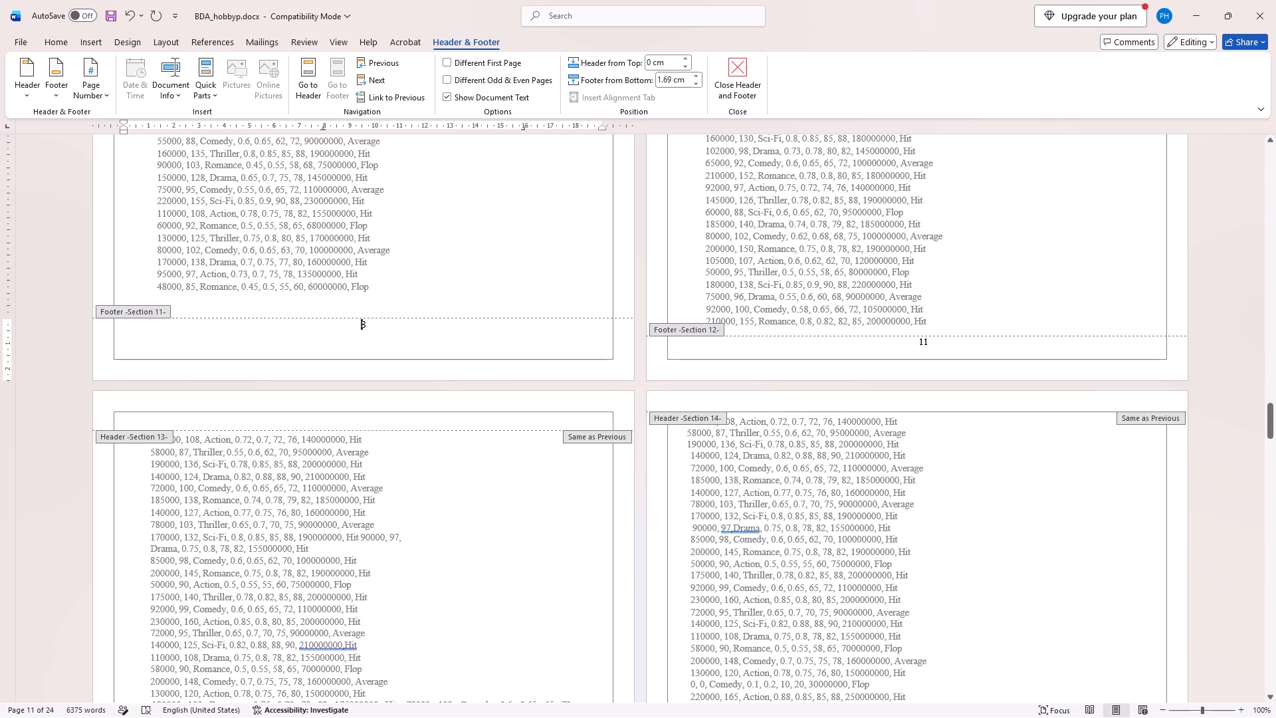
# Apply the 1, 2, 3 page number format to Section 11, with numbering continuing from the previous section.
pyautogui.click(108, 91)
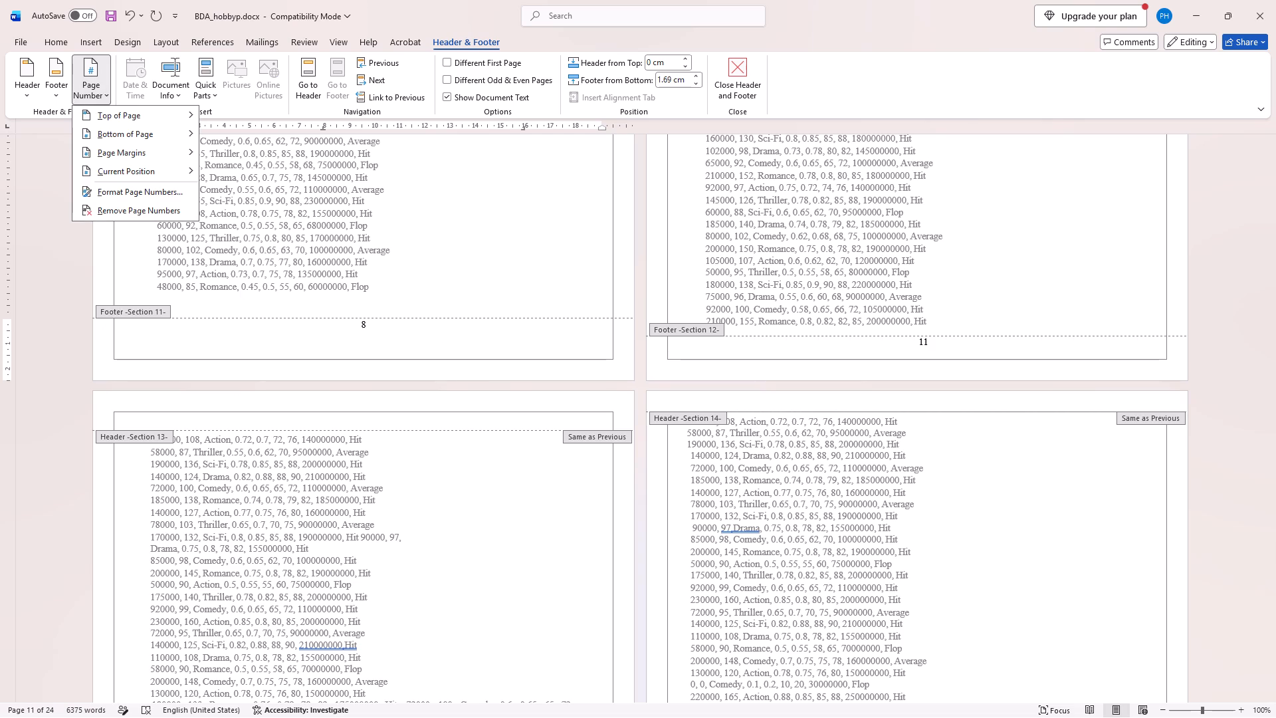
pyautogui.click(146, 185)
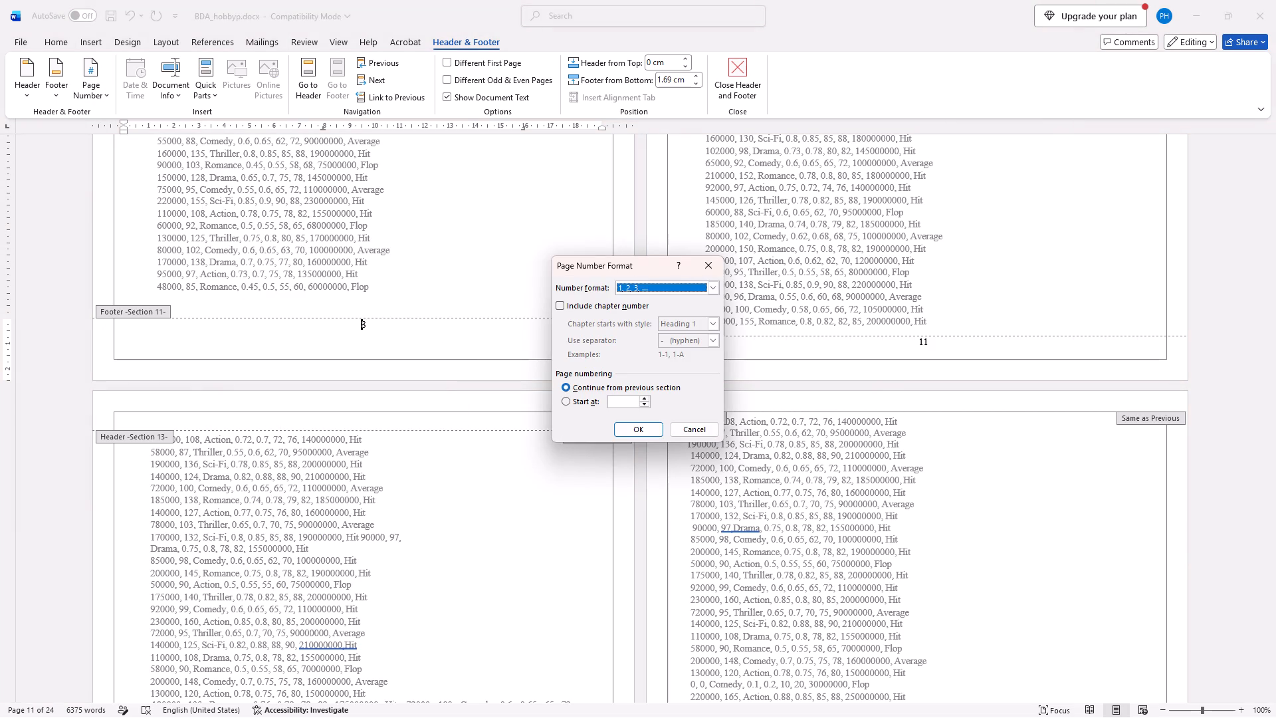
pyautogui.click(639, 432)
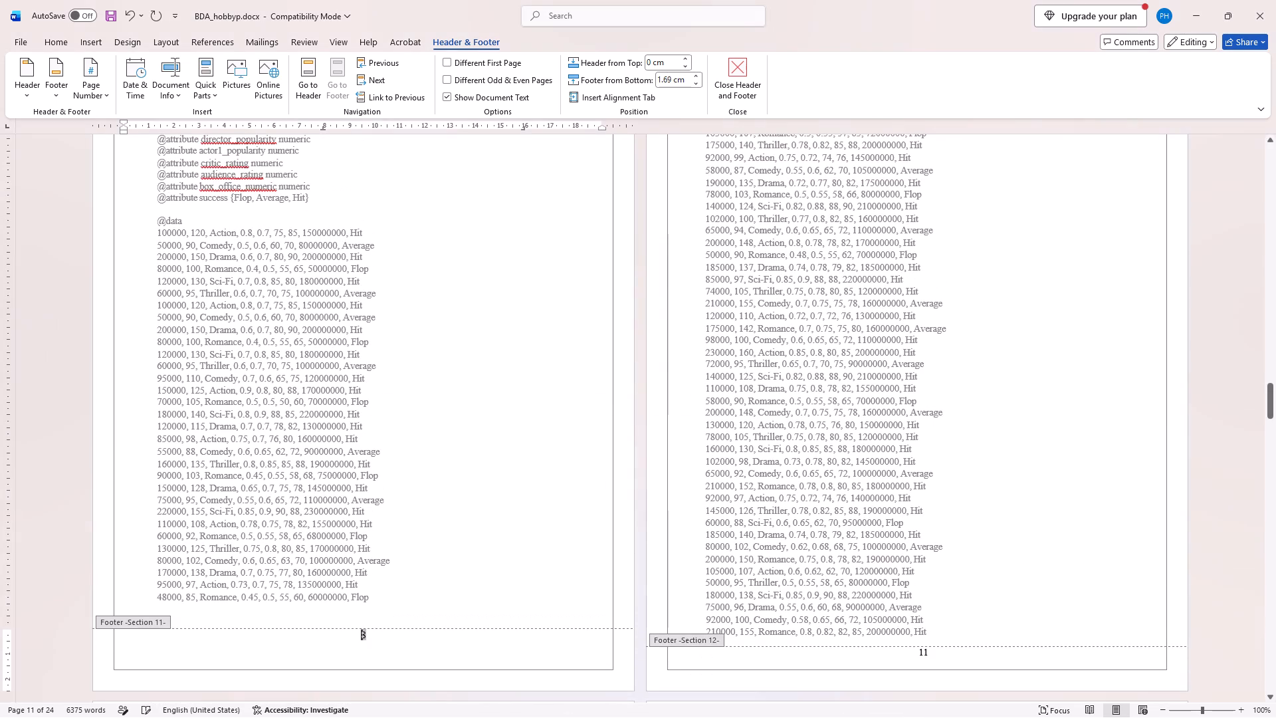
# Set the page numbering of Section 12, the dataset page following the Implementation page, to start at 9.
pyautogui.scroll(1, 595, 481)
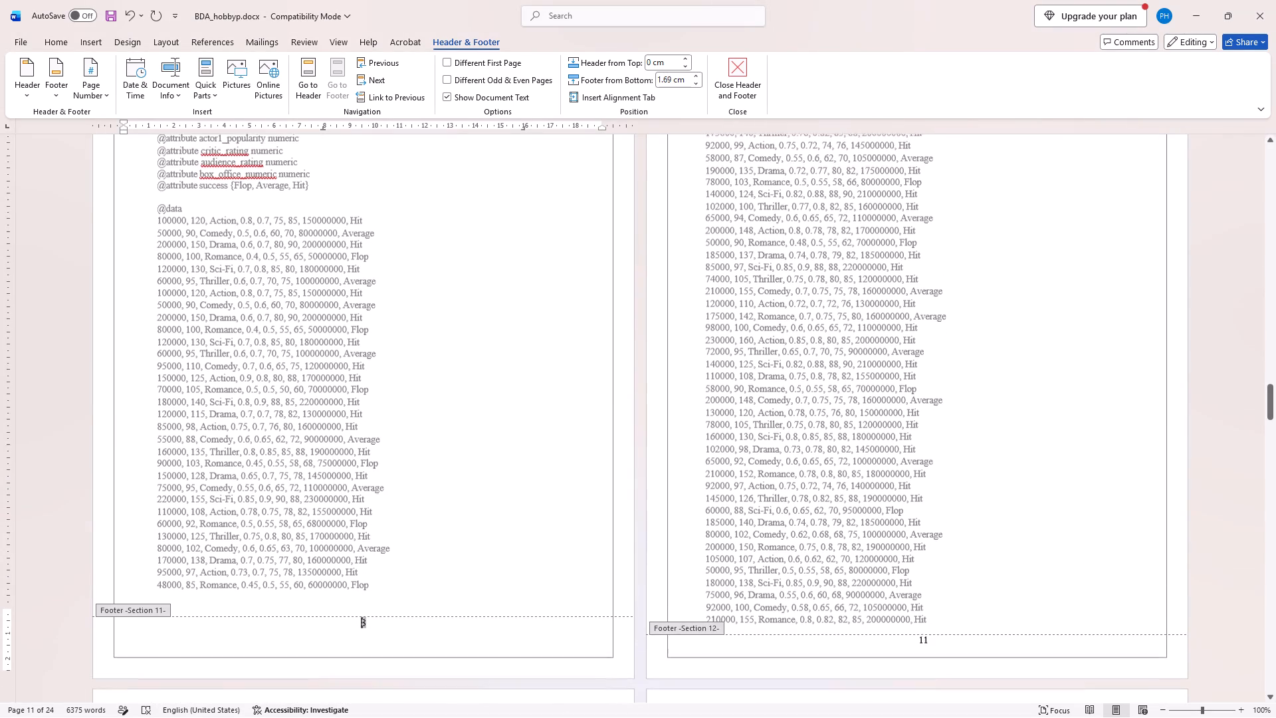
pyautogui.scroll(1, 595, 481)
pyautogui.scroll(-3, 595, 481)
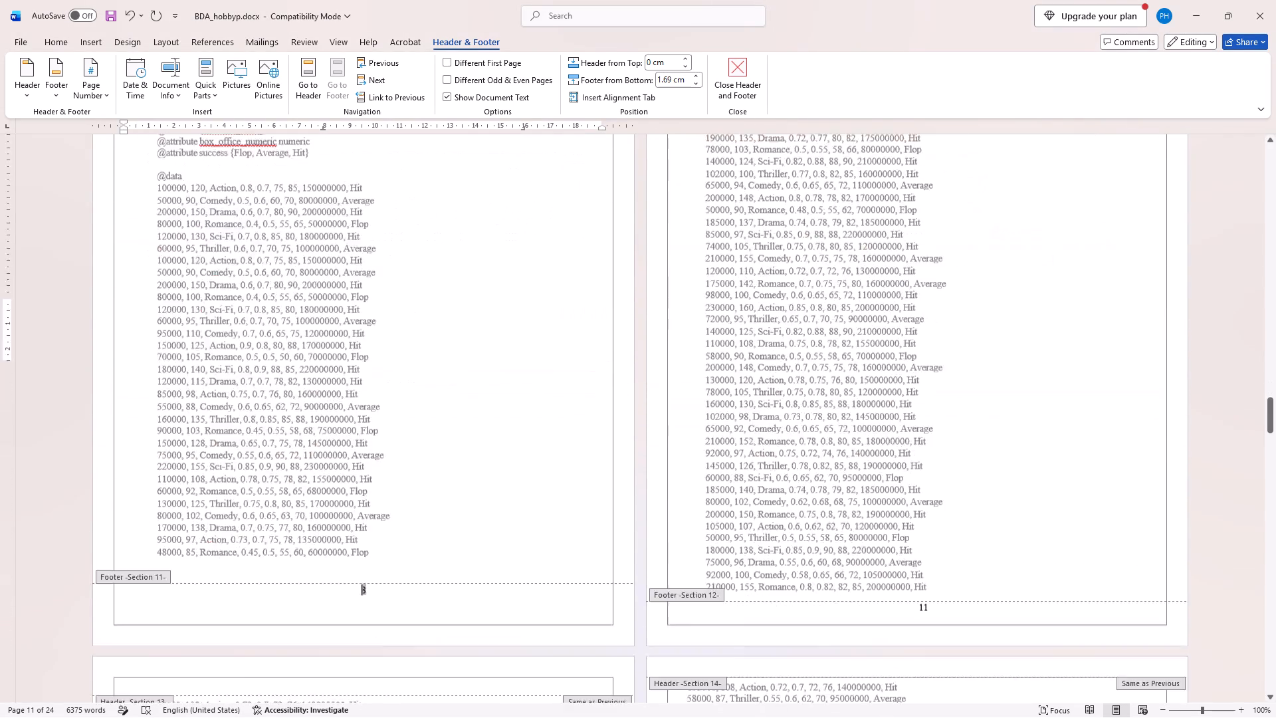
pyautogui.scroll(-3, 595, 481)
pyautogui.scroll(1, 595, 481)
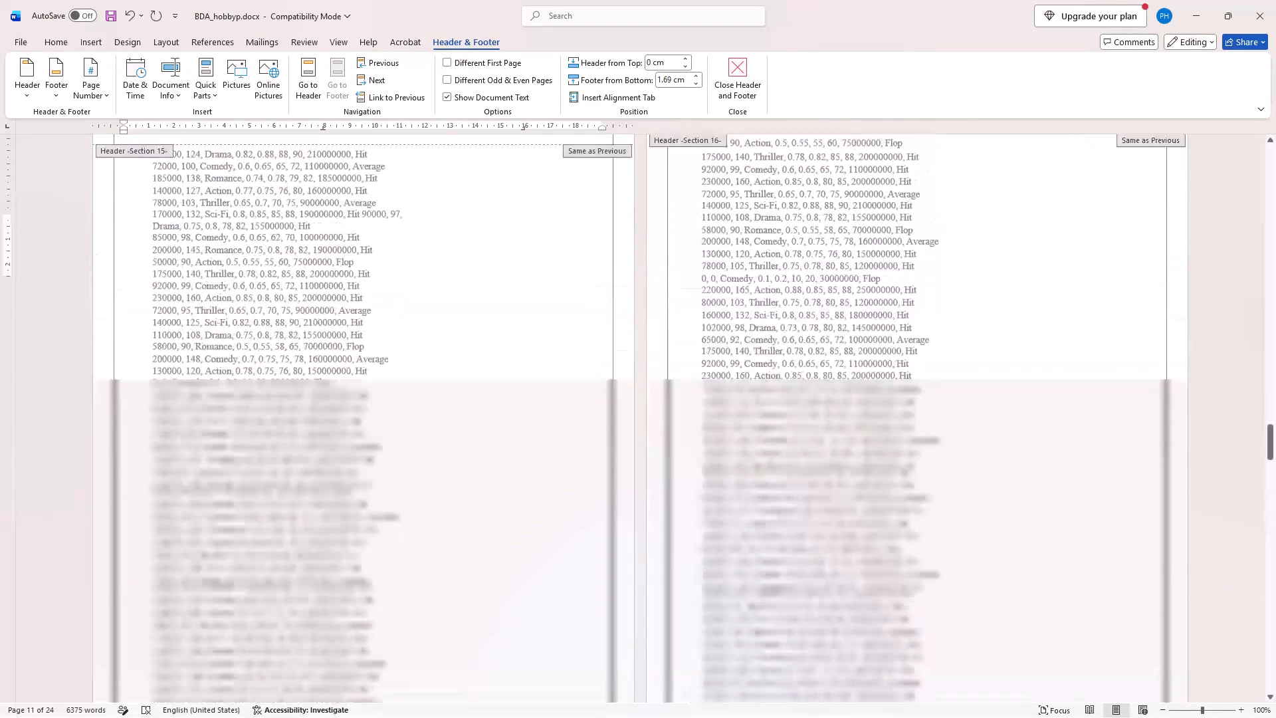
pyautogui.scroll(1, 595, 481)
pyautogui.scroll(-2, 595, 481)
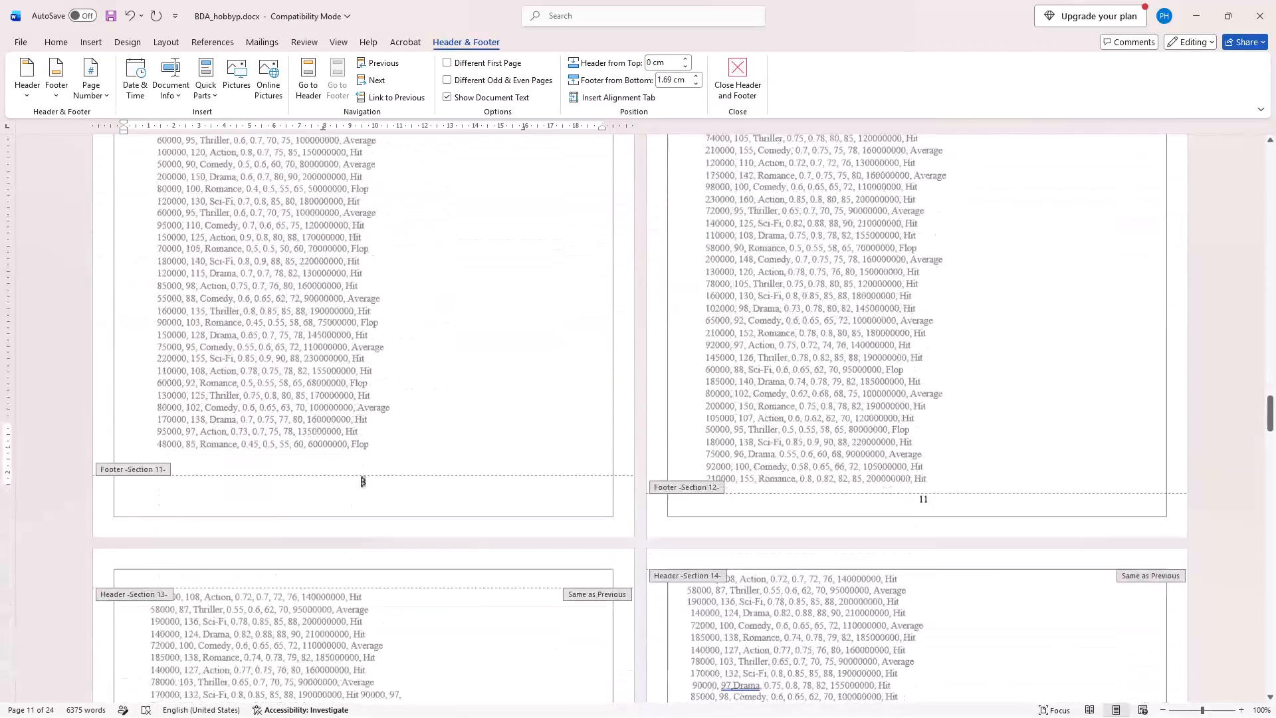
pyautogui.scroll(-1, 595, 481)
pyautogui.doubleClick(950, 449)
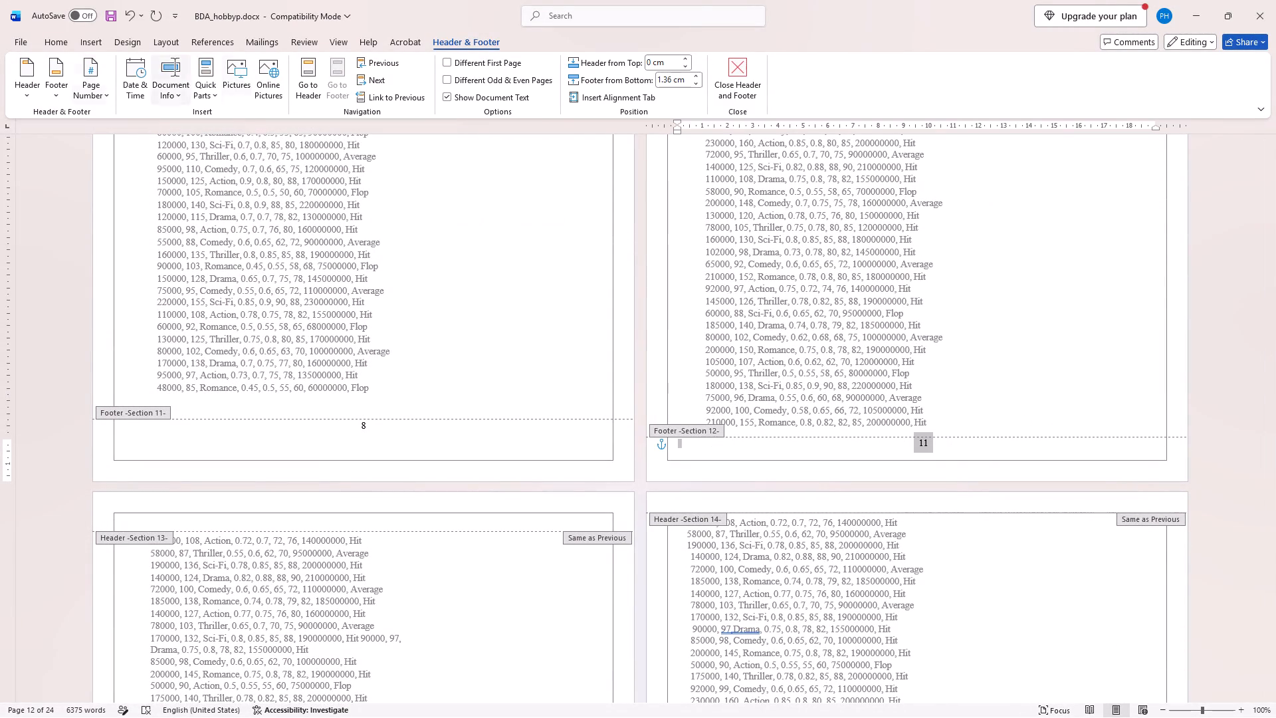
pyautogui.click(91, 83)
pyautogui.click(150, 193)
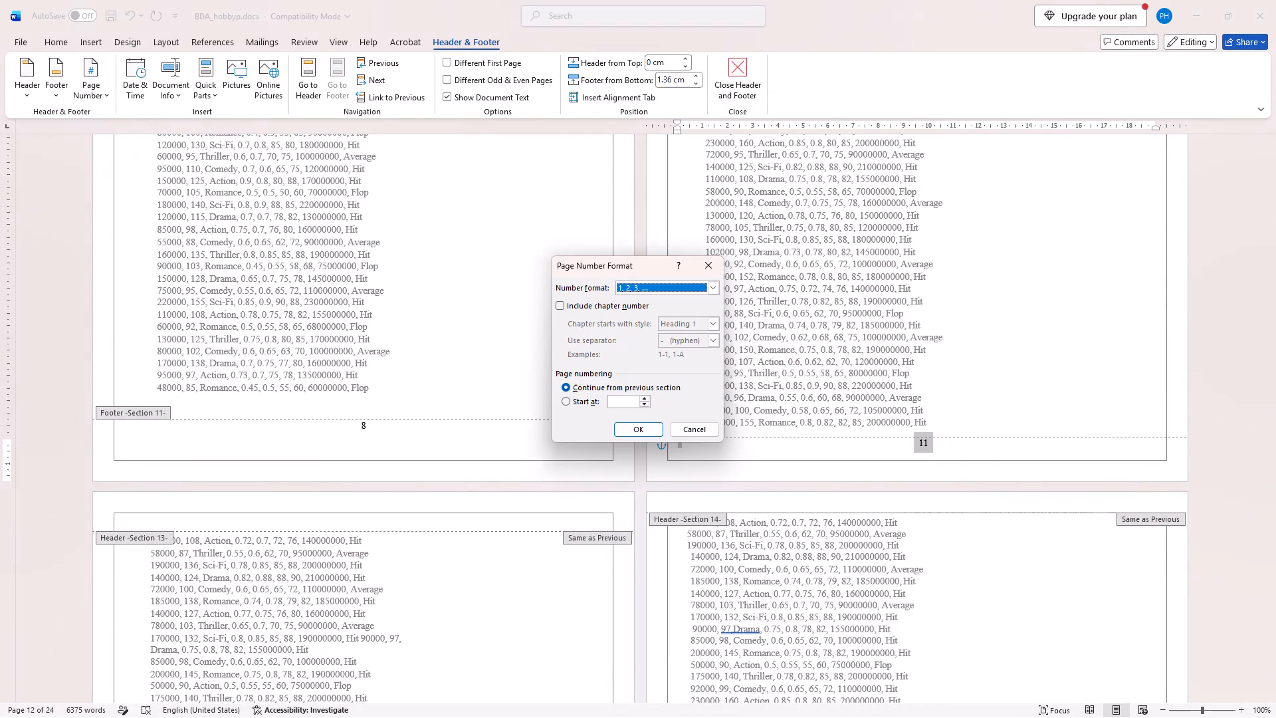
pyautogui.click(628, 405)
pyautogui.press('9')
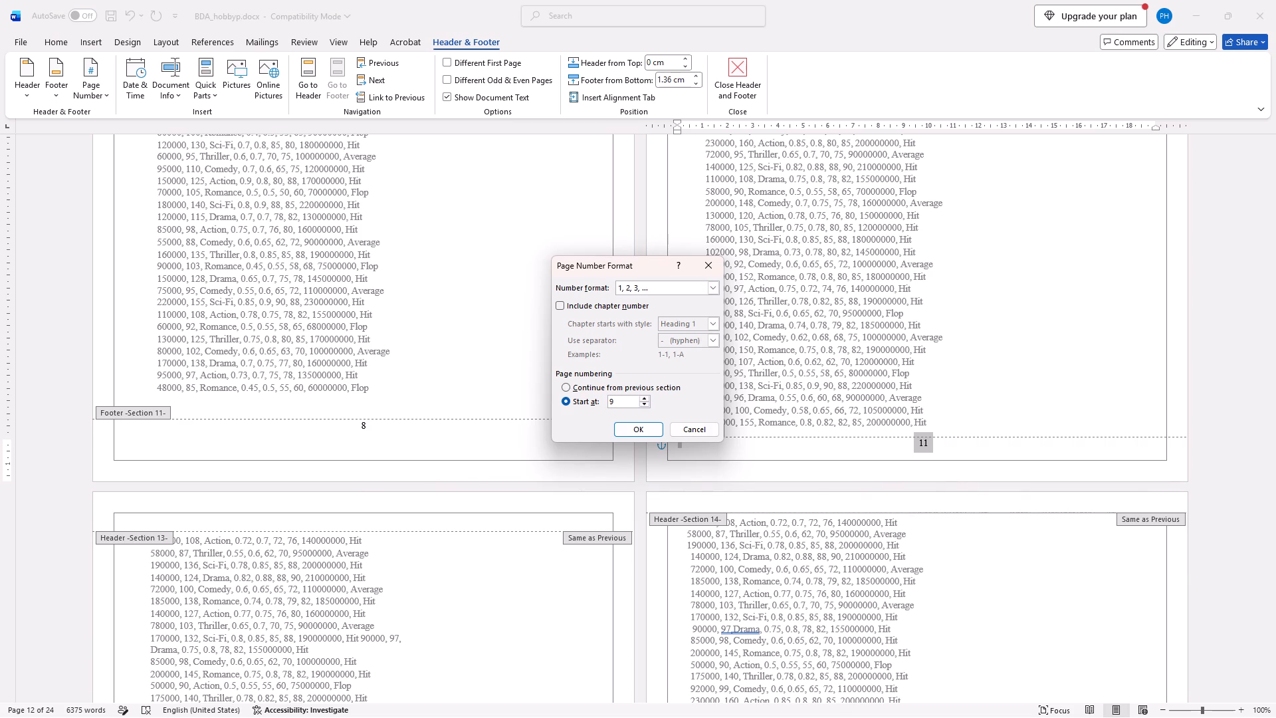
pyautogui.click(641, 431)
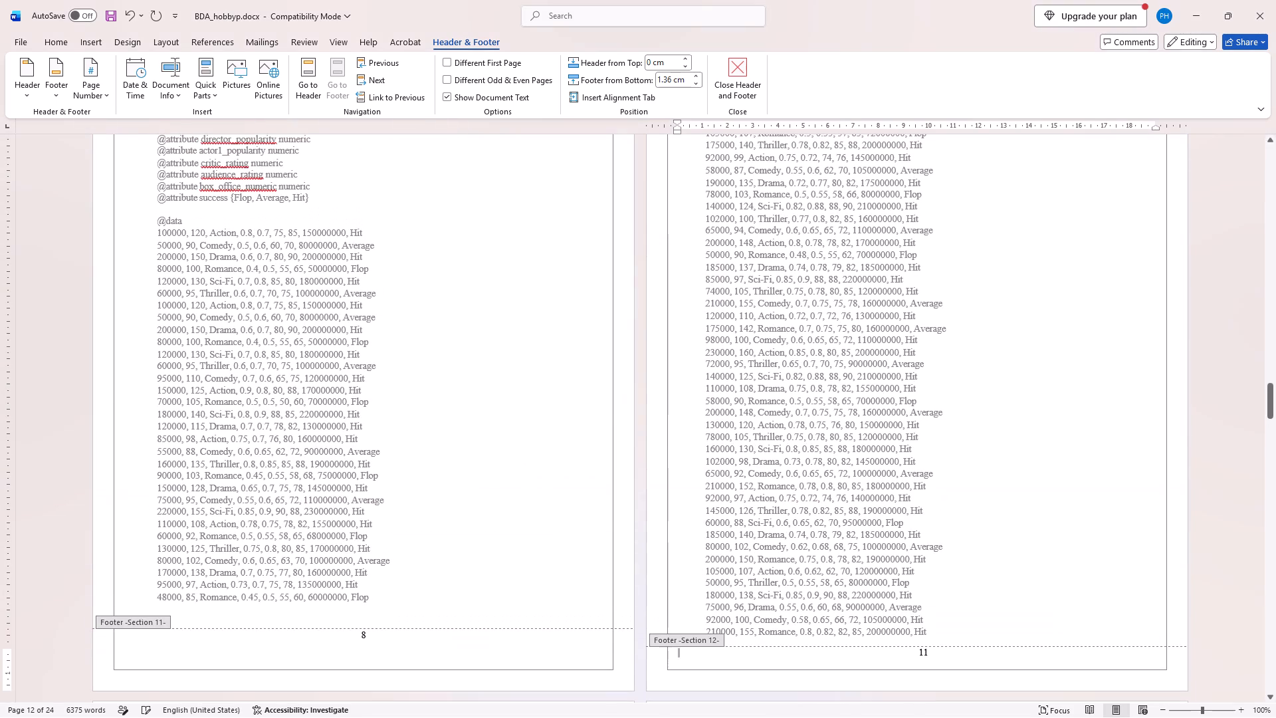
# Insert a Plain Number 2 bottom-of-page number in the Section 12 footer, replacing its existing number.
pyautogui.scroll(-1, 704, 576)
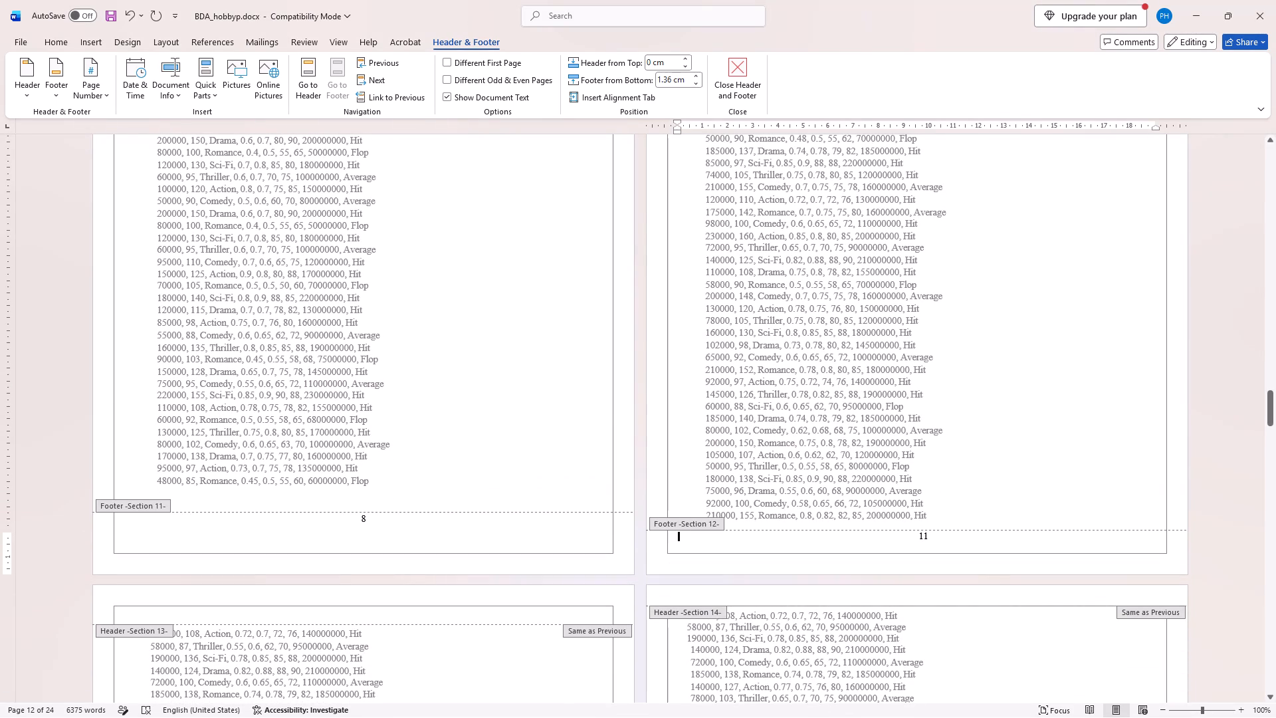
pyautogui.doubleClick(930, 542)
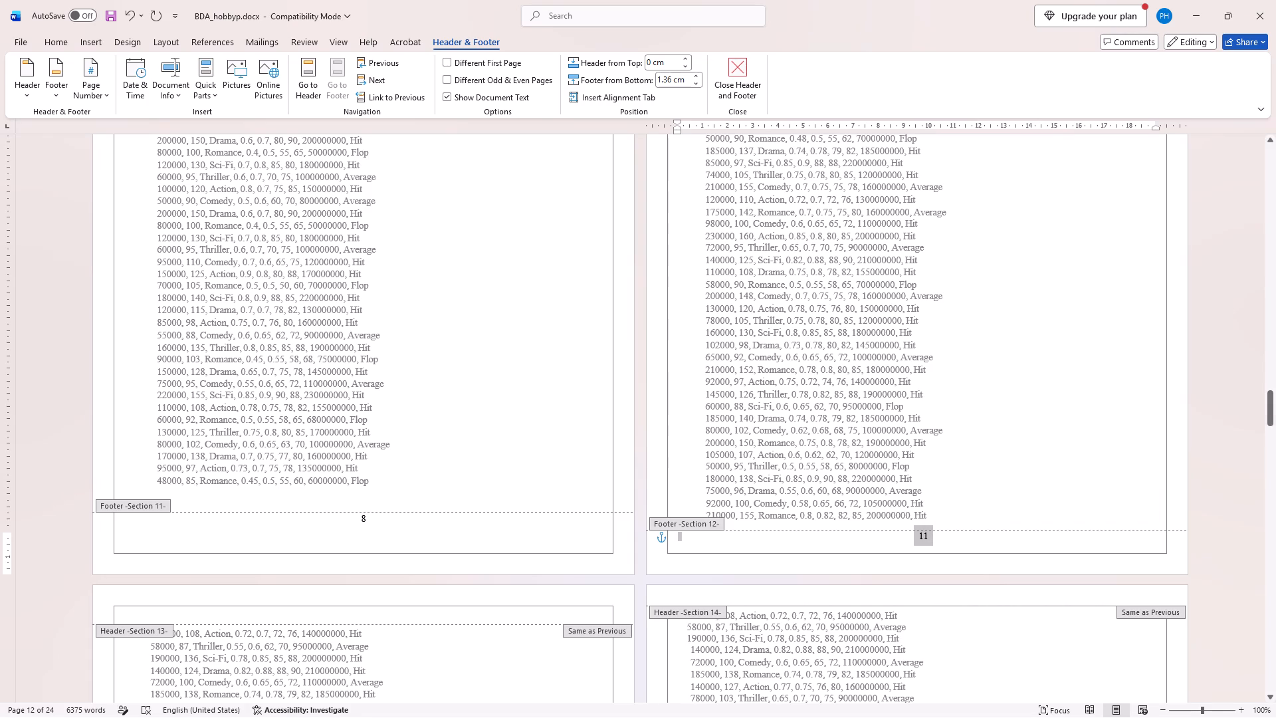
pyautogui.click(88, 88)
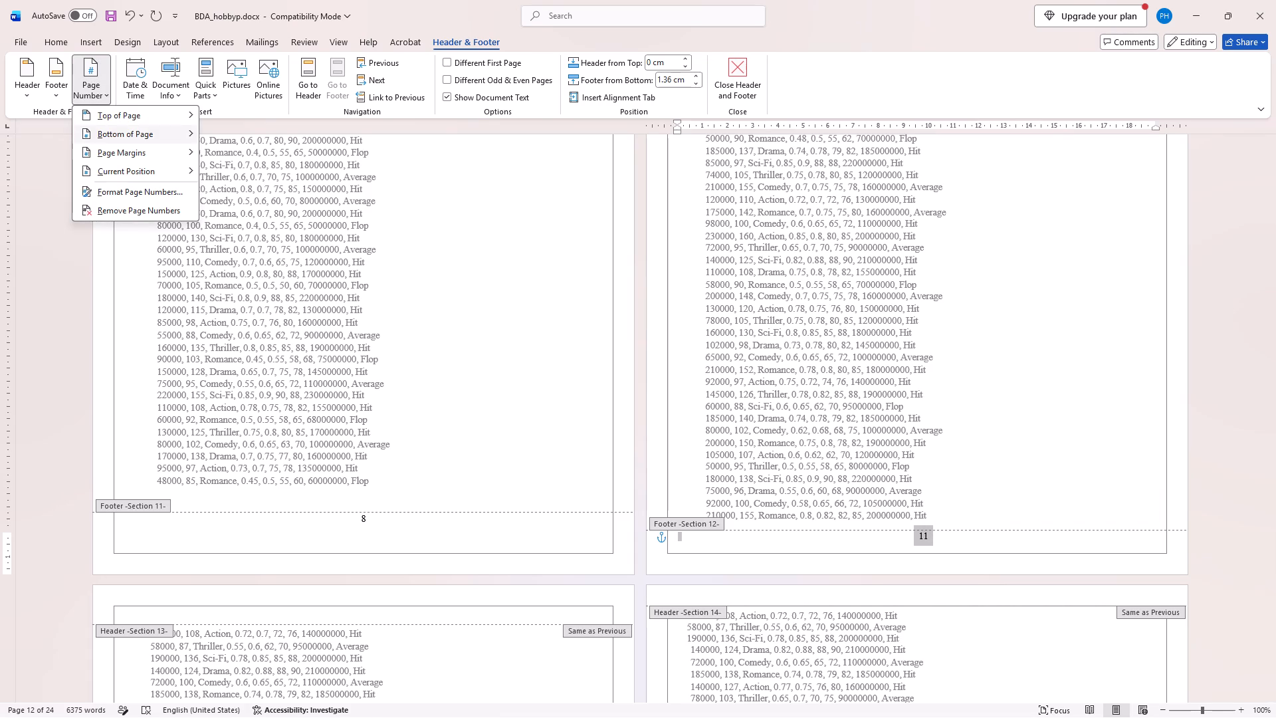
pyautogui.click(127, 136)
pyautogui.click(334, 269)
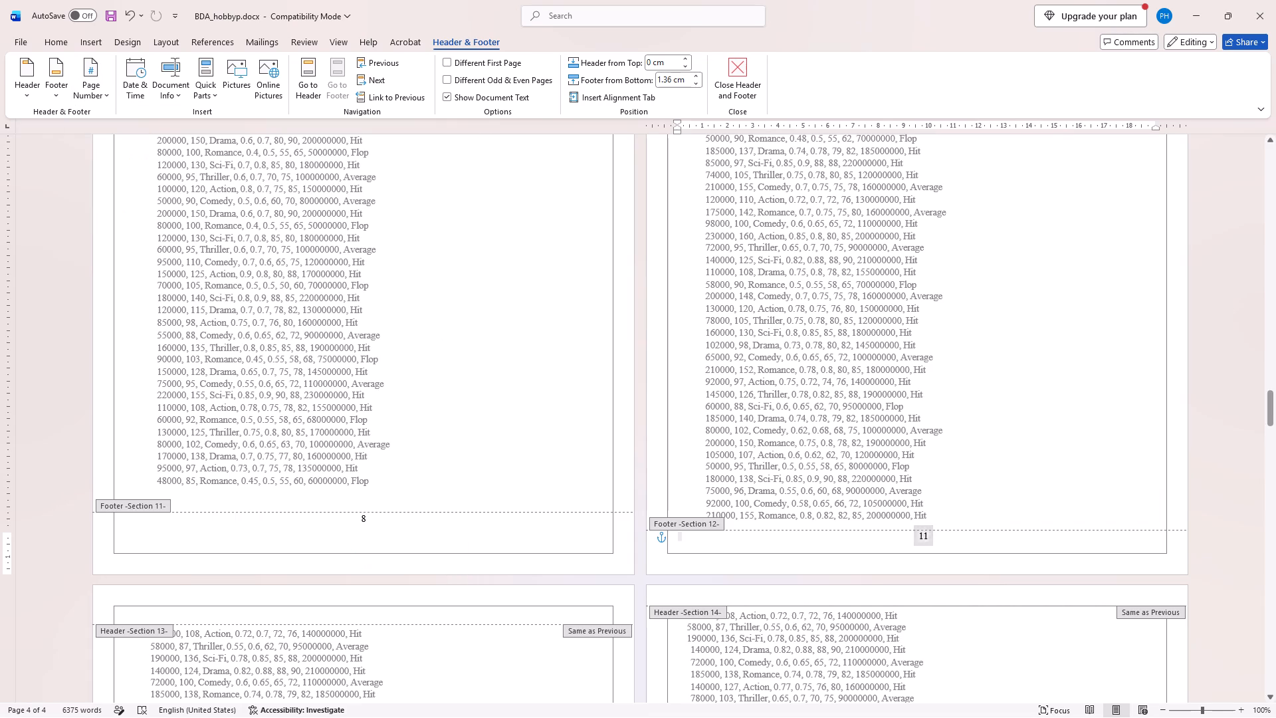
# Insert a Plain Number 2 bottom-of-page number in the Section 13 footer of the dataset listing, replacing its existing number.
pyautogui.scroll(-3, 511, 402)
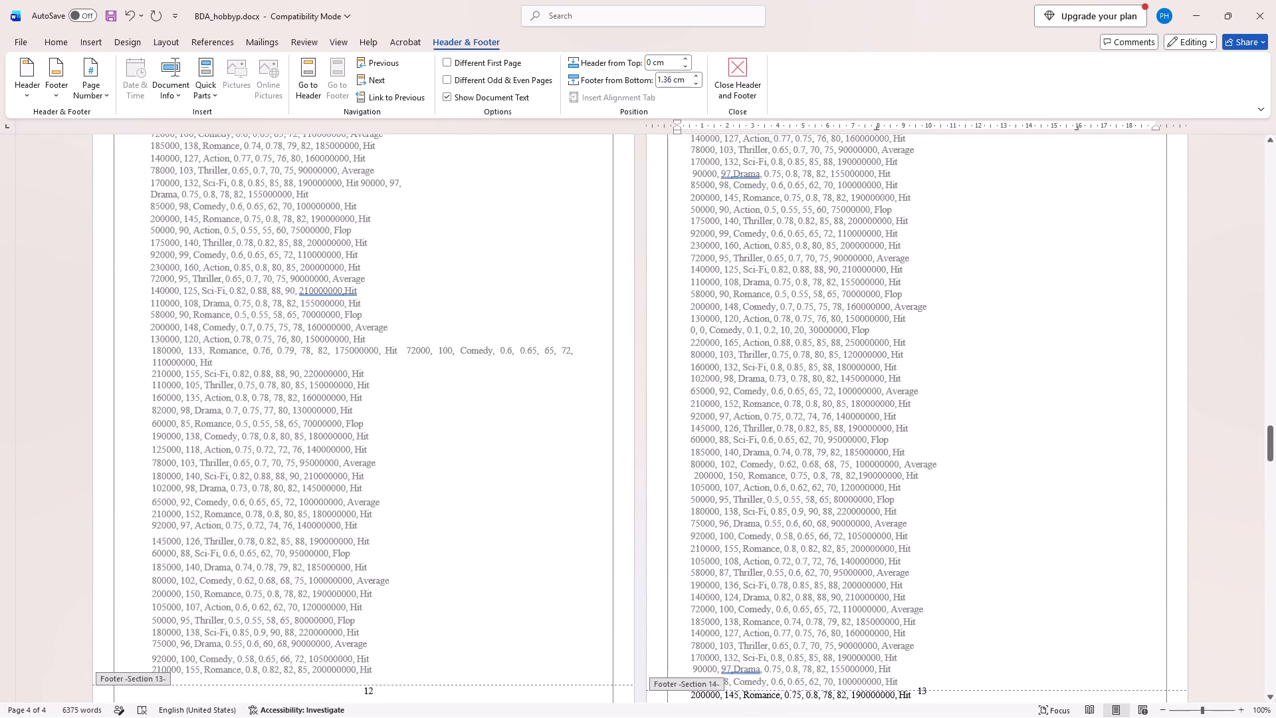
pyautogui.scroll(-2, 511, 402)
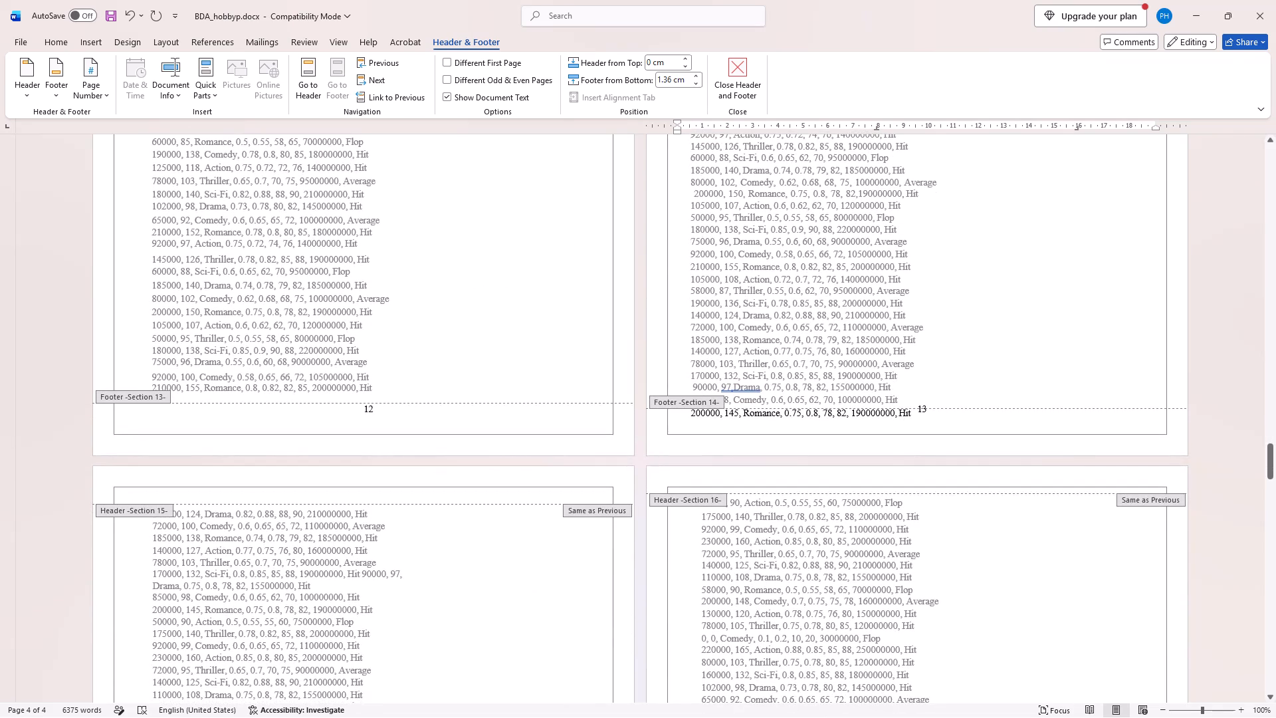
pyautogui.doubleClick(413, 419)
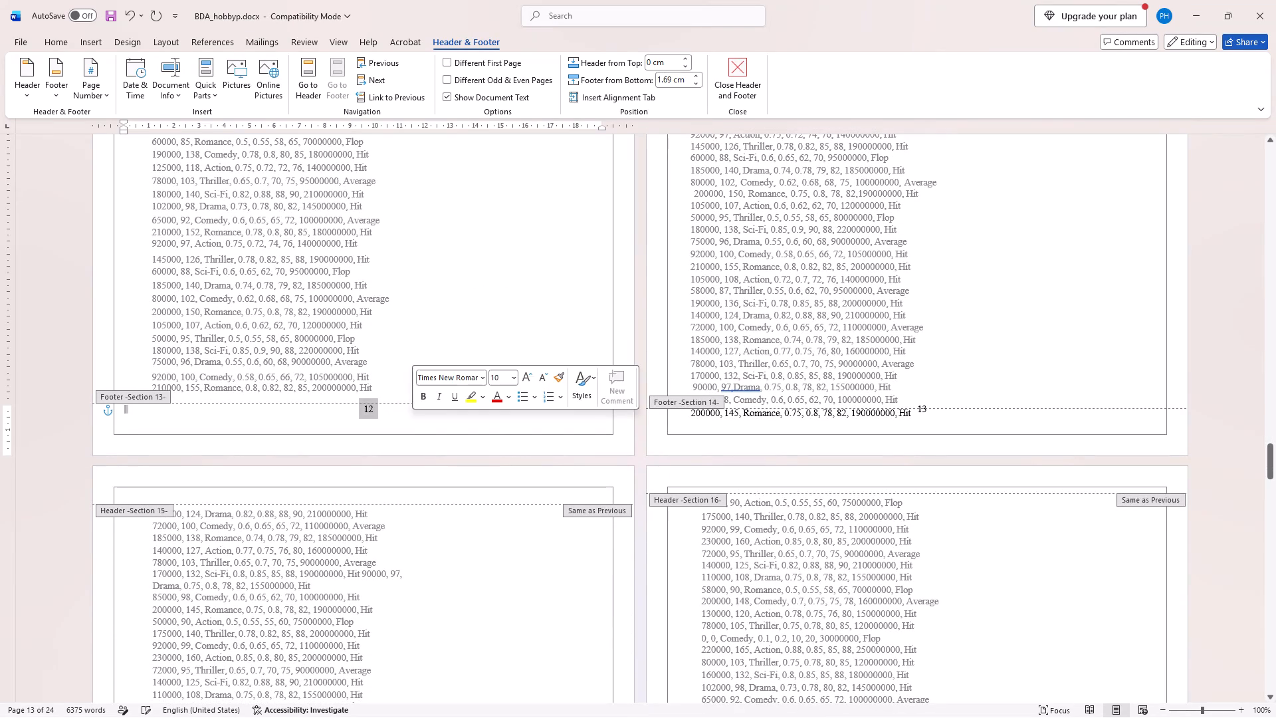
pyautogui.click(106, 85)
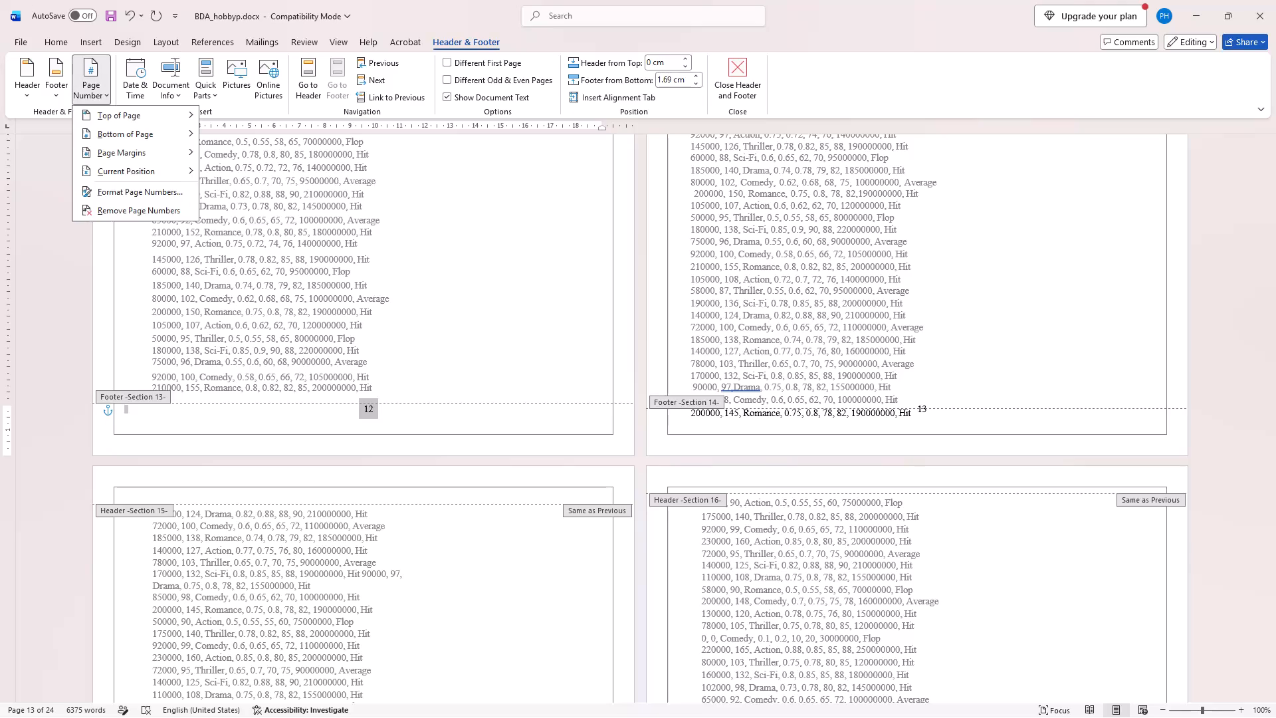
pyautogui.click(137, 134)
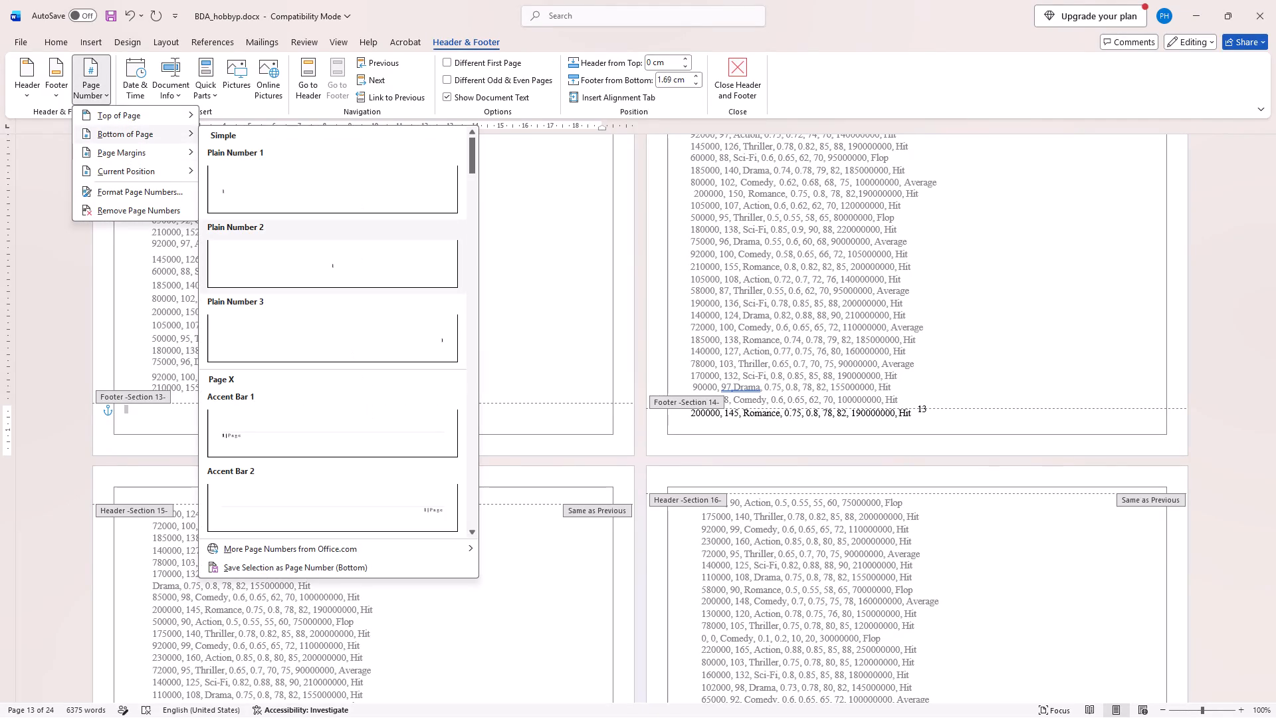
pyautogui.click(315, 261)
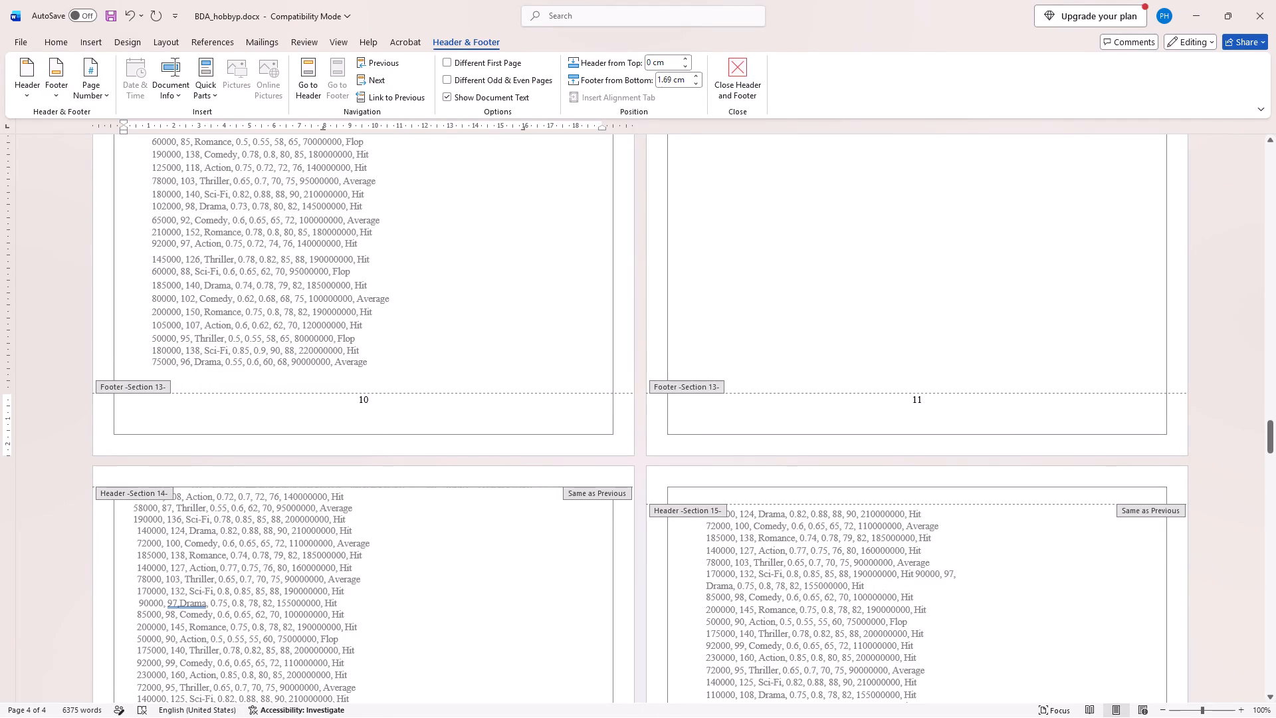
# Examine the dataset listing pages from Section 11 to Section 17, checking their footer page numbers and text flow.
pyautogui.scroll(2, 568, 346)
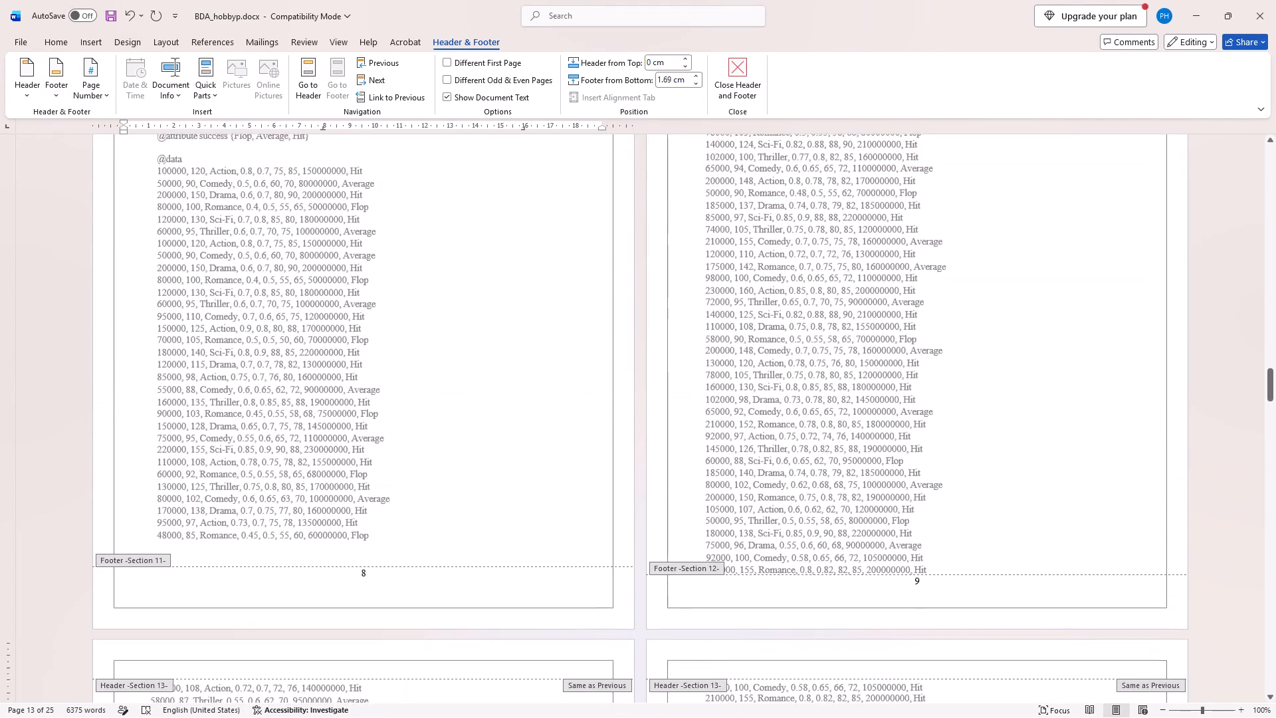
pyautogui.scroll(-3, 568, 346)
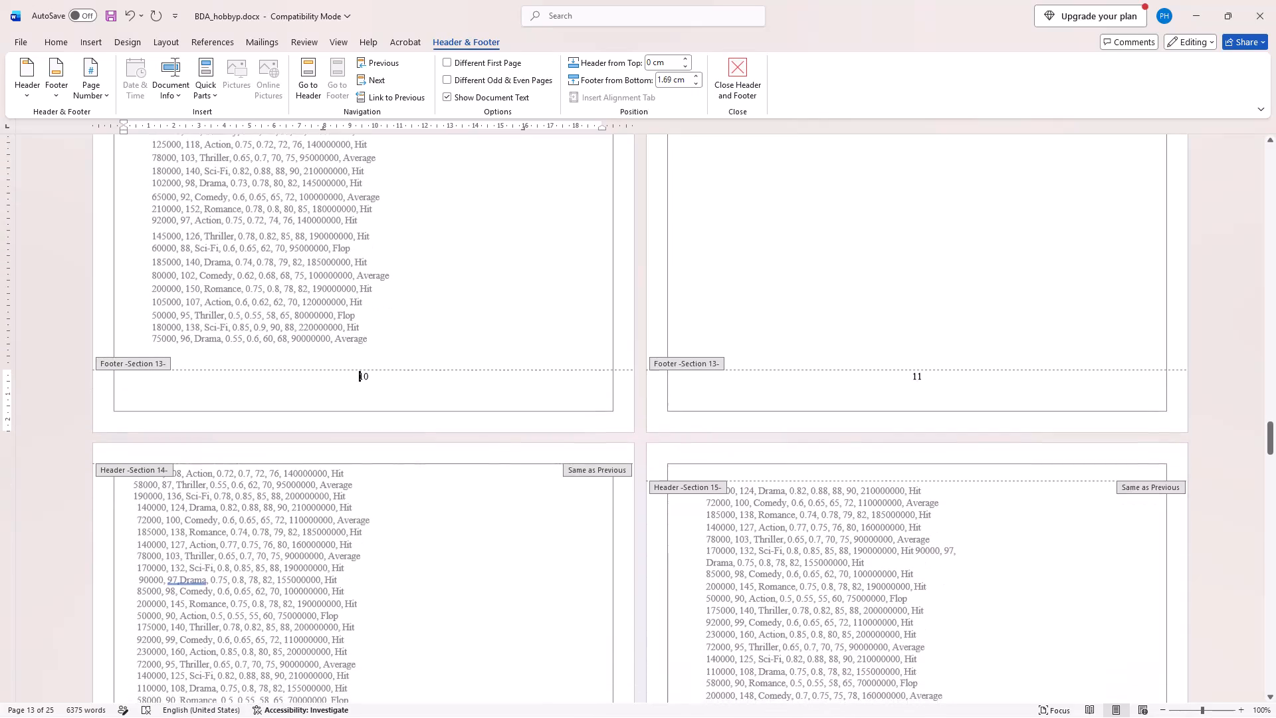
pyautogui.scroll(-2, 568, 346)
pyautogui.scroll(1, 568, 346)
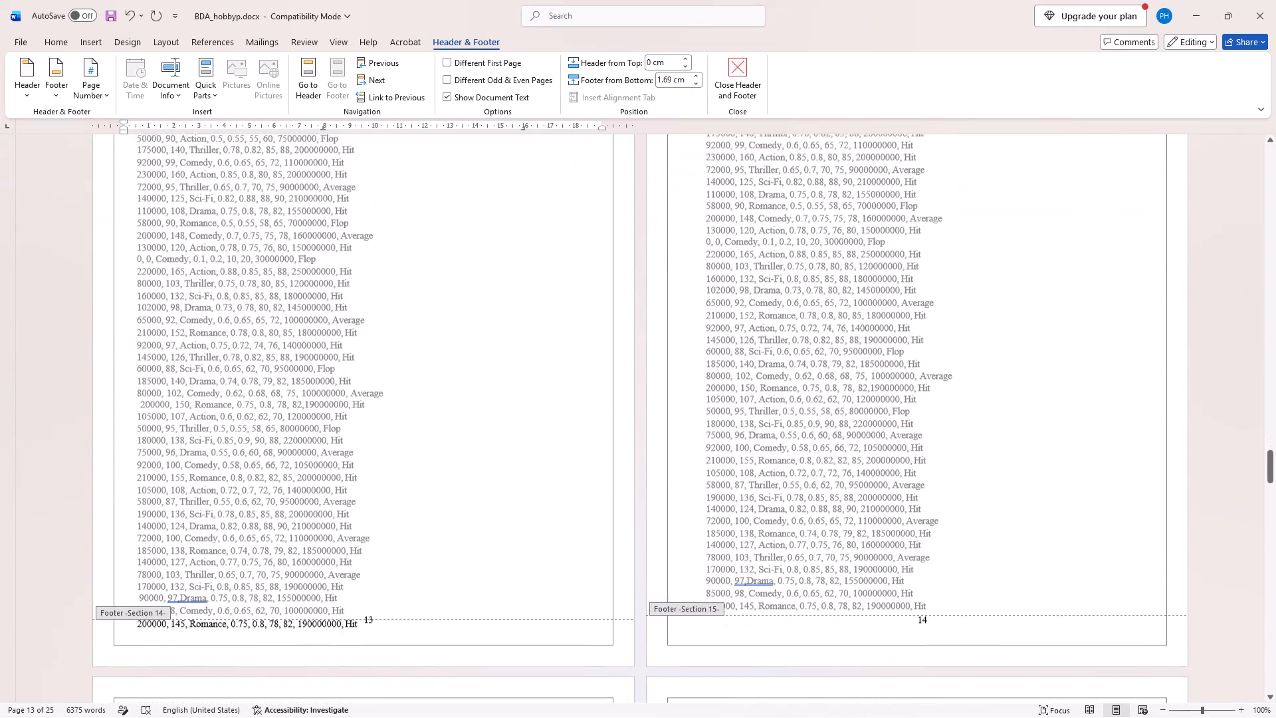
pyautogui.scroll(1, 568, 346)
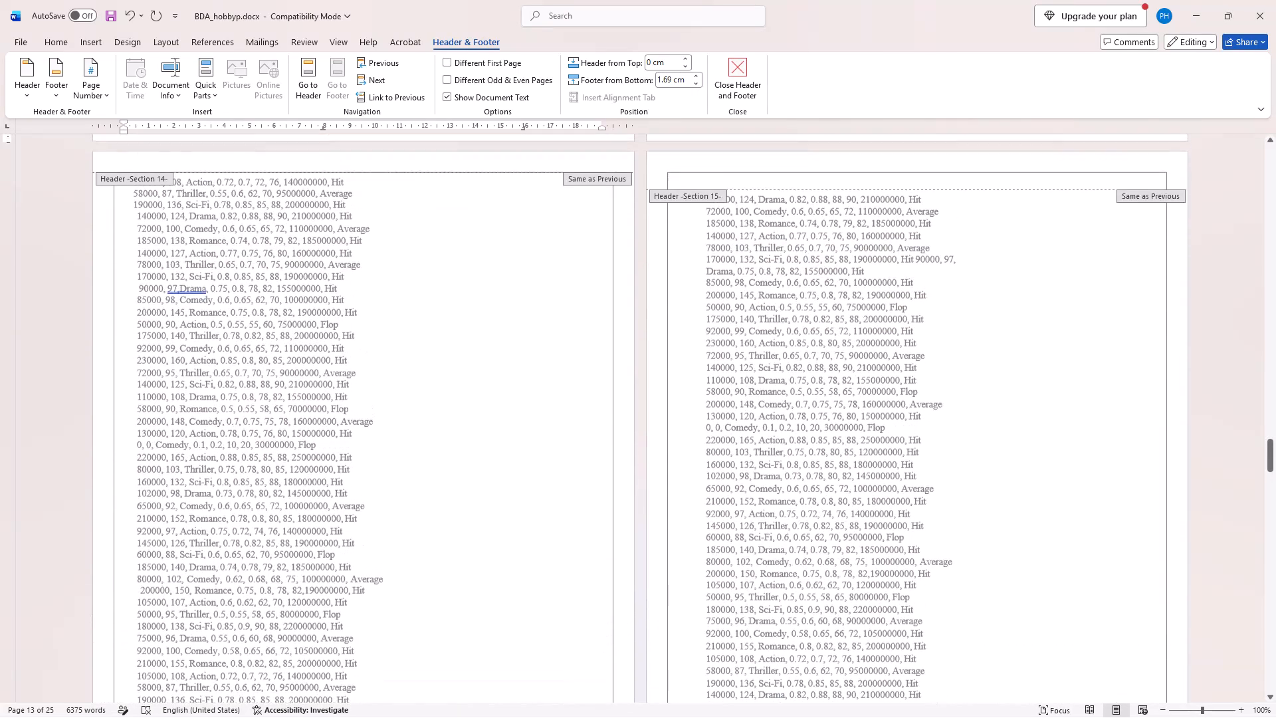
pyautogui.scroll(1, 568, 346)
pyautogui.scroll(-1, 568, 346)
pyautogui.scroll(1, 568, 346)
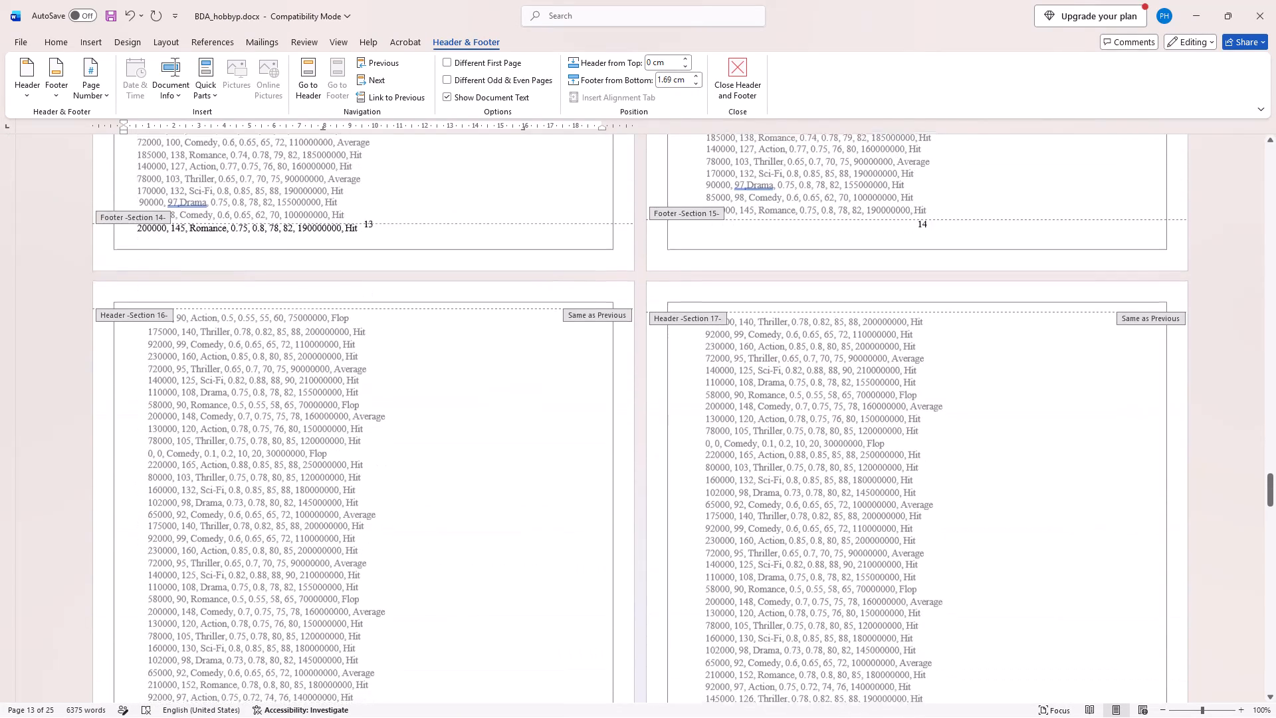
pyautogui.scroll(1, 568, 346)
pyautogui.scroll(-3, 568, 346)
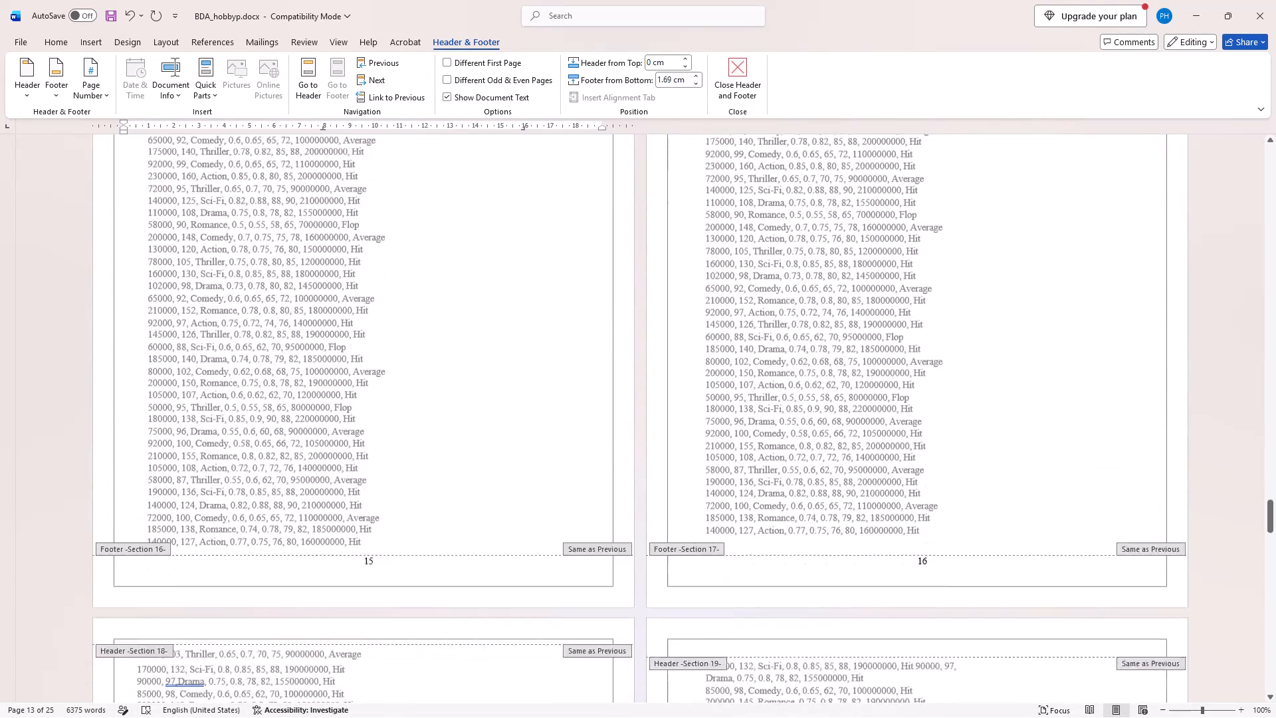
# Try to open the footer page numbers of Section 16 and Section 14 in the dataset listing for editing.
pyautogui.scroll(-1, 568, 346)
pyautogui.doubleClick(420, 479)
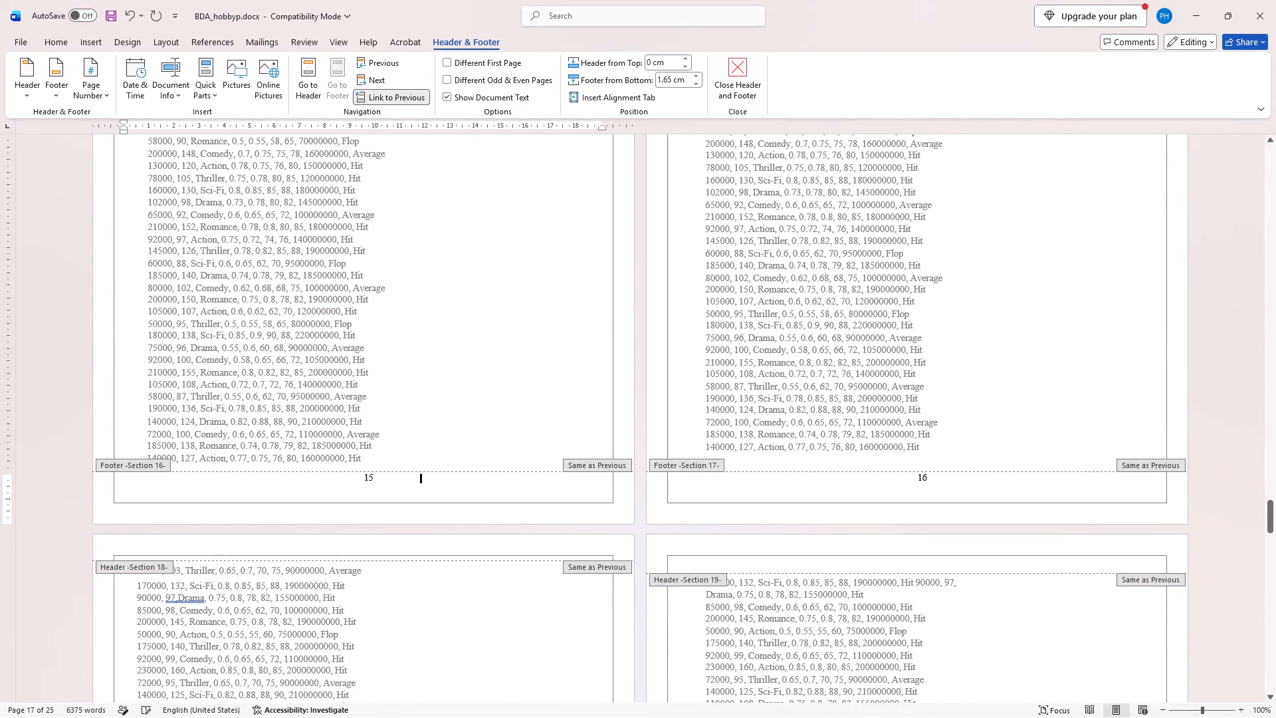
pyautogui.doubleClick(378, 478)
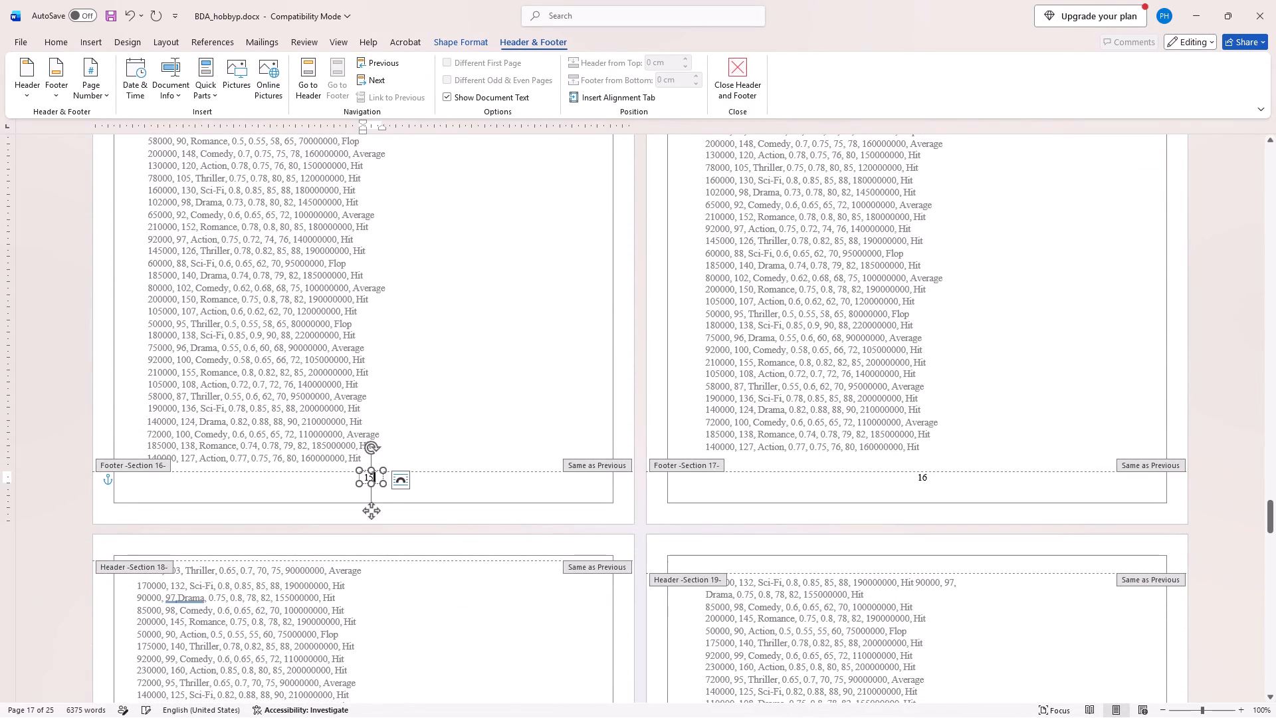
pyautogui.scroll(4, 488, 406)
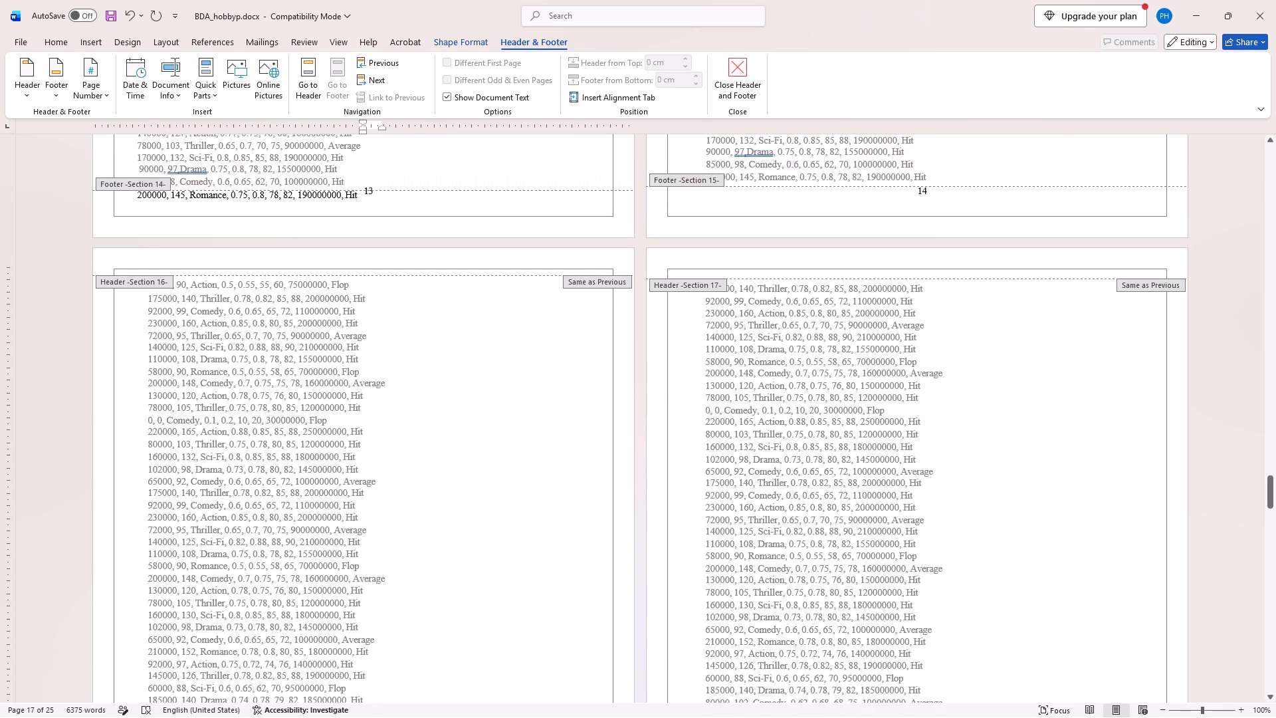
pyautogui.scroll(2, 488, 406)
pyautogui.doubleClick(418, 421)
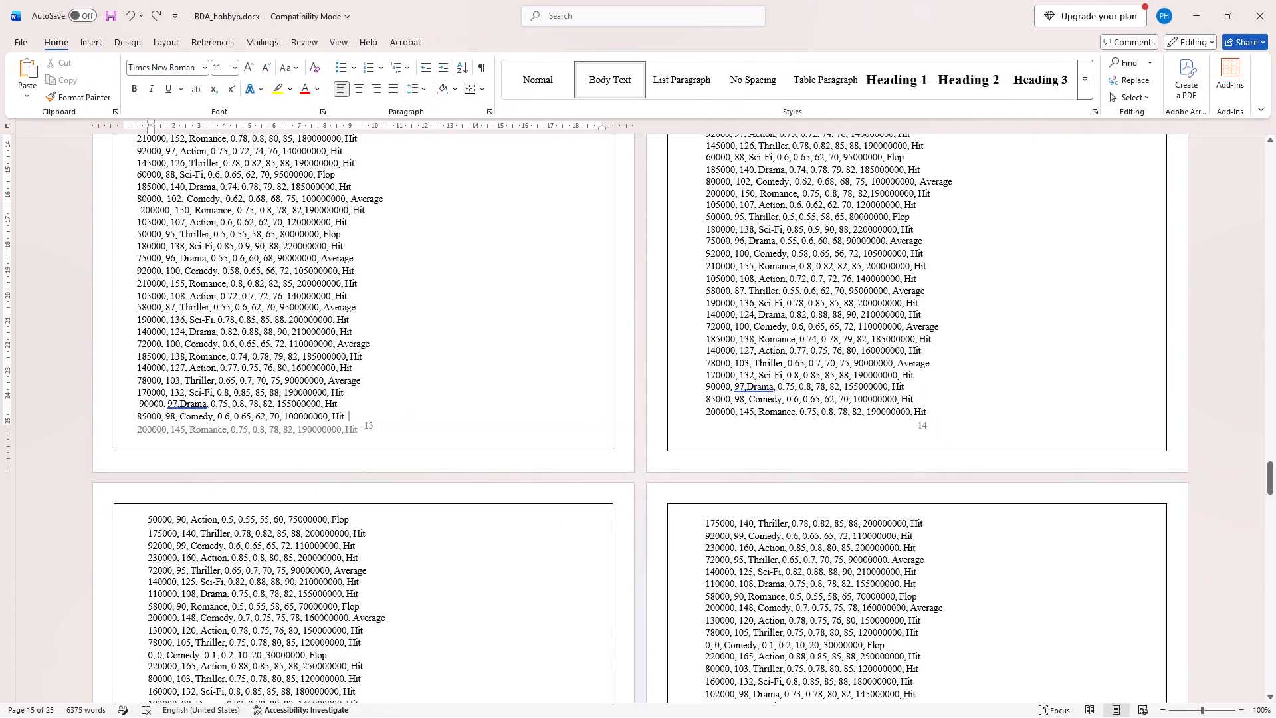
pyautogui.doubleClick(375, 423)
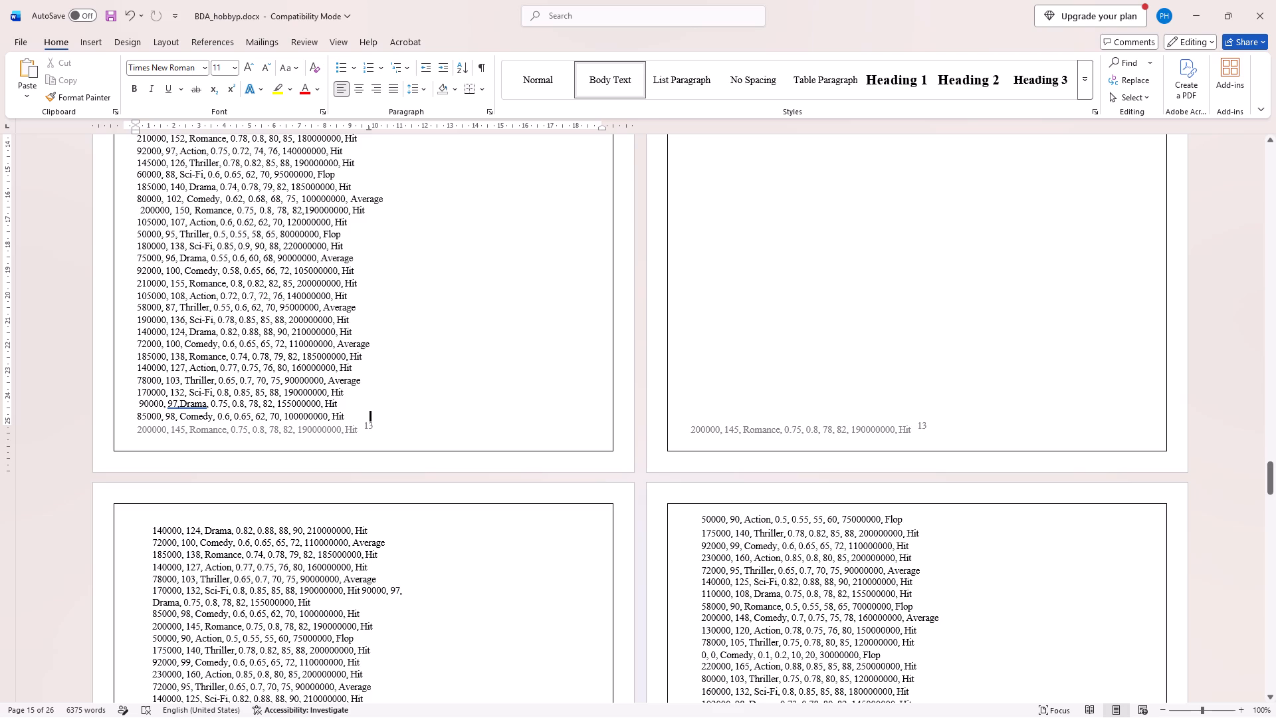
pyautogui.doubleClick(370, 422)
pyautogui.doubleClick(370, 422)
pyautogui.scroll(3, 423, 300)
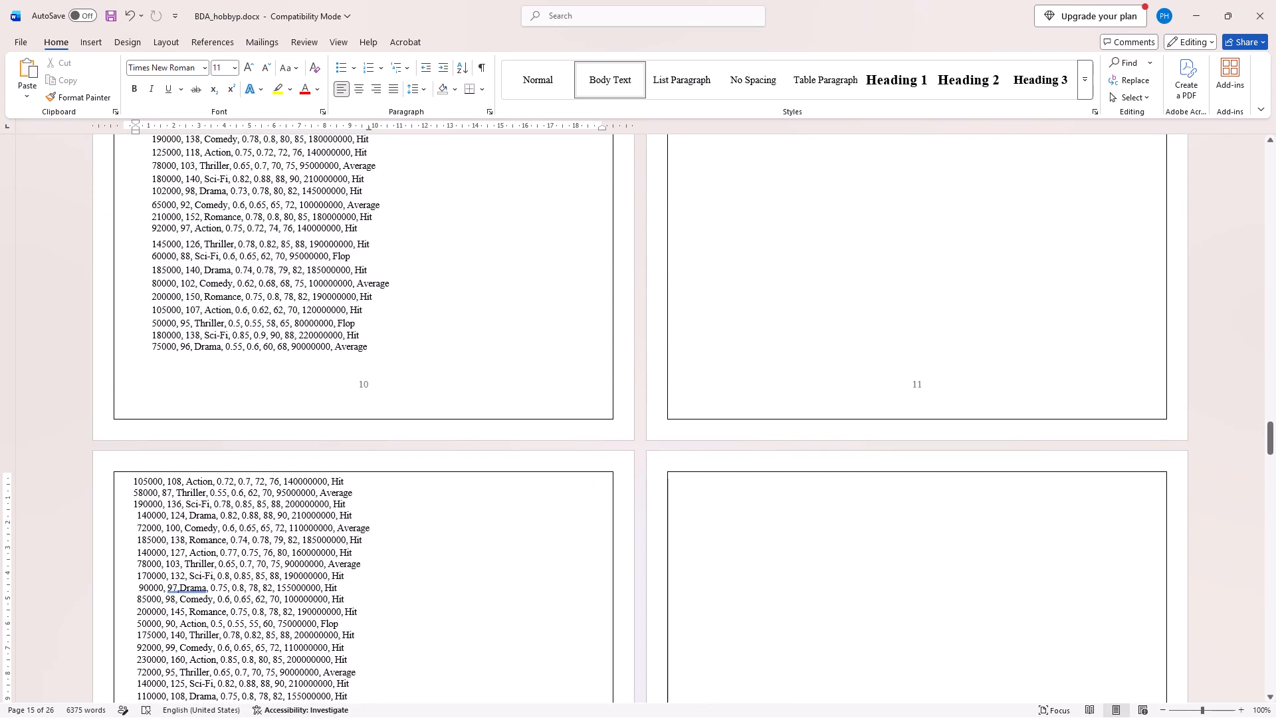
# Insert a Plain Number 2 bottom-of-page number in the Section 13 footer, replacing the number on its second page.
pyautogui.doubleClick(925, 383)
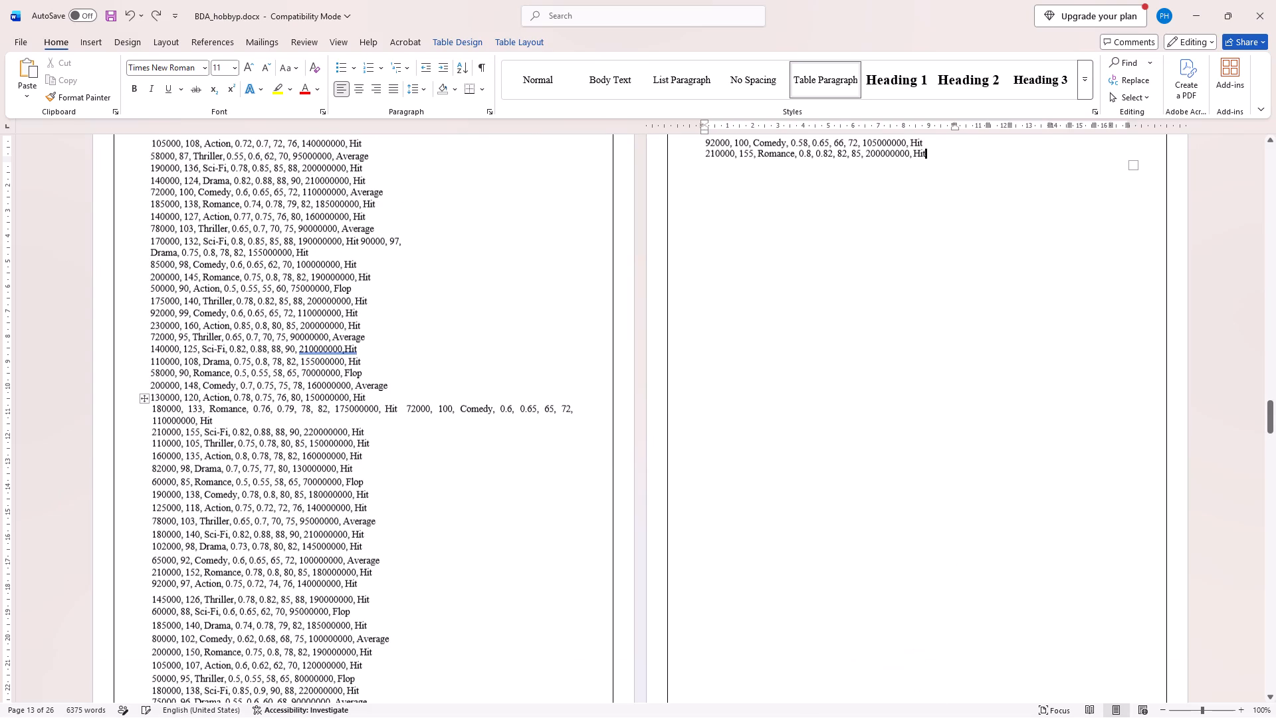
pyautogui.scroll(-2, 950, 467)
pyautogui.doubleClick(922, 346)
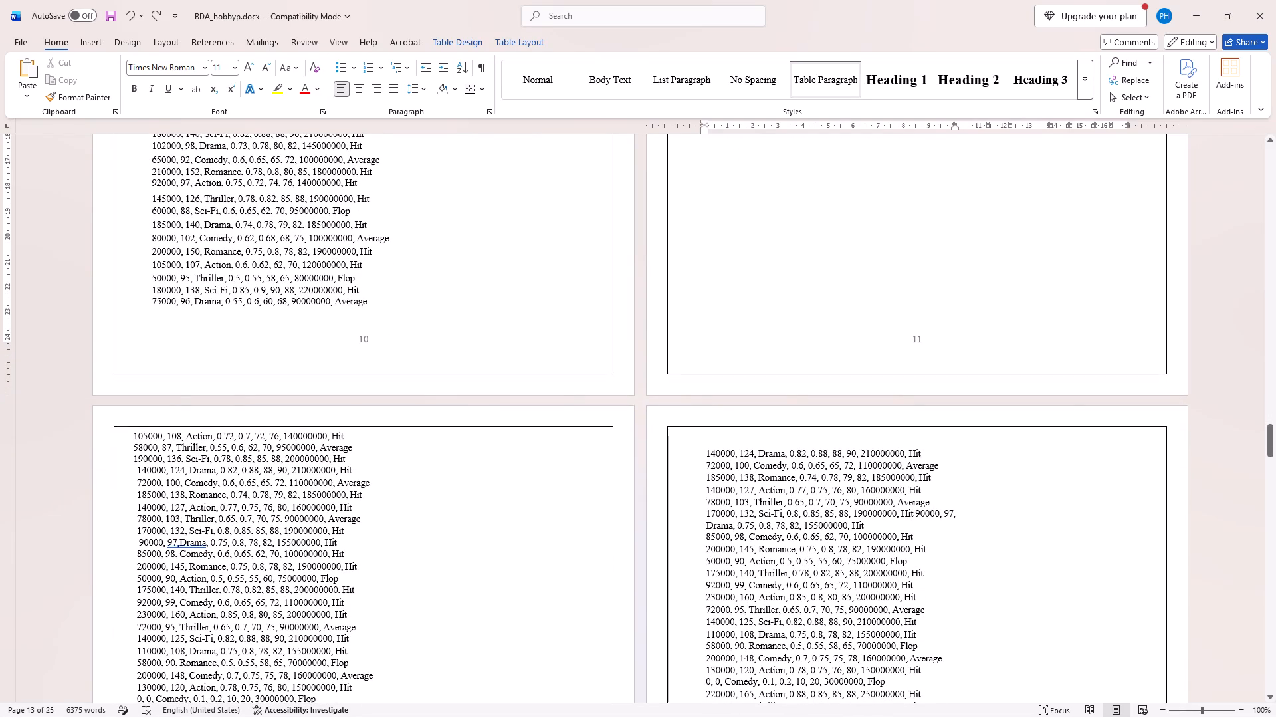
pyautogui.click(930, 332)
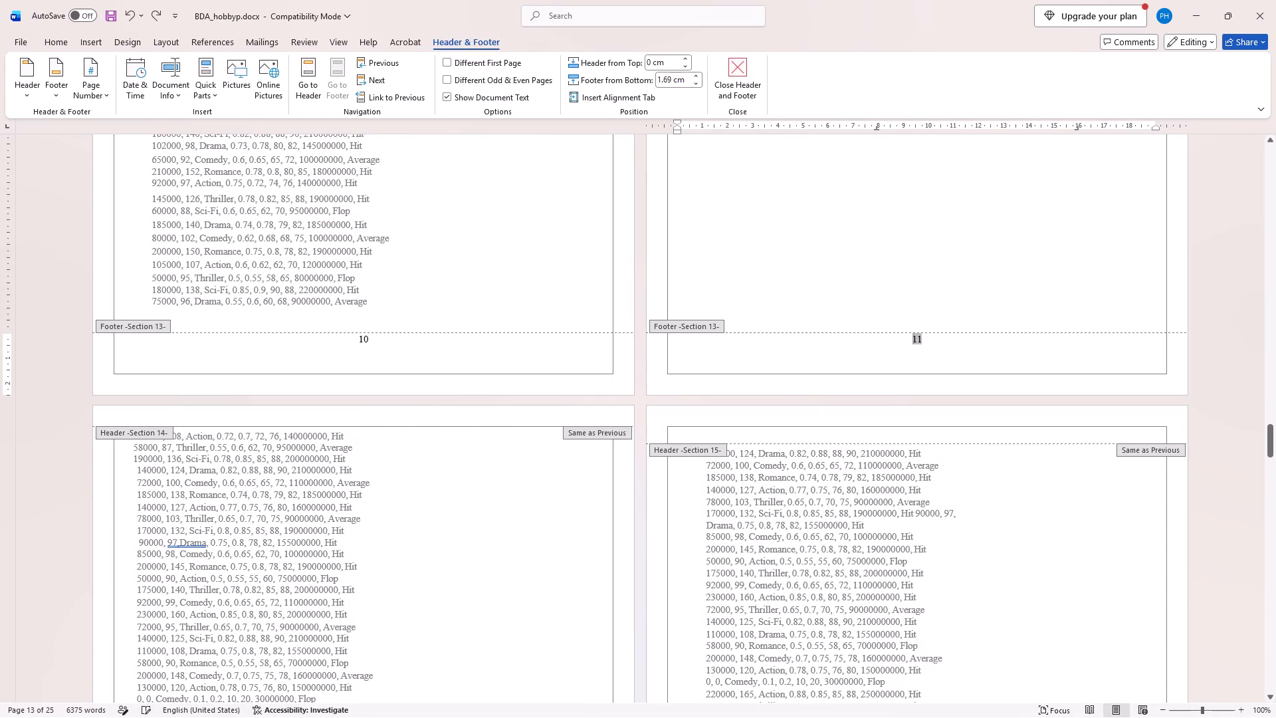
pyautogui.click(103, 84)
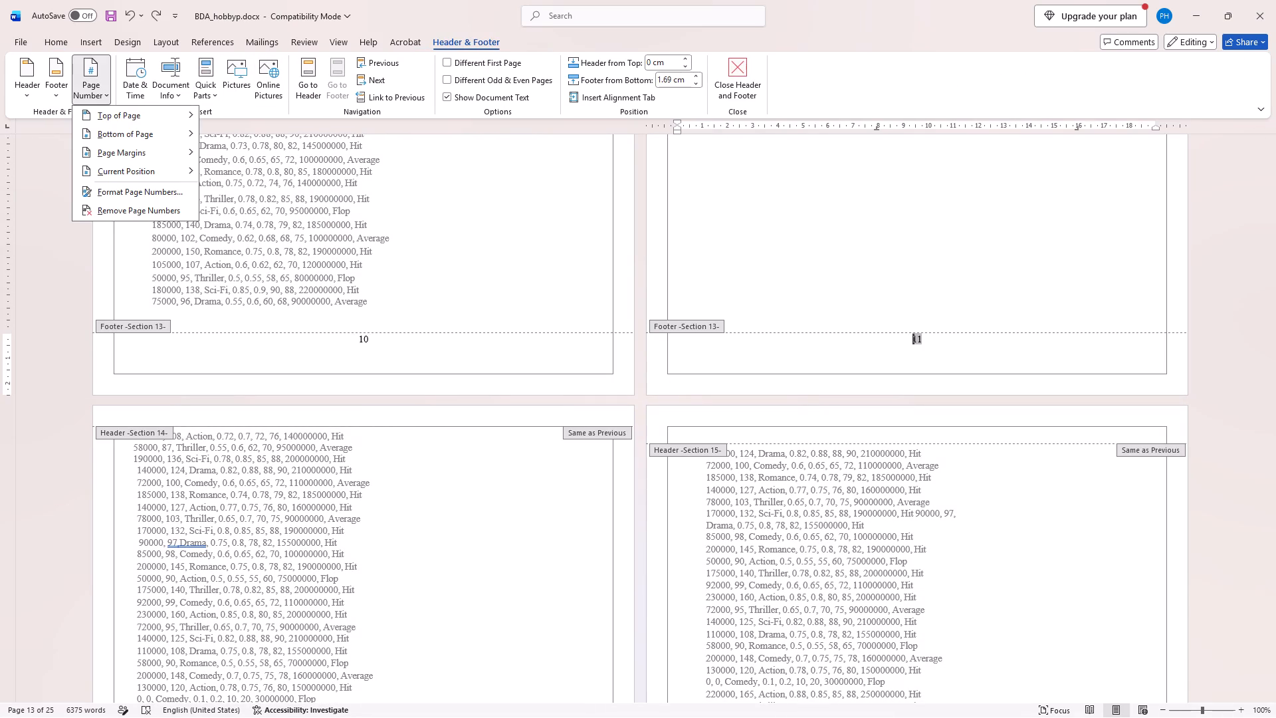
pyautogui.click(119, 137)
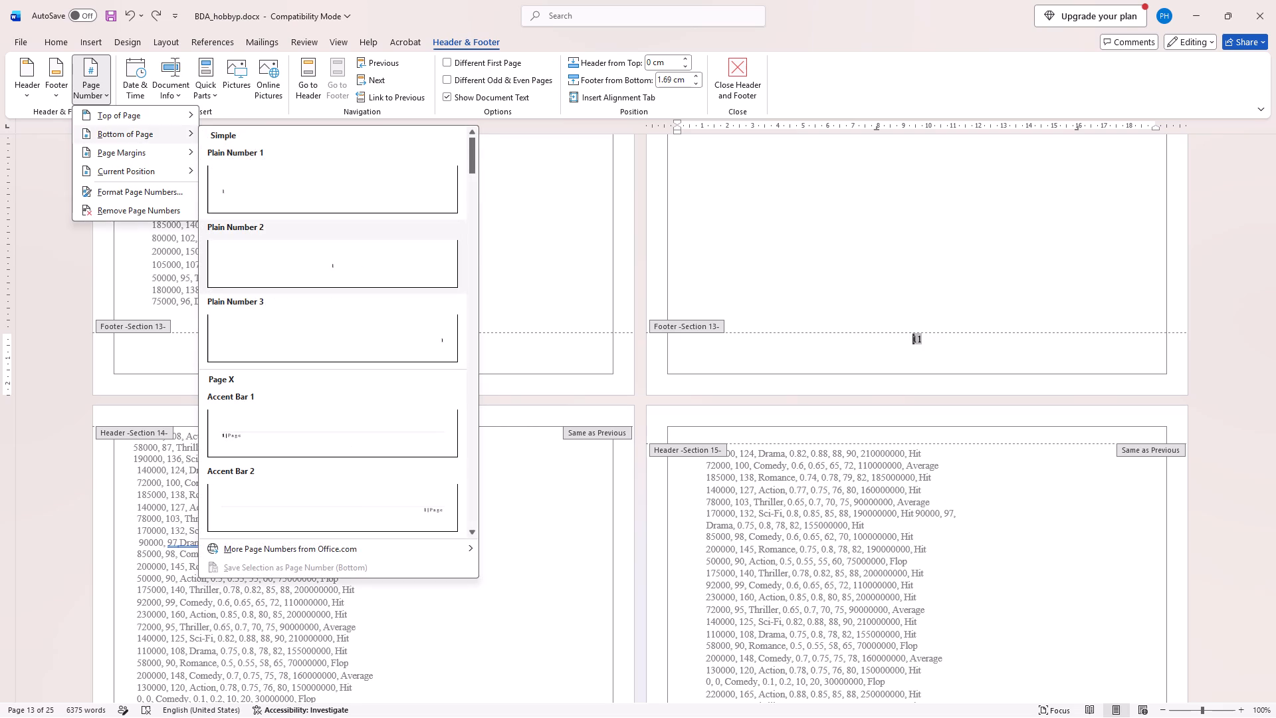
pyautogui.click(334, 255)
# Insert a Plain Number 2 bottom-of-page number in the Section 14 footer, replacing its stray dataset row and existing number.
pyautogui.scroll(-2, 508, 342)
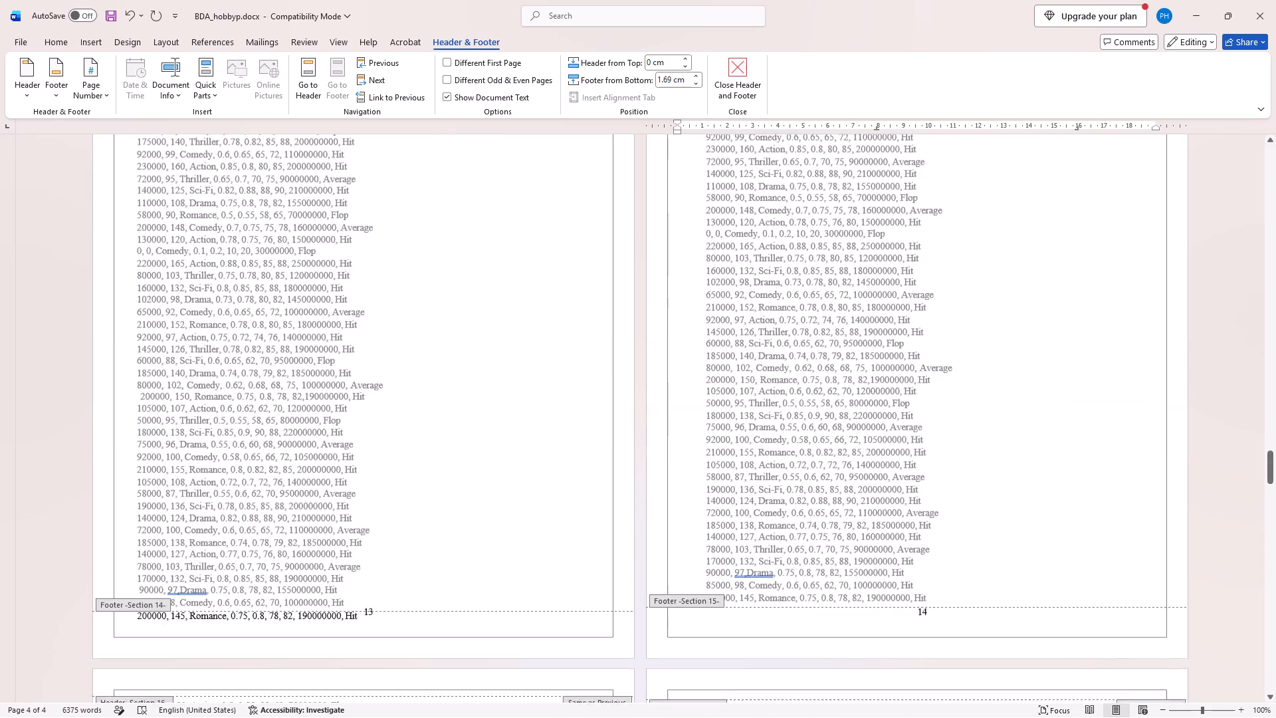
pyautogui.scroll(-2, 508, 342)
pyautogui.doubleClick(393, 223)
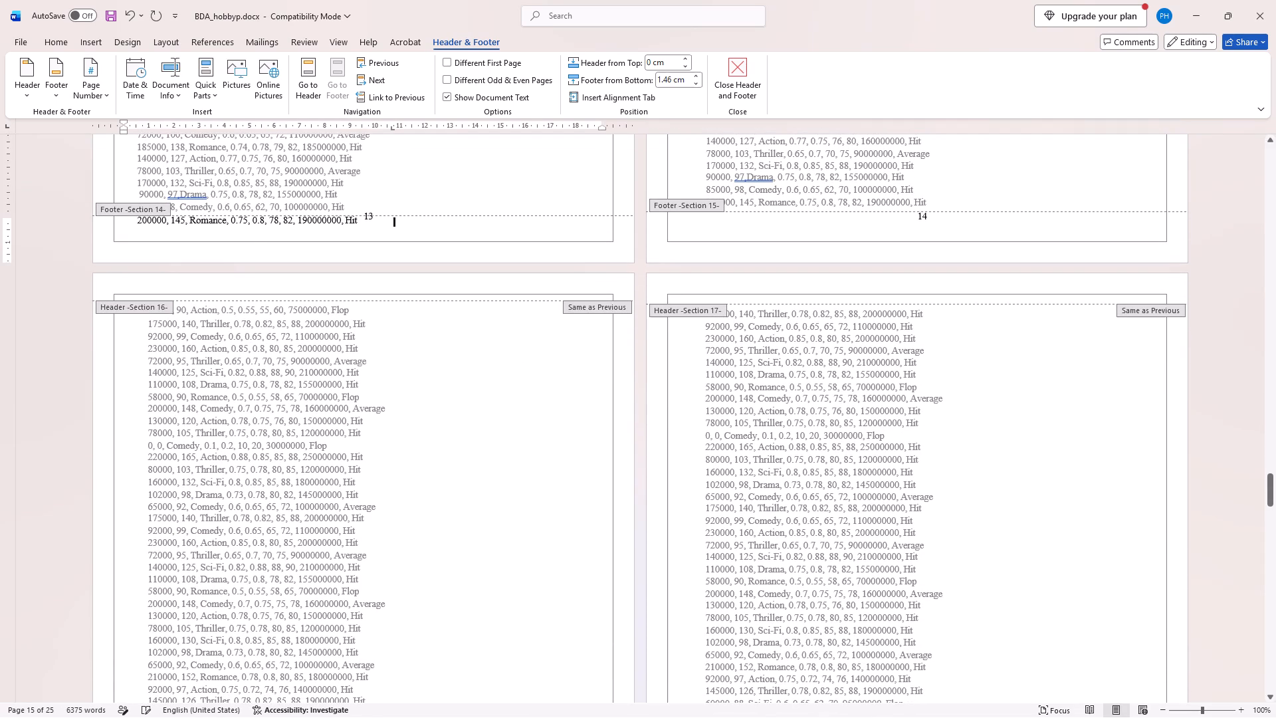
pyautogui.click(96, 90)
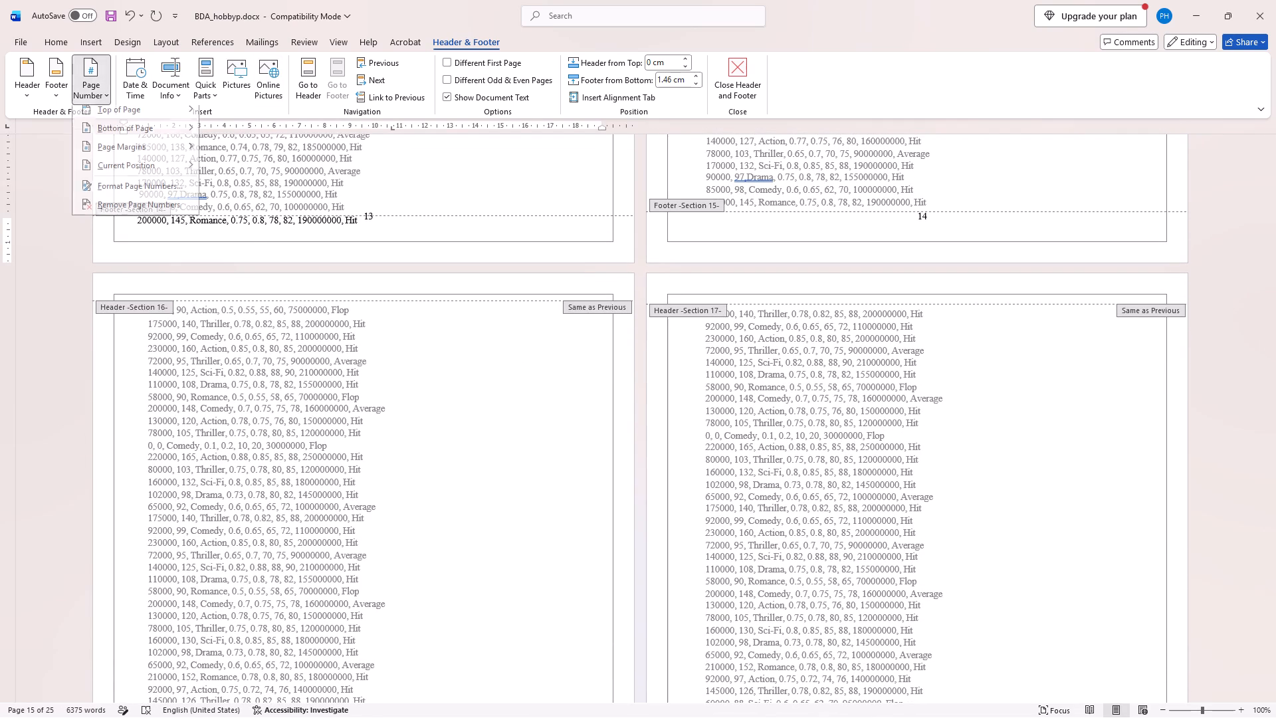
pyautogui.click(118, 134)
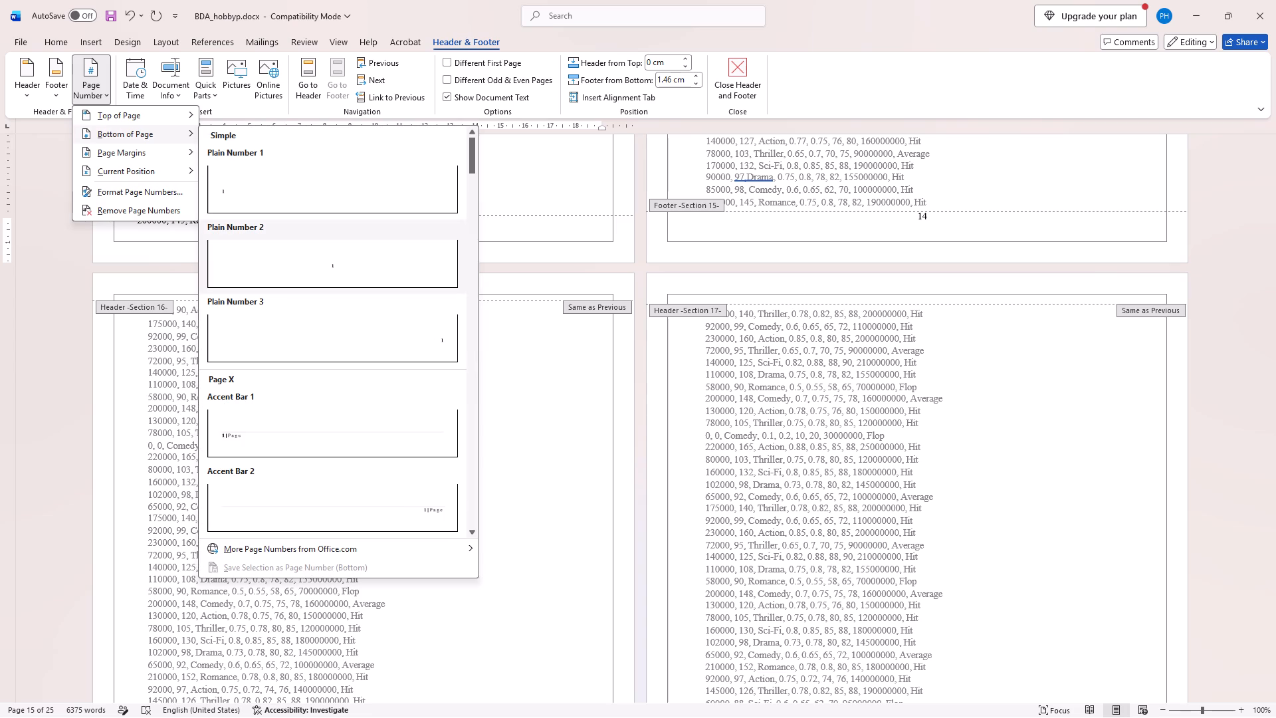
pyautogui.click(332, 270)
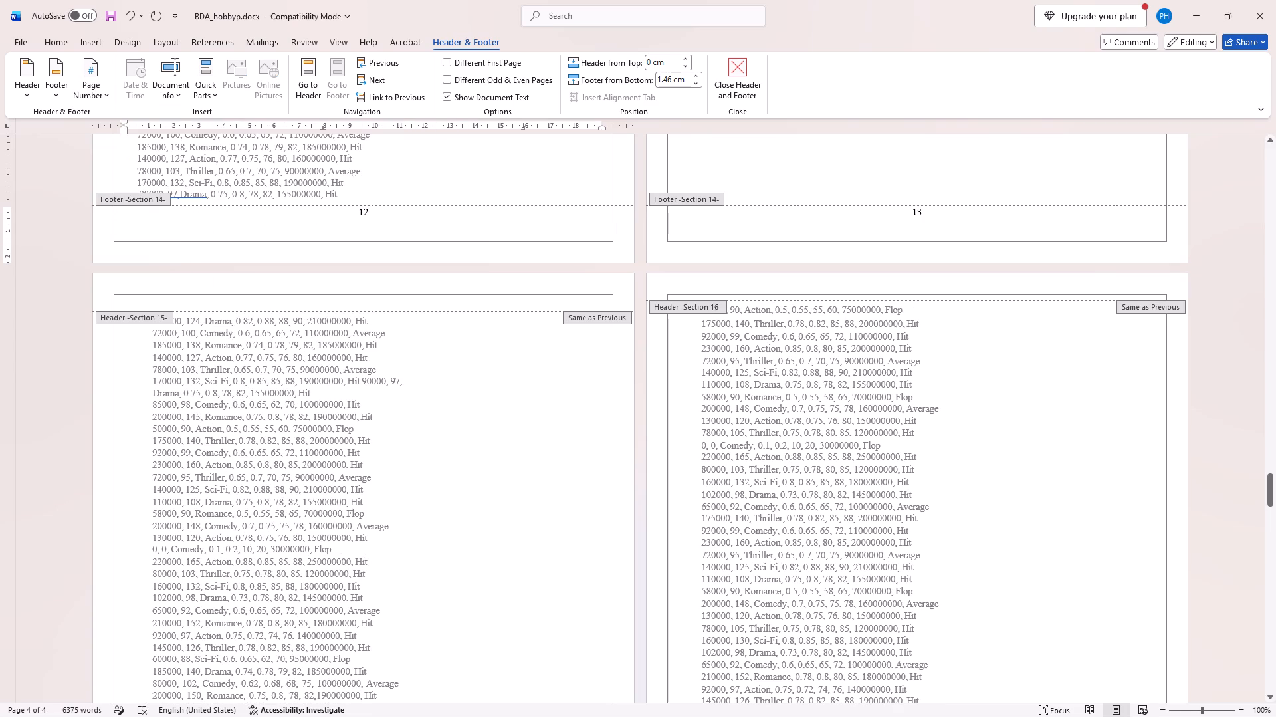
# Examine the footer page numbers from Section 13 to Section 18 of the dataset listing, and leave footer editing.
pyautogui.scroll(4, 921, 214)
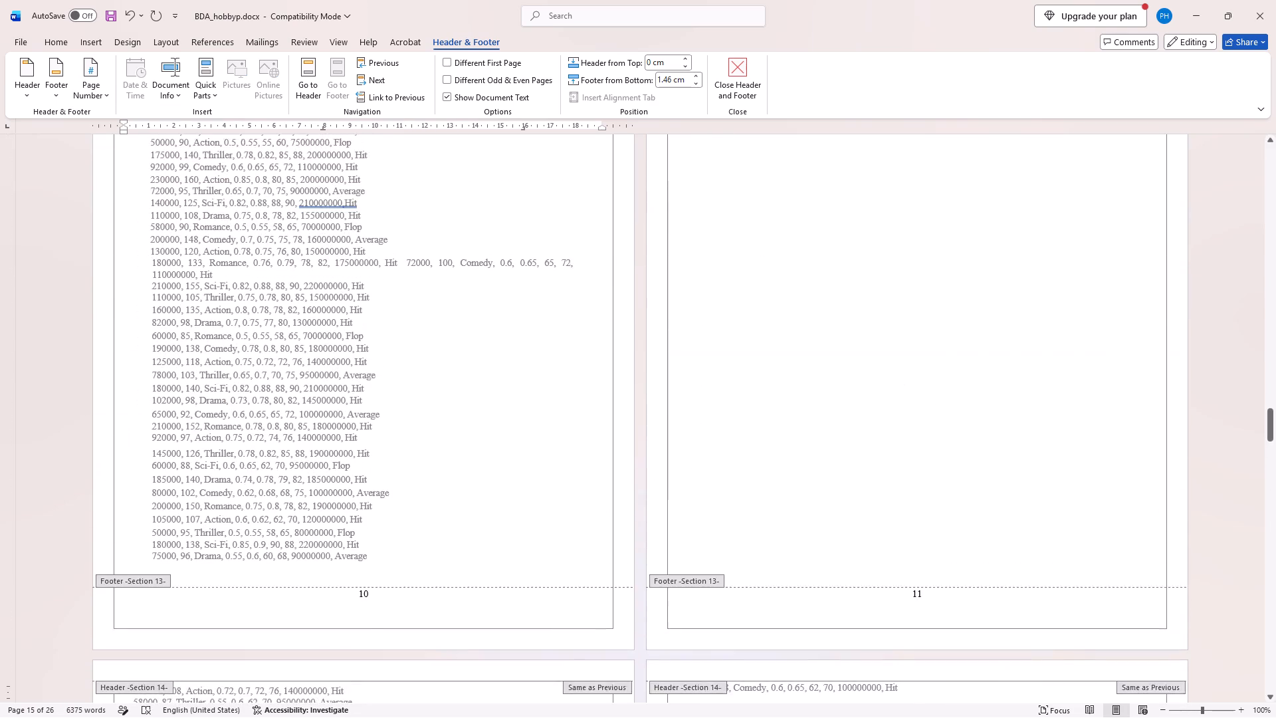
pyautogui.scroll(-5, 921, 214)
pyautogui.scroll(1, 921, 214)
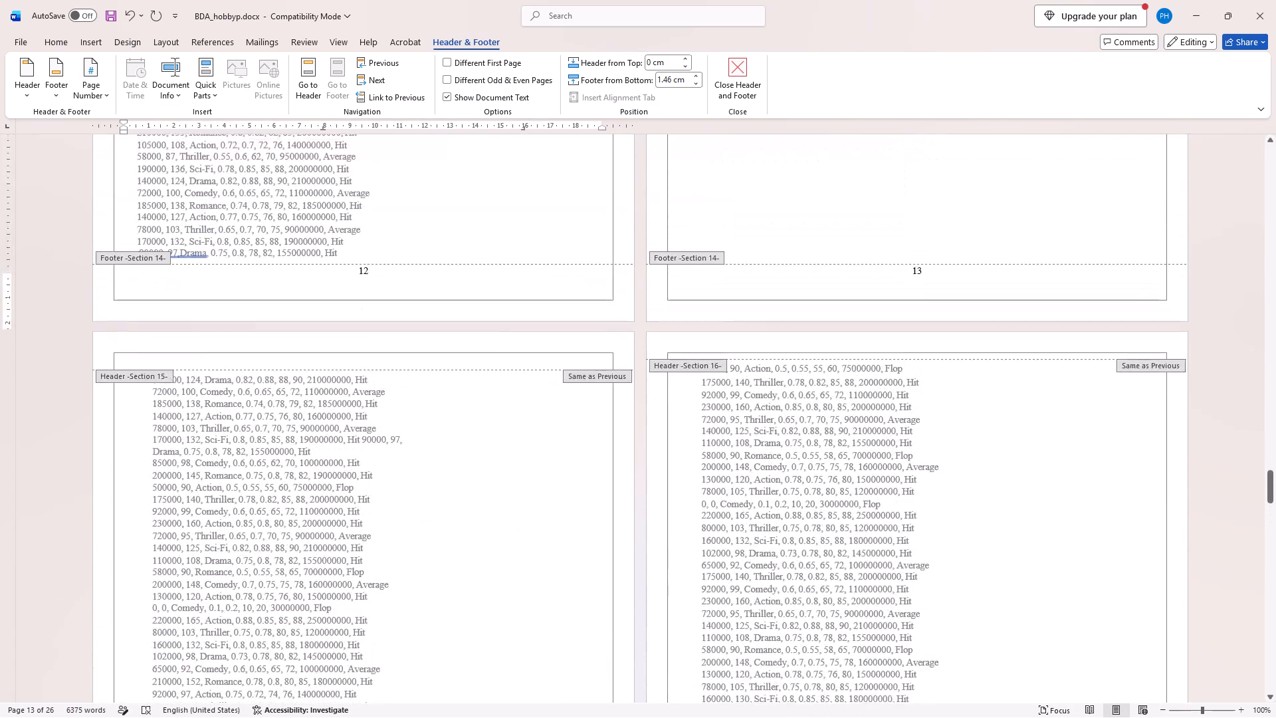
pyautogui.scroll(2, 921, 214)
pyautogui.scroll(-3, 921, 214)
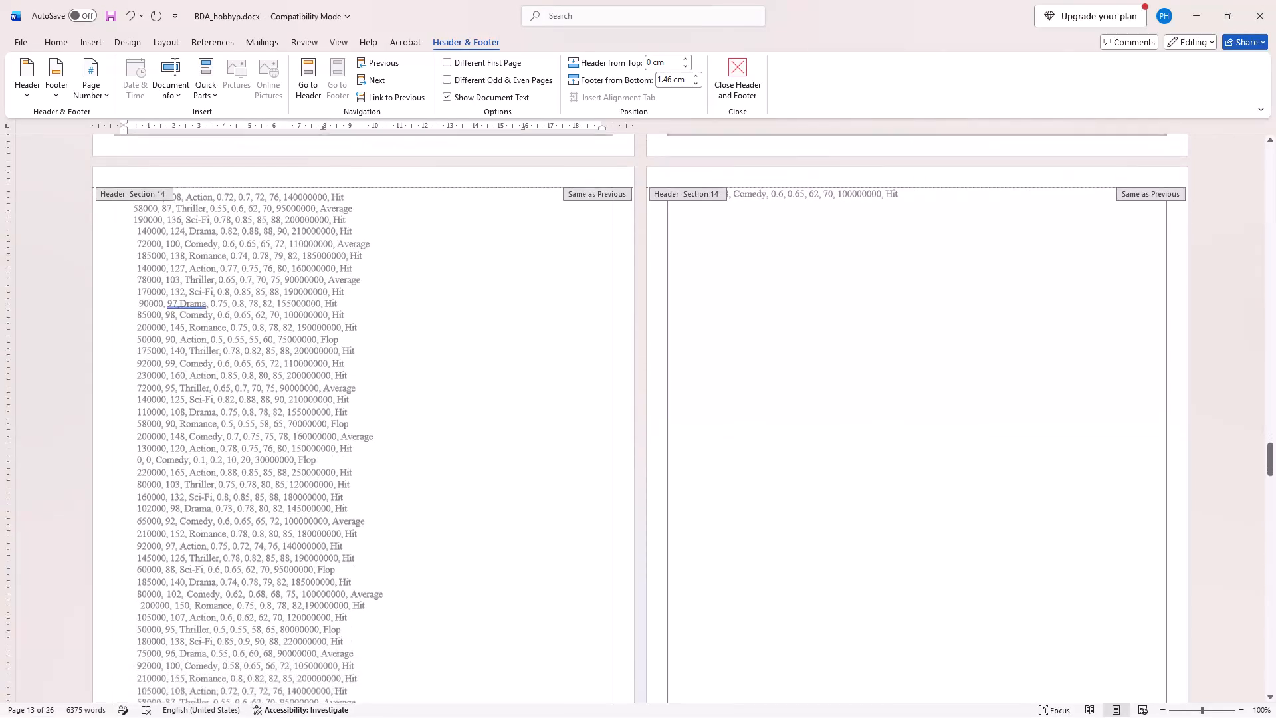
pyautogui.scroll(-2, 921, 214)
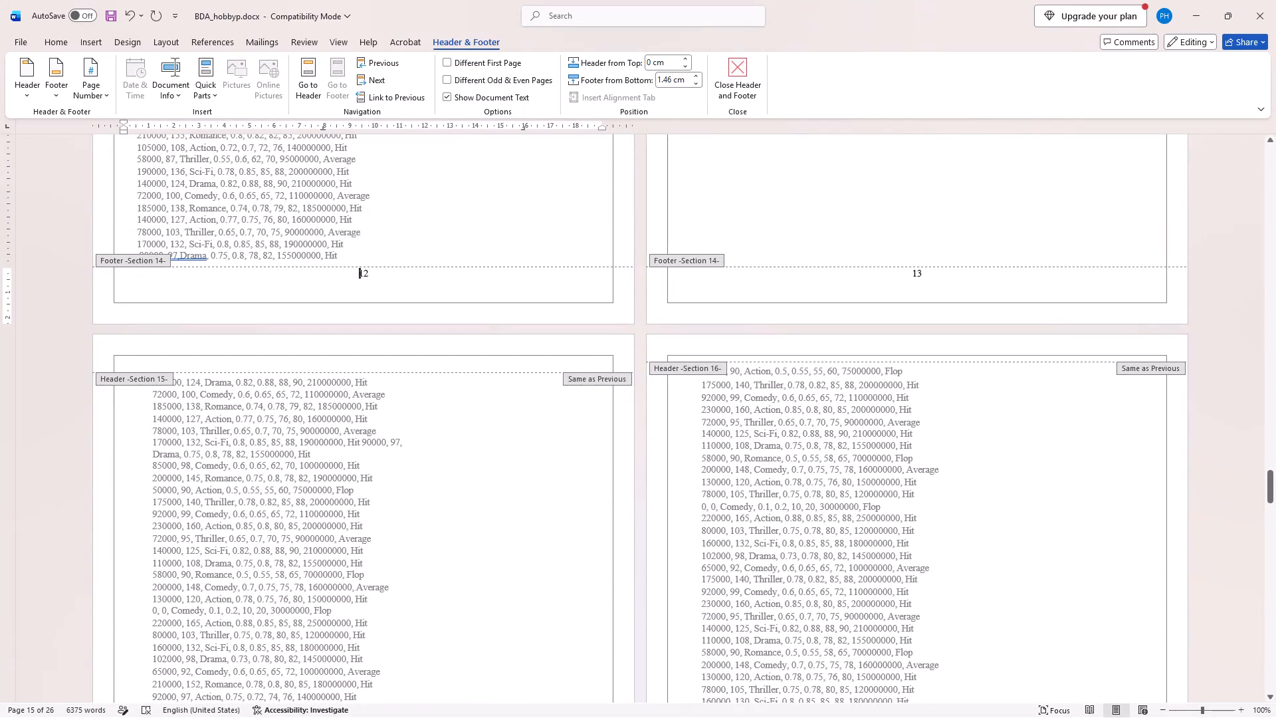
pyautogui.scroll(-3, 530, 377)
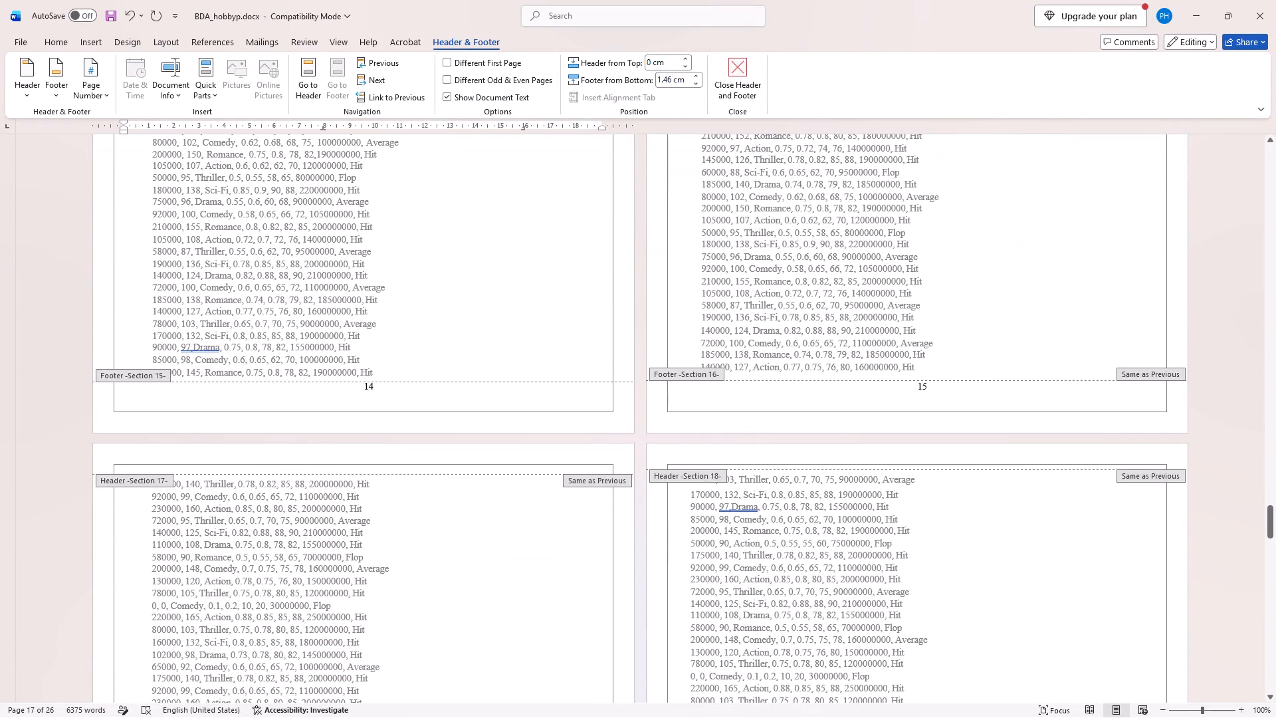
pyautogui.scroll(2, 530, 377)
pyautogui.click(493, 358)
pyautogui.doubleClick(493, 358)
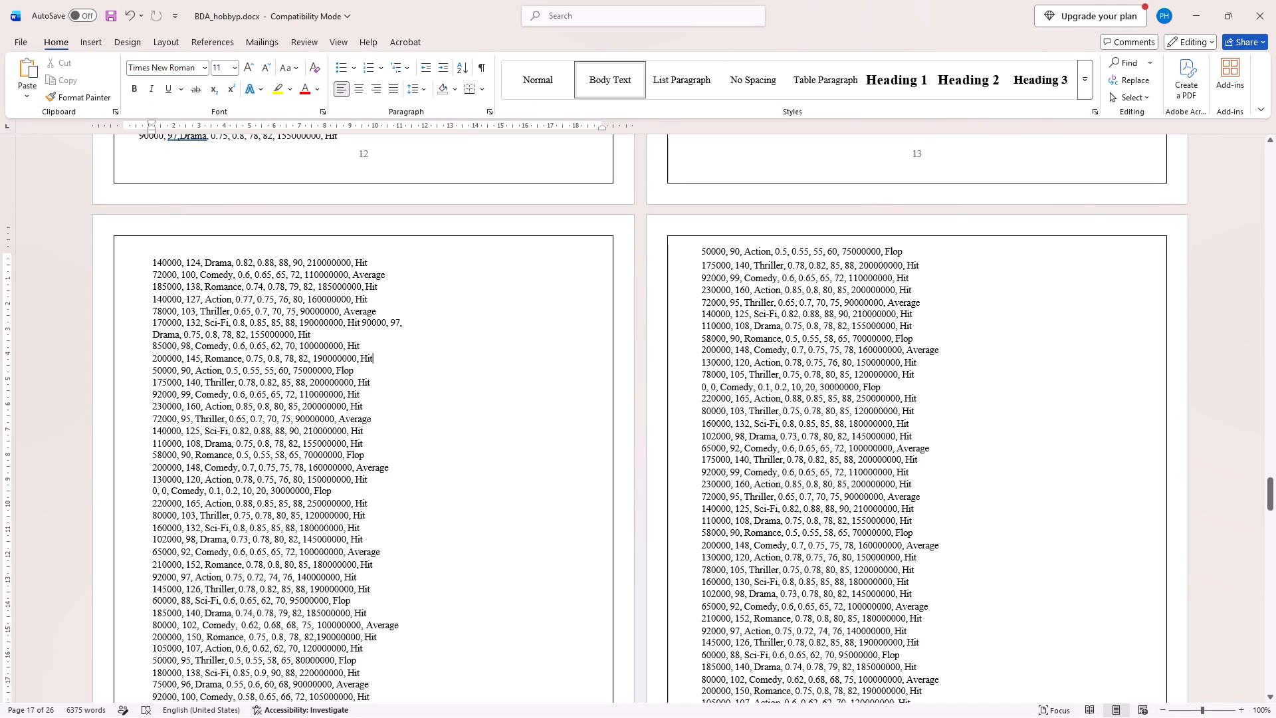
# Examine the two Section 14 dataset pages, checking where the rows overflow onto the nearly empty second page.
pyautogui.scroll(4, 148, 271)
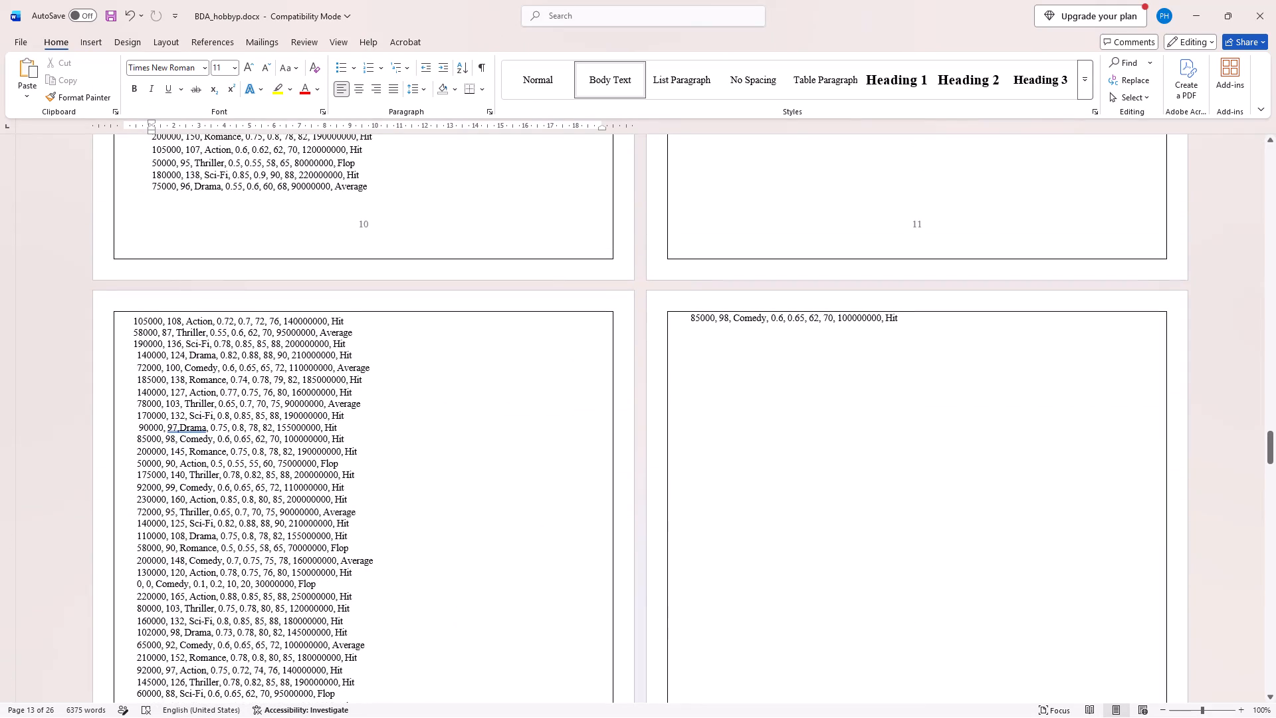
pyautogui.click(776, 448)
pyautogui.scroll(-2, 776, 448)
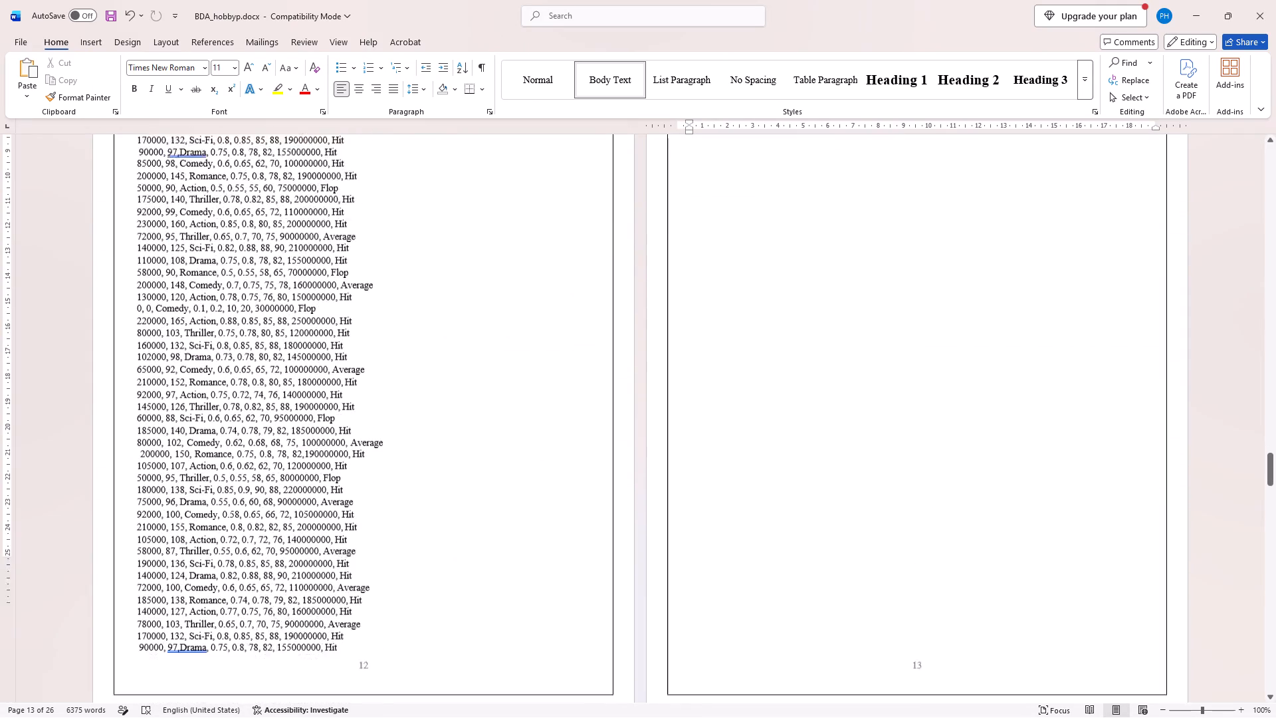
pyautogui.scroll(-2, 776, 448)
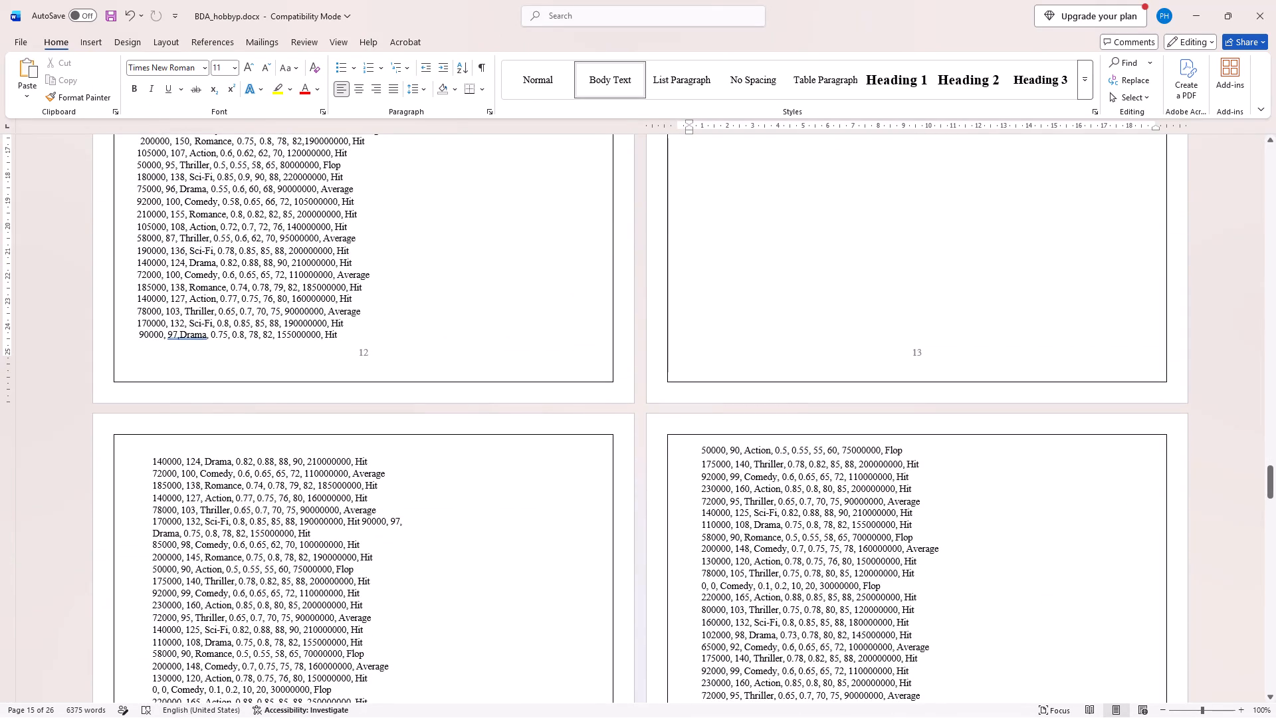
pyautogui.click(732, 333)
pyautogui.scroll(-1, 740, 405)
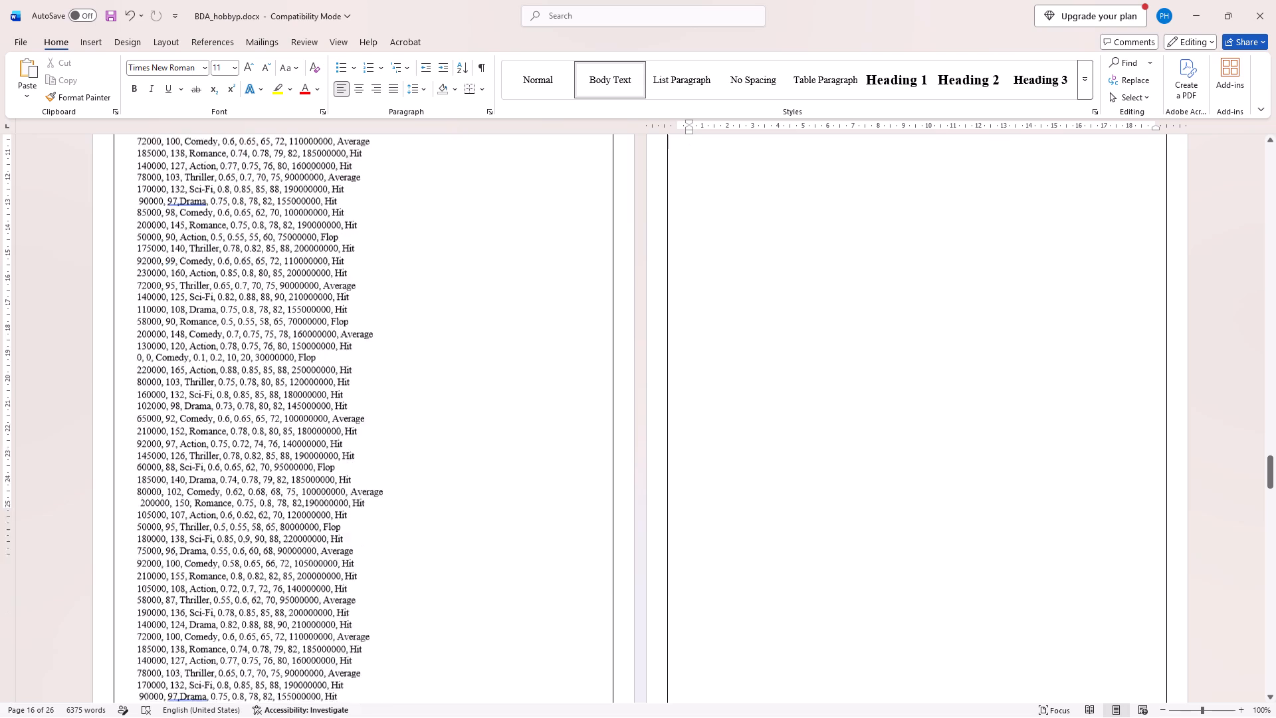
pyautogui.scroll(-1, 740, 405)
pyautogui.click(724, 332)
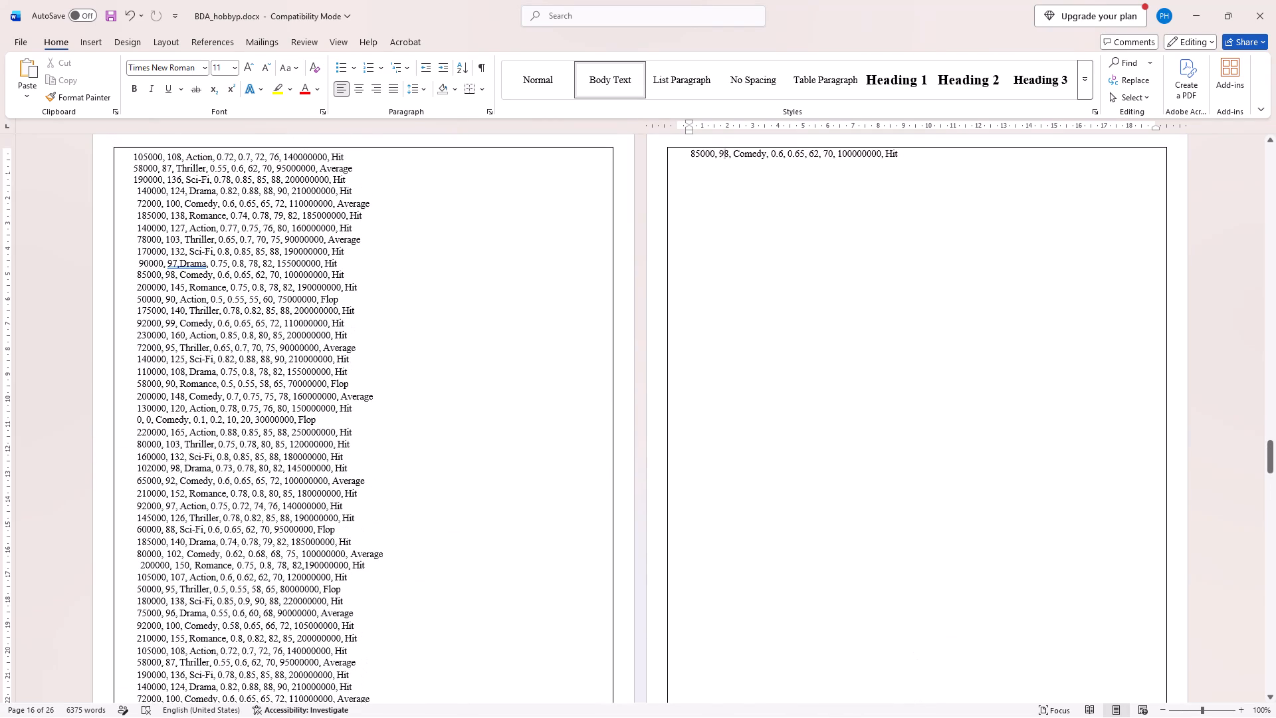
pyautogui.scroll(-2, 719, 319)
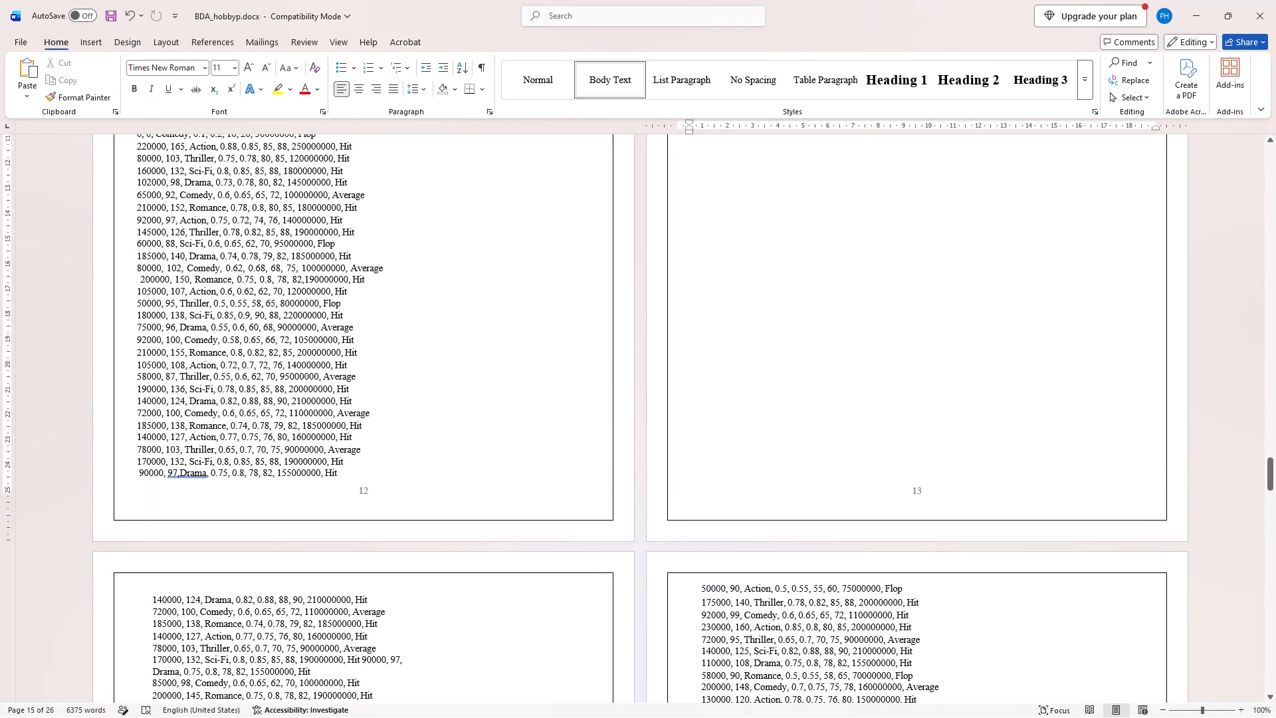
# Remove the indent of the first Section 15 row, "140000, 124, Drama", and try to join it to the preceding page.
pyautogui.click(153, 604)
pyautogui.press('BackSpace')
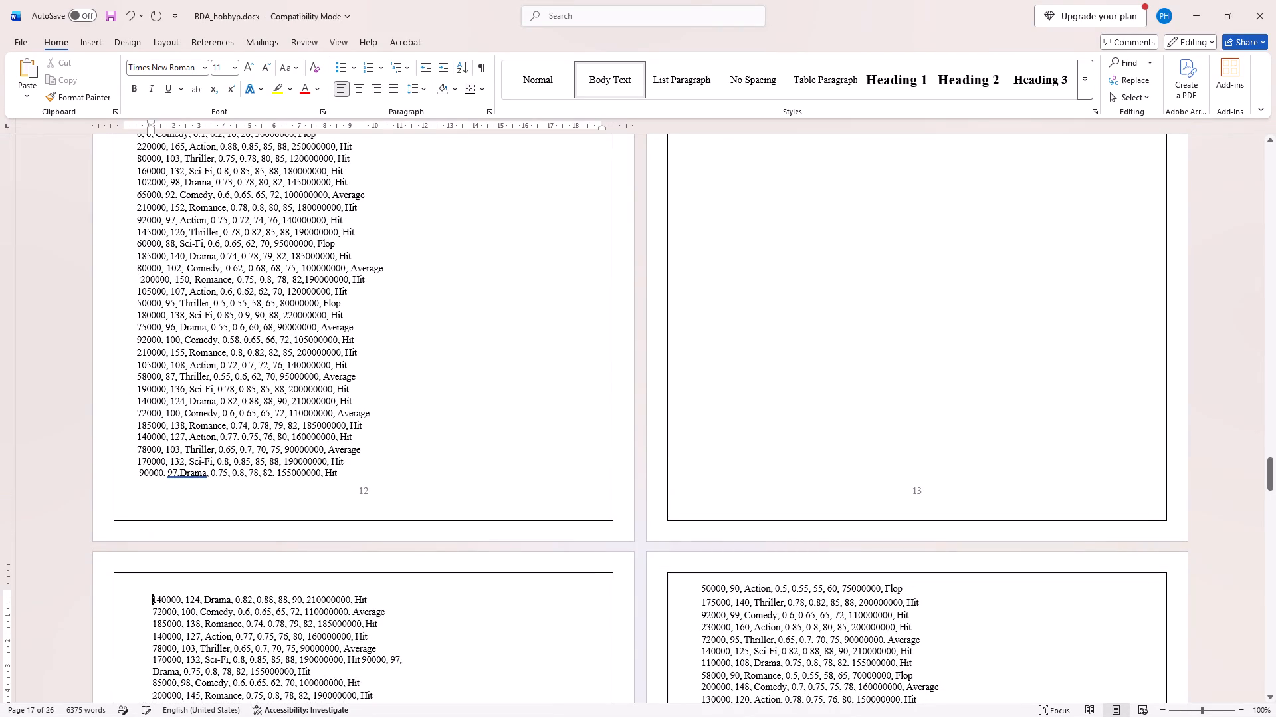
pyautogui.press('BackSpace')
pyautogui.press('BackSpace')
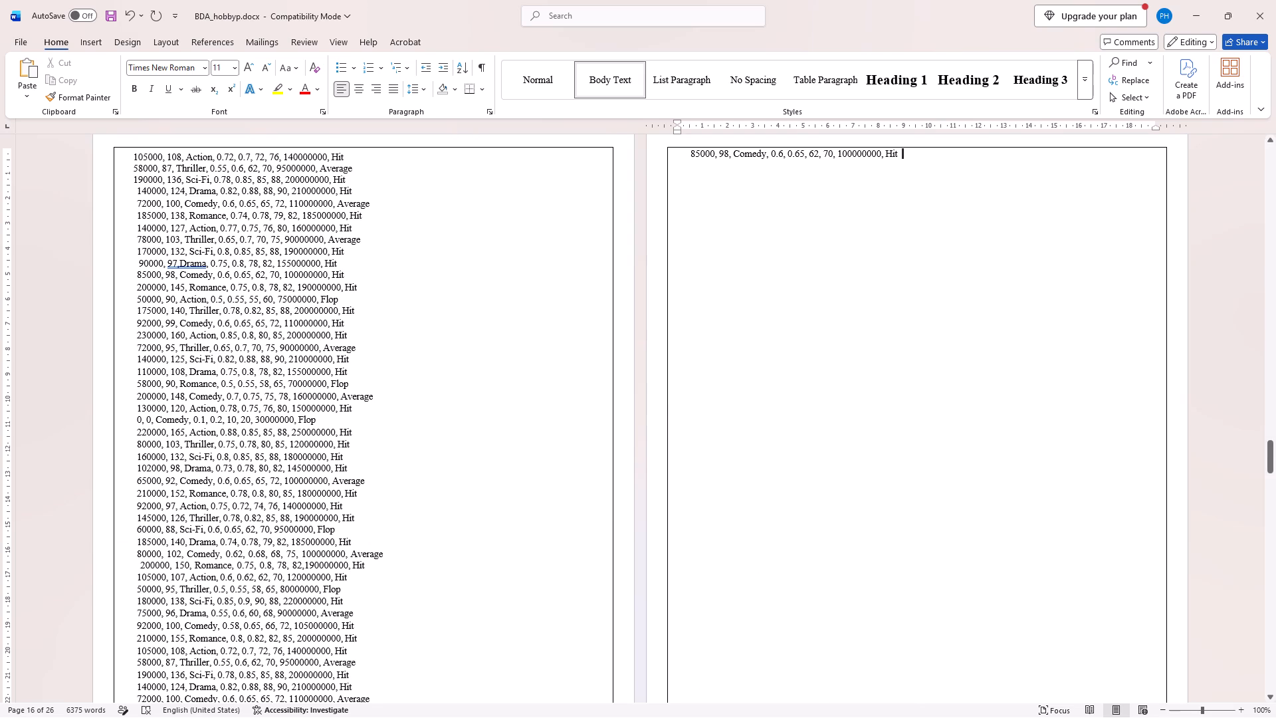
pyautogui.scroll(-3, 379, 564)
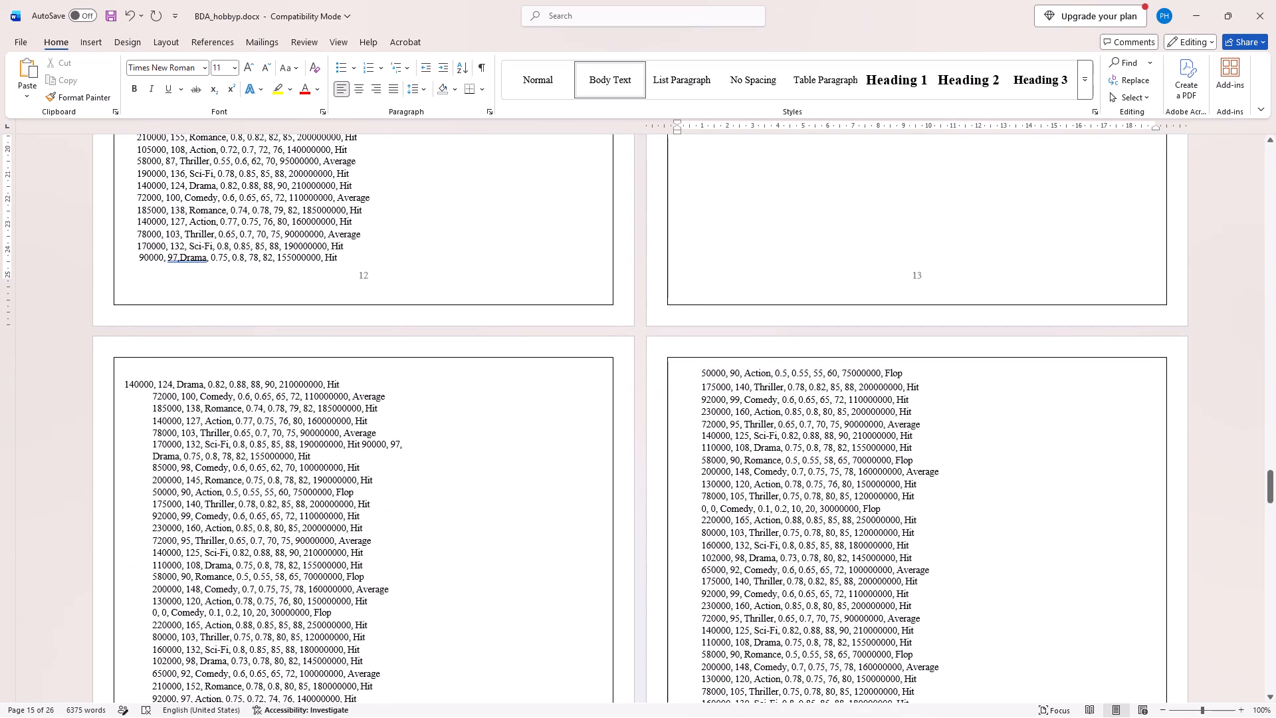
pyautogui.click(126, 386)
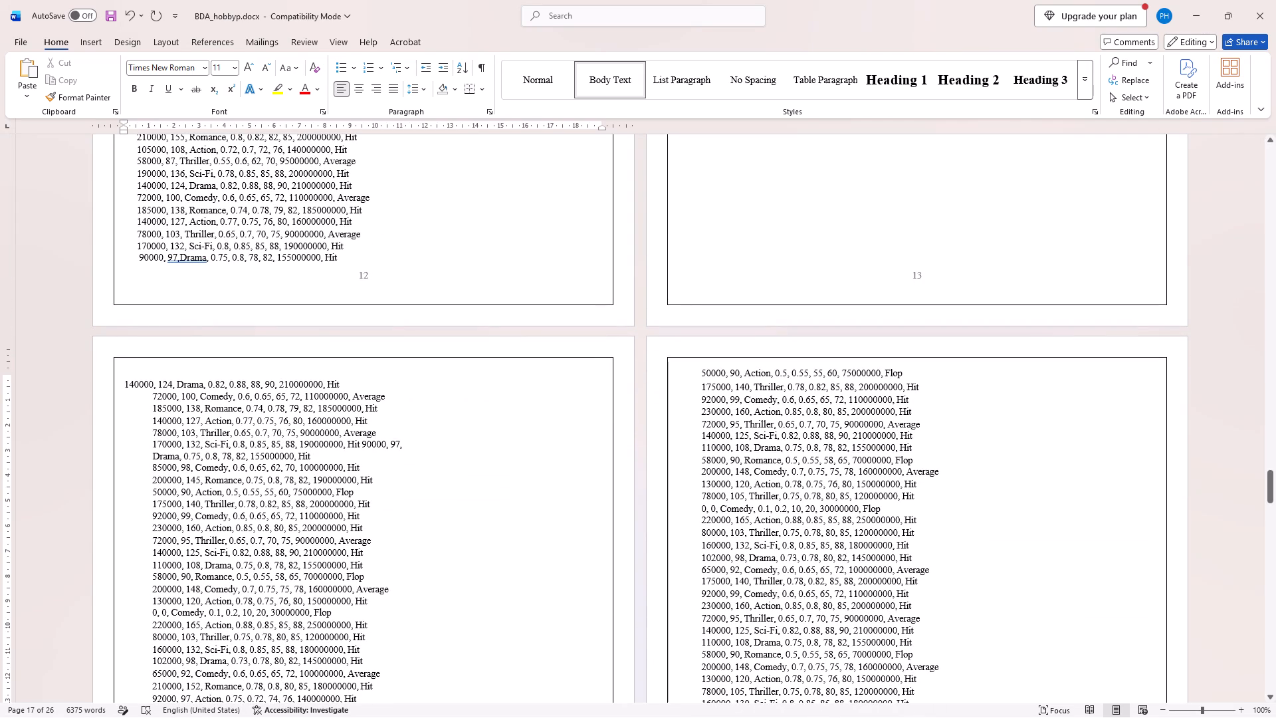
pyautogui.press('BackSpace')
# Examine the footer page numbers from the dataset pages through the output, result and reference pages to the report's end.
pyautogui.scroll(-3, 372, 537)
pyautogui.scroll(-2, 277, 356)
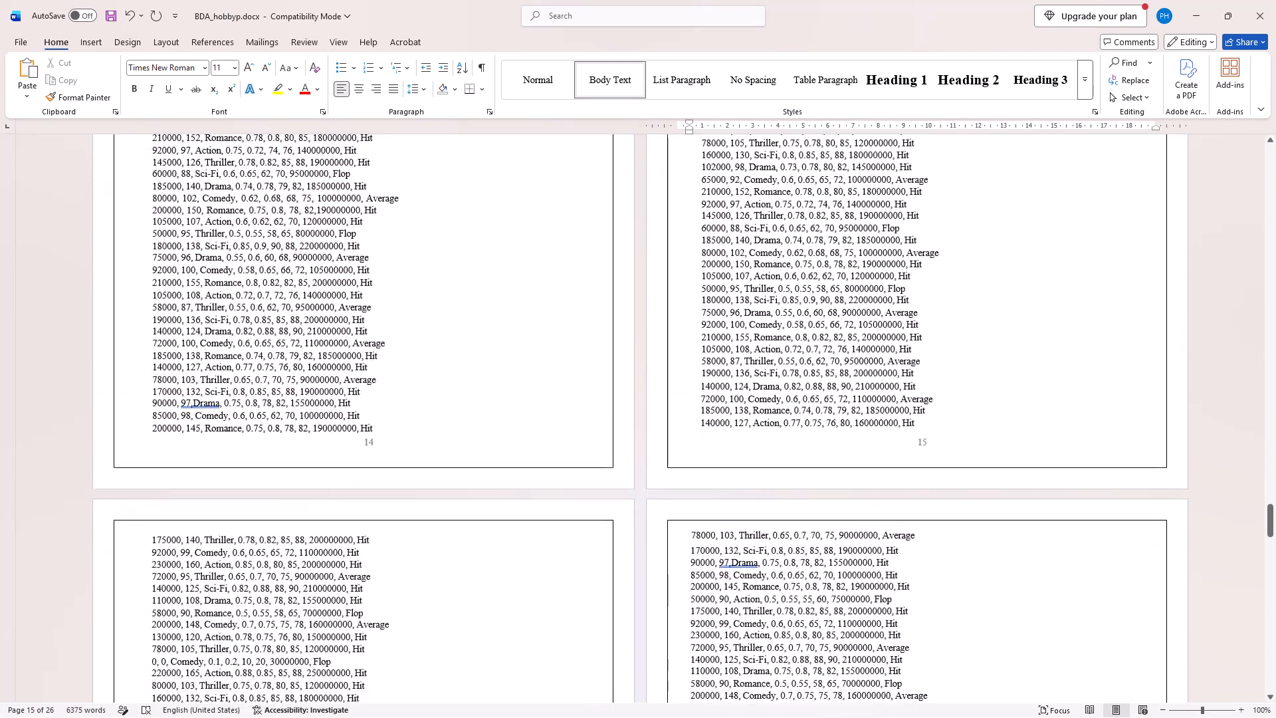
pyautogui.scroll(-4, 277, 356)
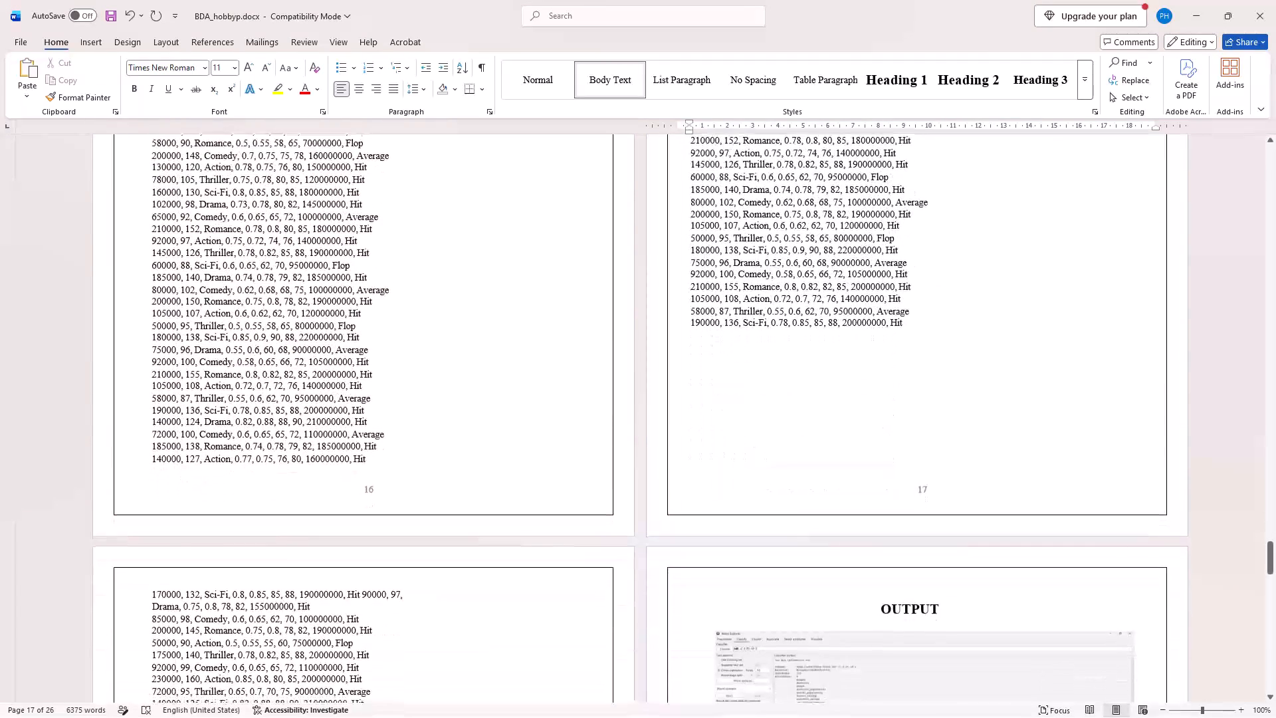
pyautogui.scroll(-6, 277, 356)
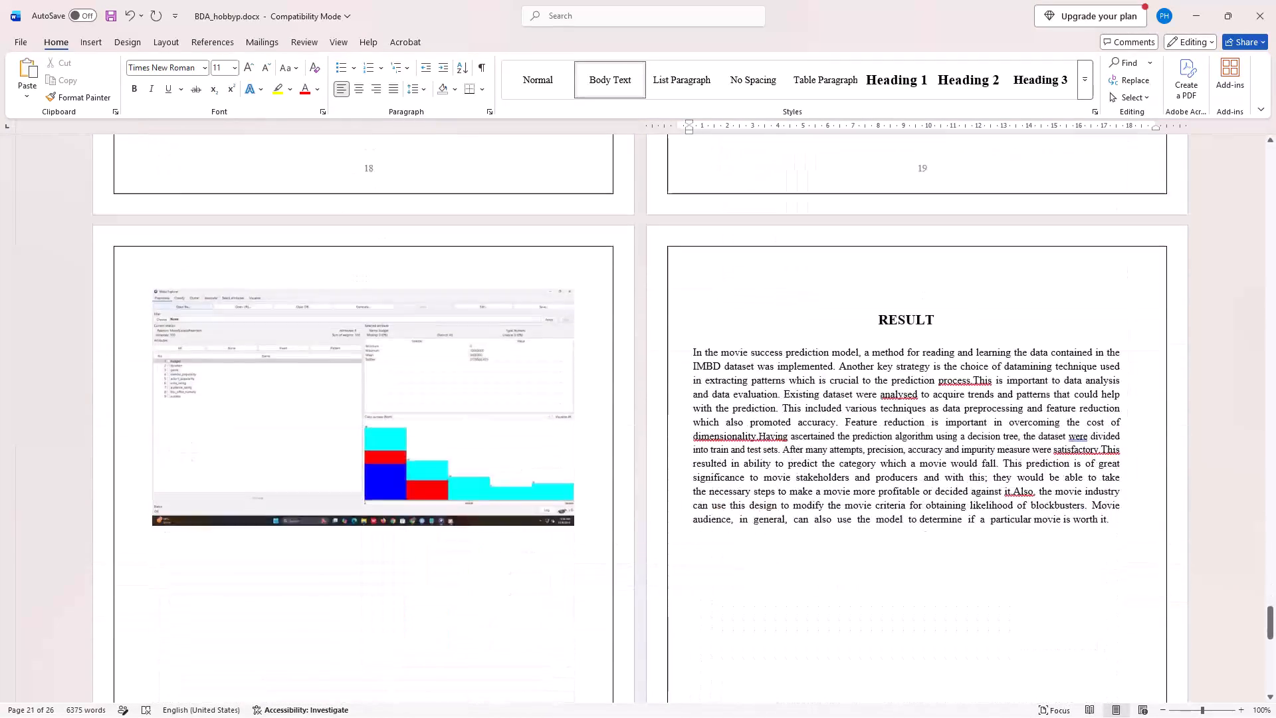
pyautogui.scroll(-6, 277, 356)
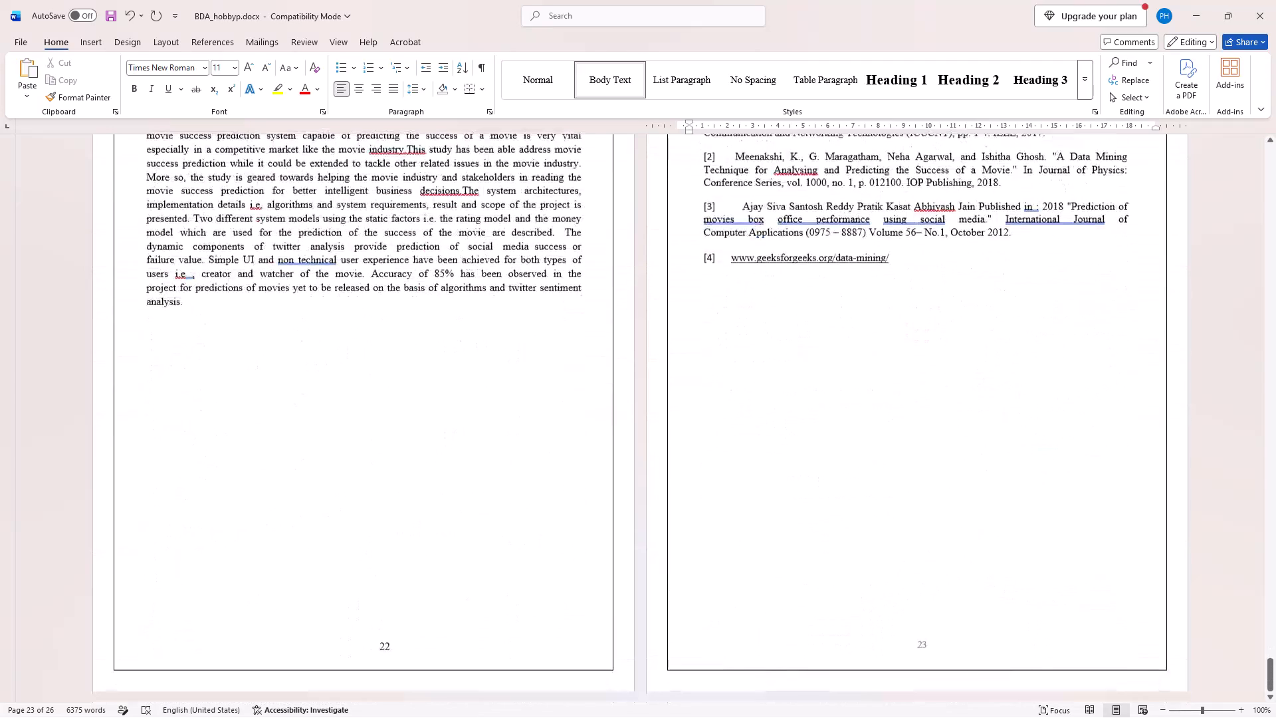
pyautogui.scroll(-2, 277, 356)
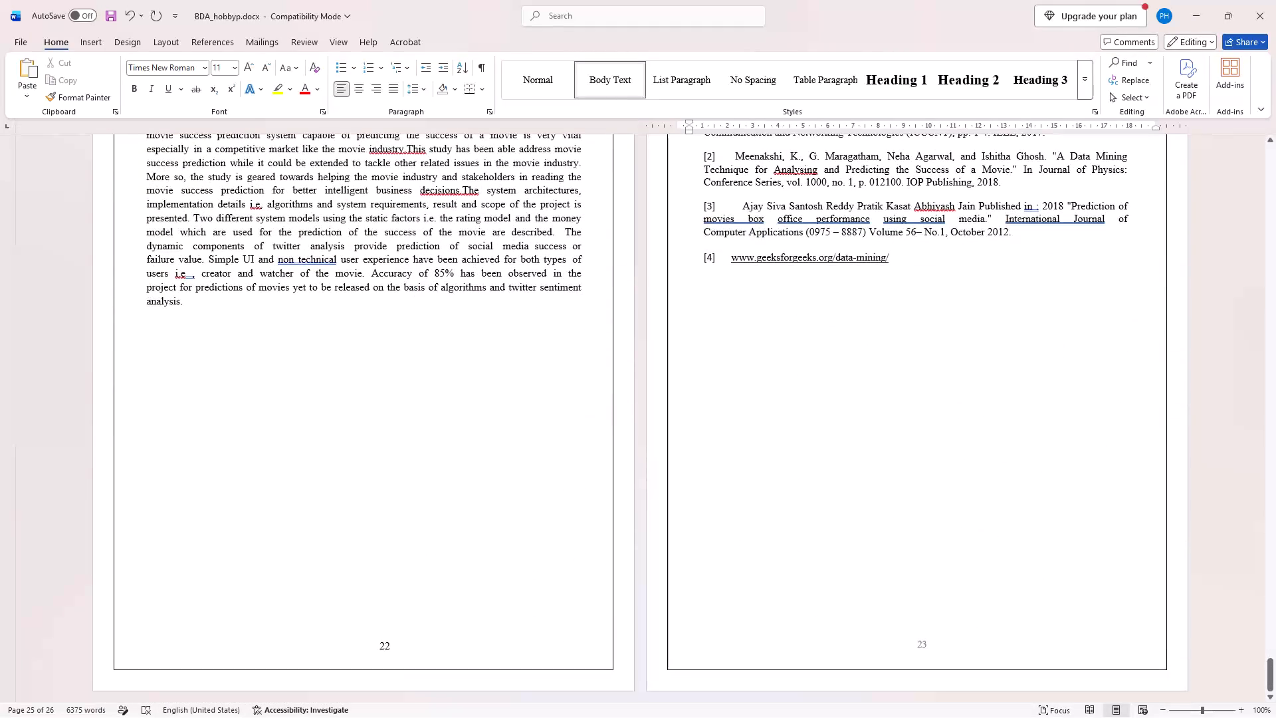
# Examine the dataset pages again, comparing the page flow around the nearly empty second page of Section 14.
pyautogui.scroll(13, 277, 356)
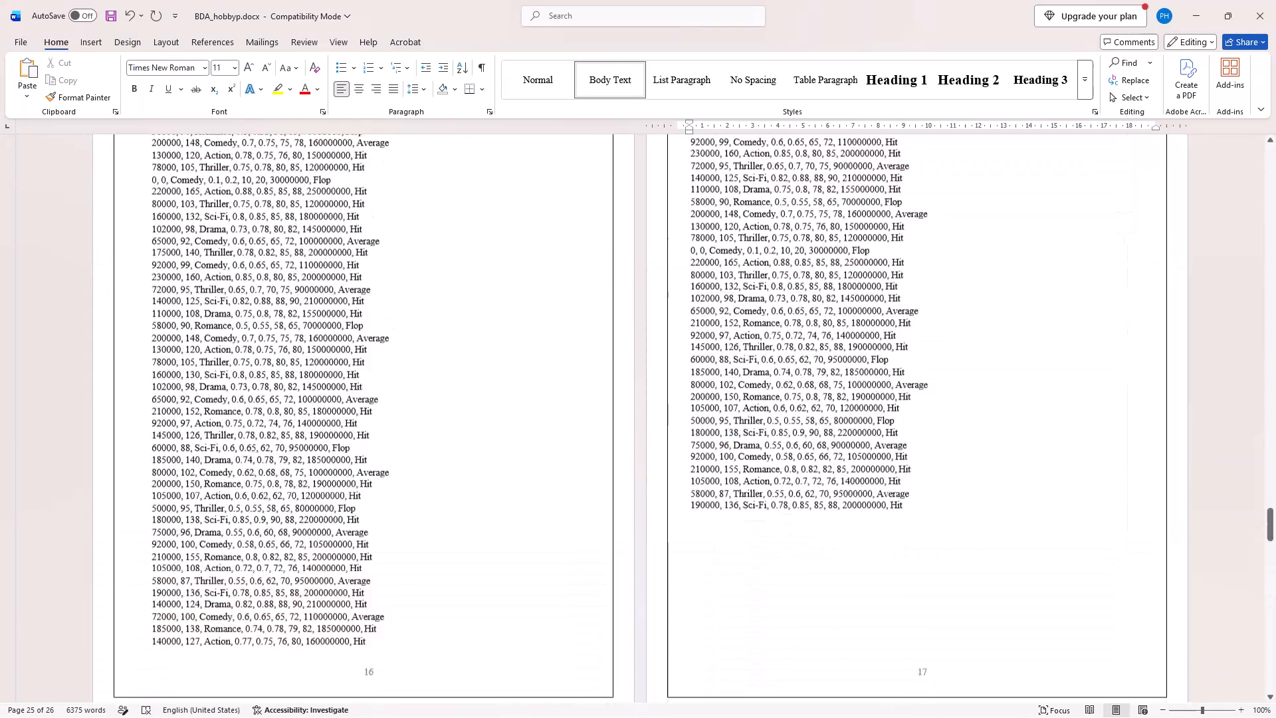
pyautogui.scroll(2, 277, 356)
pyautogui.scroll(-2, 277, 356)
pyautogui.scroll(3, 277, 356)
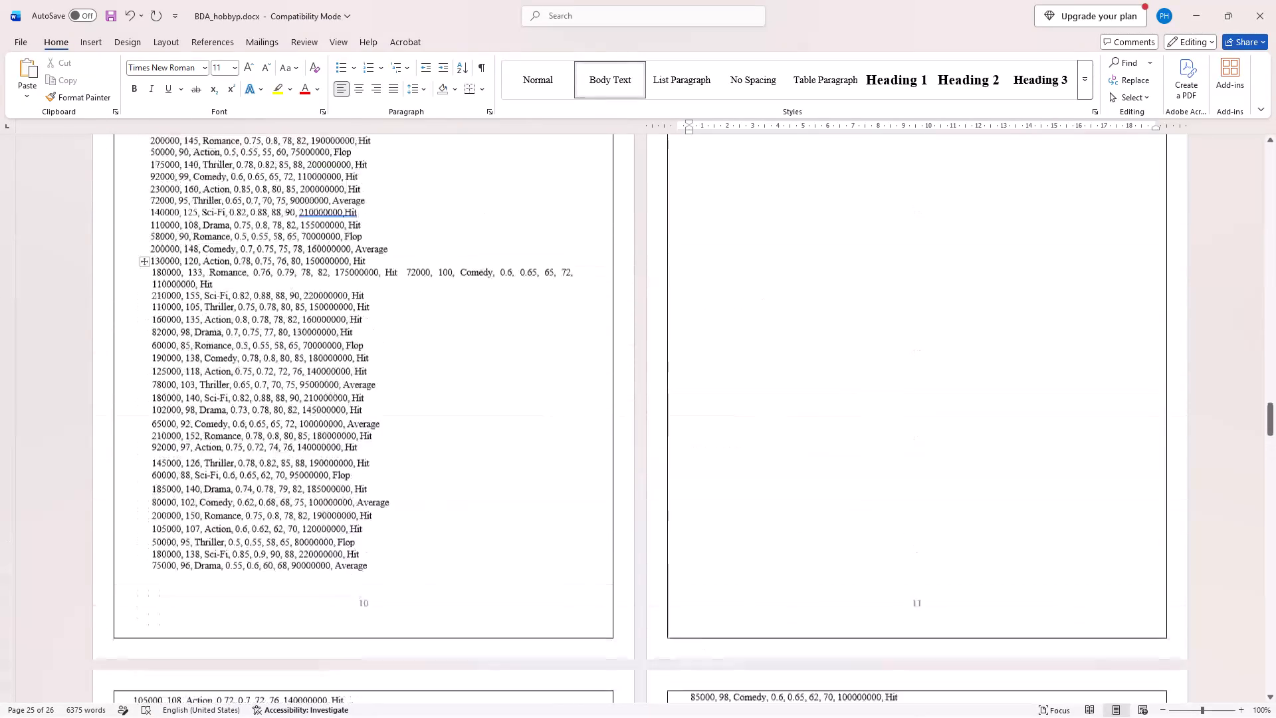
pyautogui.scroll(1, 277, 356)
pyautogui.scroll(-3, 277, 356)
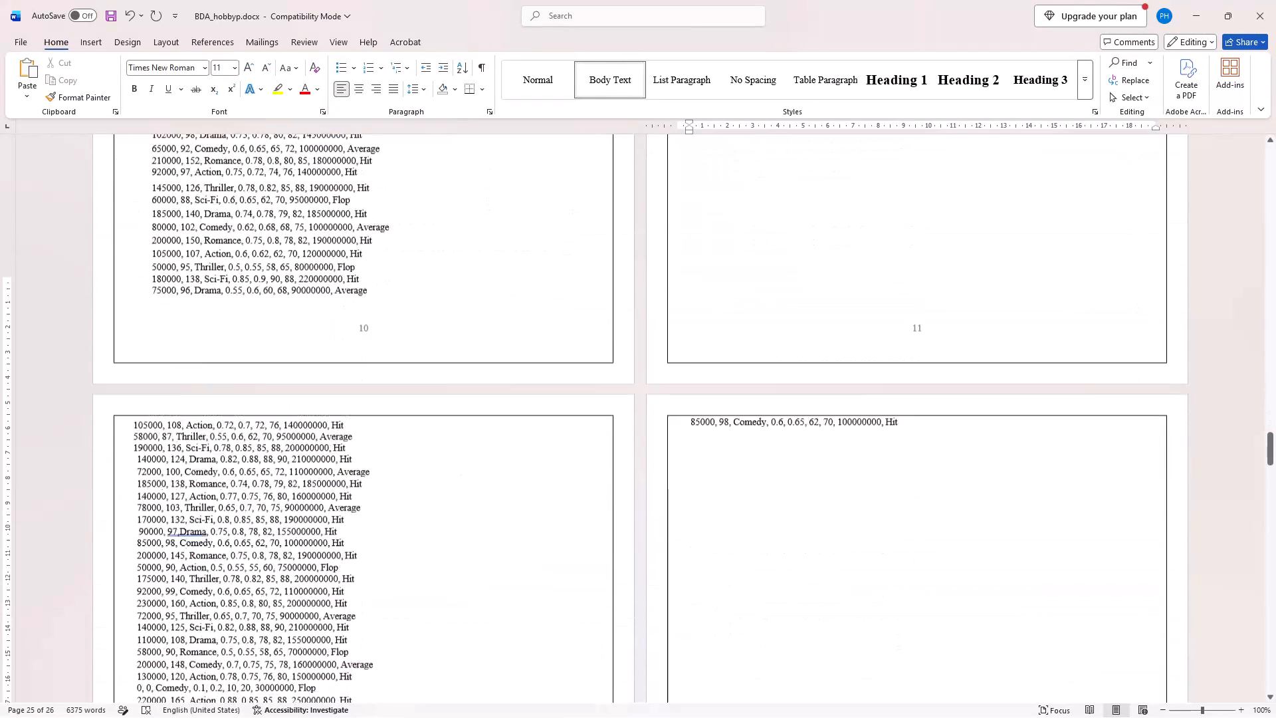
pyautogui.scroll(-3, 277, 356)
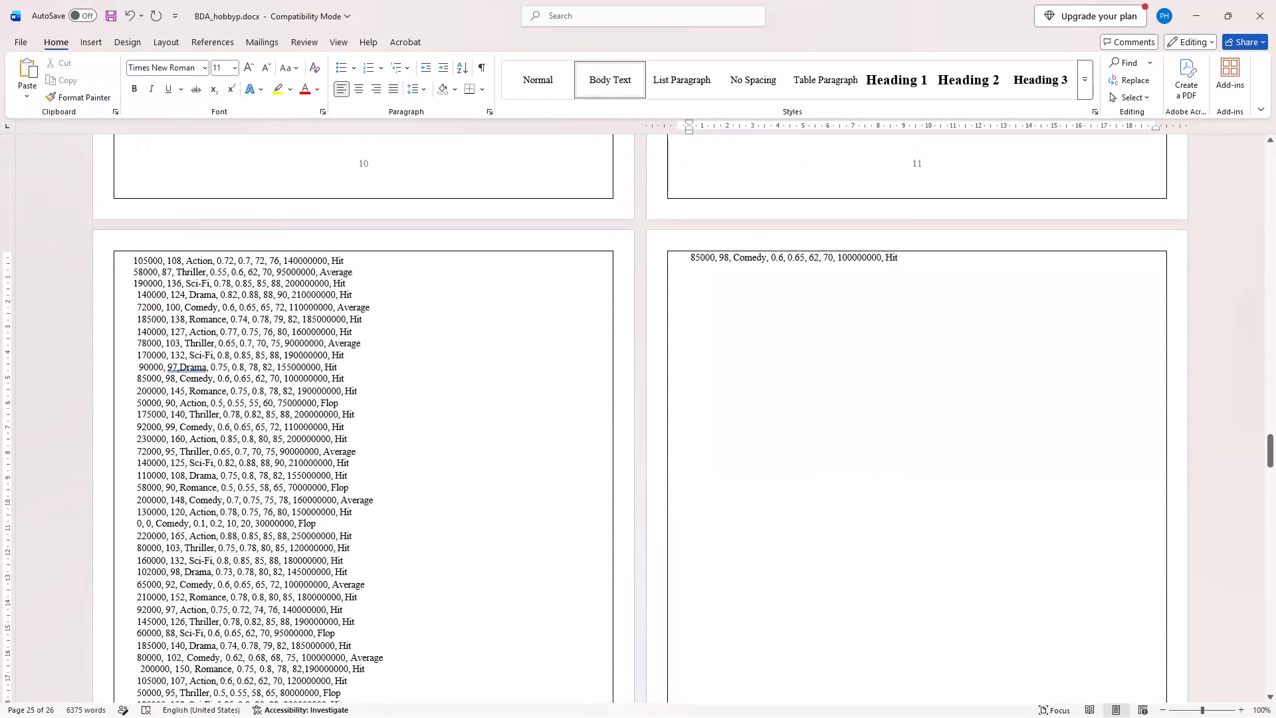
pyautogui.scroll(-1, 277, 356)
pyautogui.scroll(1, 277, 356)
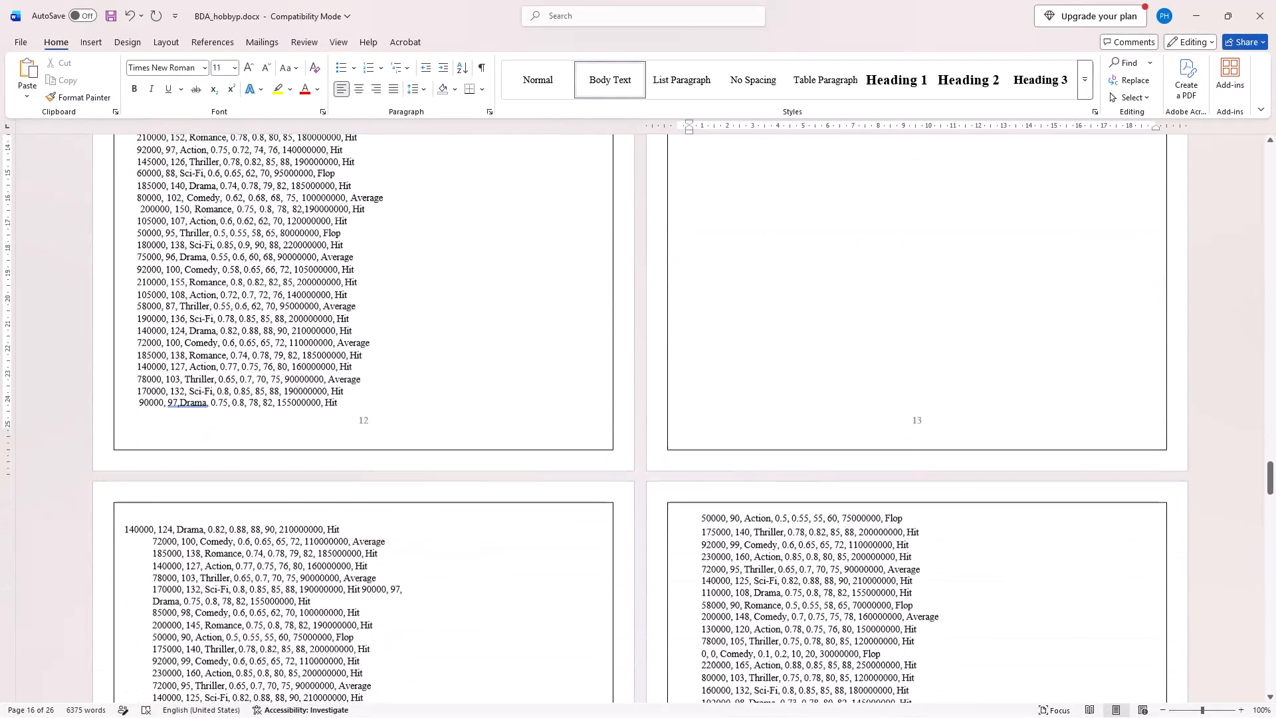
pyautogui.scroll(2, 277, 356)
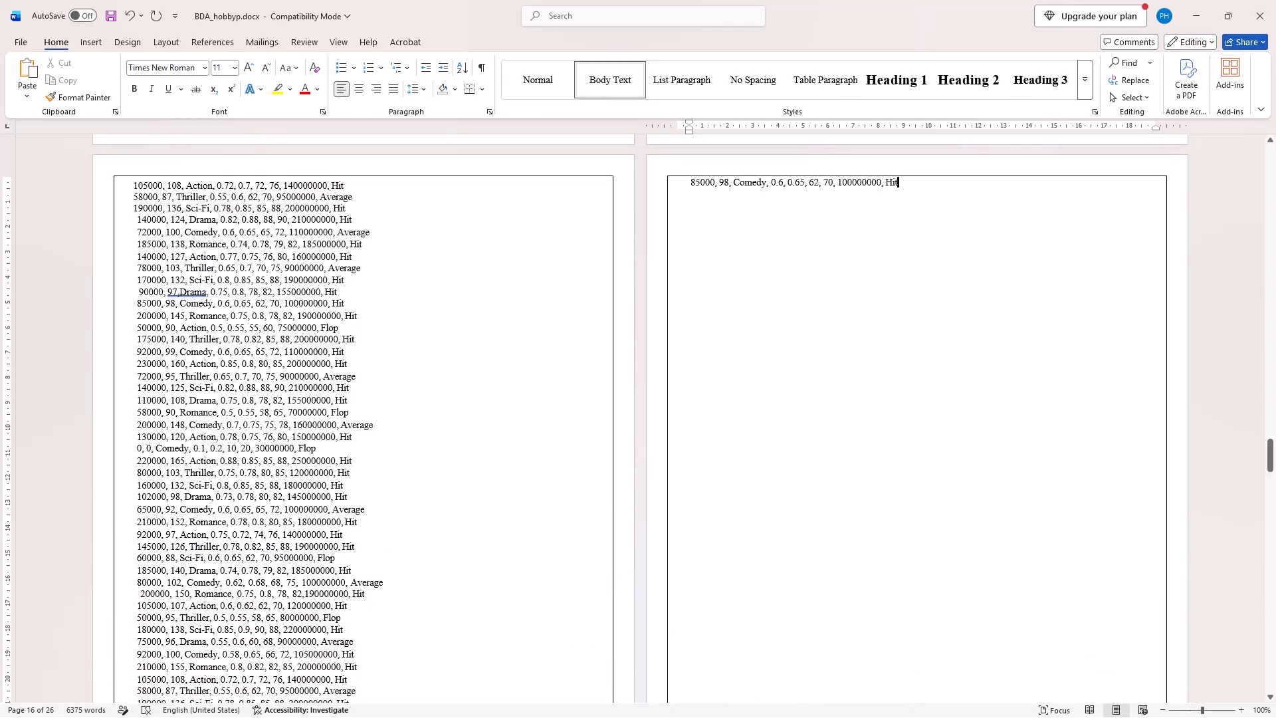
# Undo the indent removal on the first Section 15 row and the page number replacement in the Section 14 footer.
pyautogui.hotkey('ctrl', 'z')
pyautogui.hotkey('ctrl', 'z')
pyautogui.hotkey('ctrl', 'z')
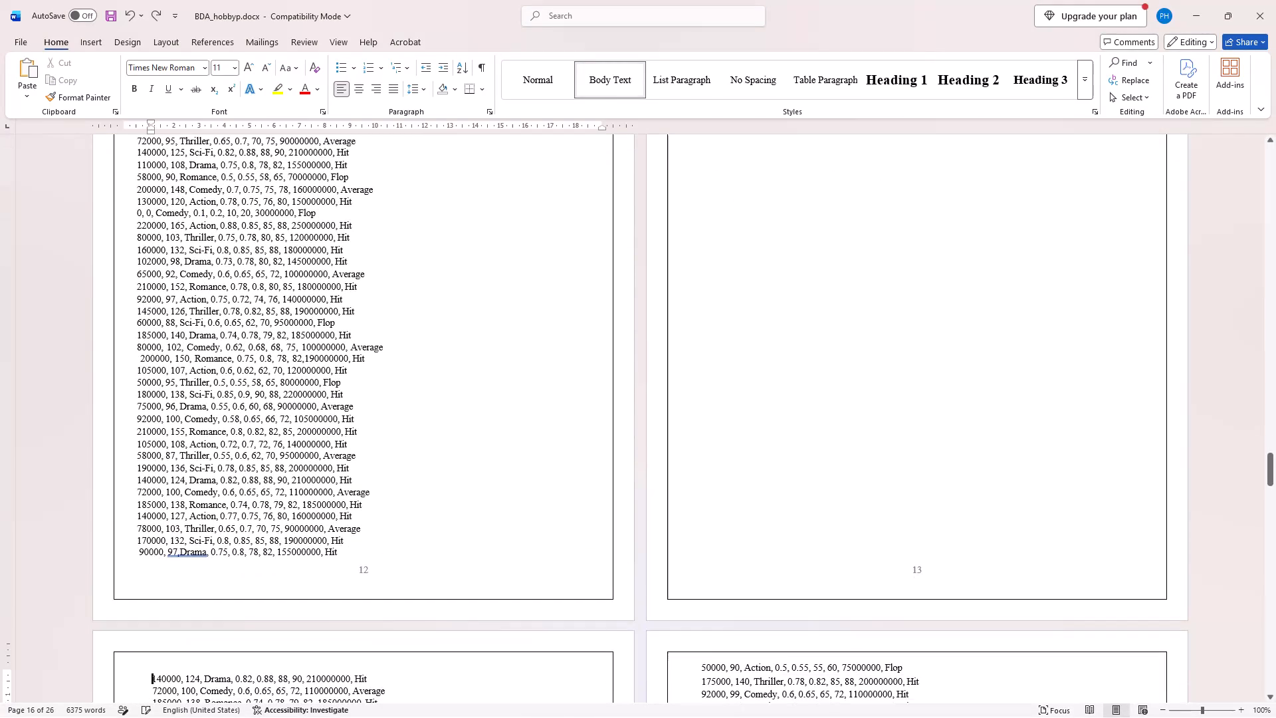
pyautogui.hotkey('ctrl', 'z')
pyautogui.hotkey('ctrl', 'z')
# Insert a Plain Number 2 bottom-of-page number in the Section 14 footer, replacing its stray "200000, 145, Romance" row and number.
pyautogui.scroll(2, 277, 356)
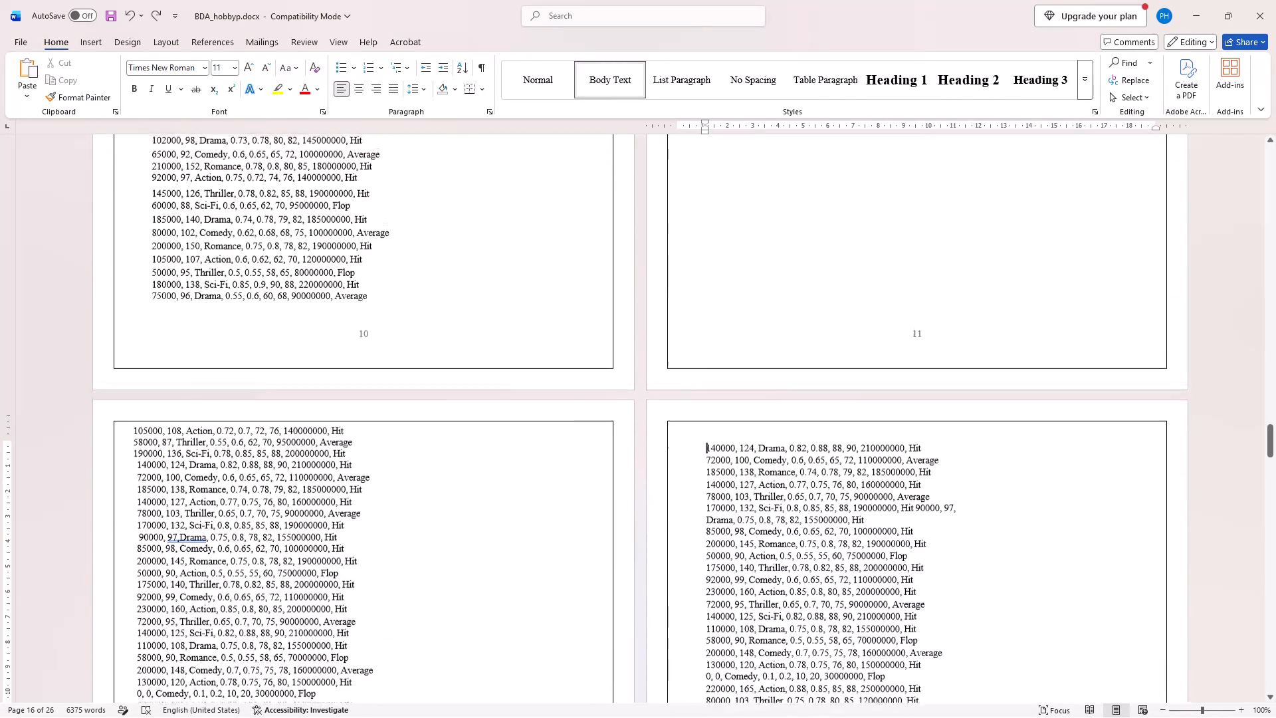
pyautogui.scroll(-2, 277, 356)
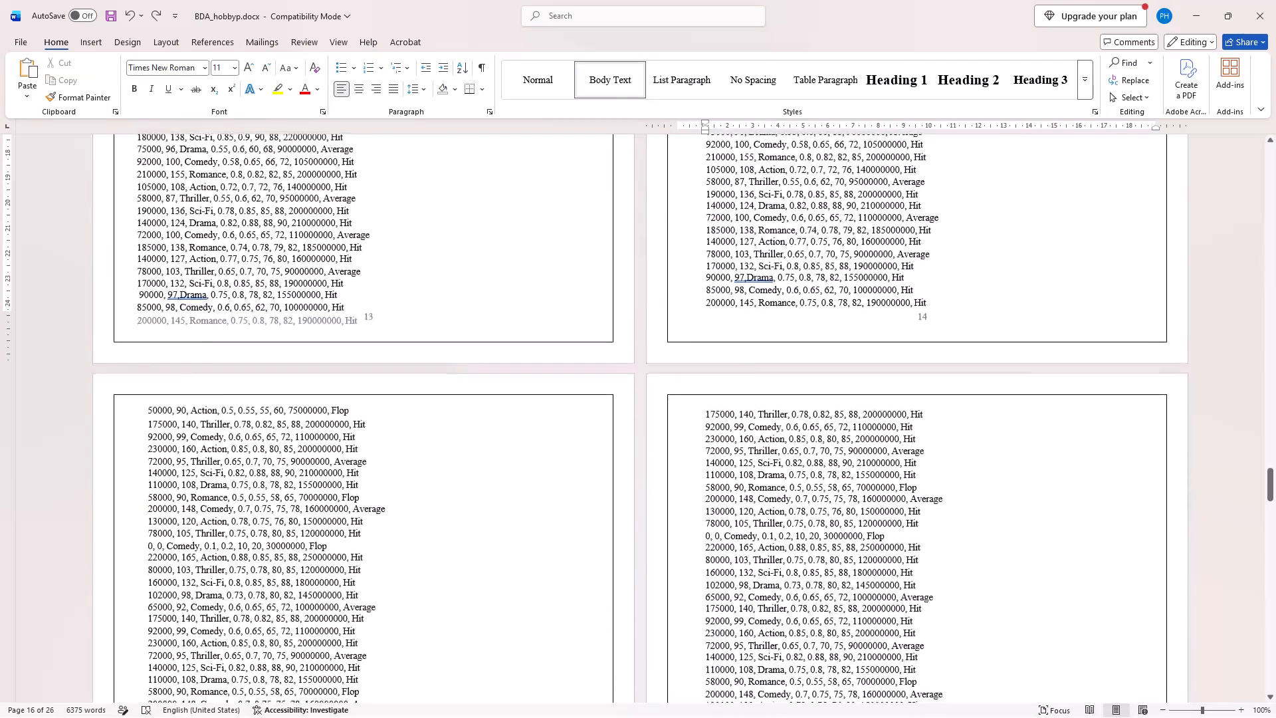
pyautogui.scroll(-2, 277, 356)
pyautogui.doubleClick(383, 316)
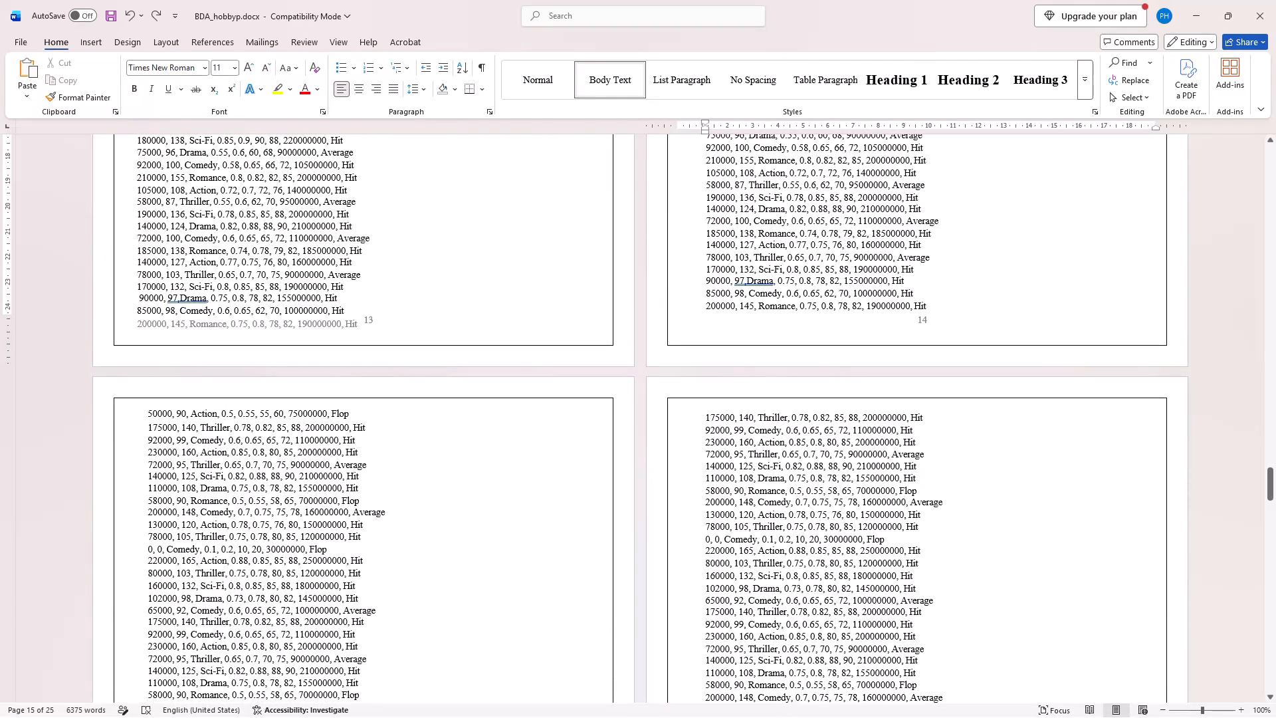
pyautogui.doubleClick(378, 315)
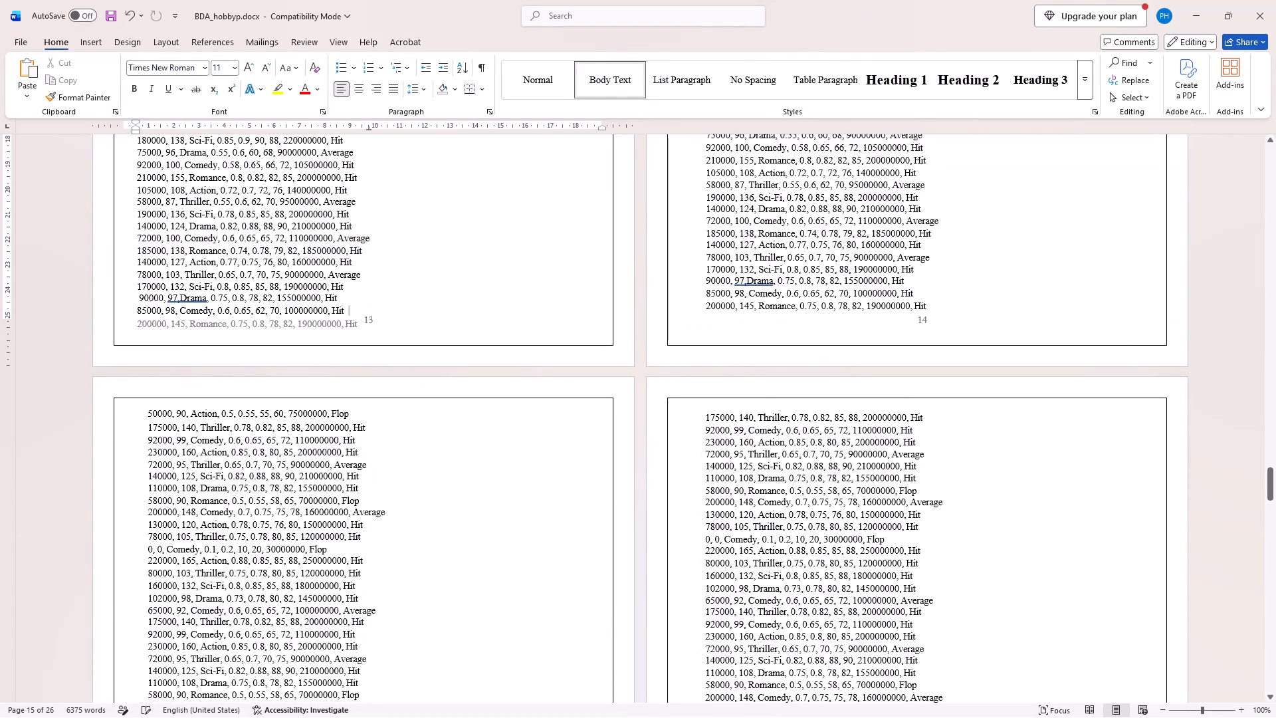
pyautogui.doubleClick(391, 326)
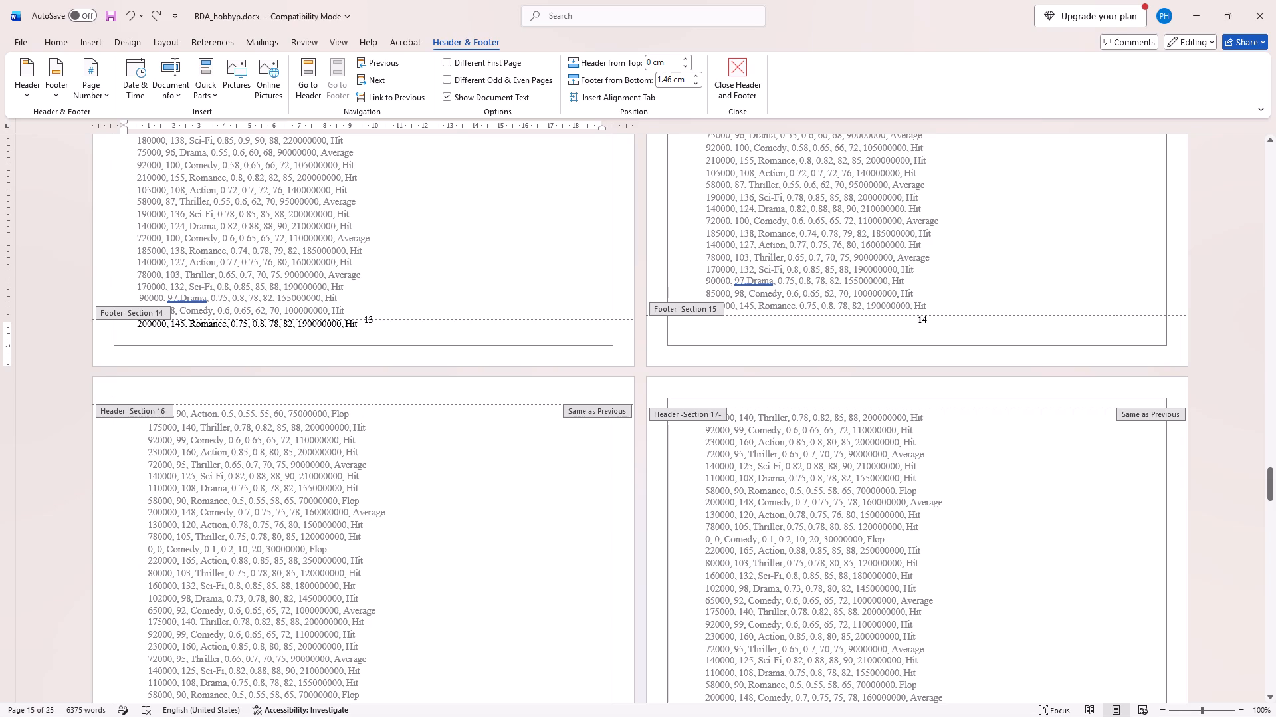
pyautogui.click(126, 81)
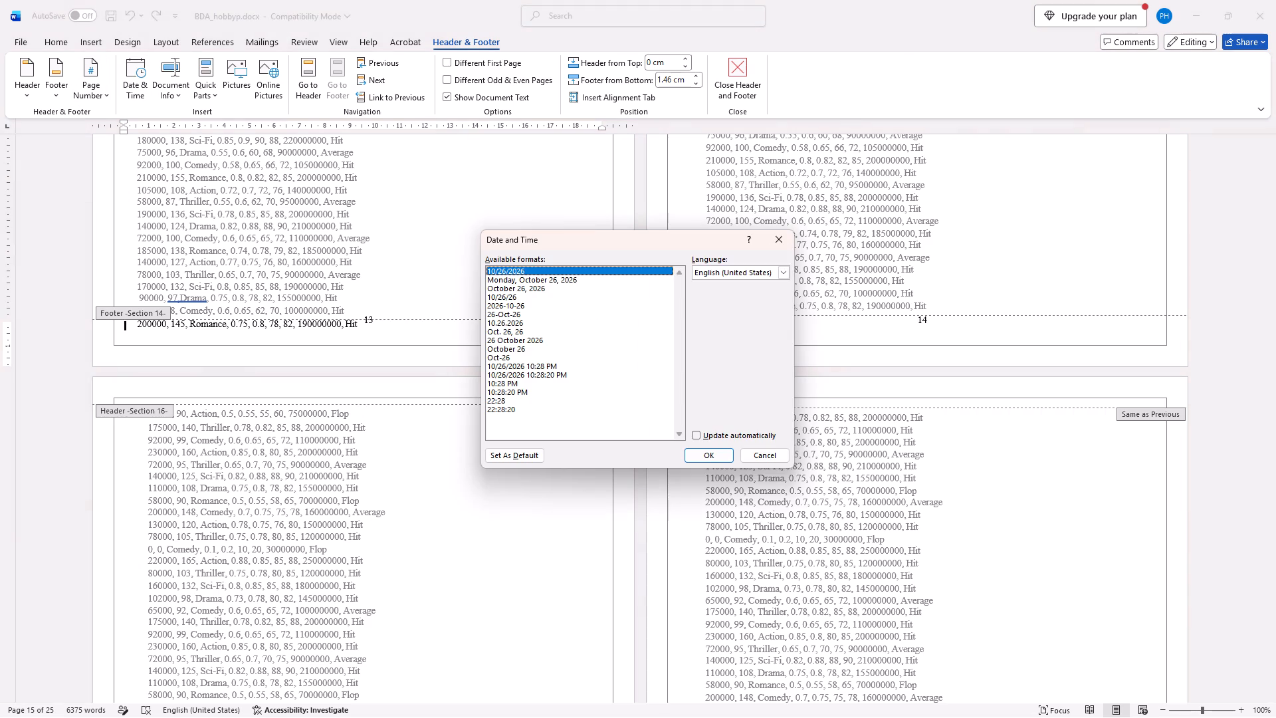
pyautogui.click(95, 90)
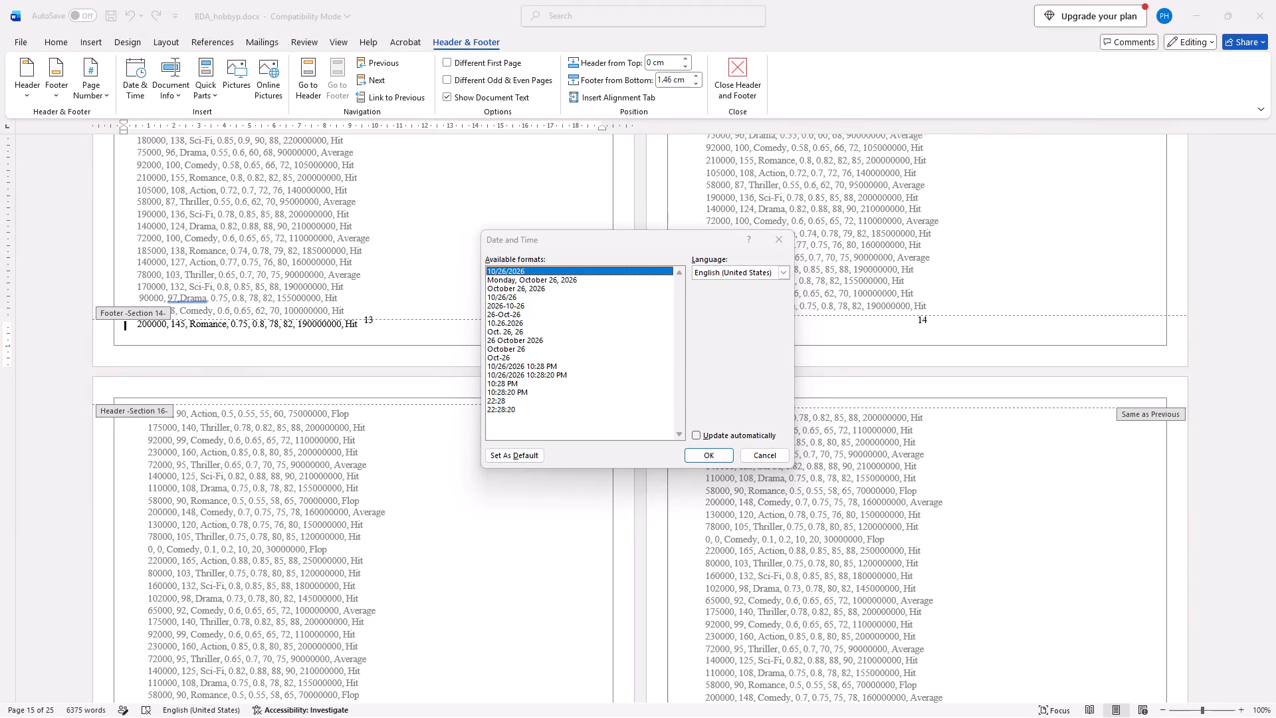
pyautogui.click(766, 448)
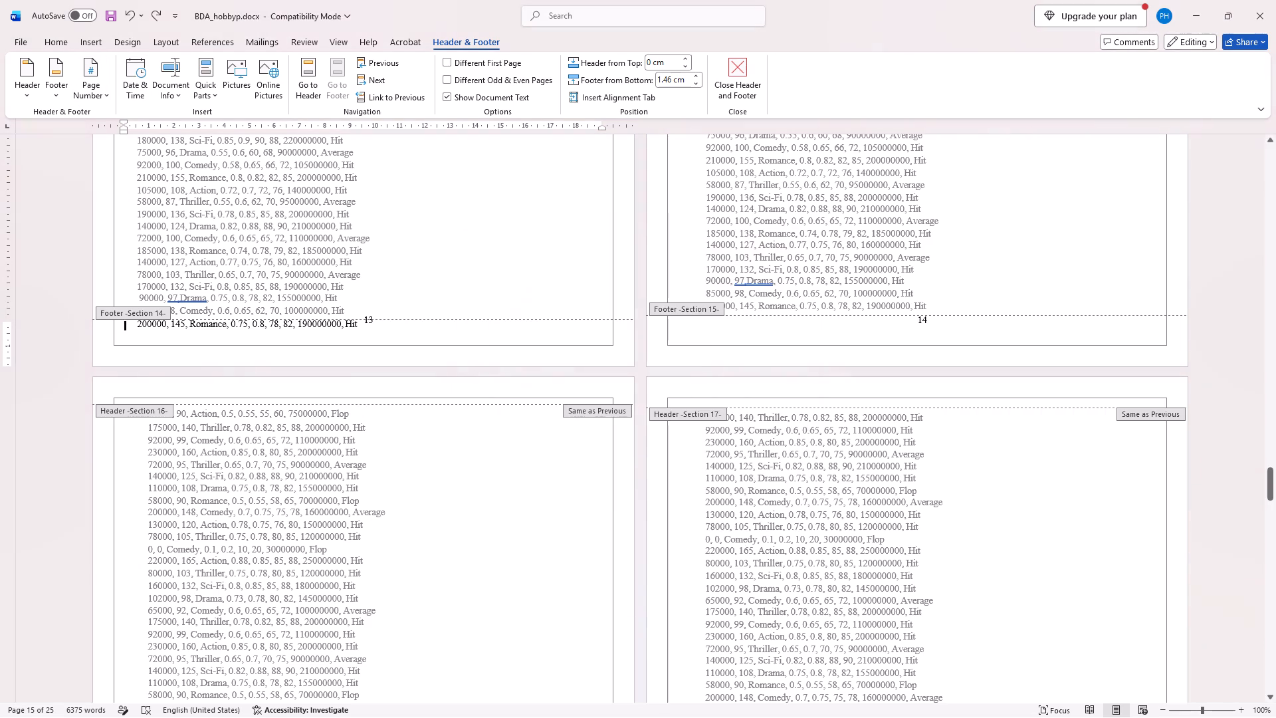
pyautogui.click(102, 87)
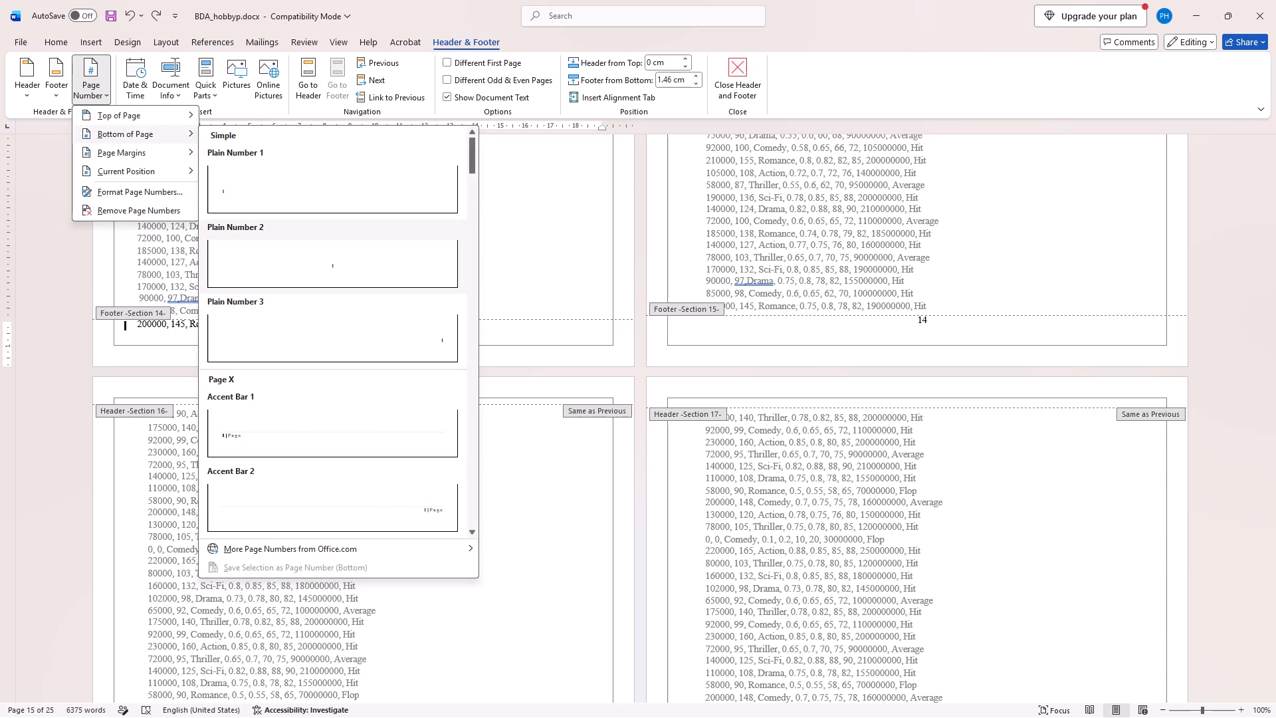
pyautogui.click(322, 267)
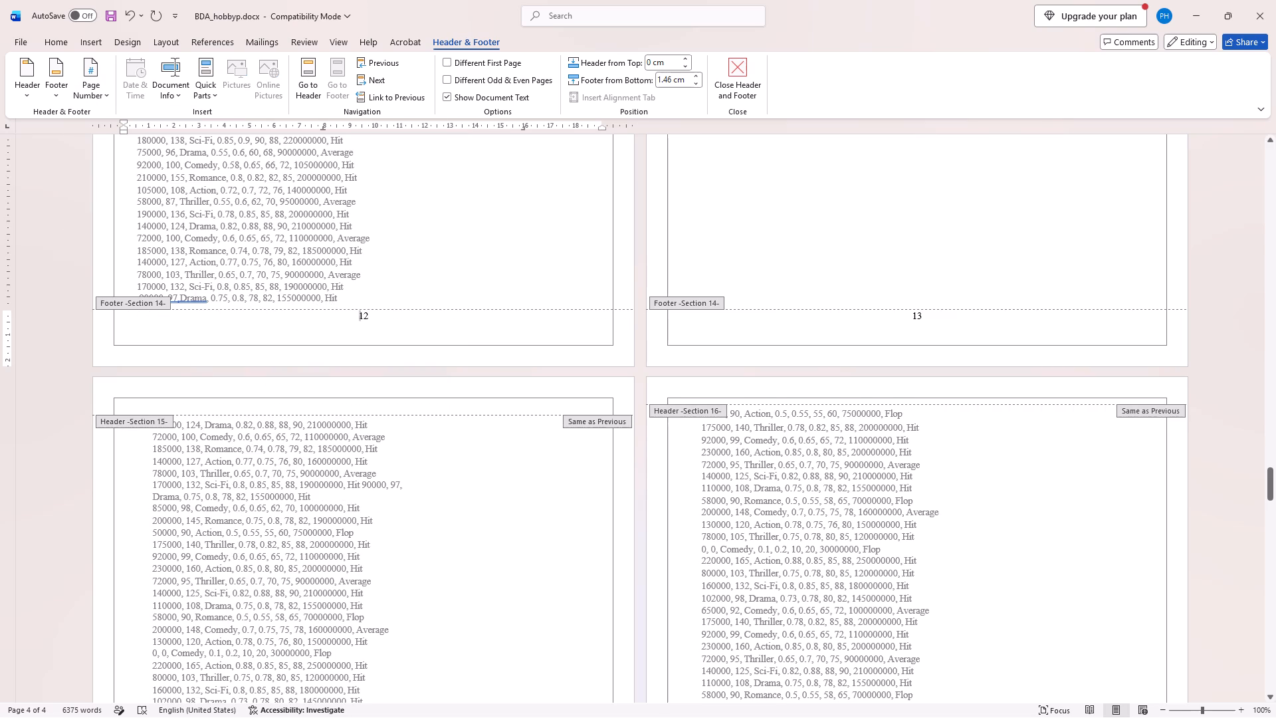
# Examine the footer page numbers from Section 13 to Section 16 of the dataset listing, and leave footer editing.
pyautogui.scroll(3, 510, 366)
pyautogui.scroll(-1, 510, 366)
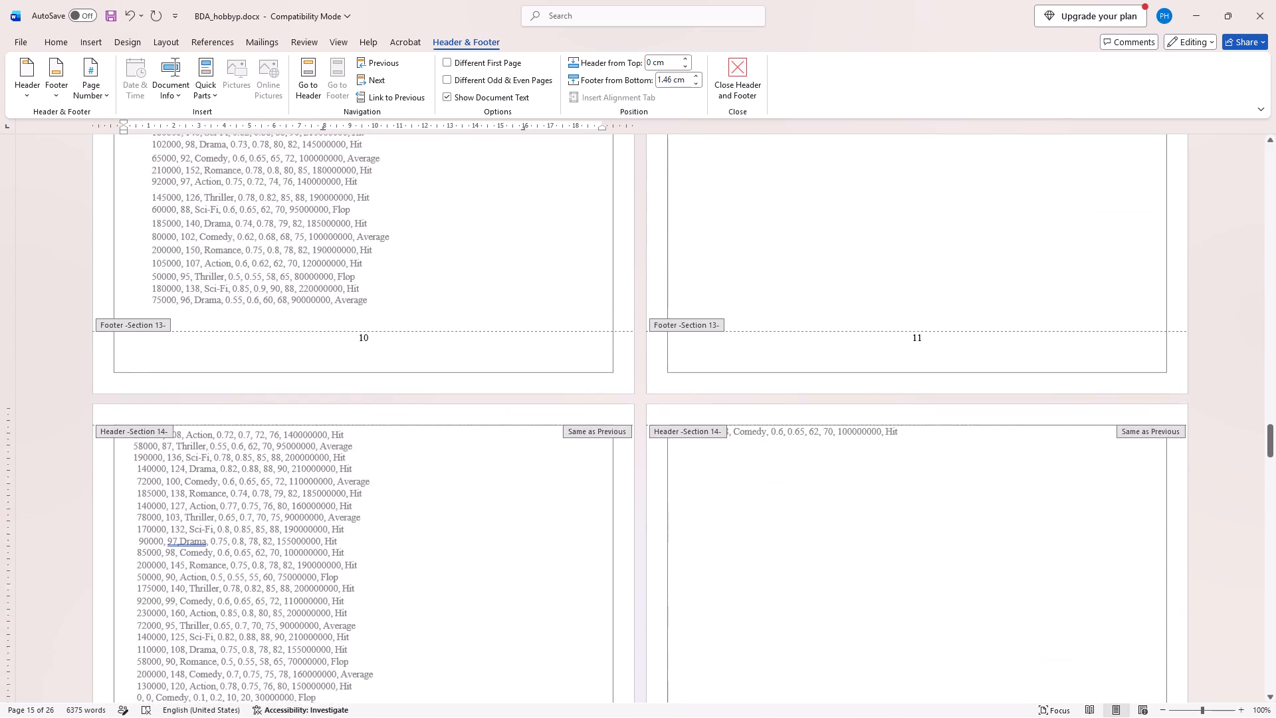
pyautogui.scroll(-3, 510, 366)
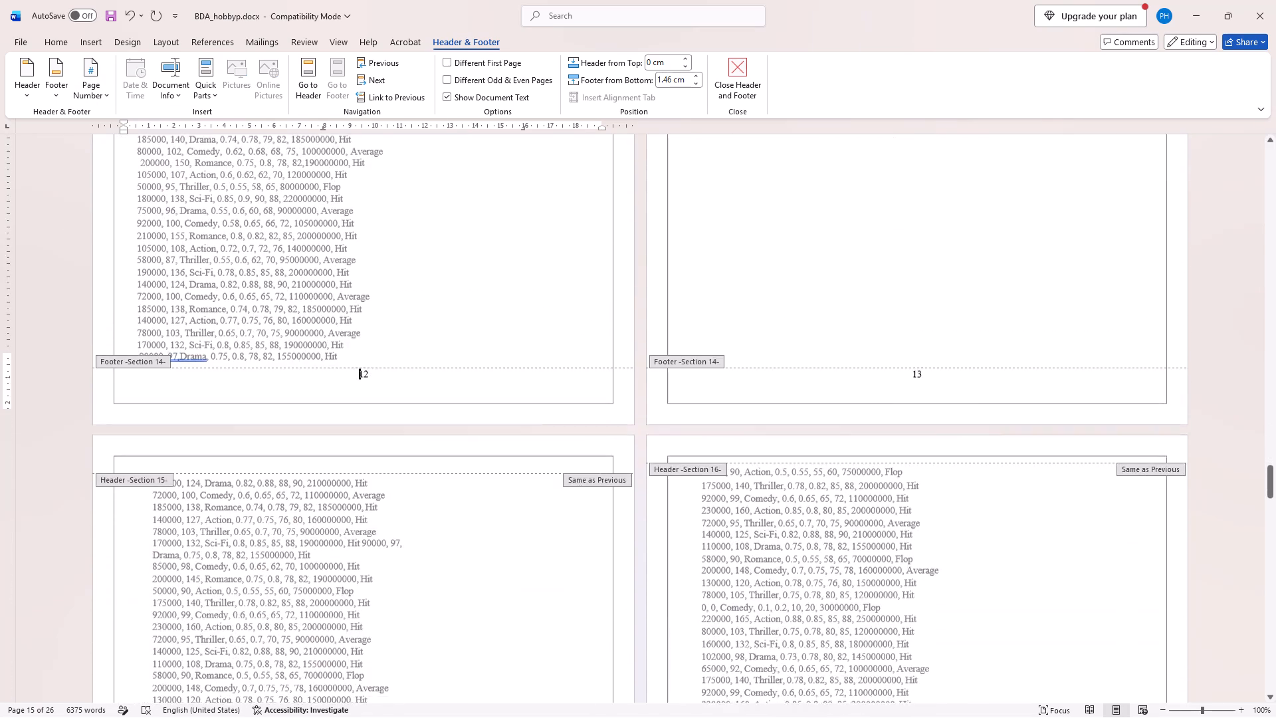
pyautogui.scroll(-5, 510, 366)
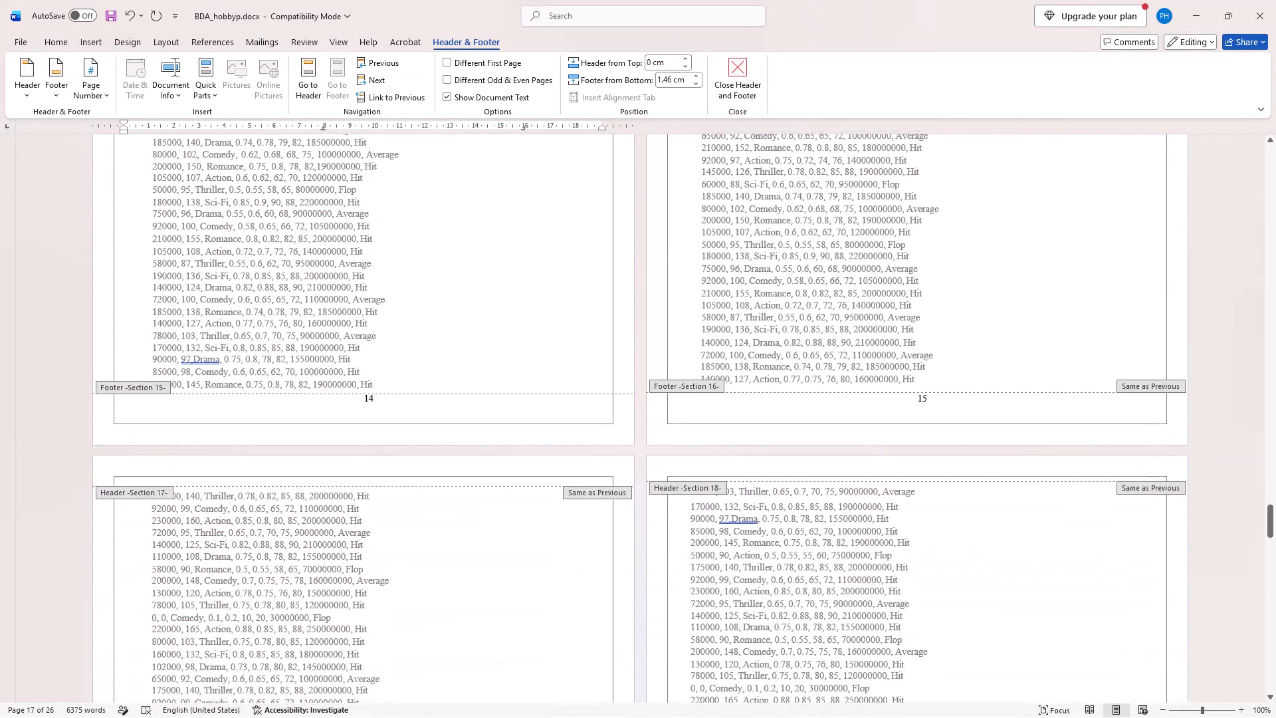
pyautogui.scroll(4, 518, 331)
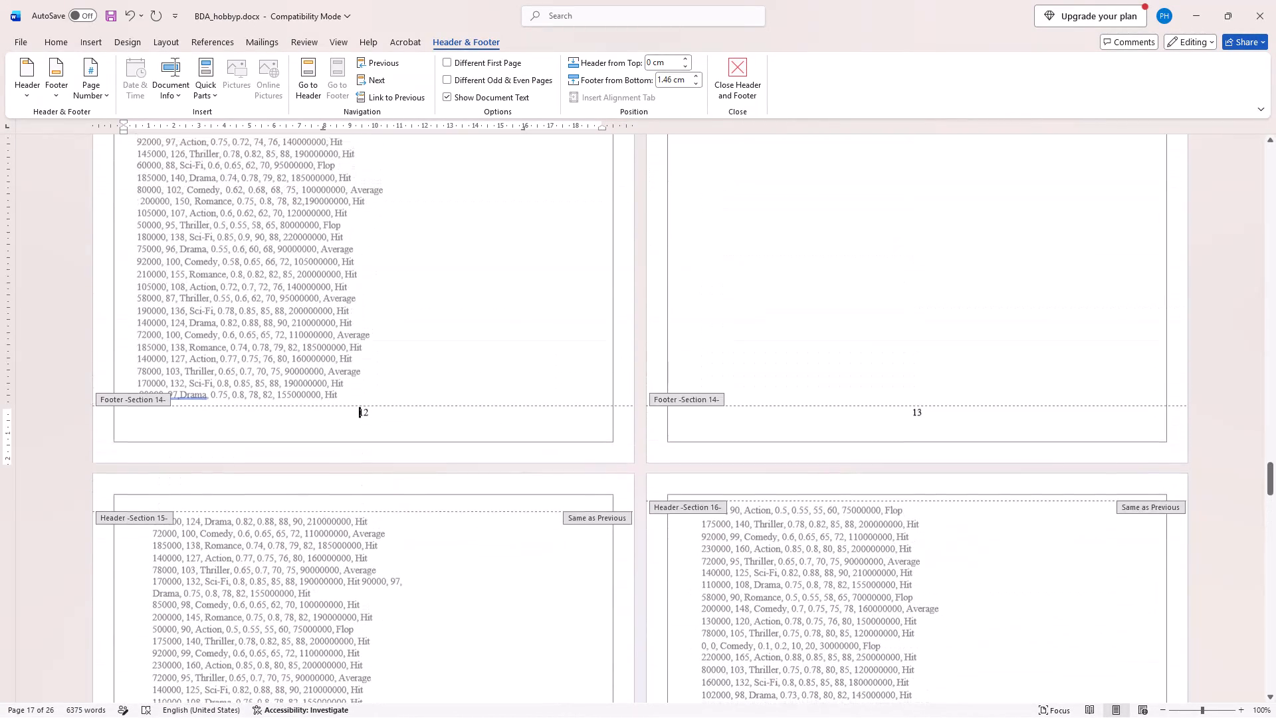
pyautogui.click(464, 577)
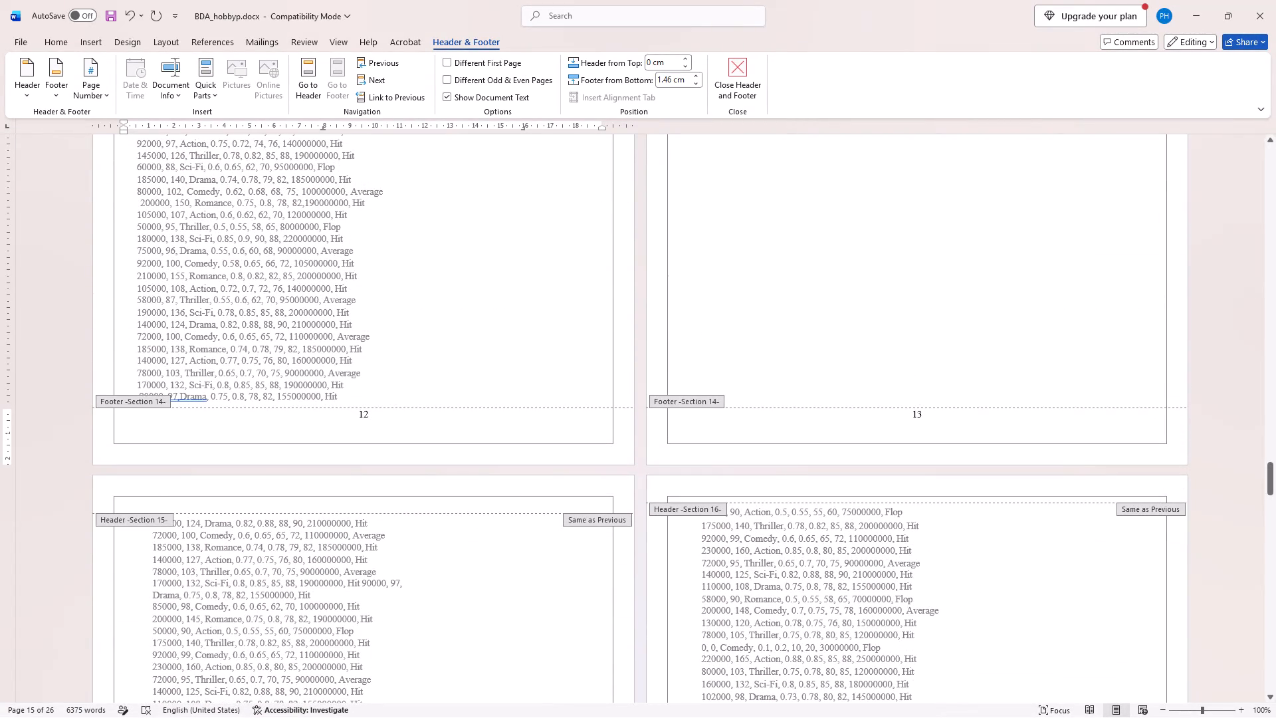
pyautogui.doubleClick(779, 324)
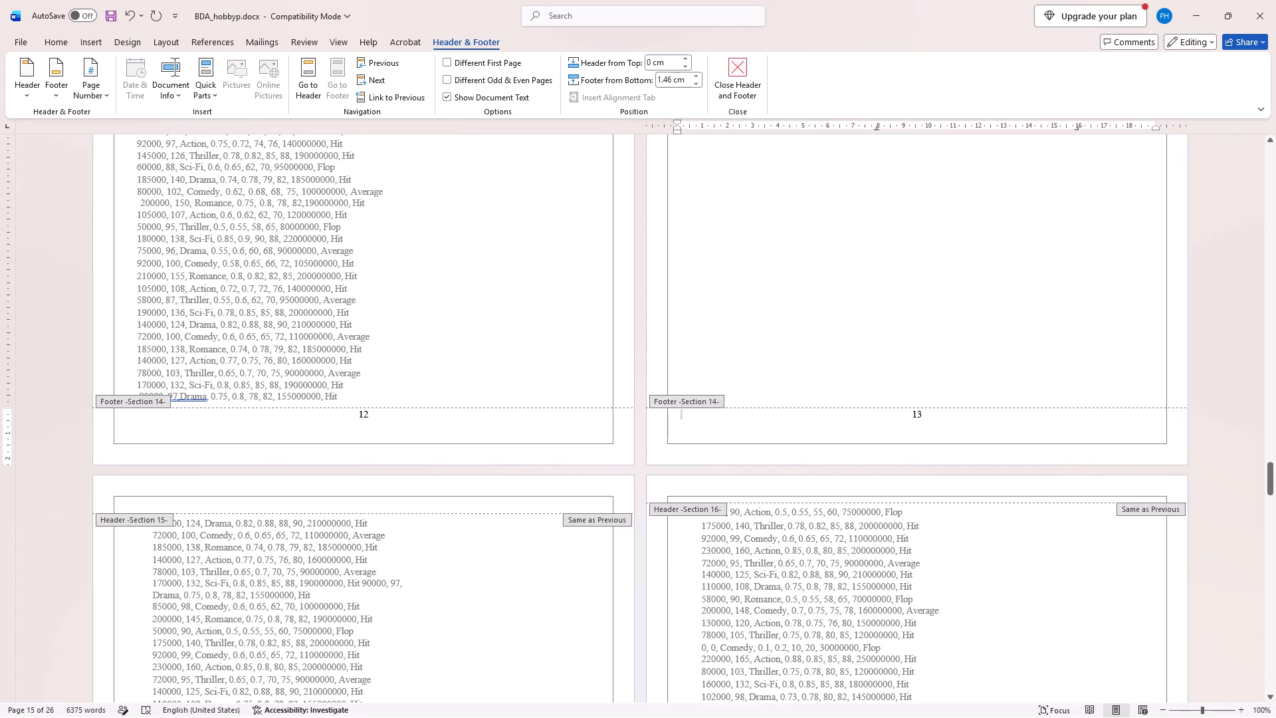
# Show formatting marks and delete the next-page section break after the "85000, 98, Comedy" row ending Section 14.
pyautogui.scroll(1, 737, 344)
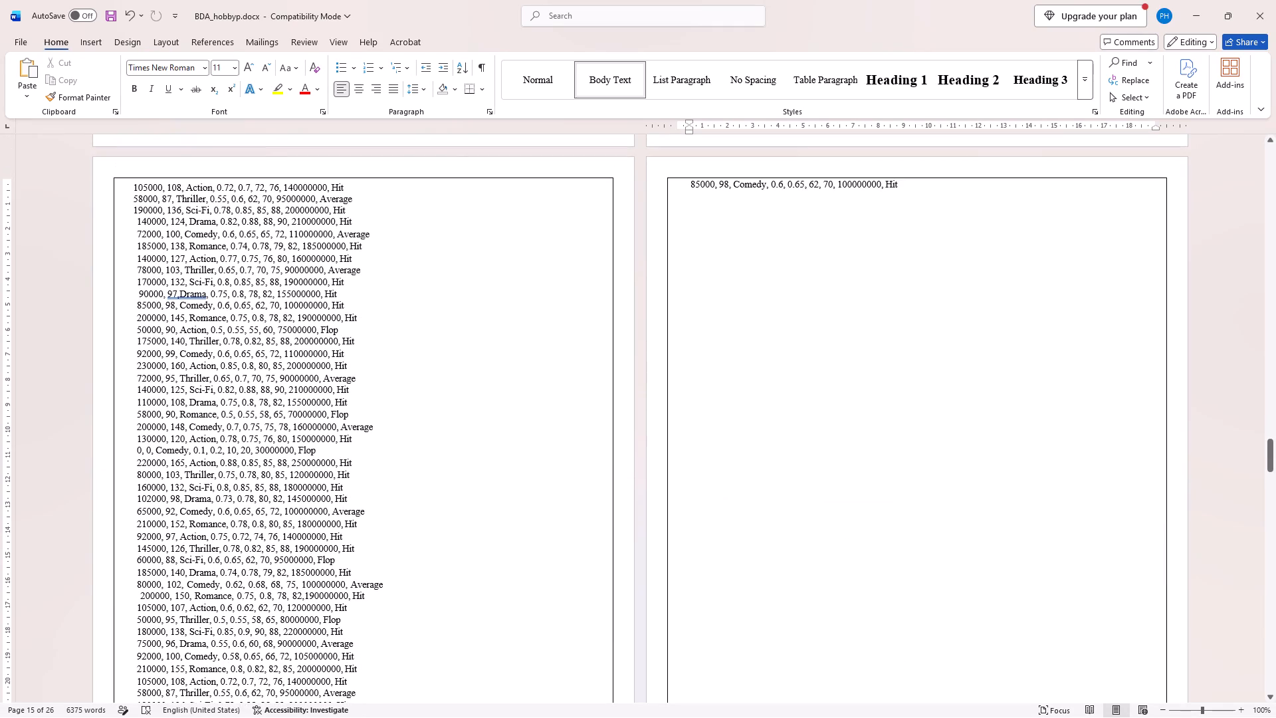
pyautogui.scroll(1, 737, 344)
pyautogui.click(737, 344)
pyautogui.click(486, 68)
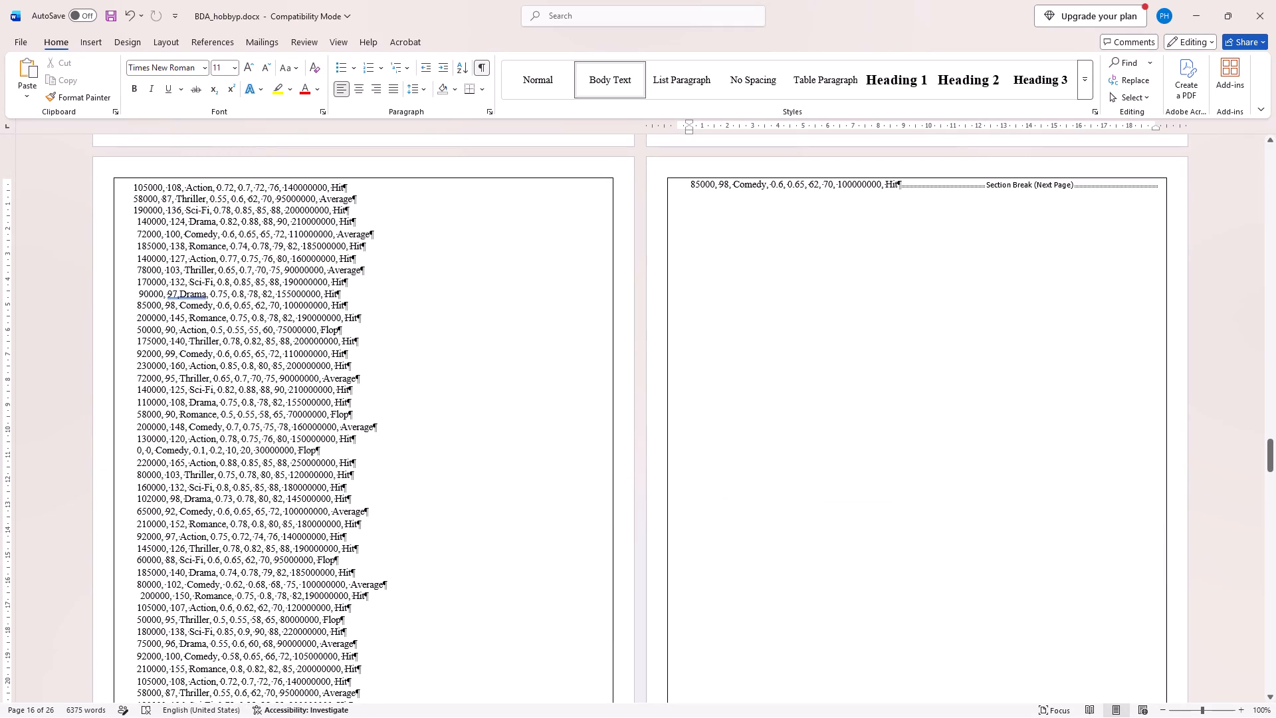
pyautogui.click(903, 185)
pyautogui.moveTo(903, 185); pyautogui.dragTo(986, 192)
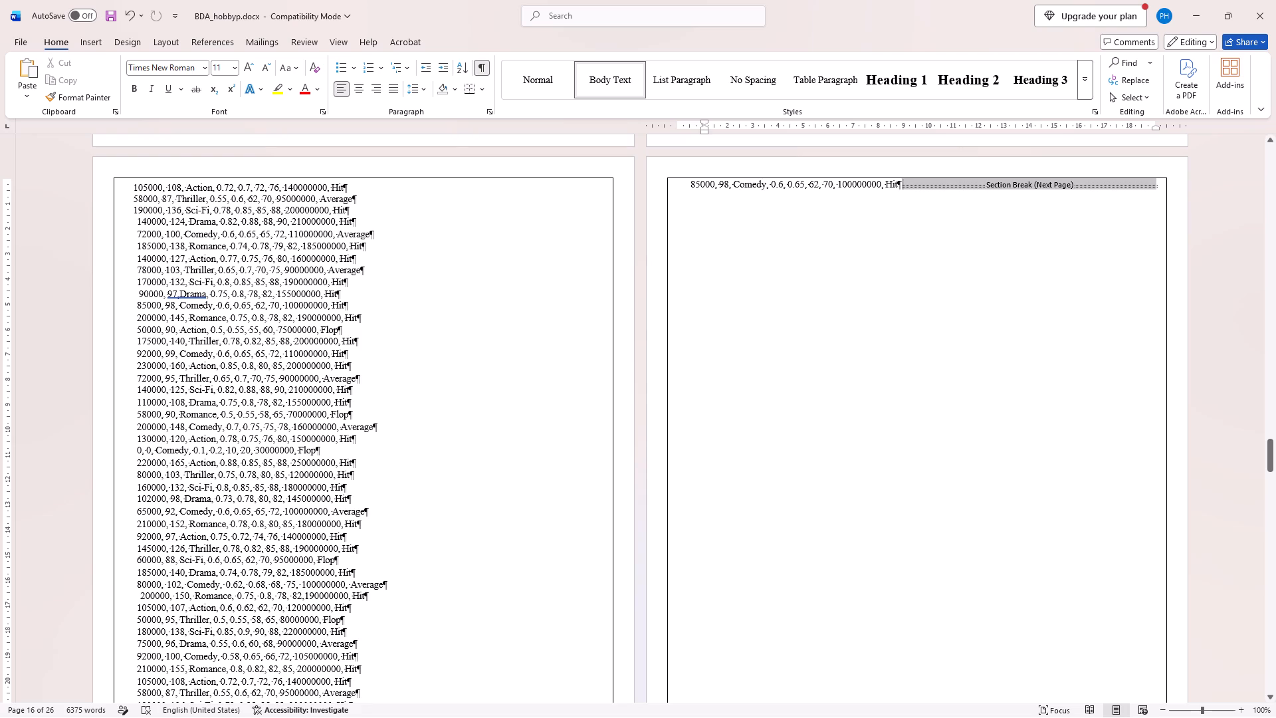
pyautogui.moveTo(986, 192); pyautogui.dragTo(987, 192)
pyautogui.press('Delete')
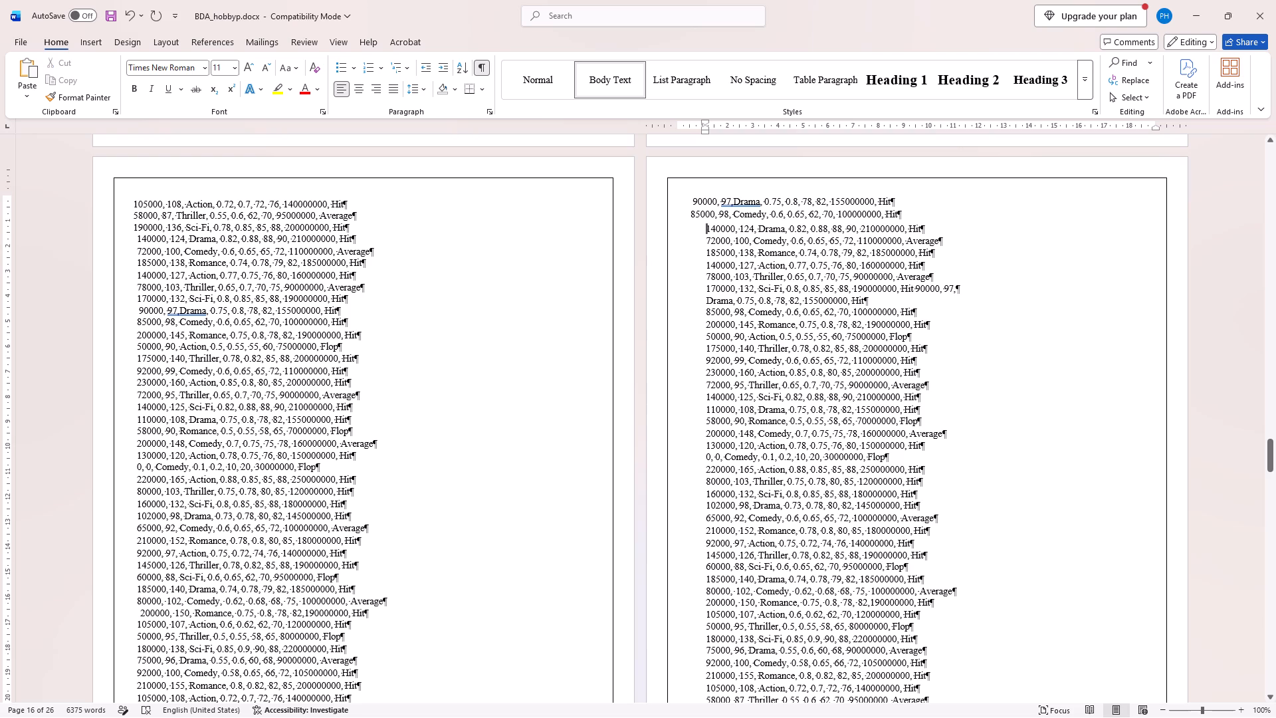
pyautogui.hscroll(-1, 859, 265)
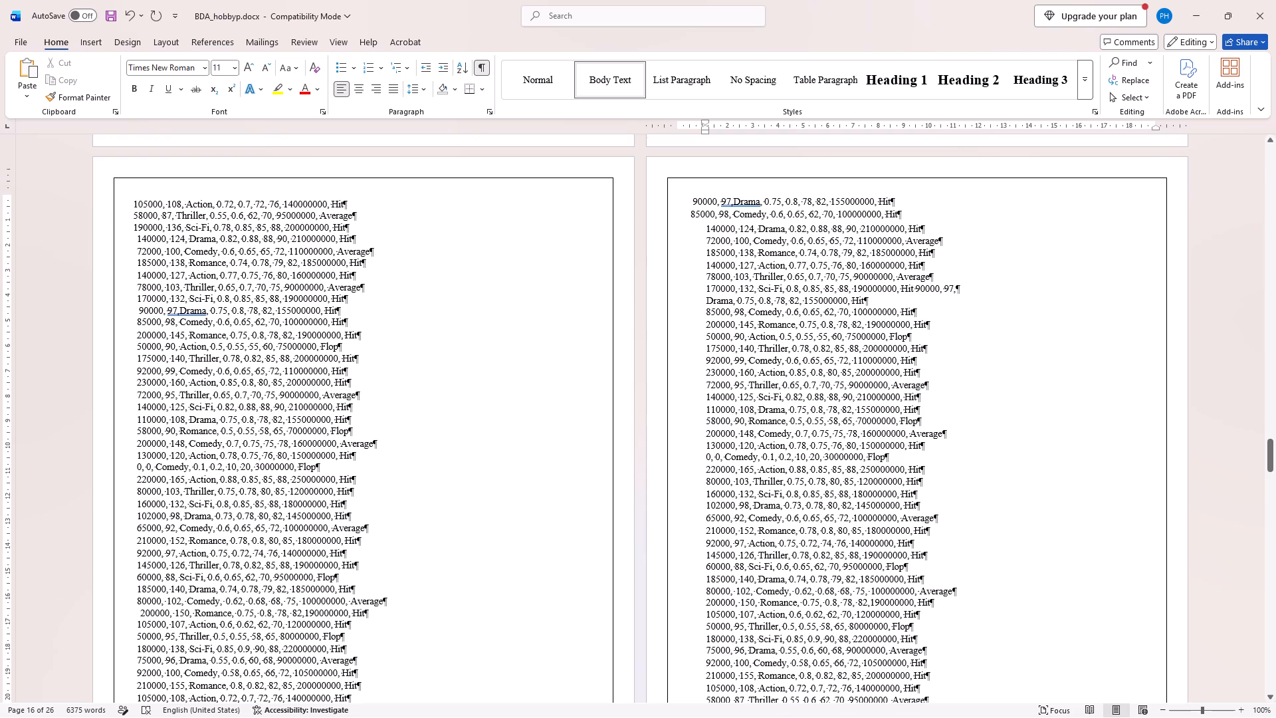
pyautogui.hscroll(-1, 859, 265)
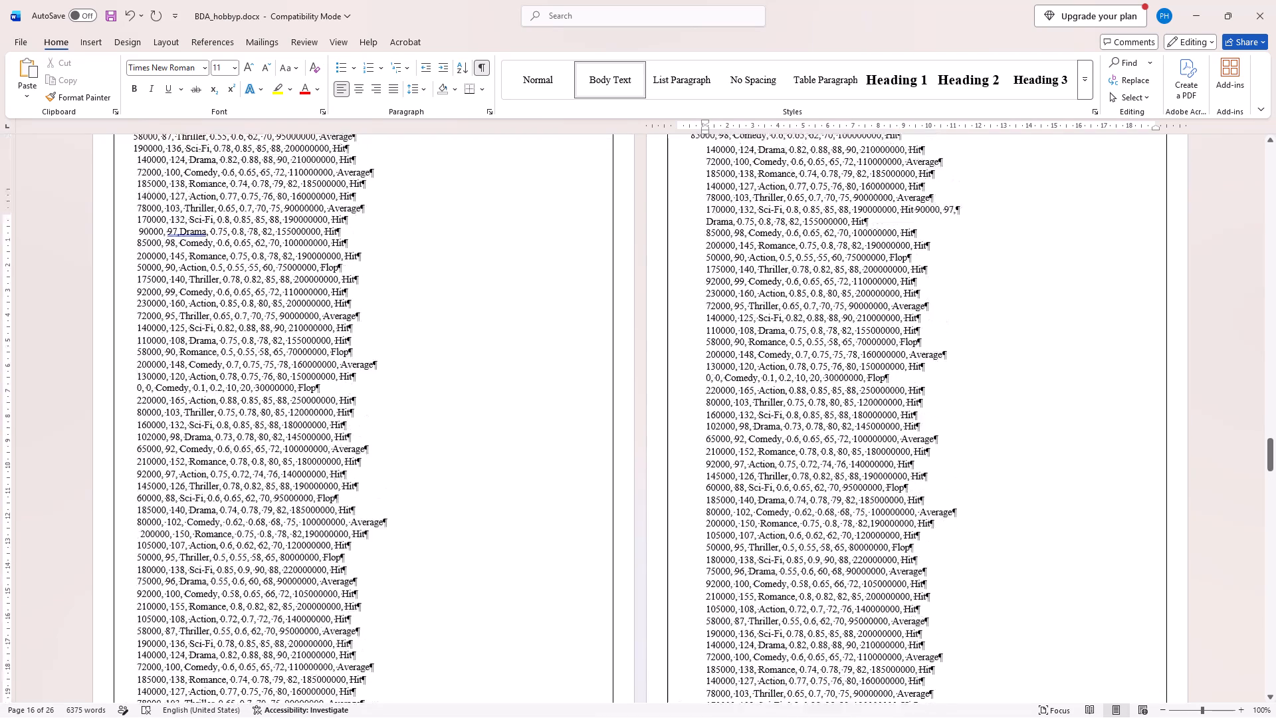
# Insert three leading spaces before the "90000, 97,Drama" row that starts the dataset page numbered 15.
pyautogui.hscroll(-2, 859, 265)
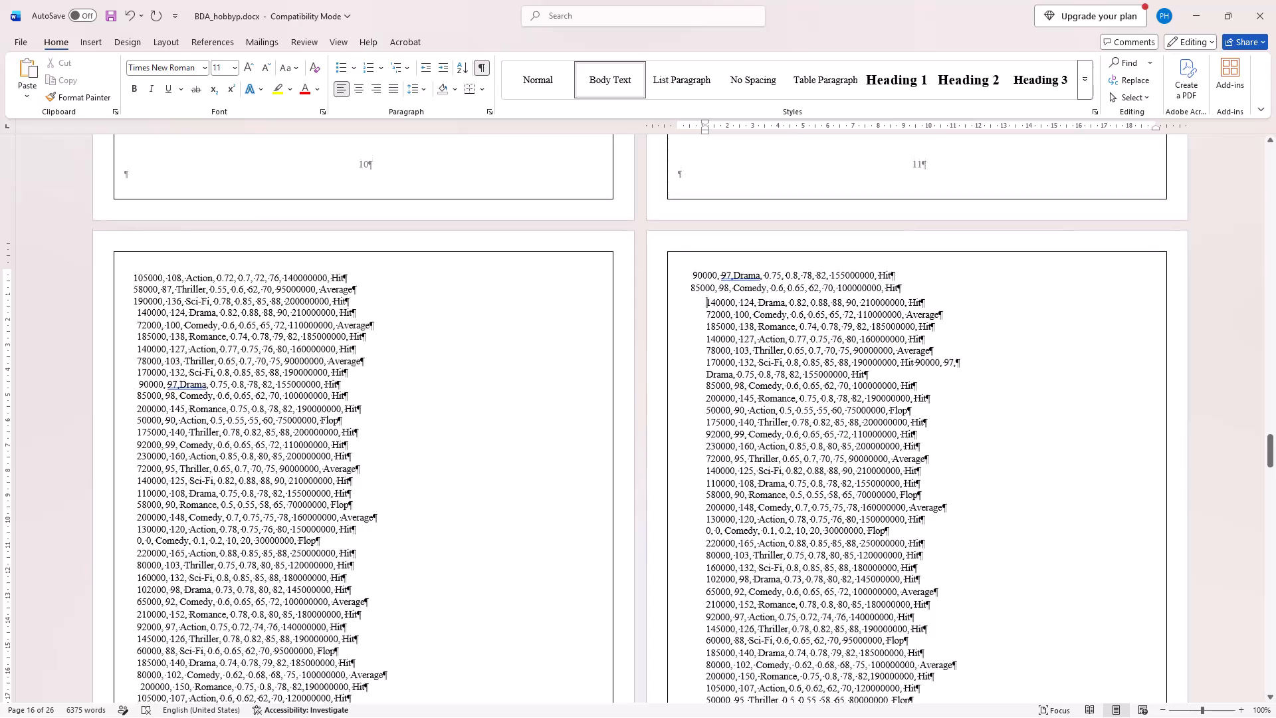
pyautogui.hscroll(-1, 859, 265)
pyautogui.click(694, 280)
pyautogui.click(694, 280)
pyautogui.press('space')
pyautogui.press('space')
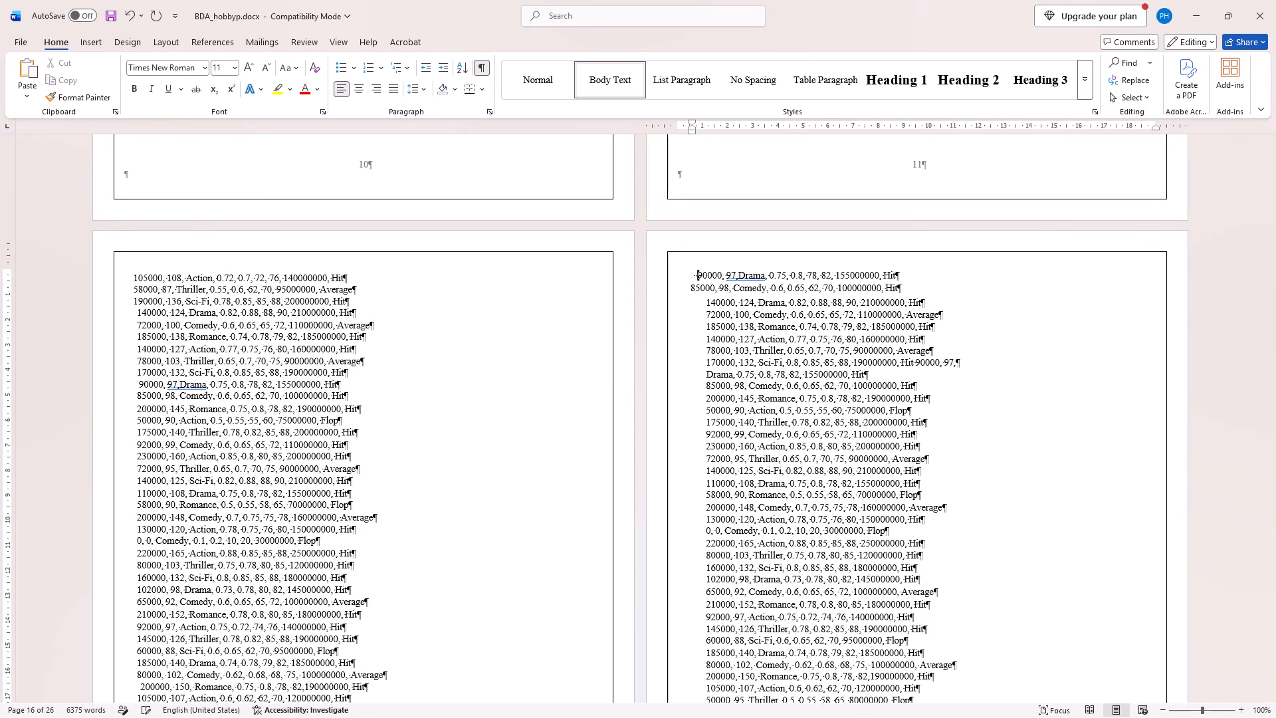
pyautogui.press('space')
# Replace the leading "85000" of the following "98, Comedy" row with four spaces.
pyautogui.doubleClick(692, 284)
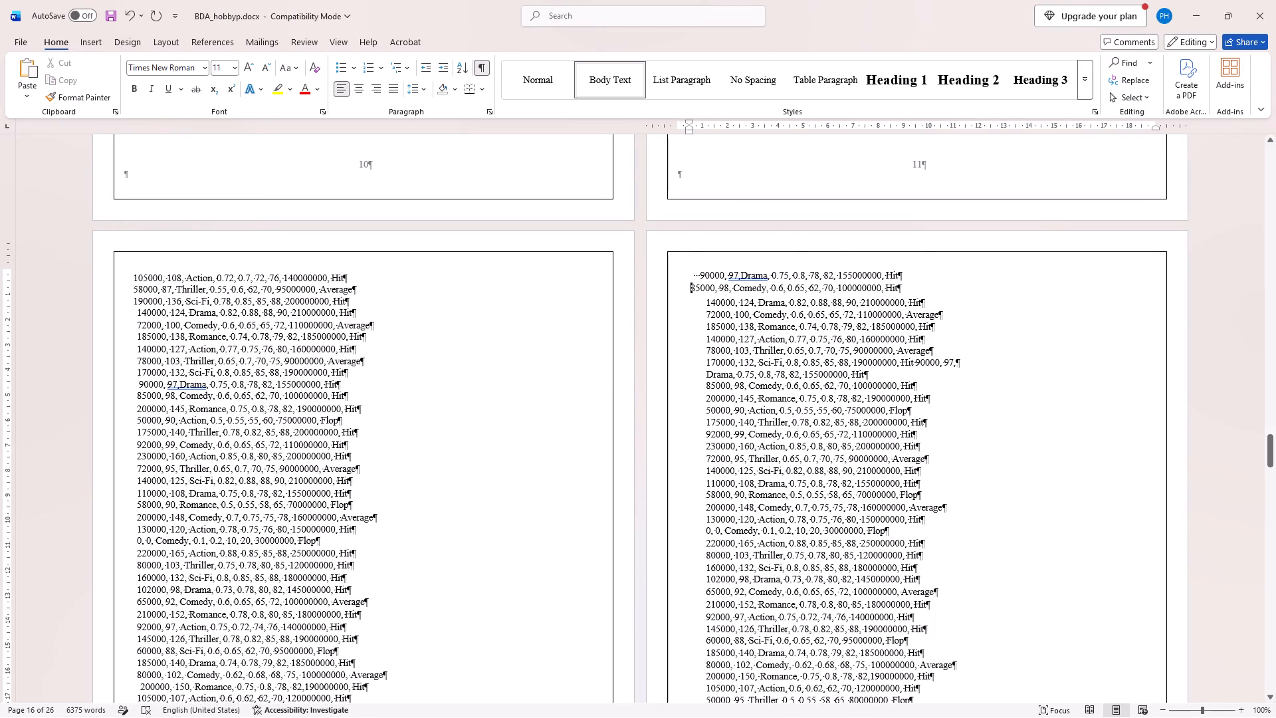
pyautogui.press('space')
pyautogui.press('space')
pyautogui.press('space')
pyautogui.press('space')
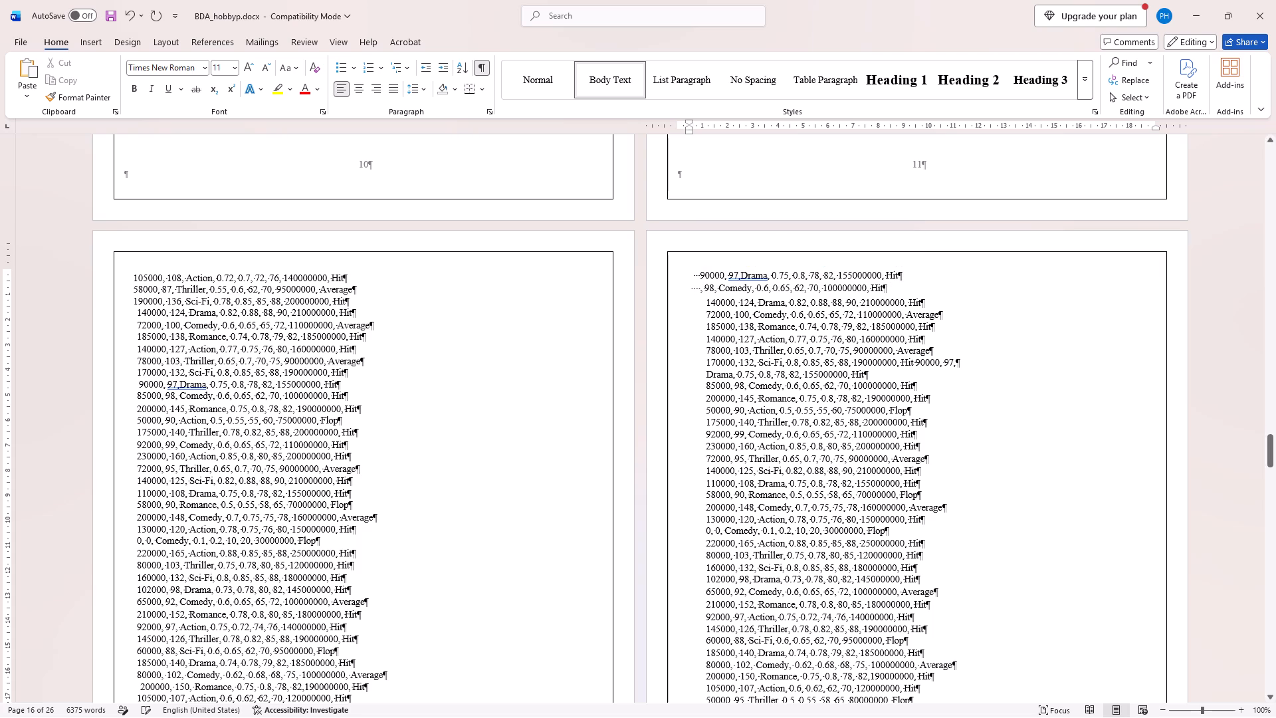
# Justify all dataset rows on the page numbered 15, from the first "90000, 97,Drama" row to the last one.
pyautogui.click(698, 273)
pyautogui.moveTo(698, 273); pyautogui.dragTo(774, 542)
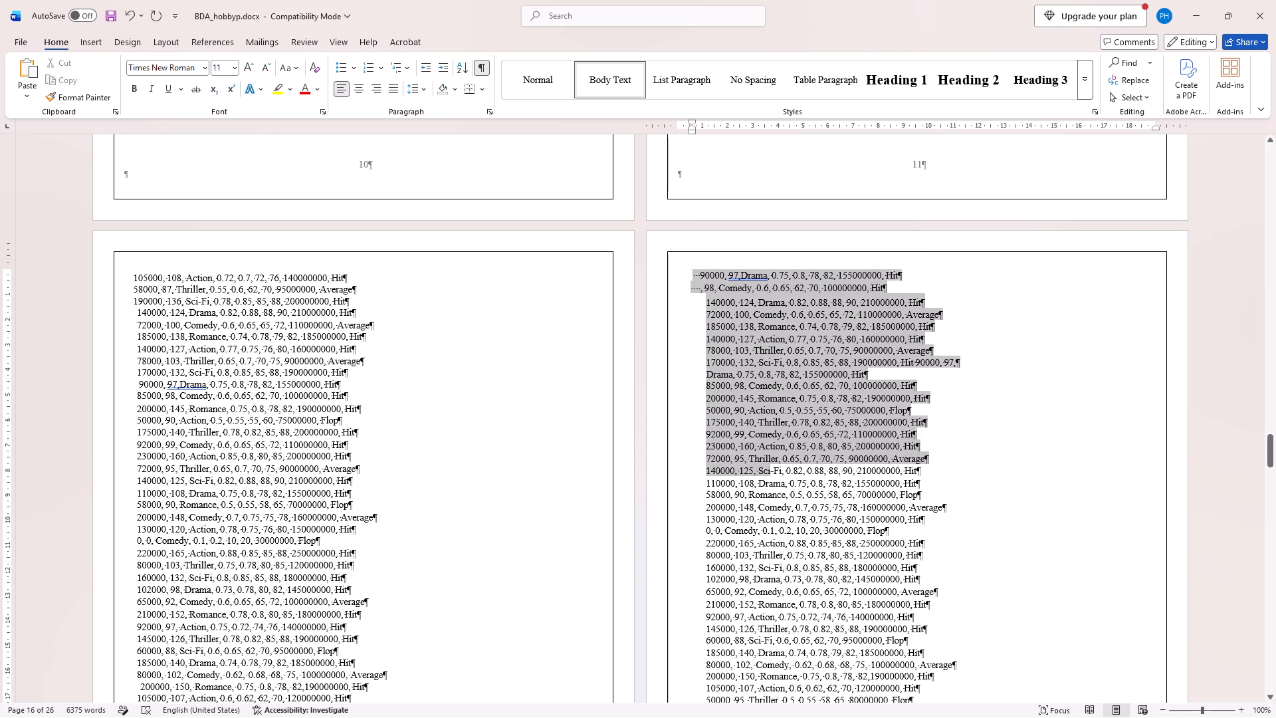
pyautogui.moveTo(774, 542); pyautogui.dragTo(813, 703)
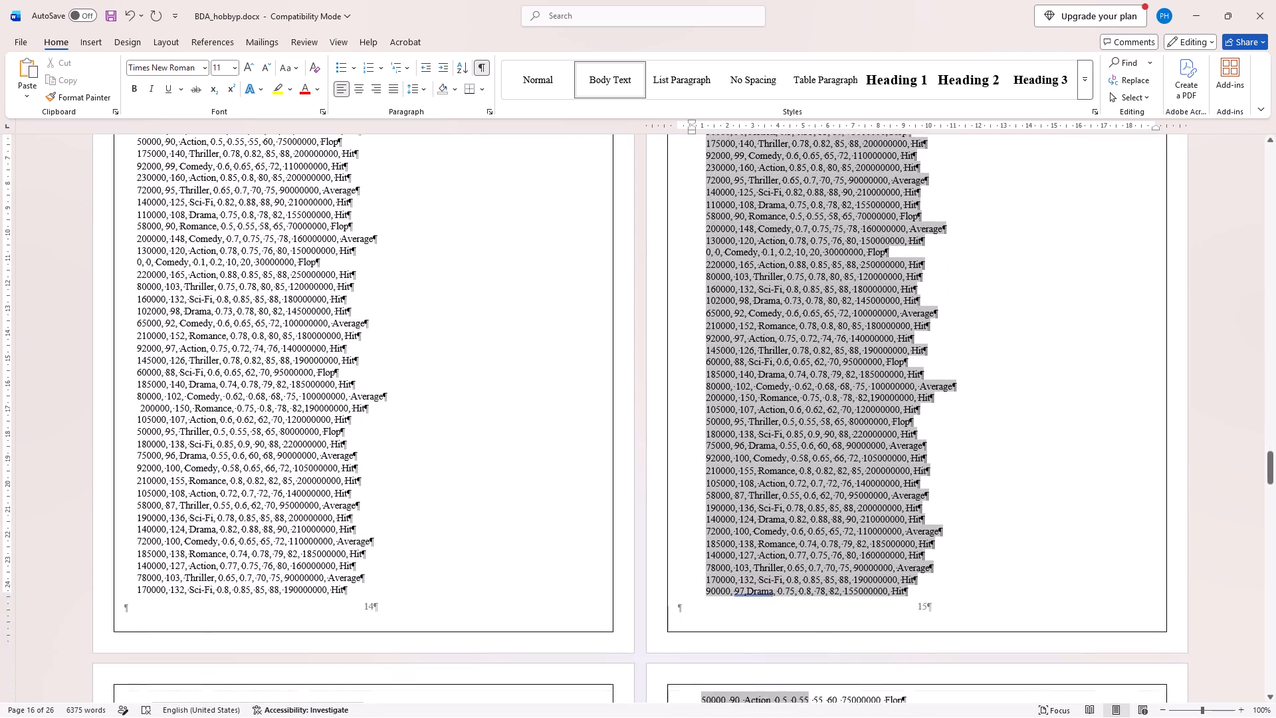
pyautogui.moveTo(813, 703); pyautogui.dragTo(912, 588)
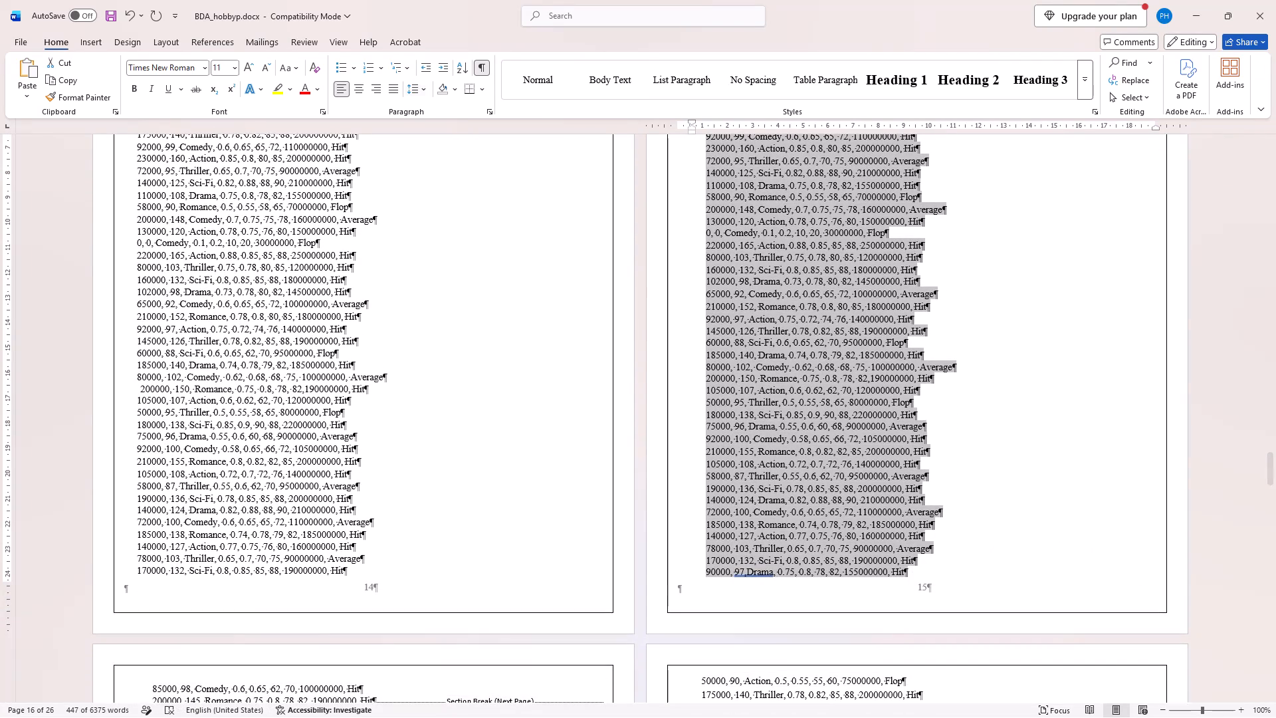
pyautogui.click(393, 86)
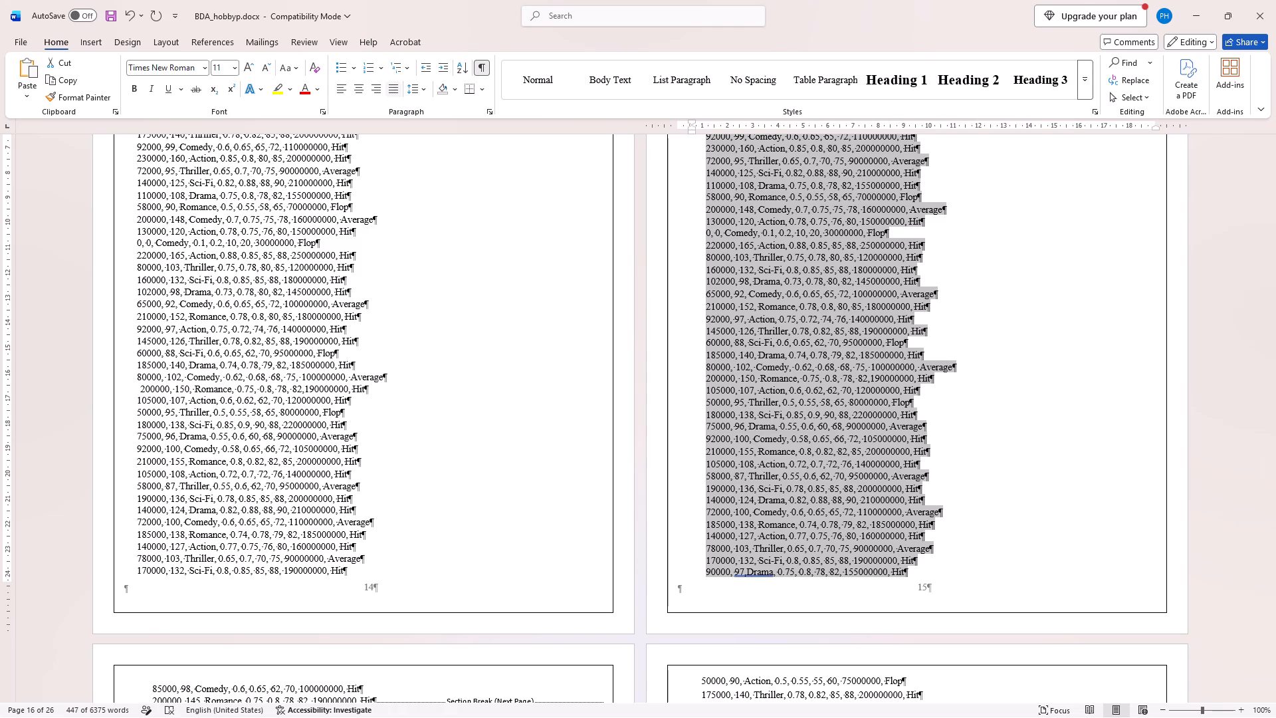
pyautogui.click(393, 86)
pyautogui.click(1058, 261)
# Delete the next-page section break after the "200000, 145, Romance" row on the nearly empty two-row page.
pyautogui.scroll(1, 1058, 261)
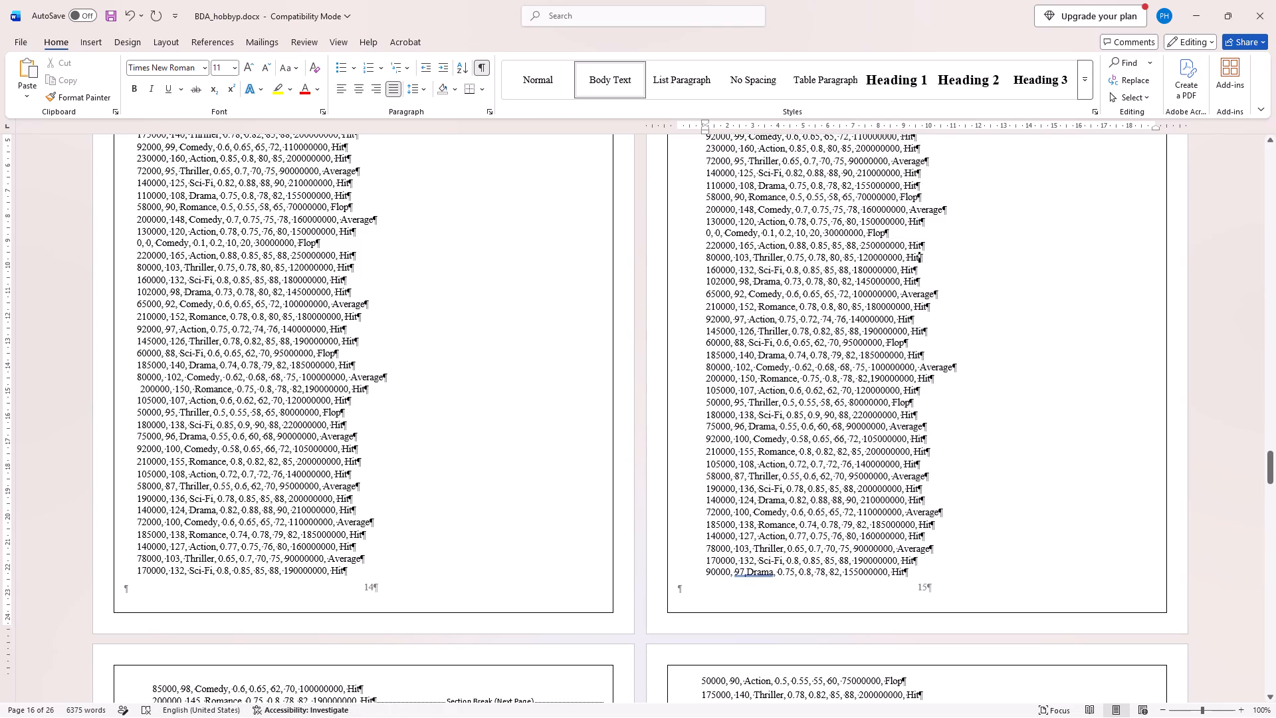
pyautogui.scroll(1, 1058, 261)
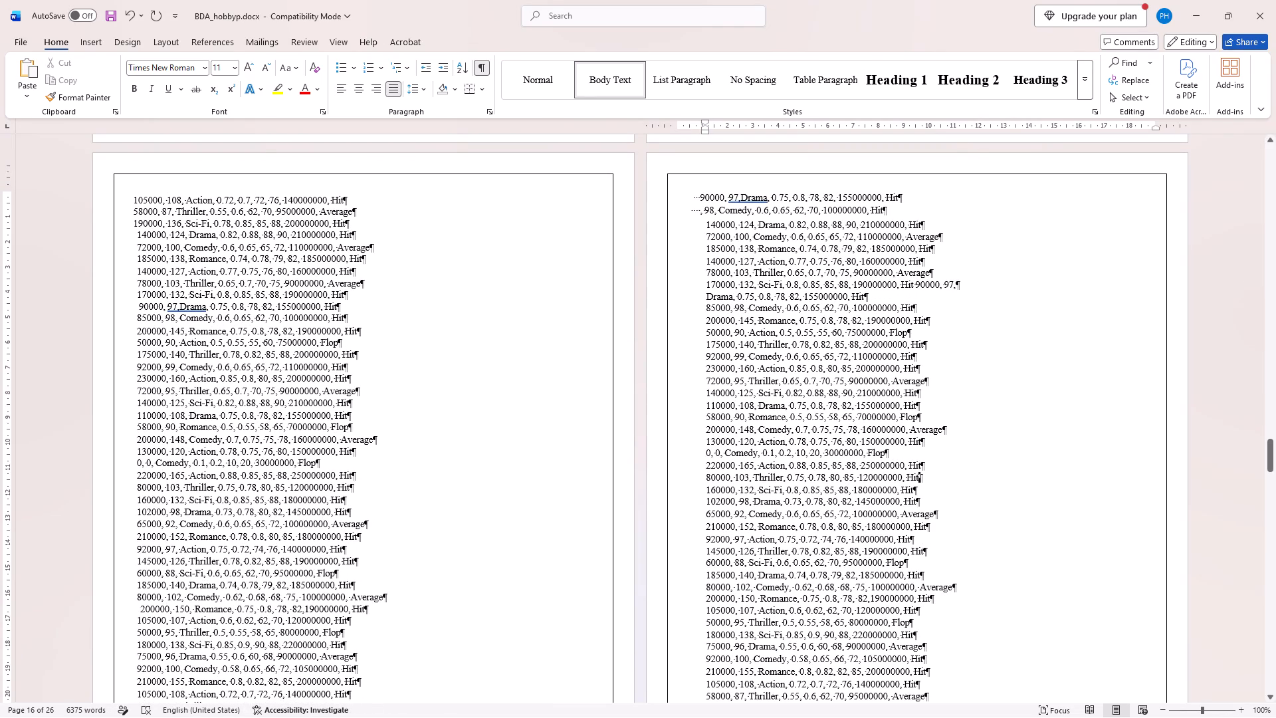
pyautogui.scroll(-3, 559, 335)
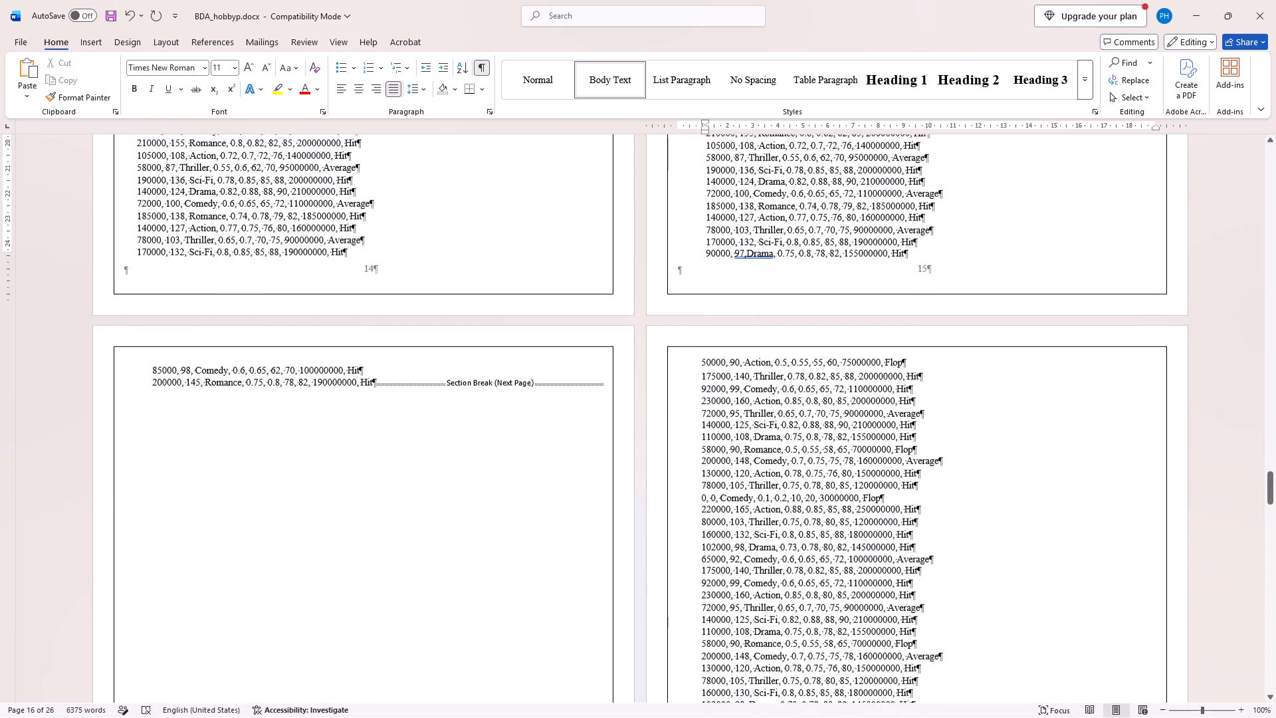
pyautogui.scroll(-1, 559, 335)
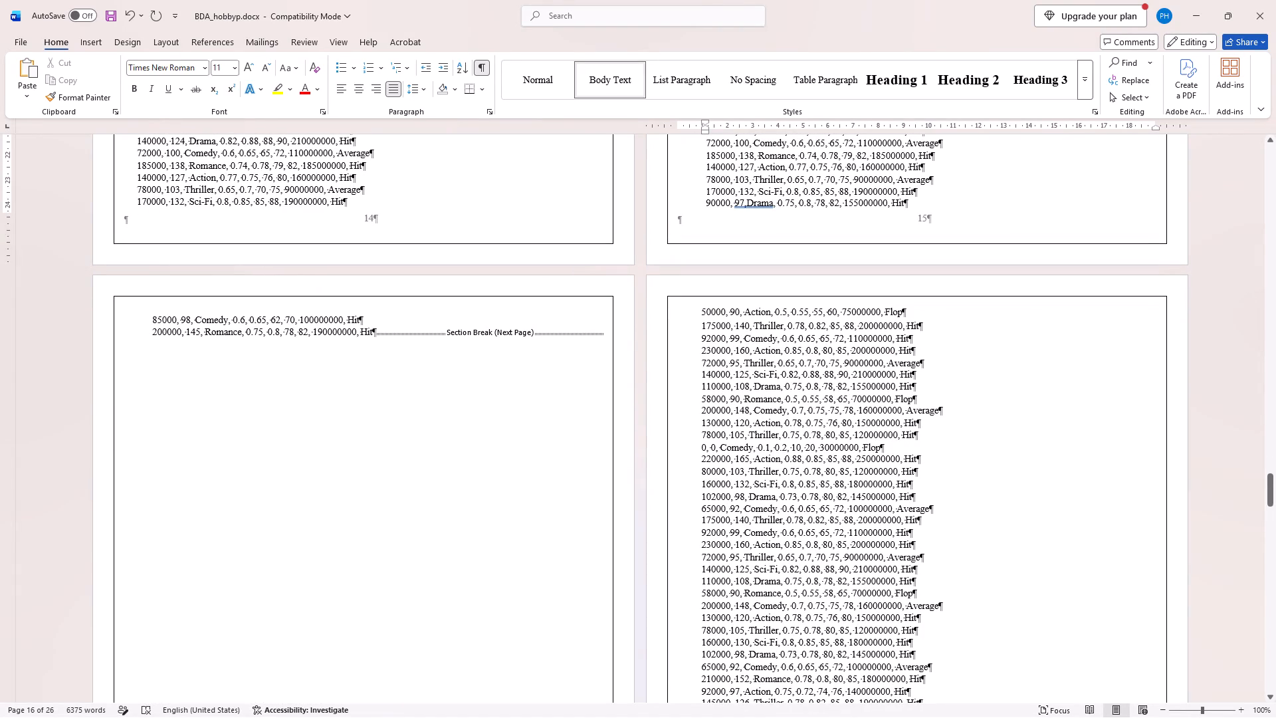
pyautogui.moveTo(377, 335); pyautogui.dragTo(591, 341)
pyautogui.press('Delete')
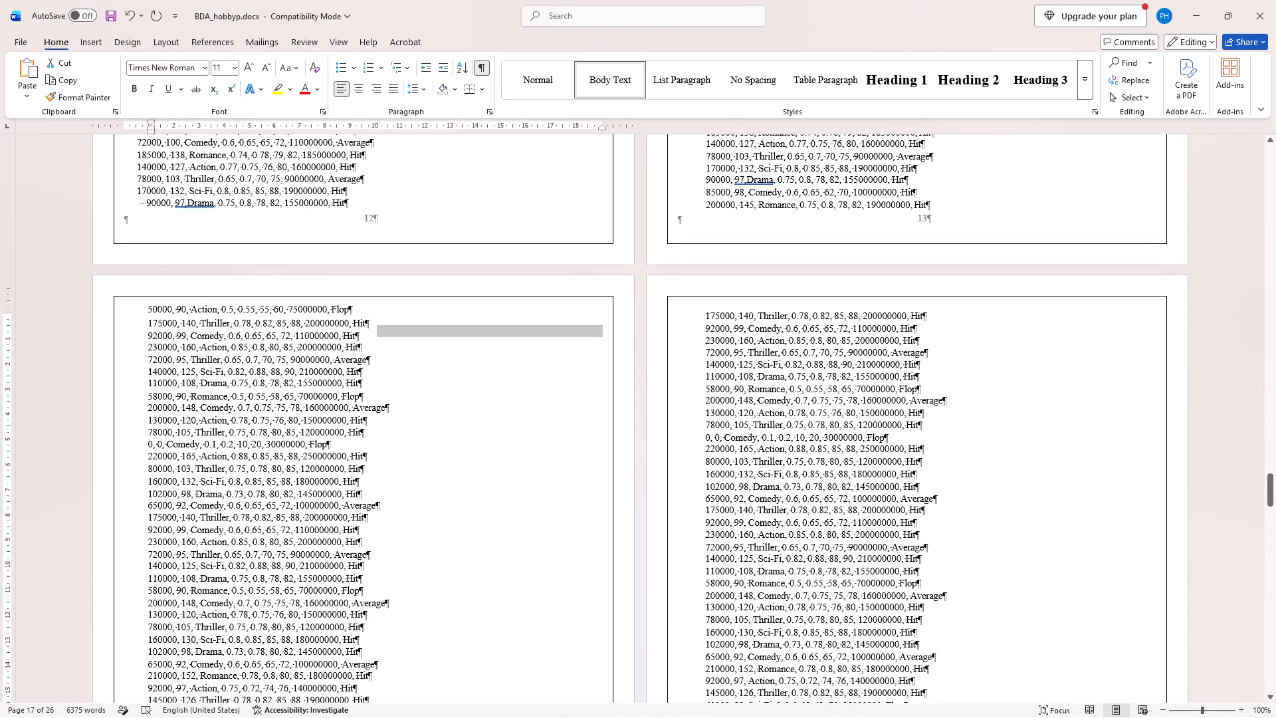
# Delete the next-page section break after the "190000, 136, Sci-Fi" row ending the page numbered 16.
pyautogui.scroll(-8, 620, 409)
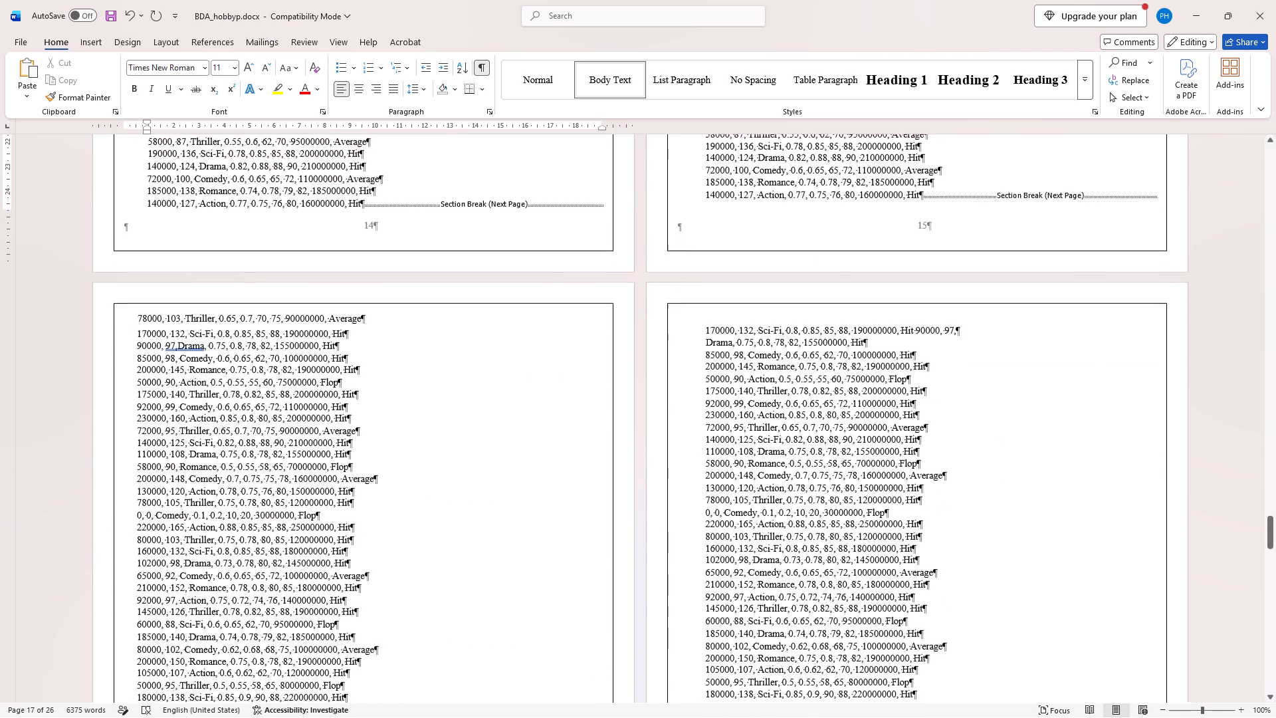
pyautogui.scroll(-1, 620, 409)
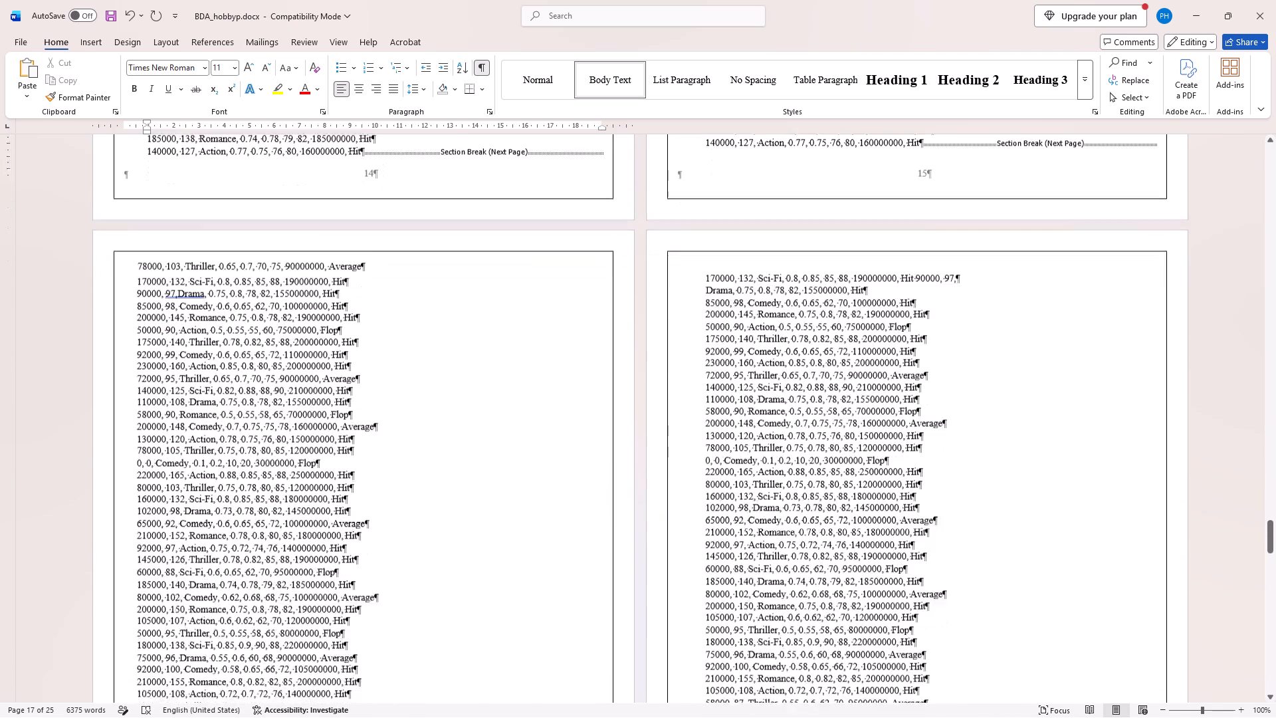
pyautogui.scroll(-2, 620, 409)
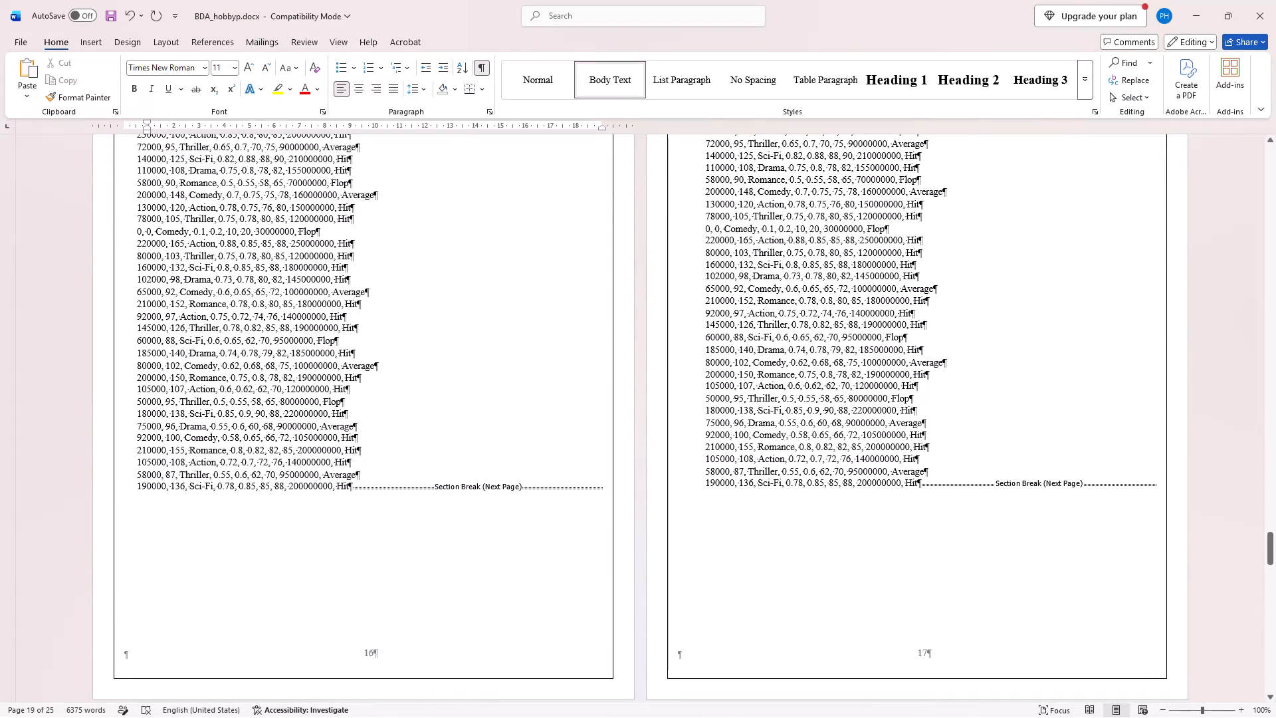
pyautogui.moveTo(359, 491); pyautogui.dragTo(528, 492)
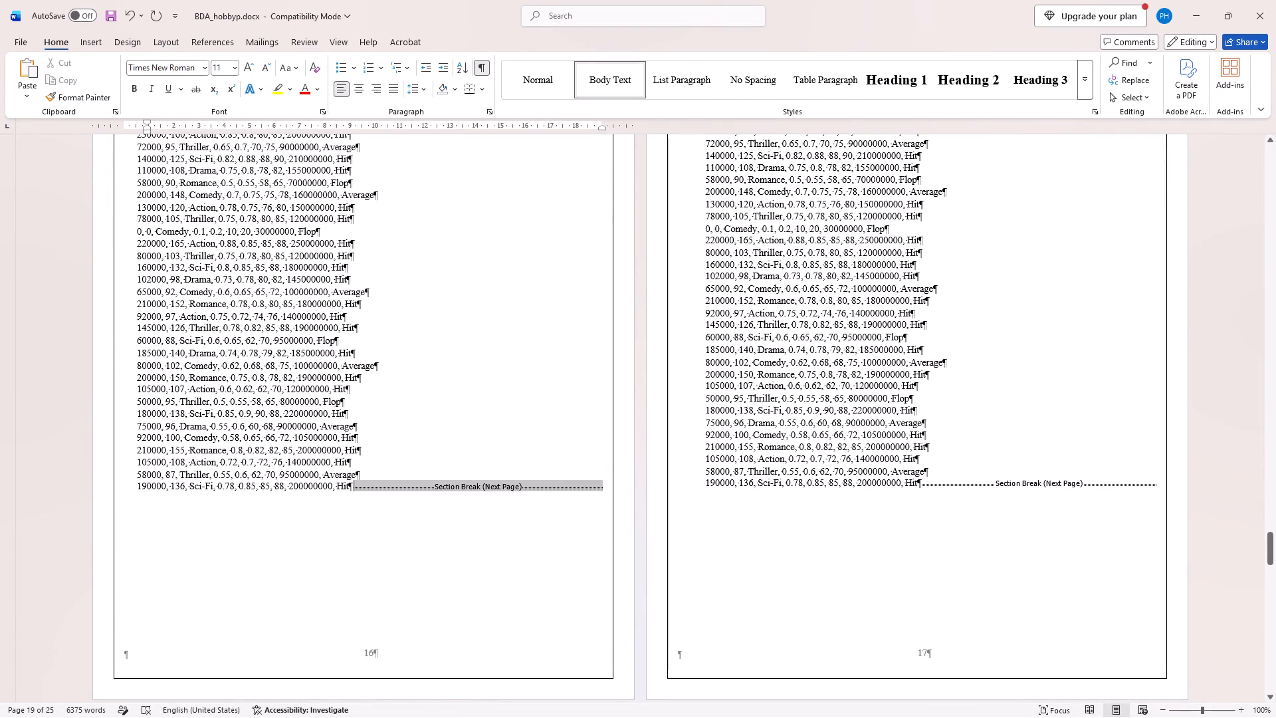
pyautogui.moveTo(528, 492); pyautogui.dragTo(568, 495)
pyautogui.press('Delete')
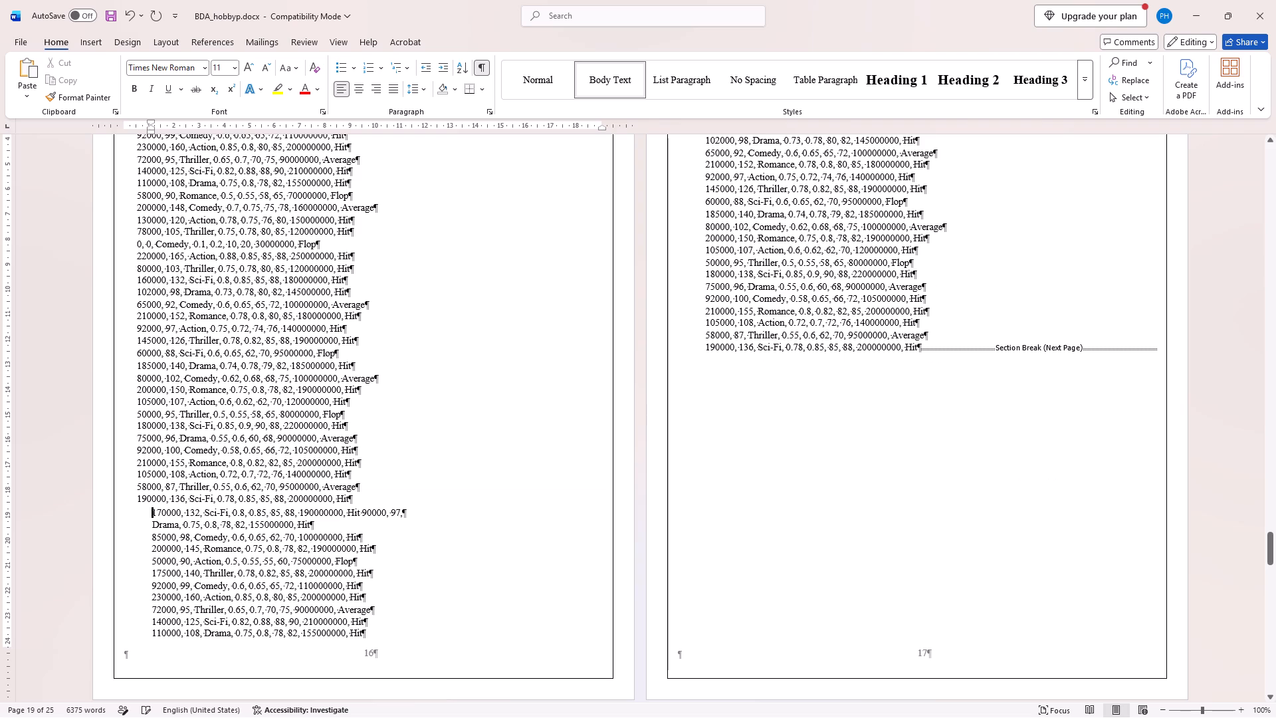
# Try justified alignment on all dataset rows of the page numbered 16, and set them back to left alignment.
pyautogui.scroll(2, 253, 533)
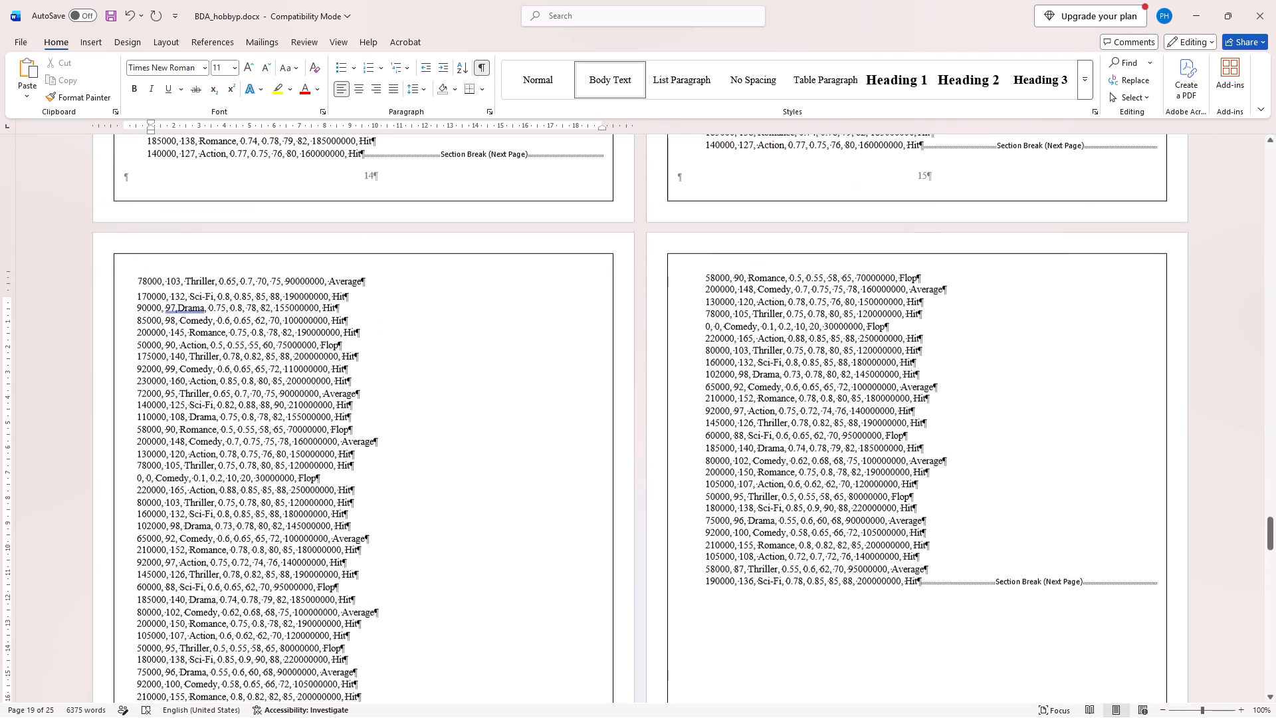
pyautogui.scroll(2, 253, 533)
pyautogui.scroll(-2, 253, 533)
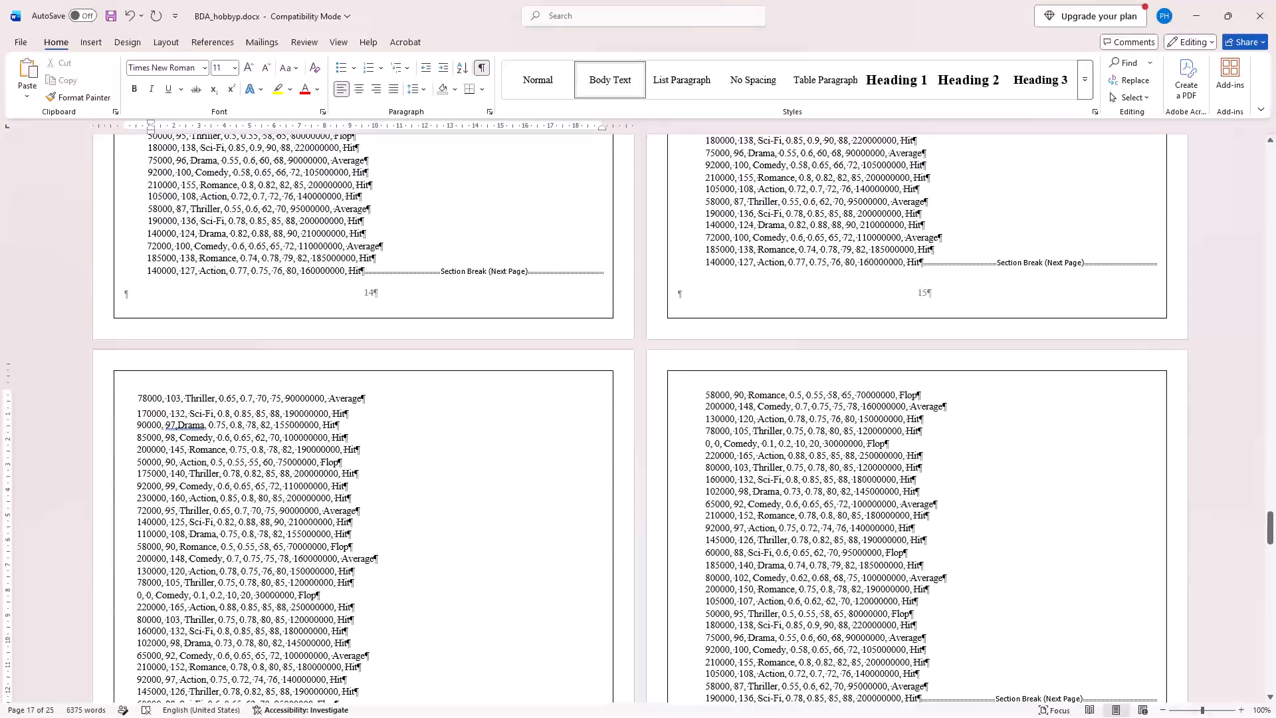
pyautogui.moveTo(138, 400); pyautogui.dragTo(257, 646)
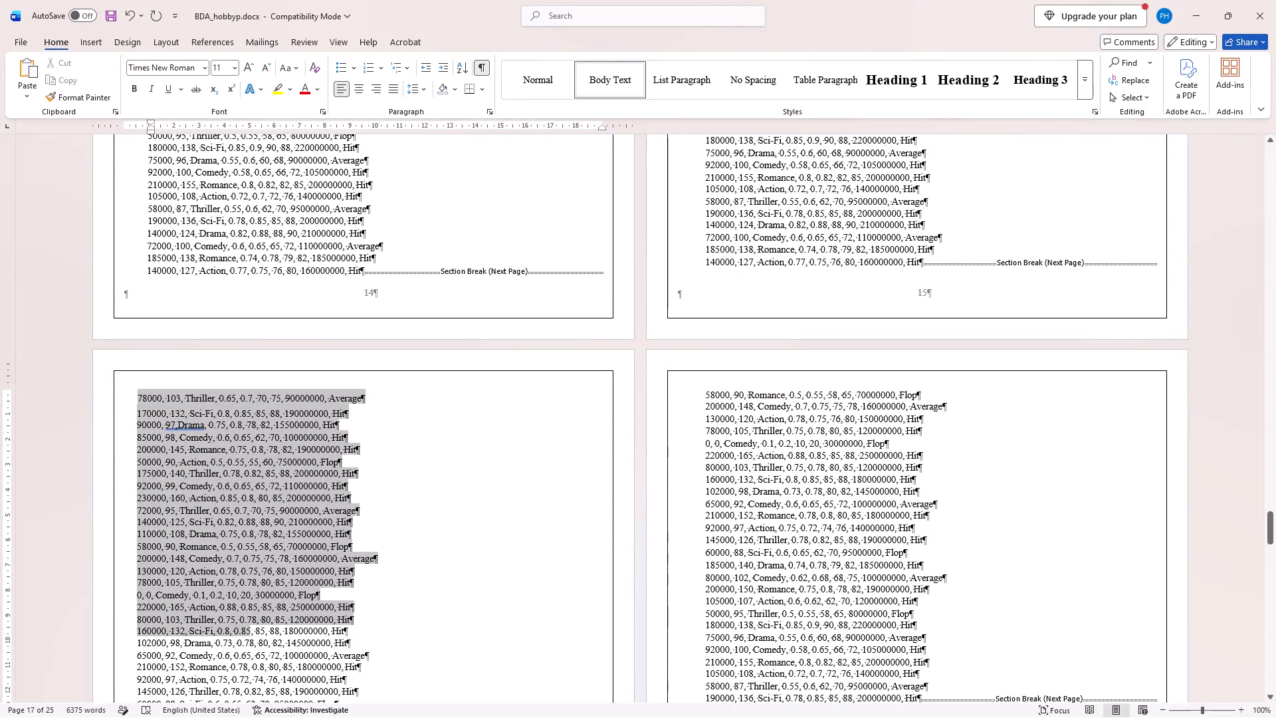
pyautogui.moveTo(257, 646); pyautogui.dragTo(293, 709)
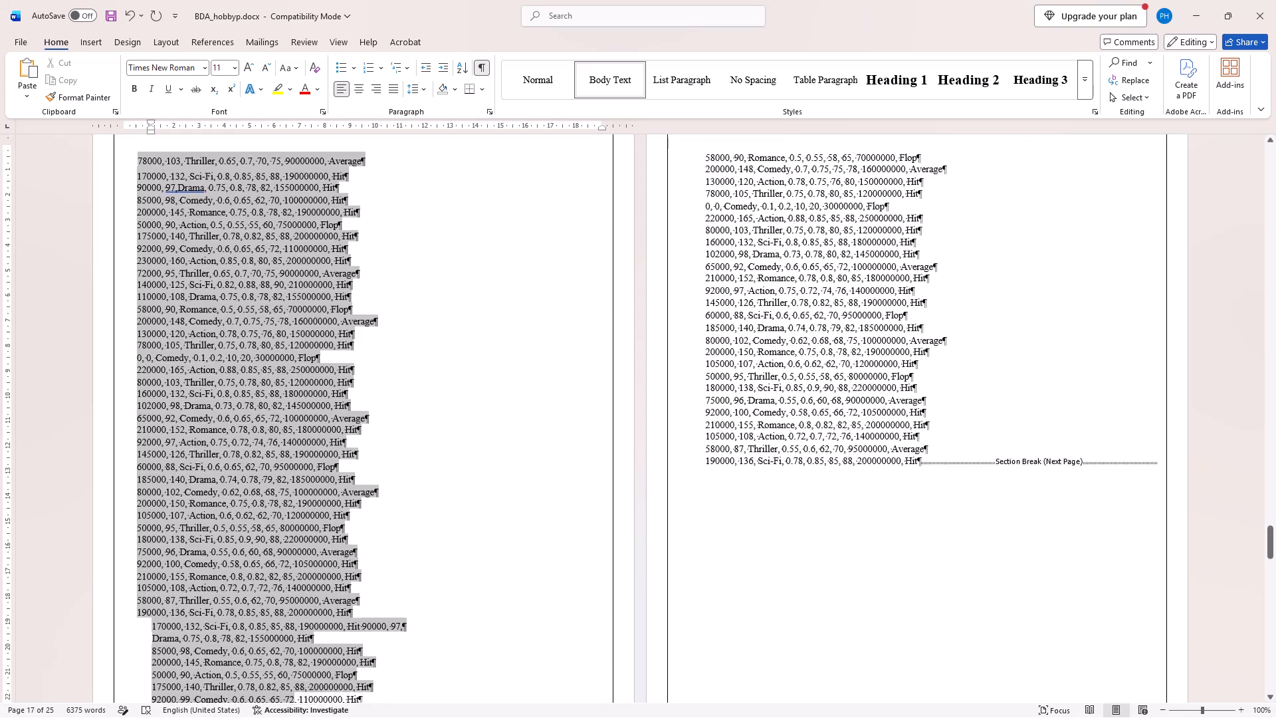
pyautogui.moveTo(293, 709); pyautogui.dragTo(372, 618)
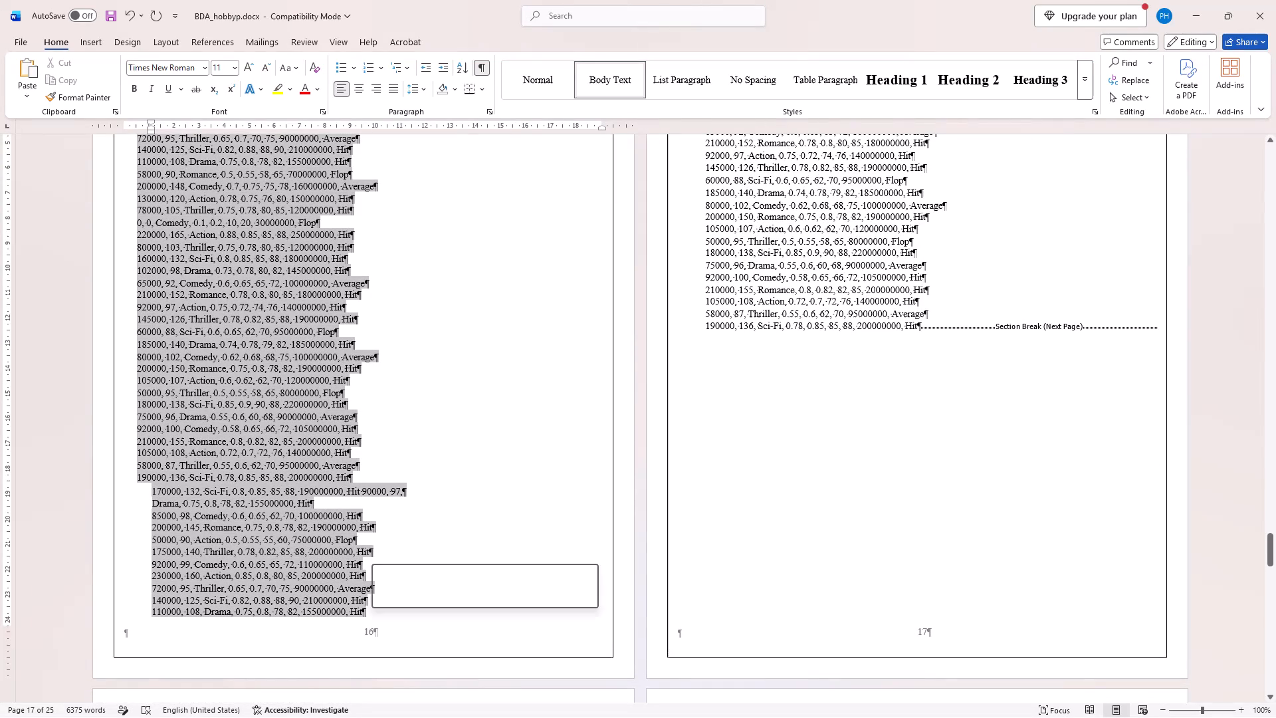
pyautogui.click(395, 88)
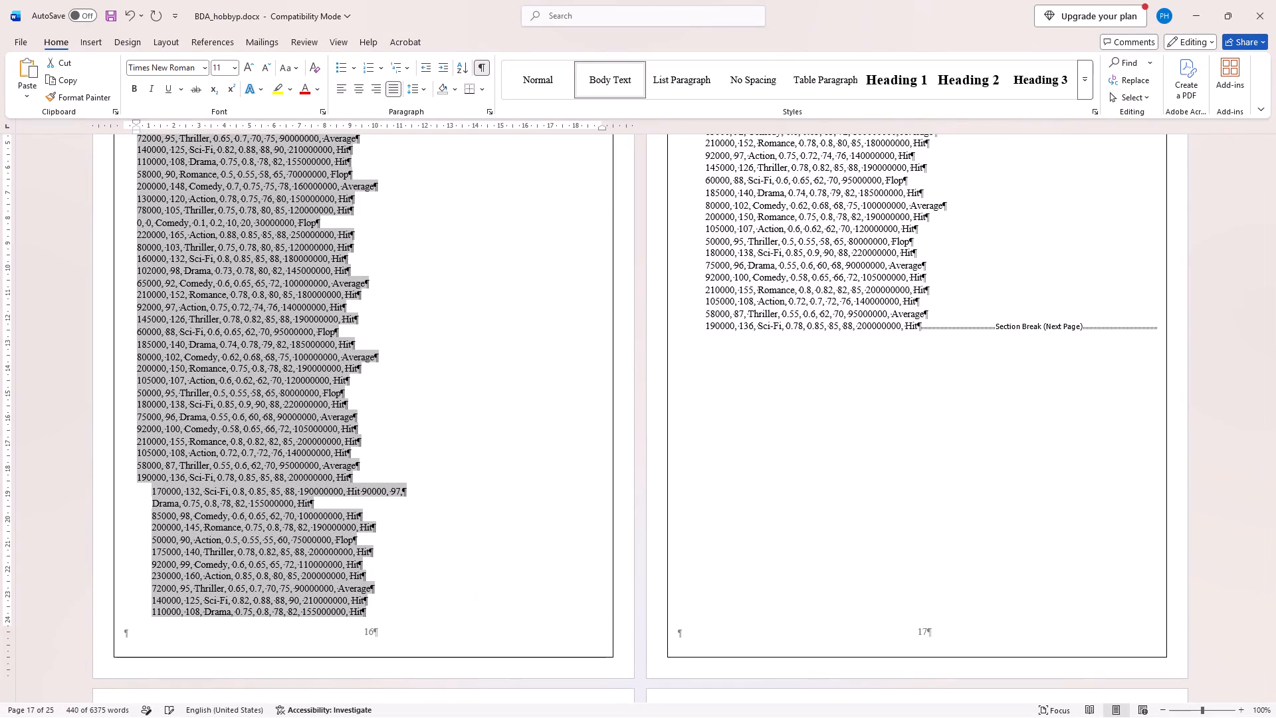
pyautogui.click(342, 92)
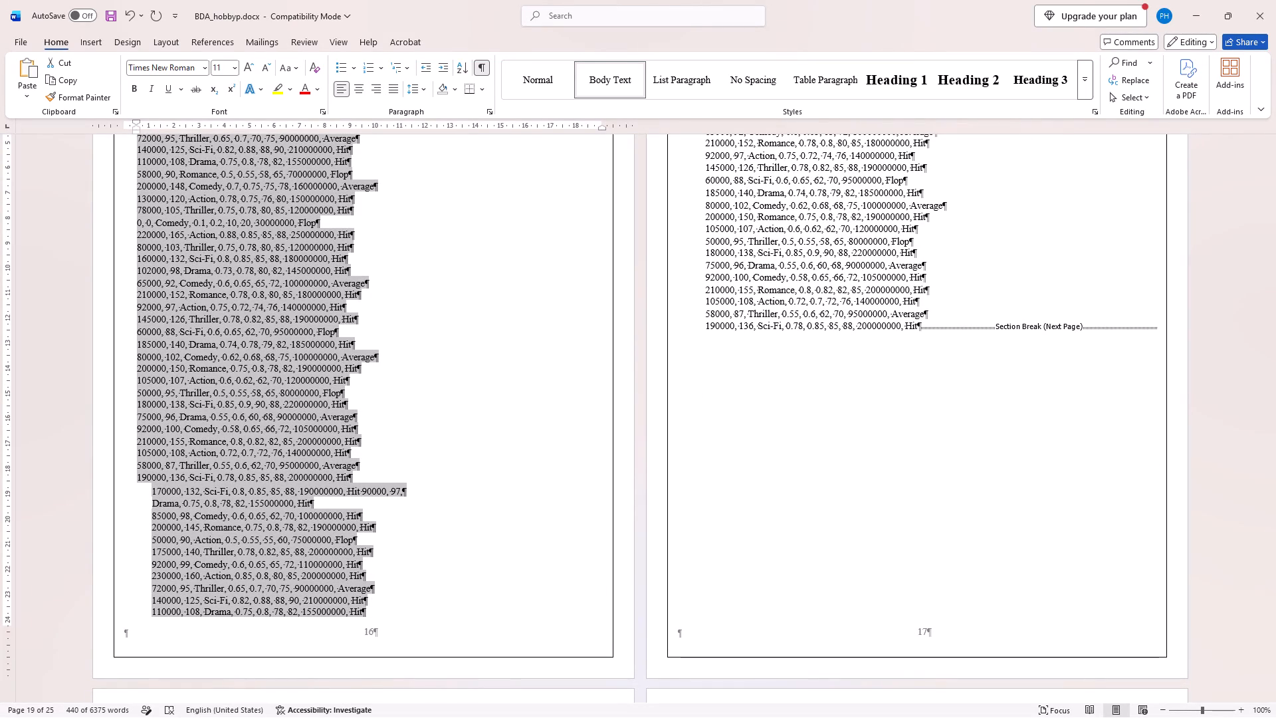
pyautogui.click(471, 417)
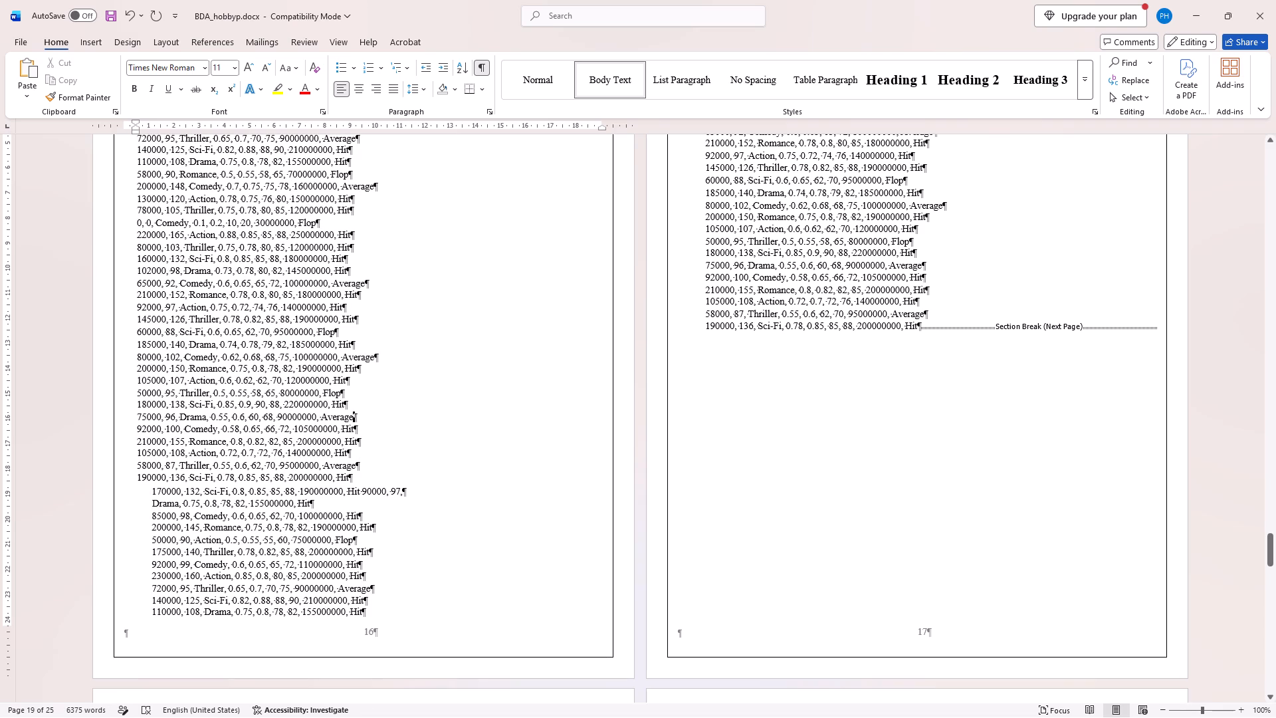
# Justify the indented rows from "170000, 132, Sci-Fi" to "110000, 108, Drama" on page 16, after trying centred, left and right alignment.
pyautogui.moveTo(146, 497); pyautogui.dragTo(373, 606)
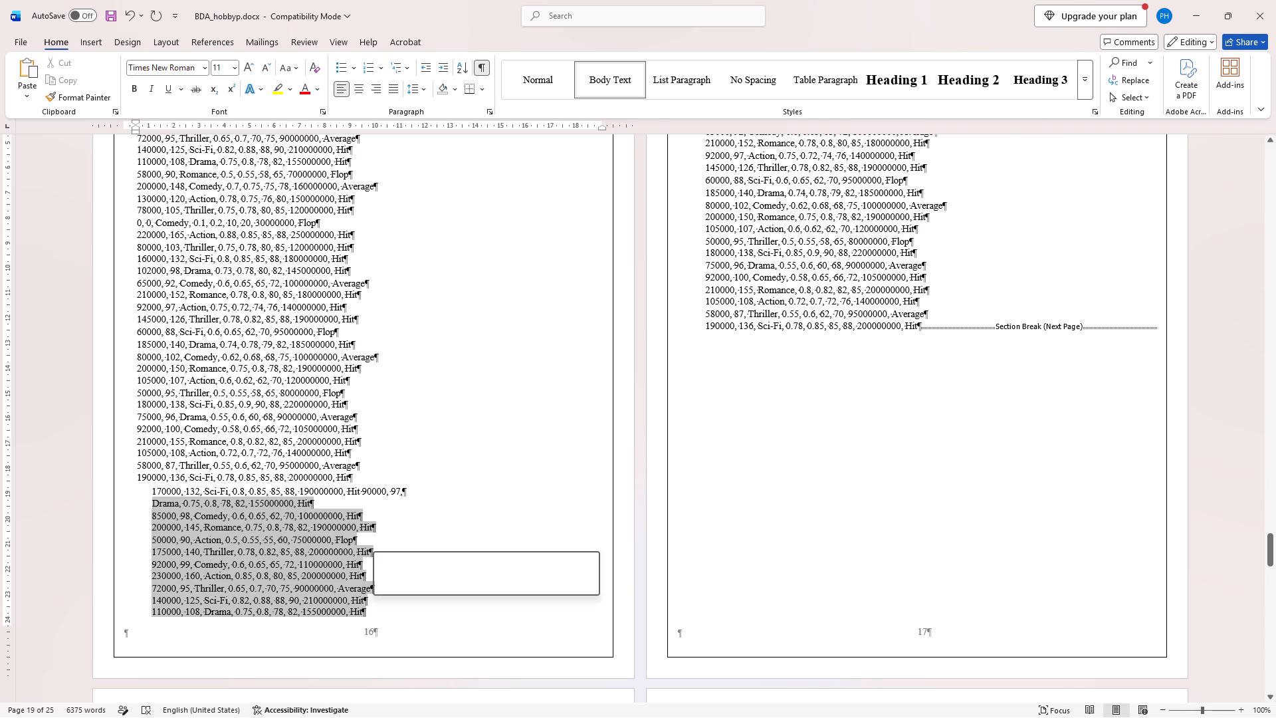
pyautogui.click(373, 606)
pyautogui.moveTo(150, 497); pyautogui.dragTo(221, 527)
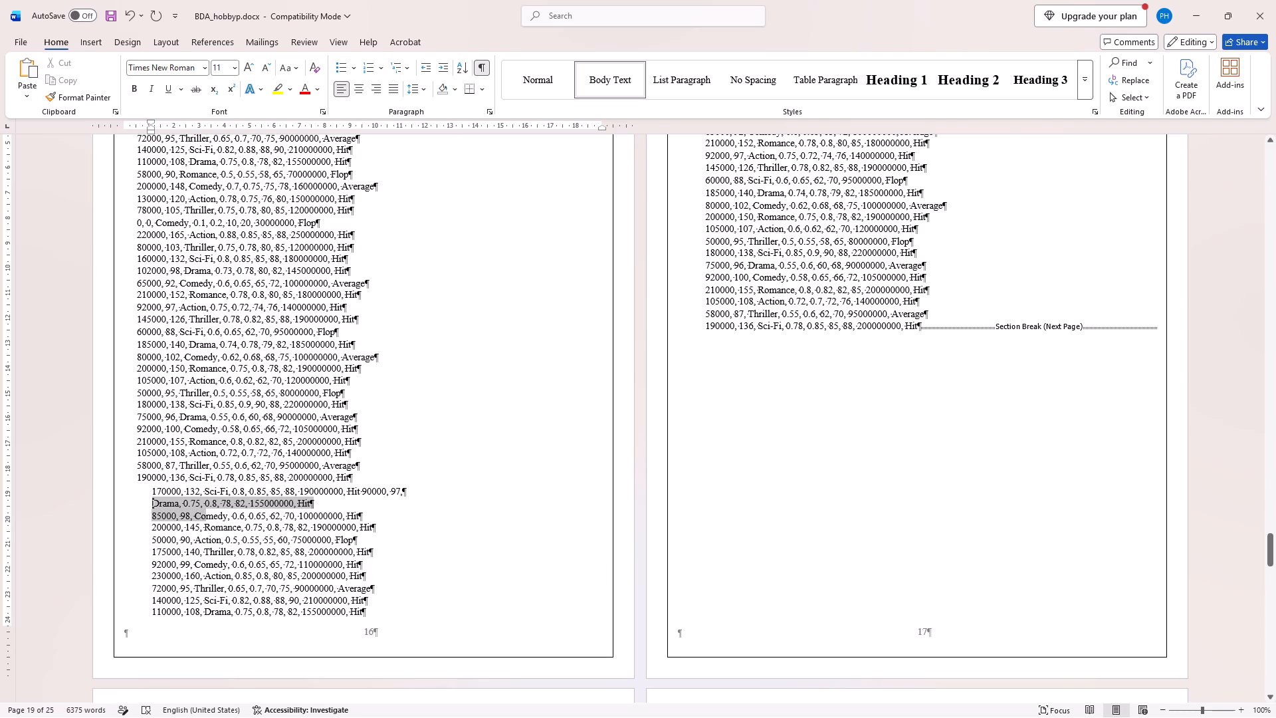
pyautogui.moveTo(221, 527); pyautogui.dragTo(350, 624)
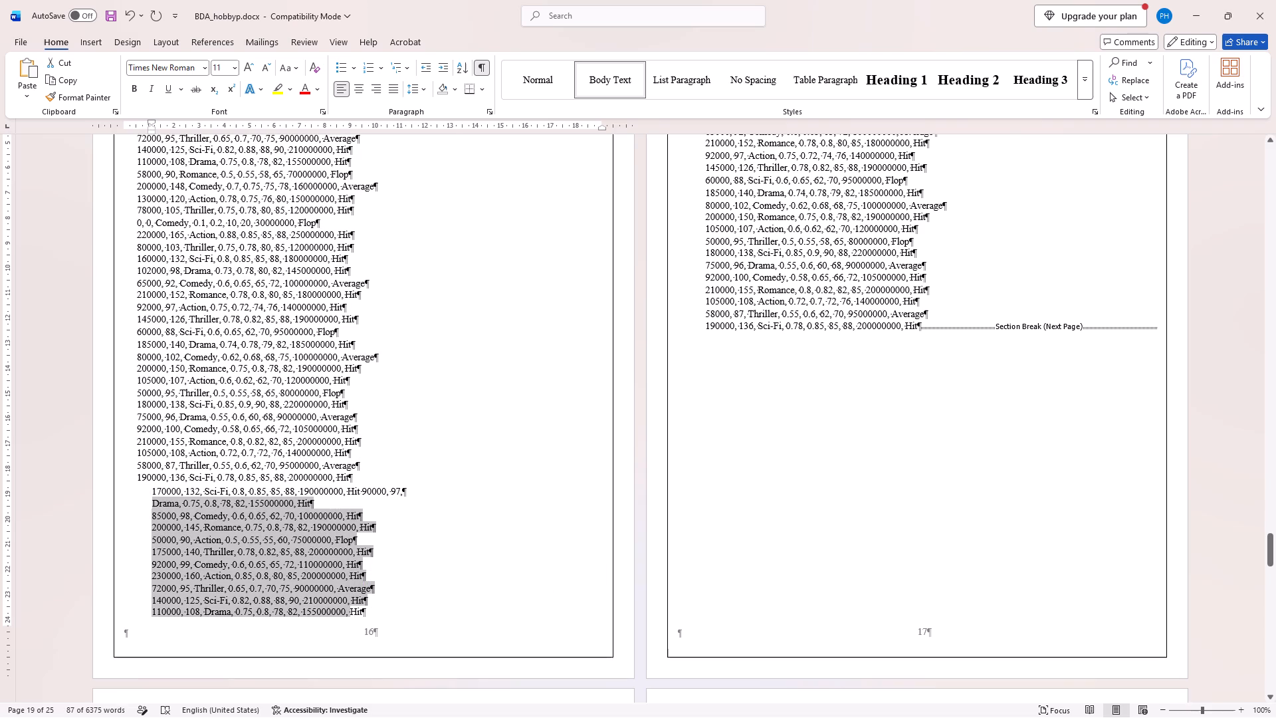
pyautogui.moveTo(154, 488); pyautogui.dragTo(385, 610)
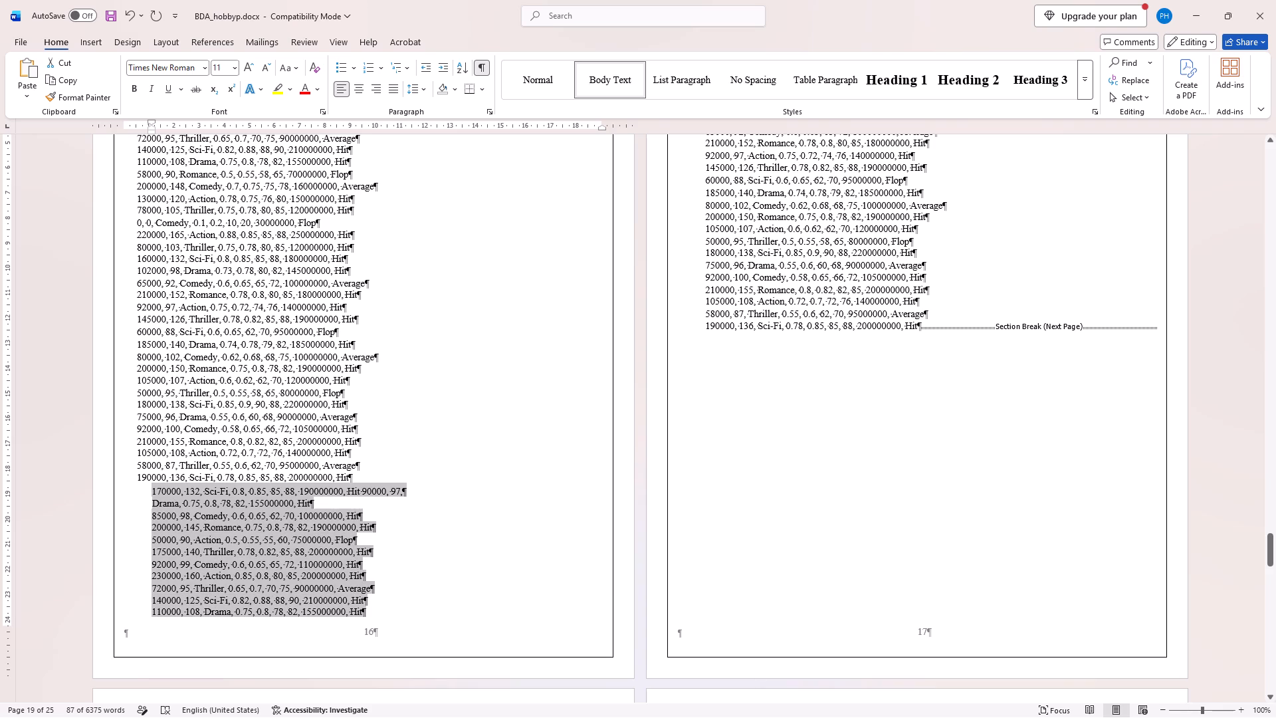
pyautogui.moveTo(385, 610); pyautogui.dragTo(385, 610)
pyautogui.click(362, 89)
pyautogui.click(339, 94)
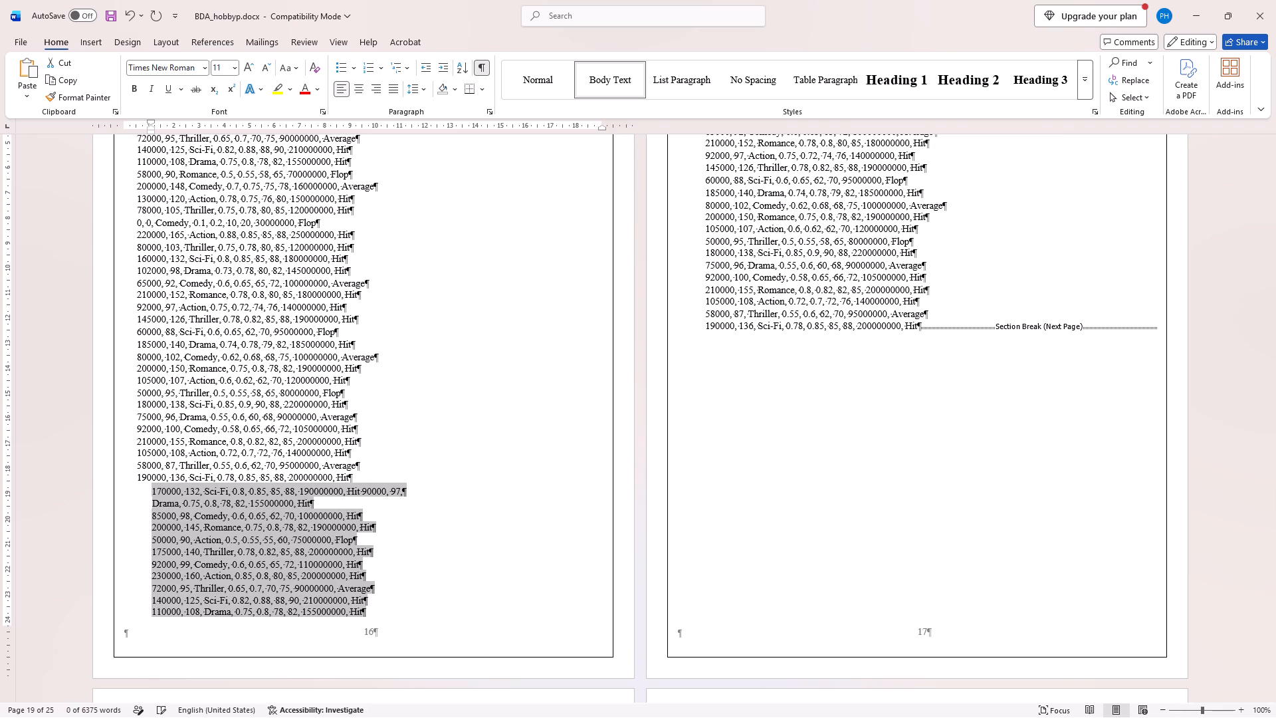
pyautogui.click(379, 89)
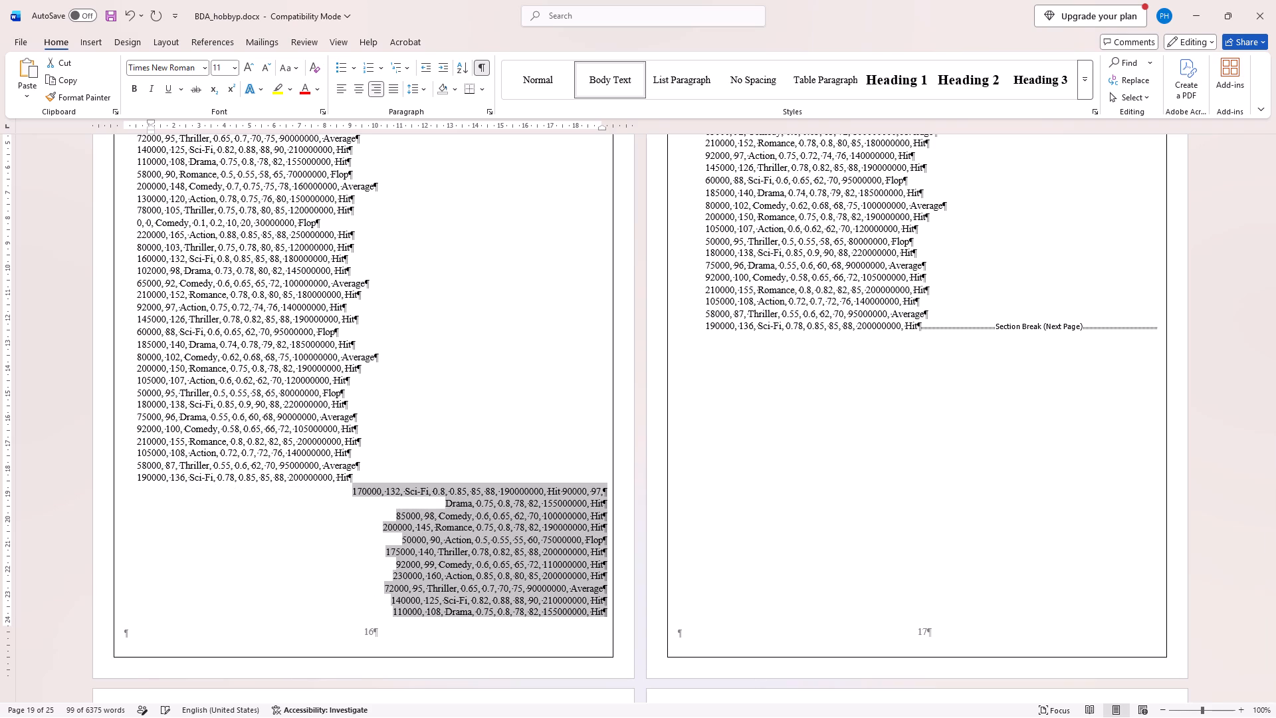
pyautogui.click(393, 89)
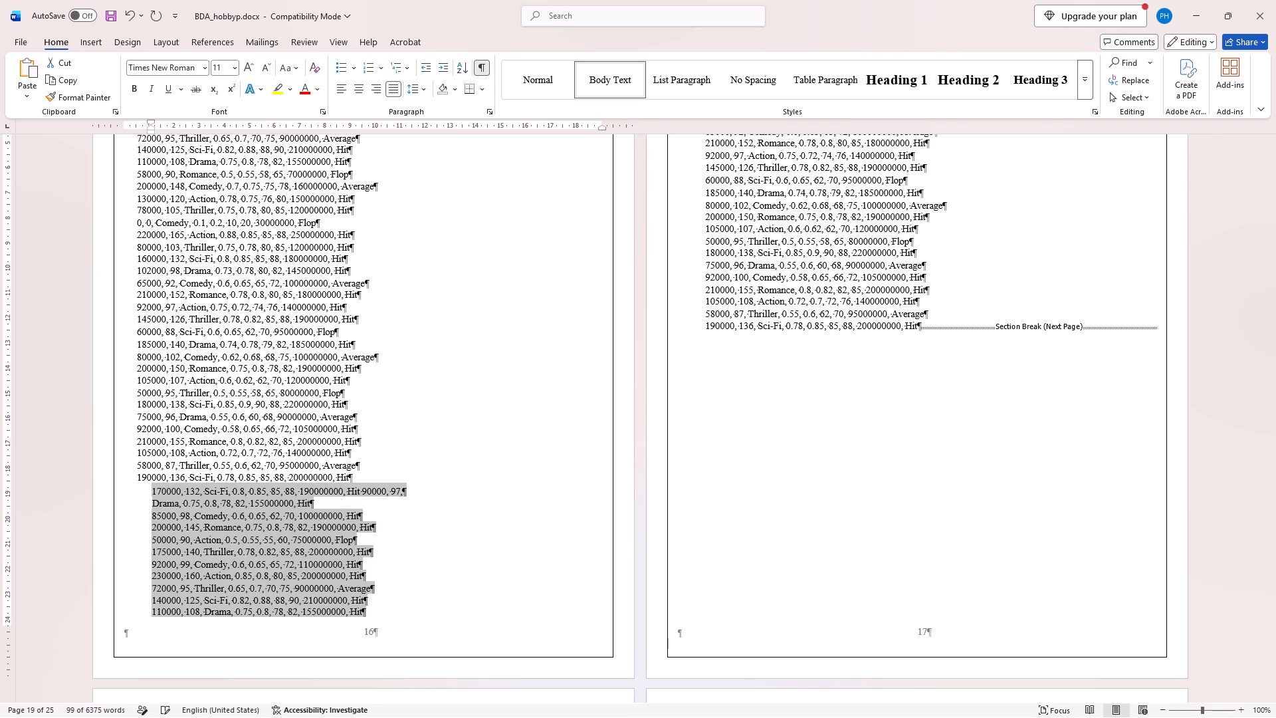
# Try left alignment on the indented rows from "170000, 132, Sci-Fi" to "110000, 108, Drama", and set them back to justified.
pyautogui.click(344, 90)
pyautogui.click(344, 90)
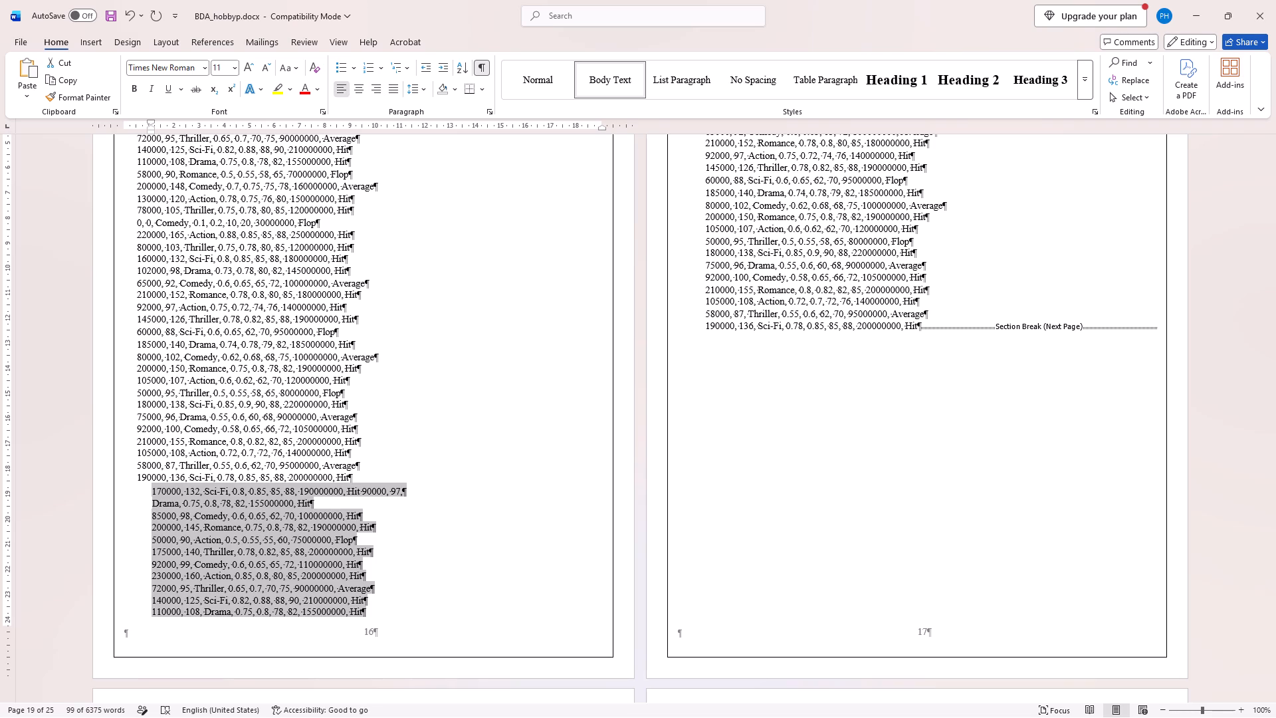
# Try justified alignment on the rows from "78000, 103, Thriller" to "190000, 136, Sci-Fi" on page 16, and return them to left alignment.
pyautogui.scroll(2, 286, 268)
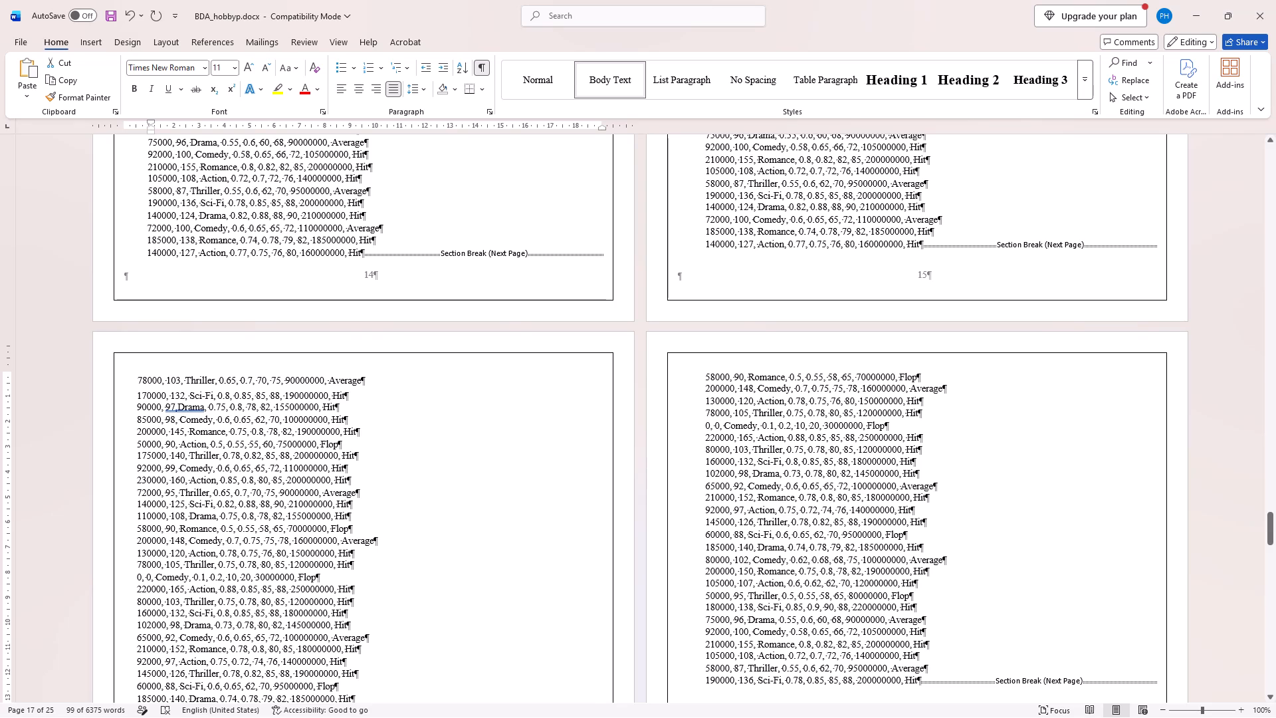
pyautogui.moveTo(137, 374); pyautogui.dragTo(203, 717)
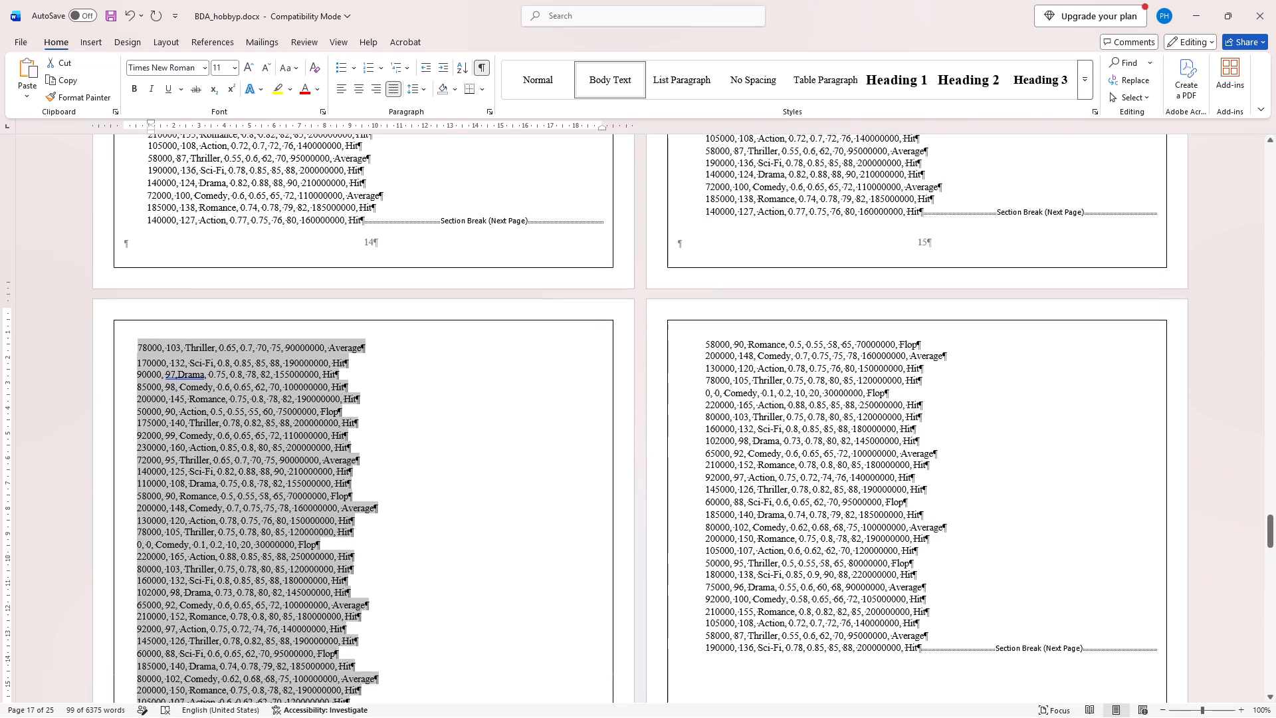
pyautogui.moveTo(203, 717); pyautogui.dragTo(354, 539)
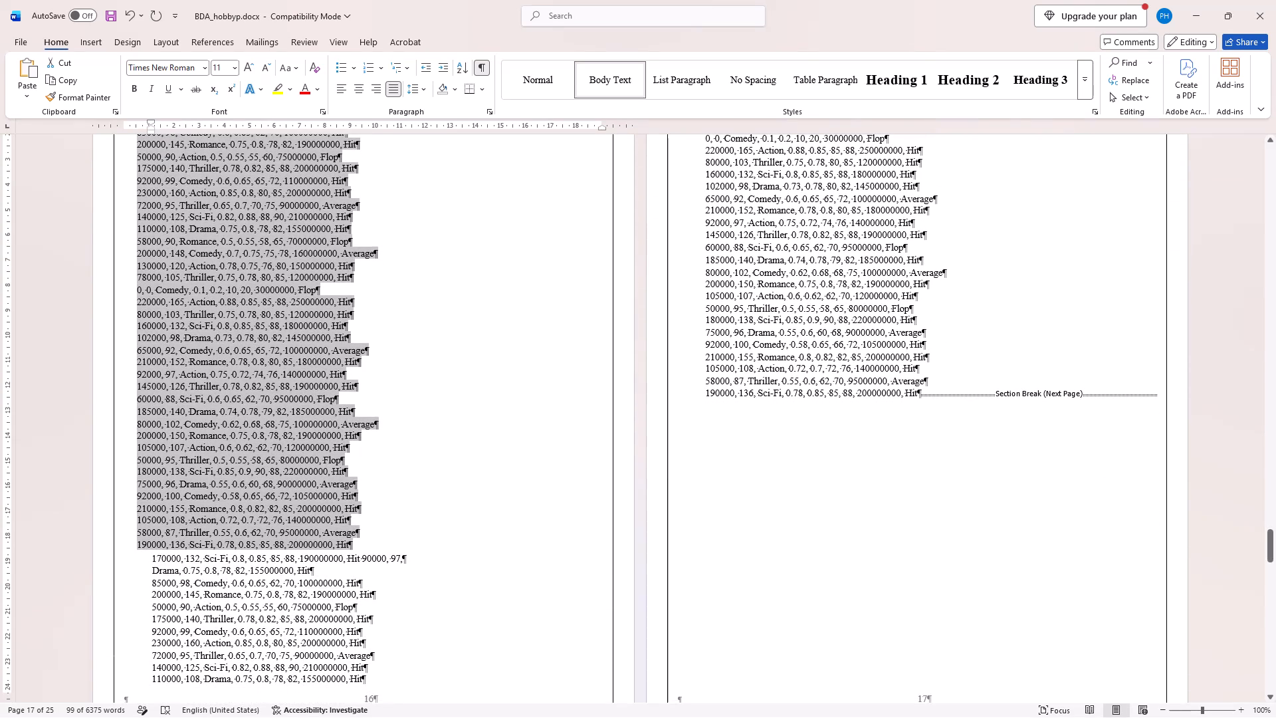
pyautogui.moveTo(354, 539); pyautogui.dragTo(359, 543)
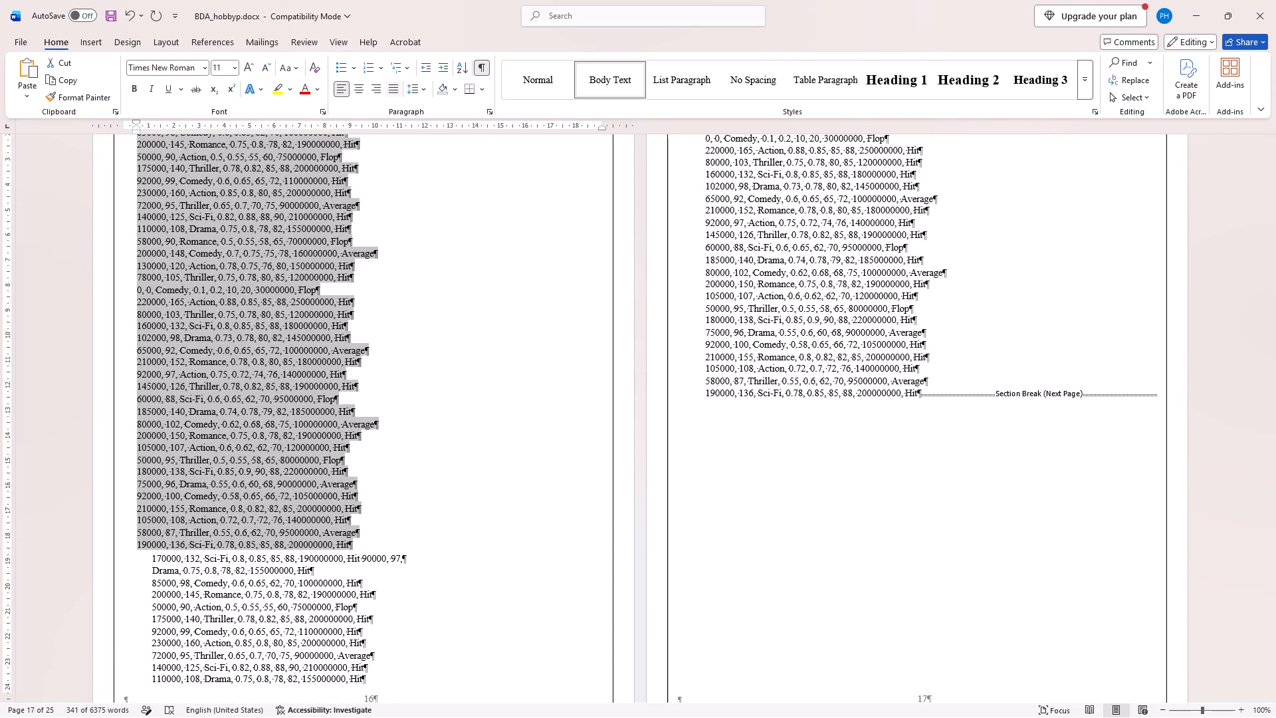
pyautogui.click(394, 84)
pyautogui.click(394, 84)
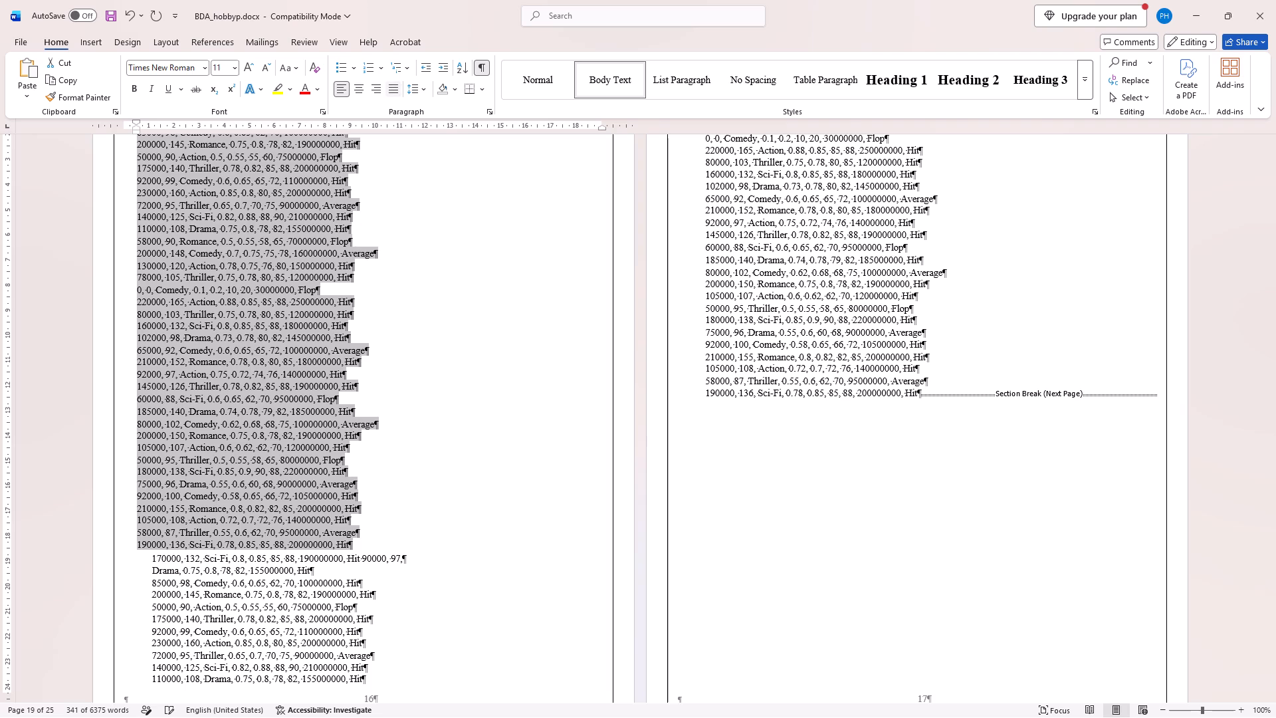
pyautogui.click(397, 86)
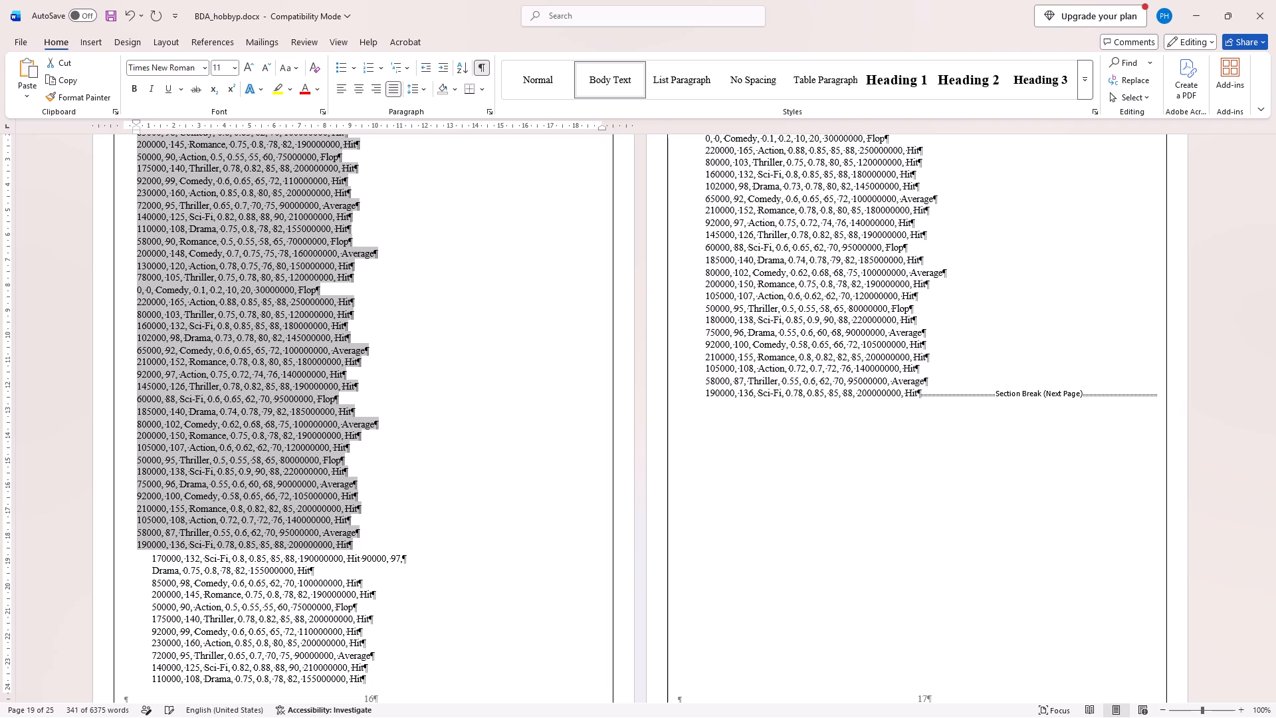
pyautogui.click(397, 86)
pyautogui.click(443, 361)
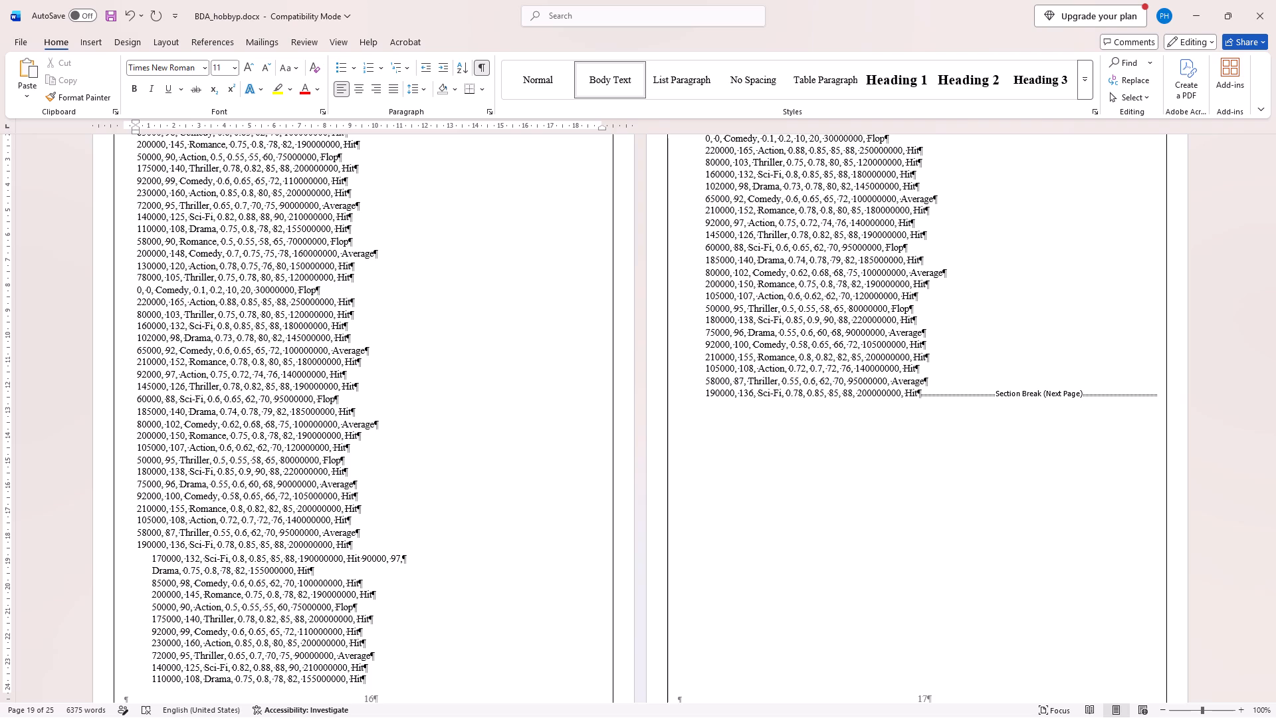
# Hide the paragraph and section break formatting marks throughout the document.
pyautogui.scroll(-5, 443, 361)
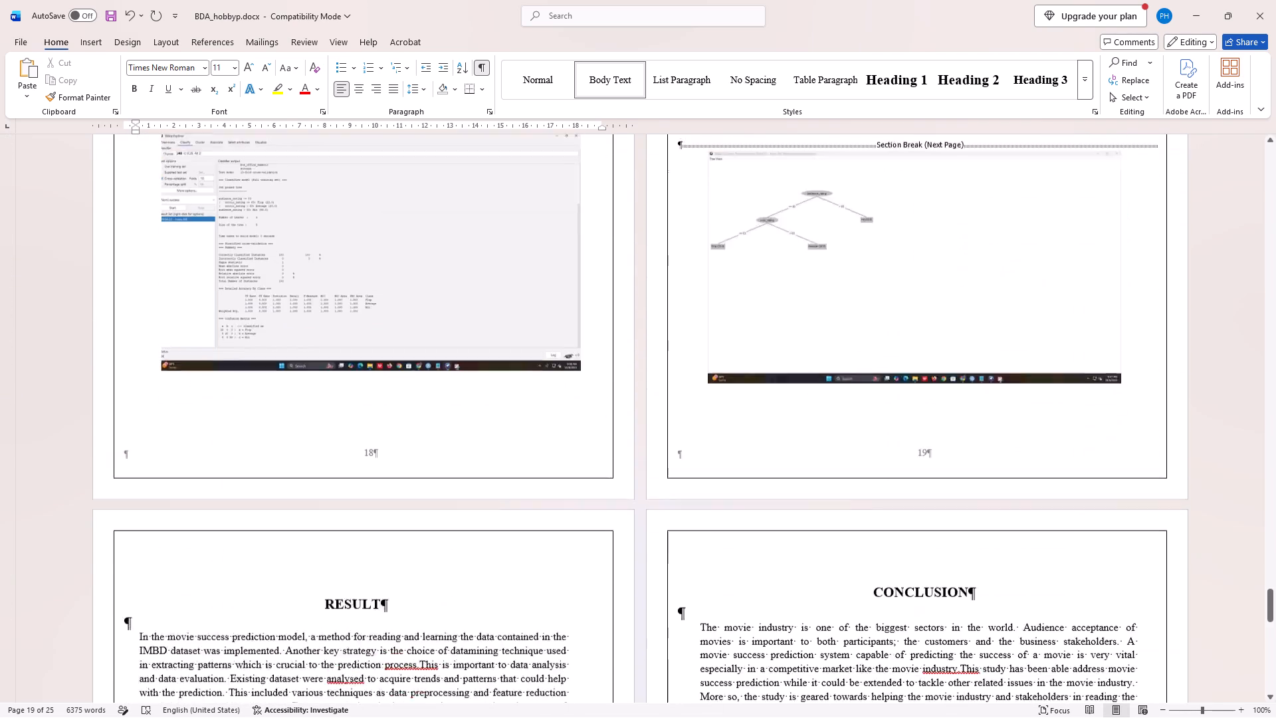
pyautogui.scroll(-1, 443, 361)
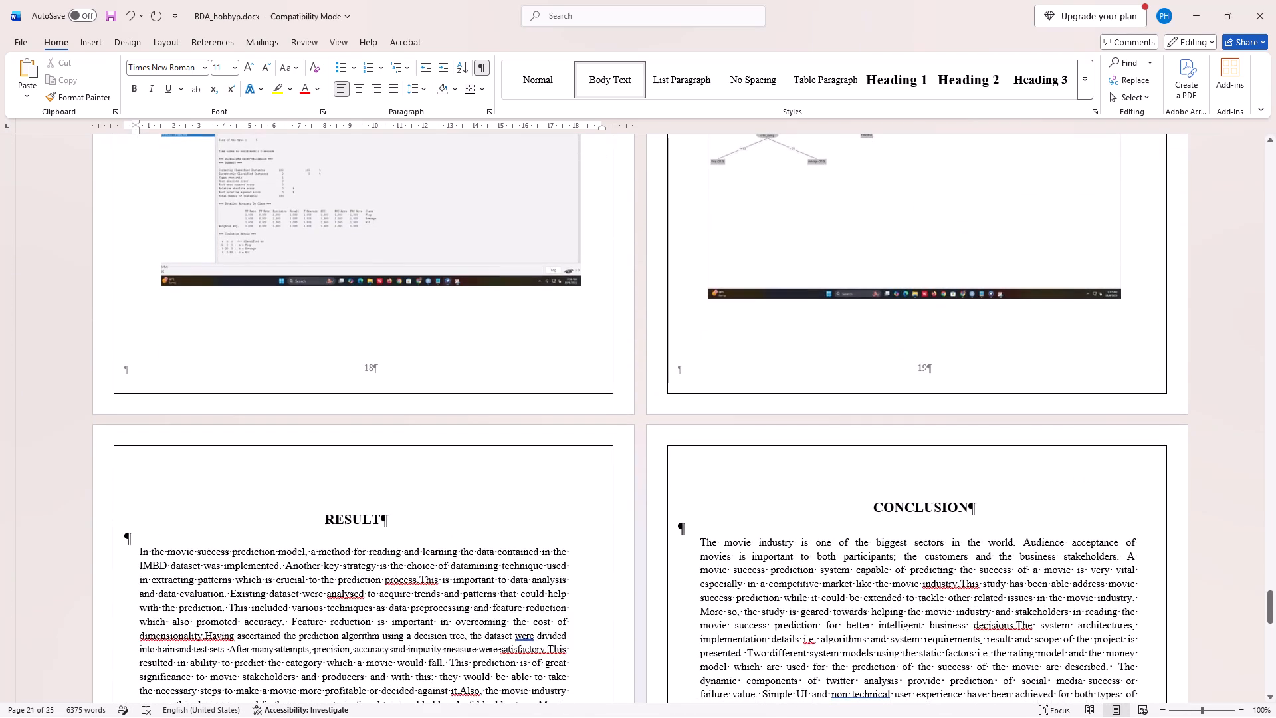
pyautogui.click(453, 315)
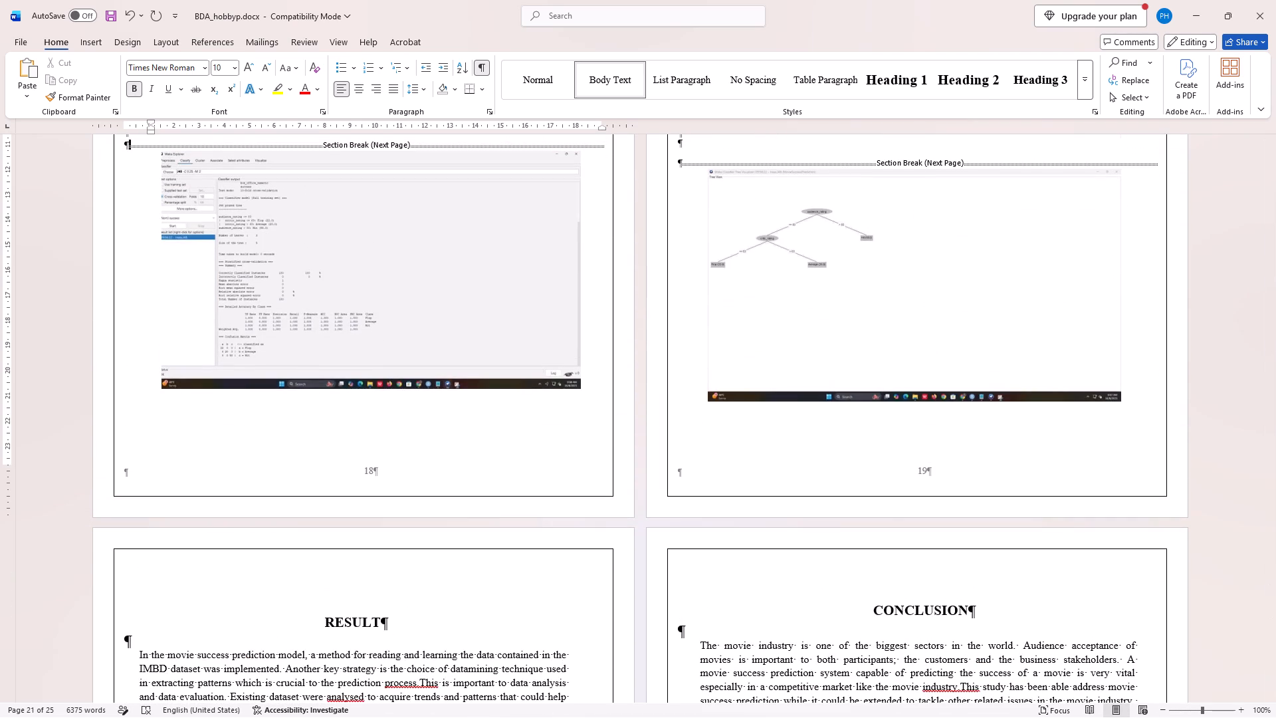
pyautogui.click(483, 64)
# Check the footer page numbers on the closing Result, Conclusion and References pages.
pyautogui.scroll(-3, 587, 360)
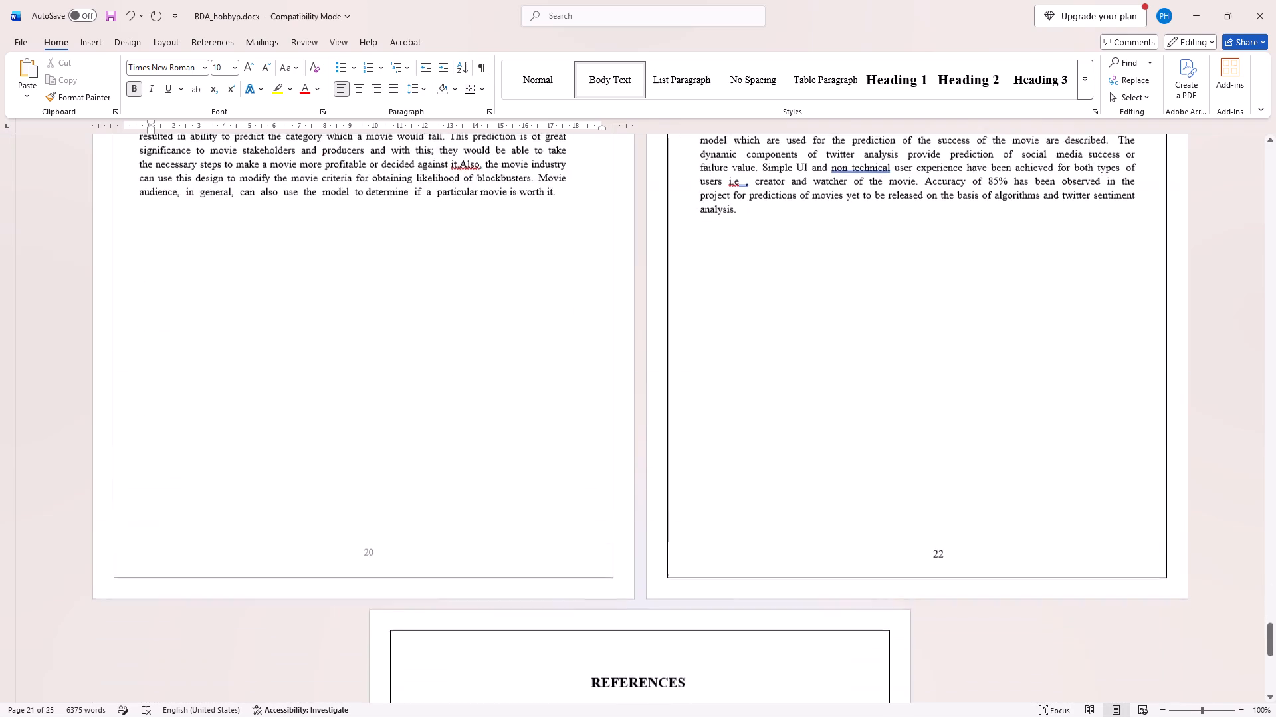
pyautogui.scroll(-6, 587, 360)
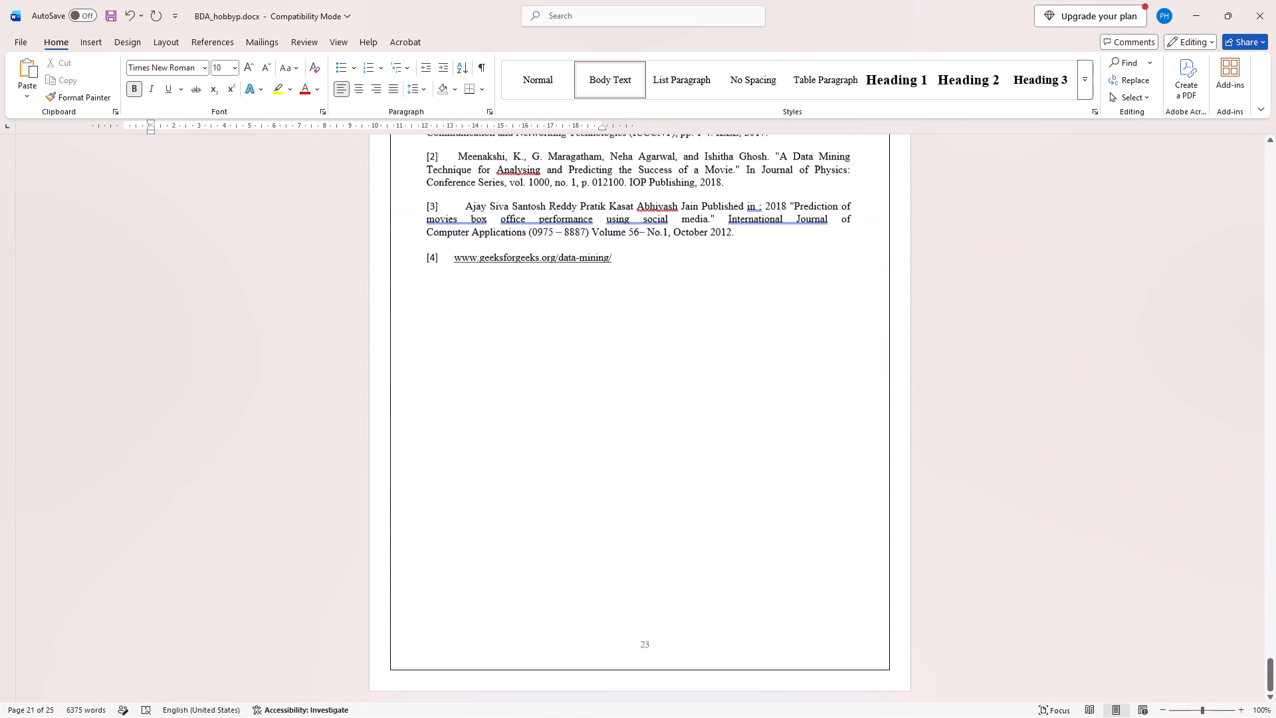
pyautogui.scroll(-1, 587, 360)
pyautogui.scroll(2, 587, 360)
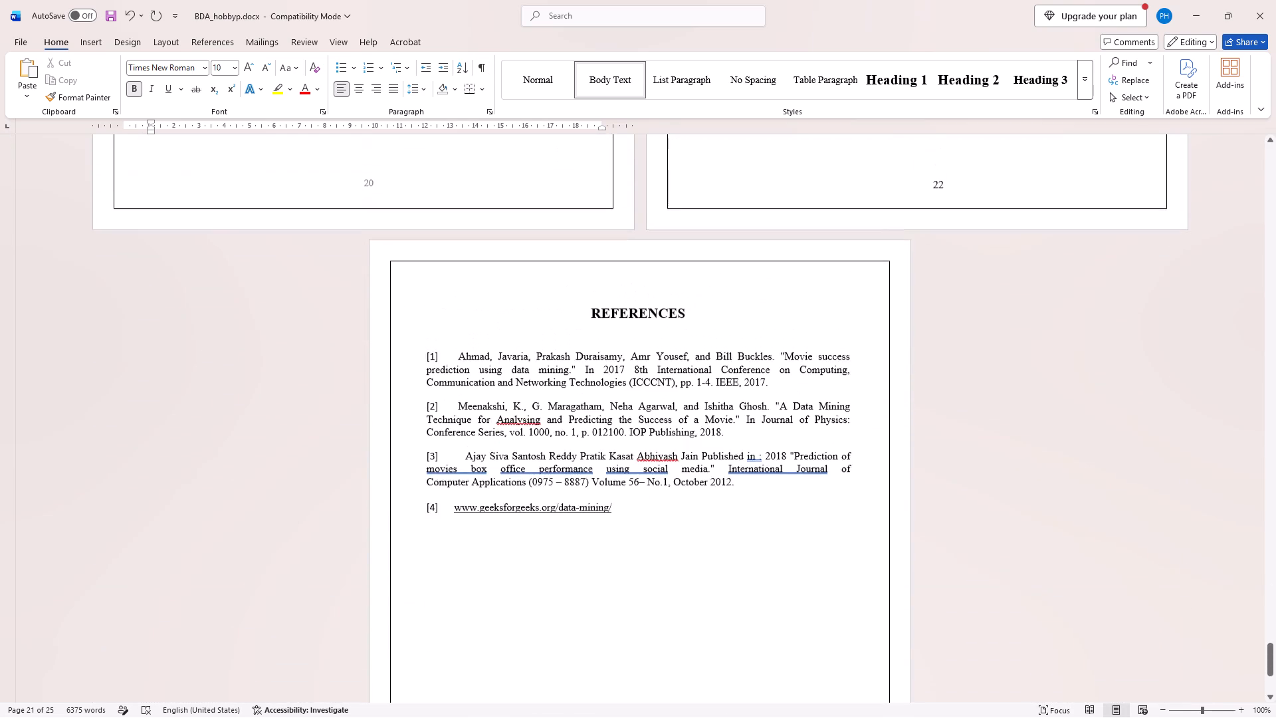
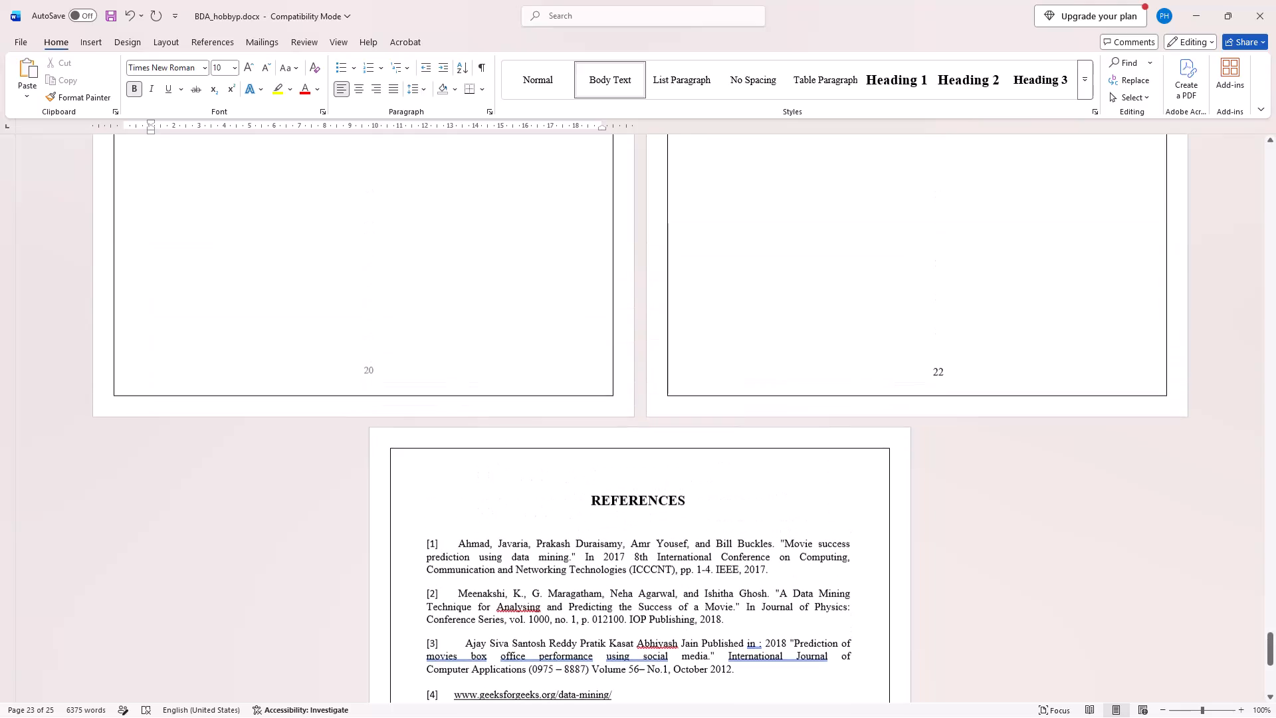
# Check the layout and footer page numbers of the dataset pages between page 10 and the OUTPUT section.
pyautogui.scroll(11, 587, 360)
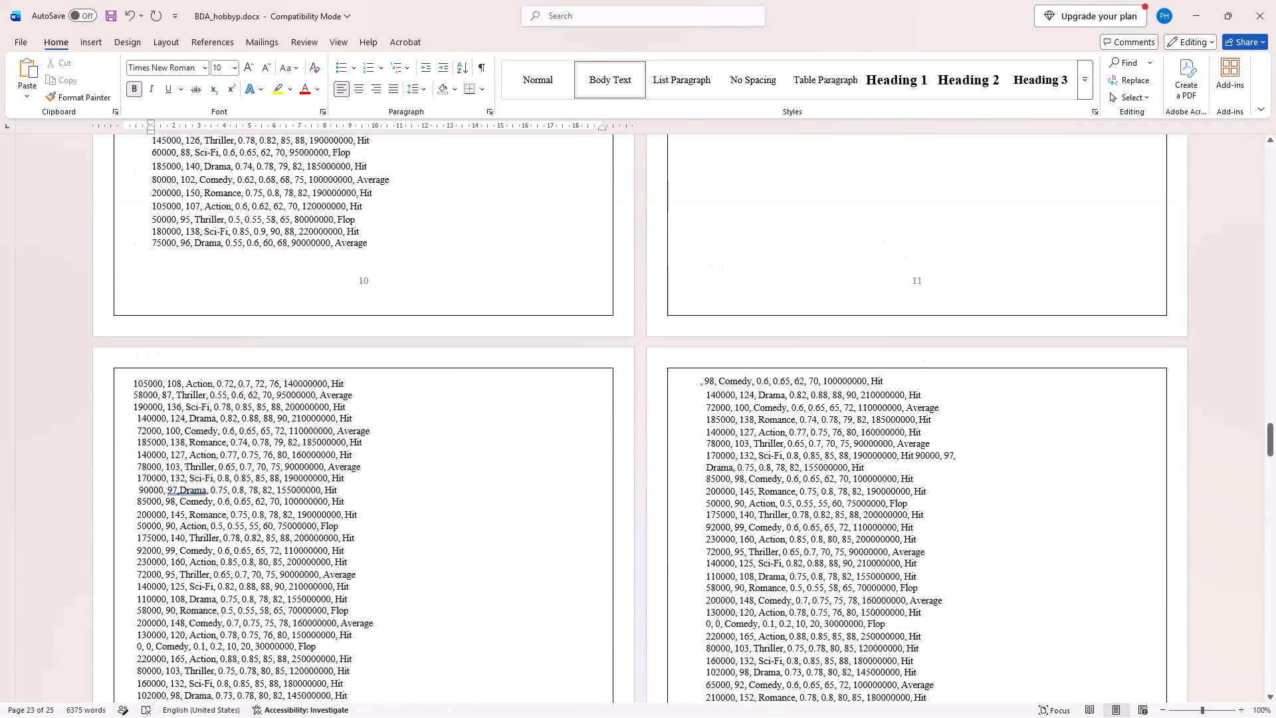
pyautogui.scroll(4, 587, 360)
pyautogui.scroll(-4, 587, 360)
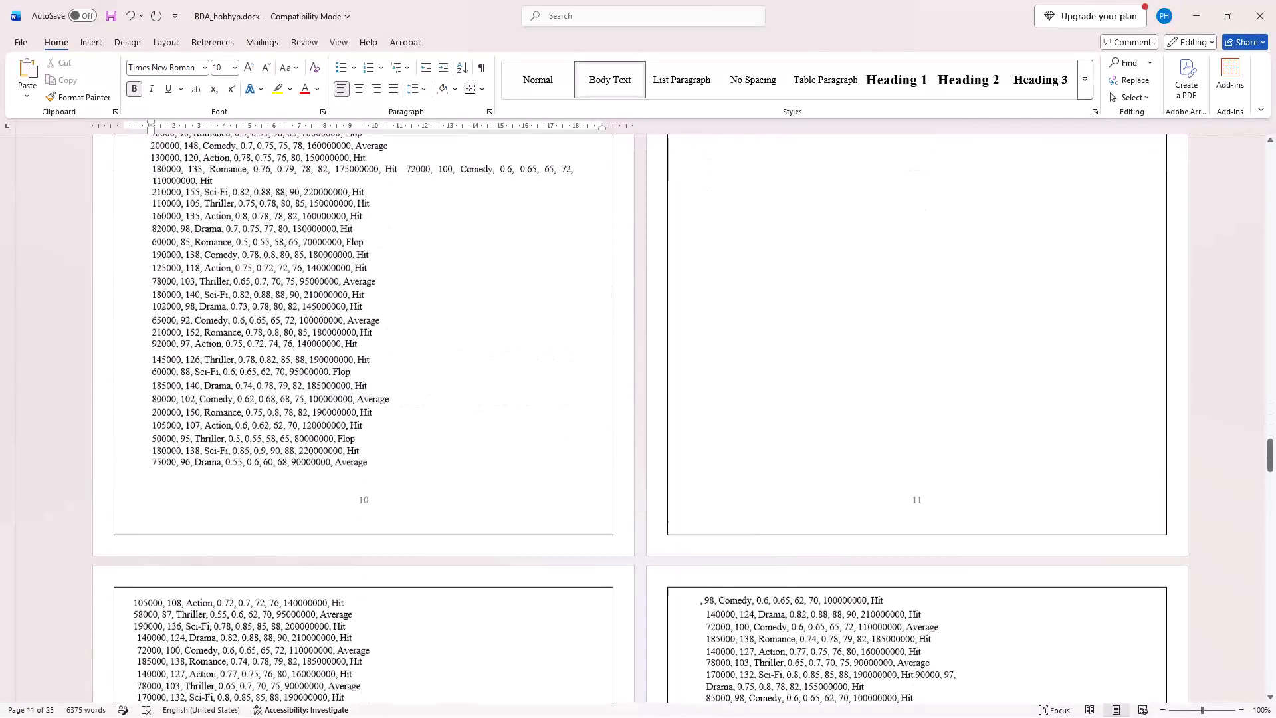
pyautogui.scroll(-9, 587, 360)
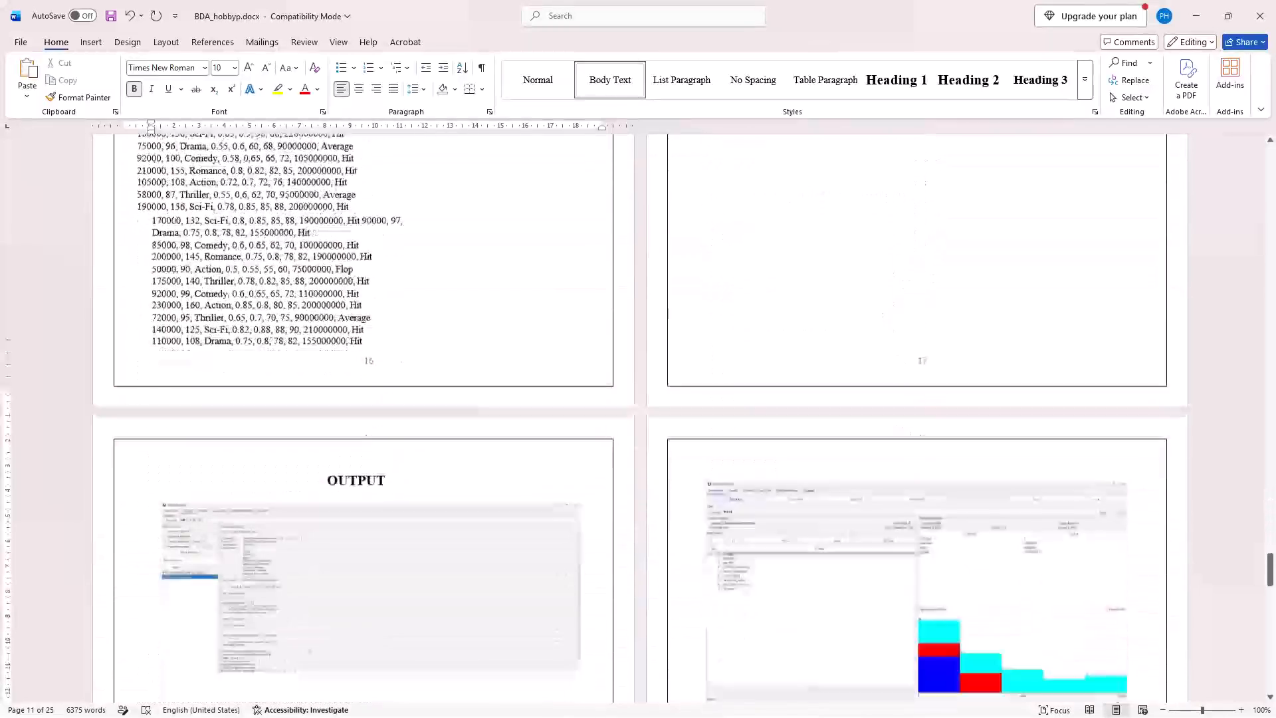
pyautogui.scroll(-1, 587, 360)
pyautogui.scroll(6, 587, 360)
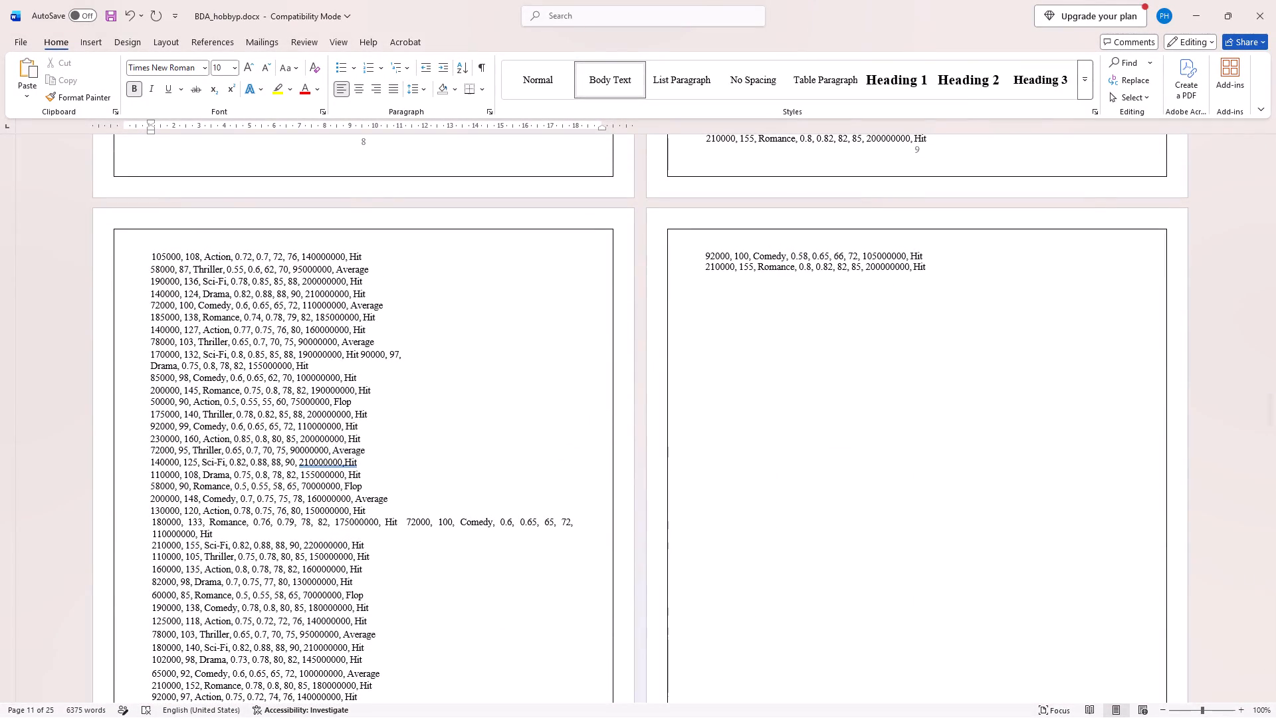
# Show the paragraph and section break formatting marks throughout the document.
pyautogui.click(478, 68)
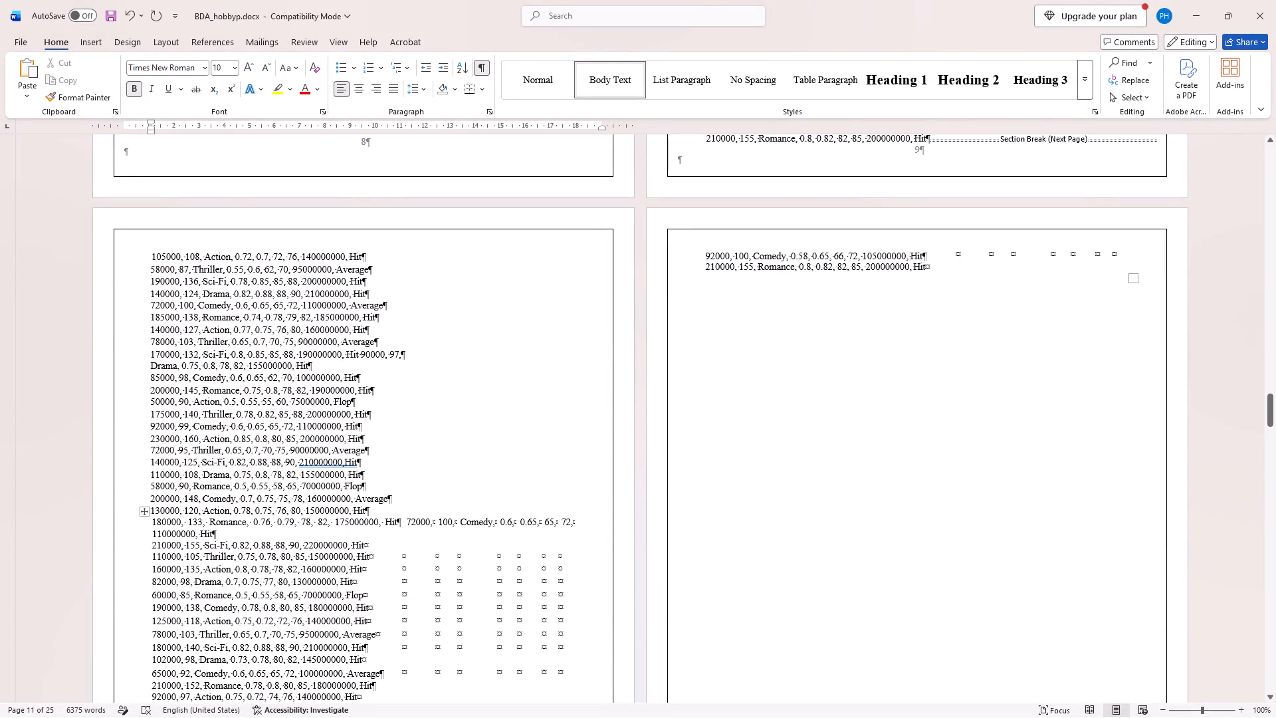
# Examine the end of the "210000, 155, Romance" row on footer page 11 and where the dataset rows resume on page 12.
pyautogui.click(950, 264)
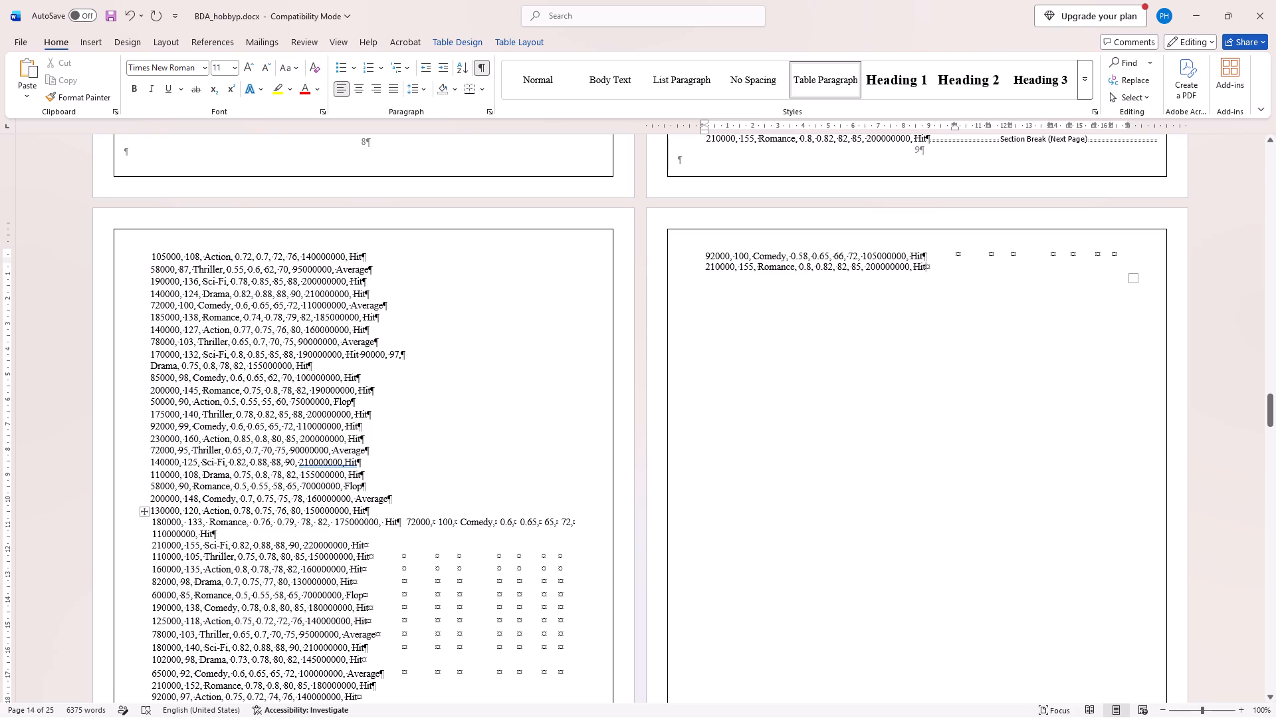
pyautogui.click(954, 269)
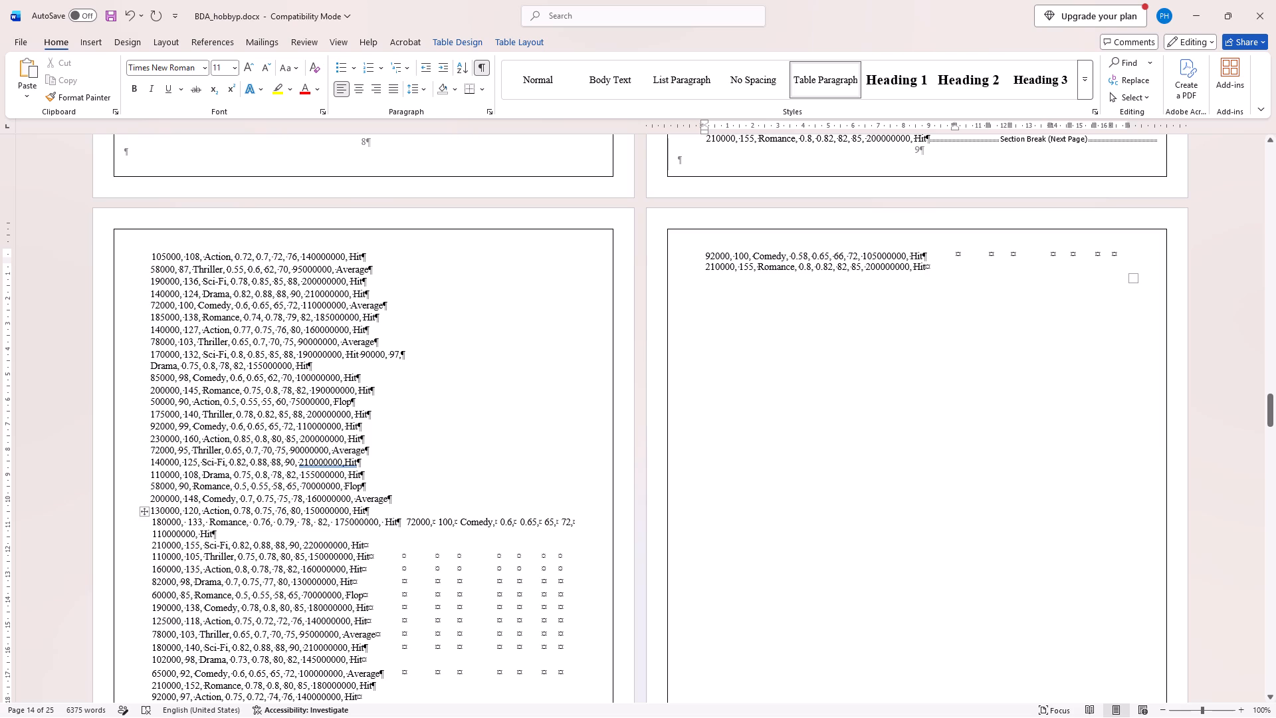
pyautogui.click(954, 269)
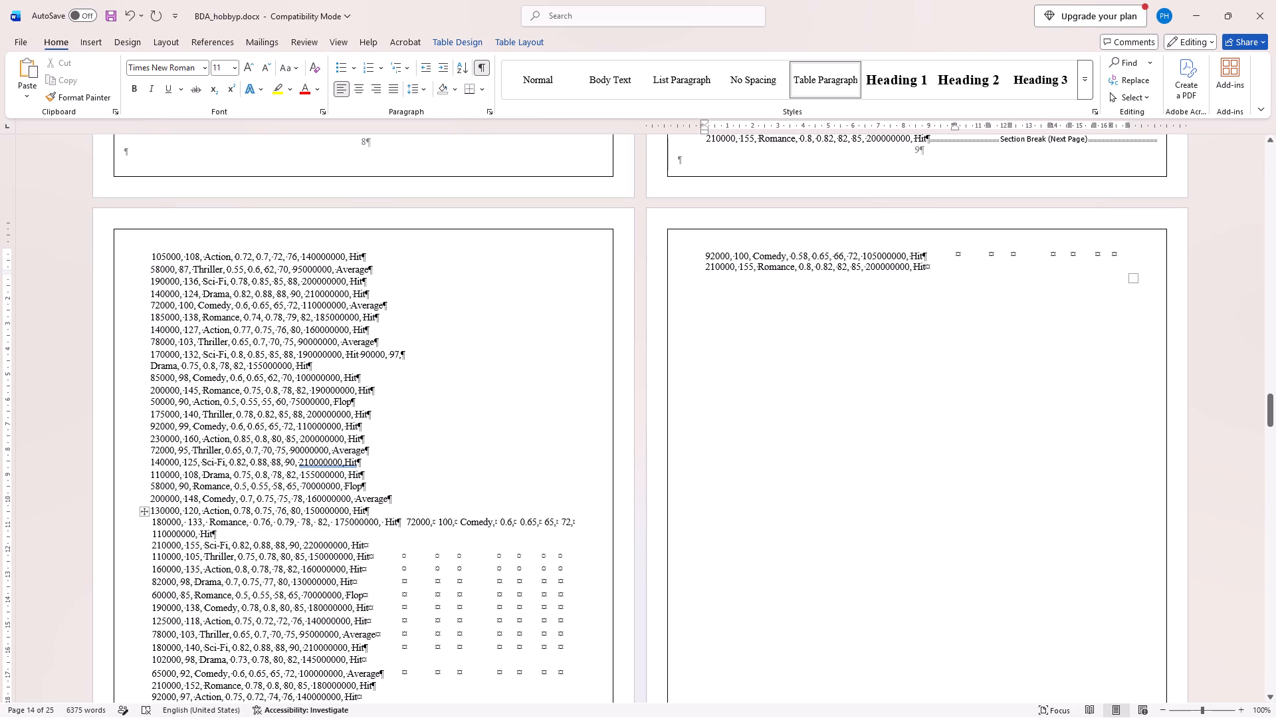
pyautogui.doubleClick(948, 268)
pyautogui.scroll(-2, 933, 360)
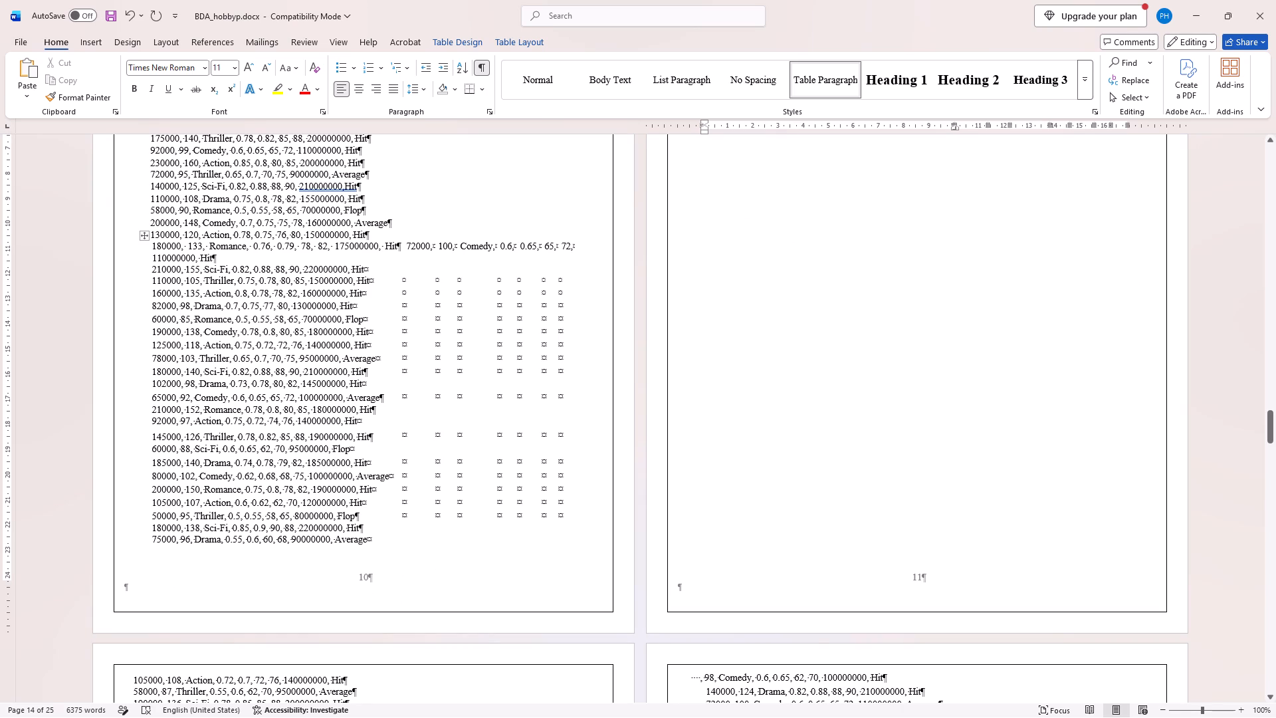
pyautogui.scroll(-5, 576, 499)
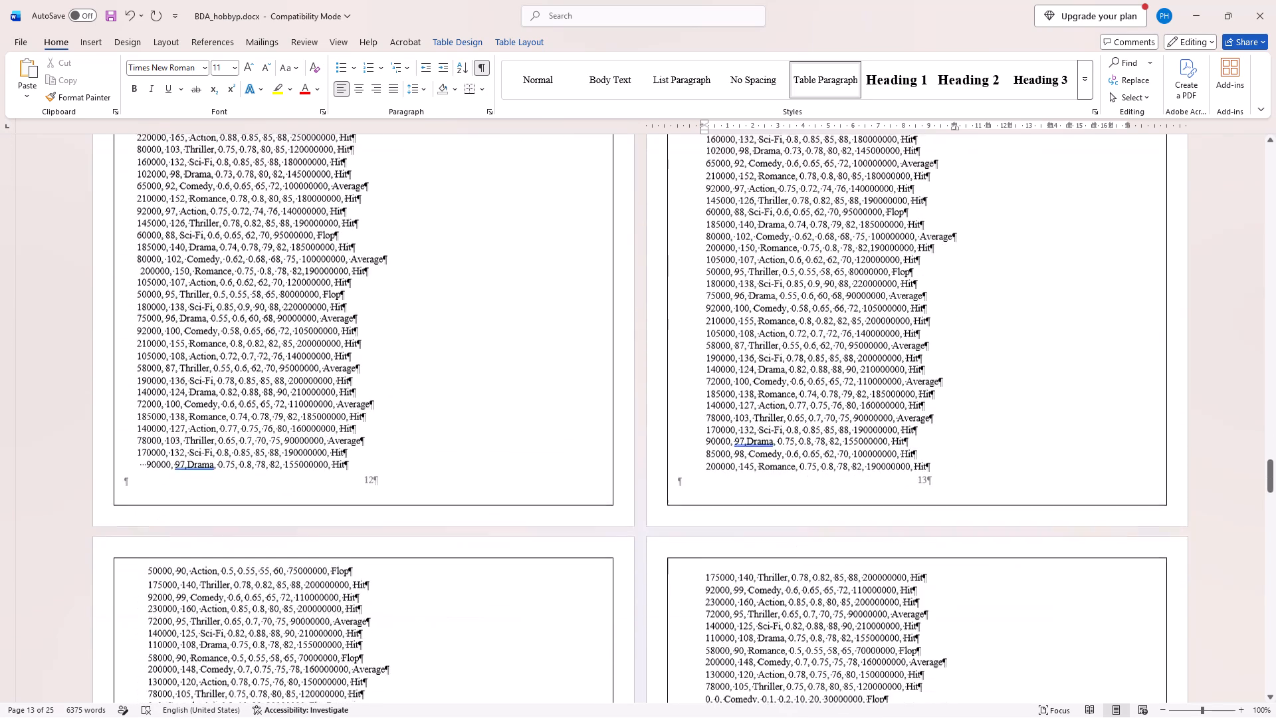
pyautogui.scroll(2, 576, 499)
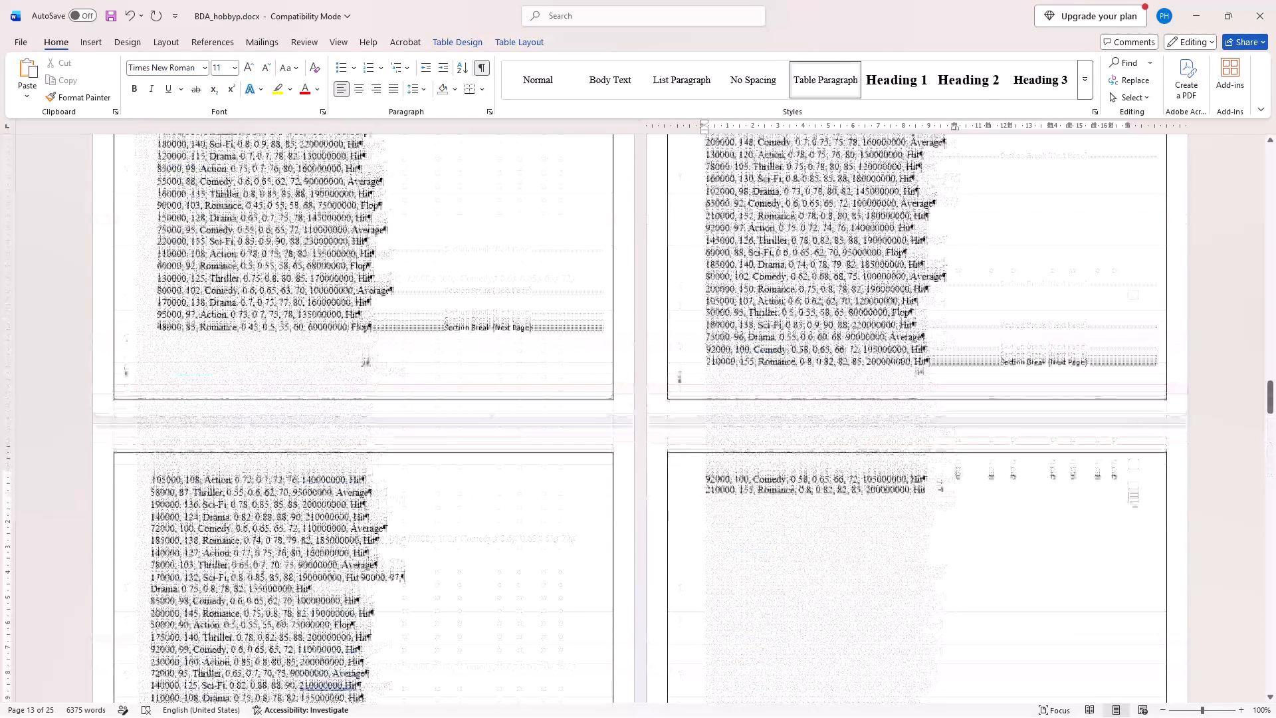
pyautogui.scroll(-1, 576, 499)
pyautogui.click(769, 529)
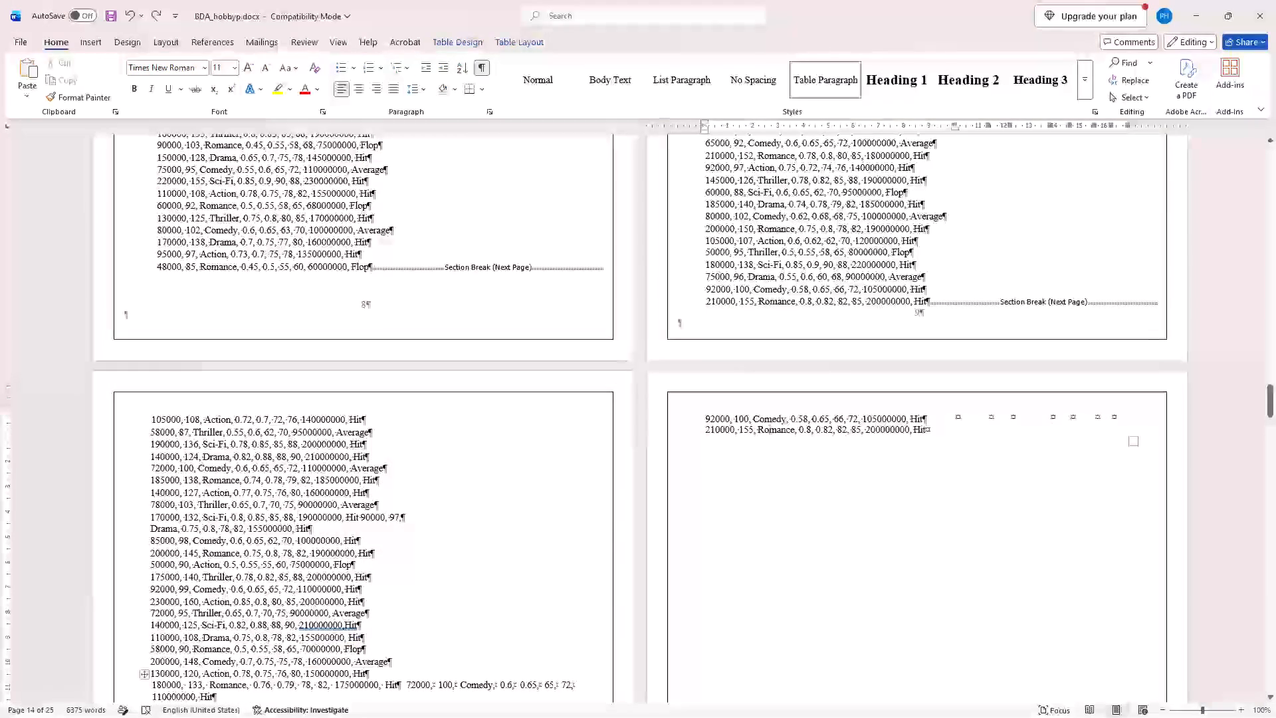
pyautogui.scroll(-2, 879, 474)
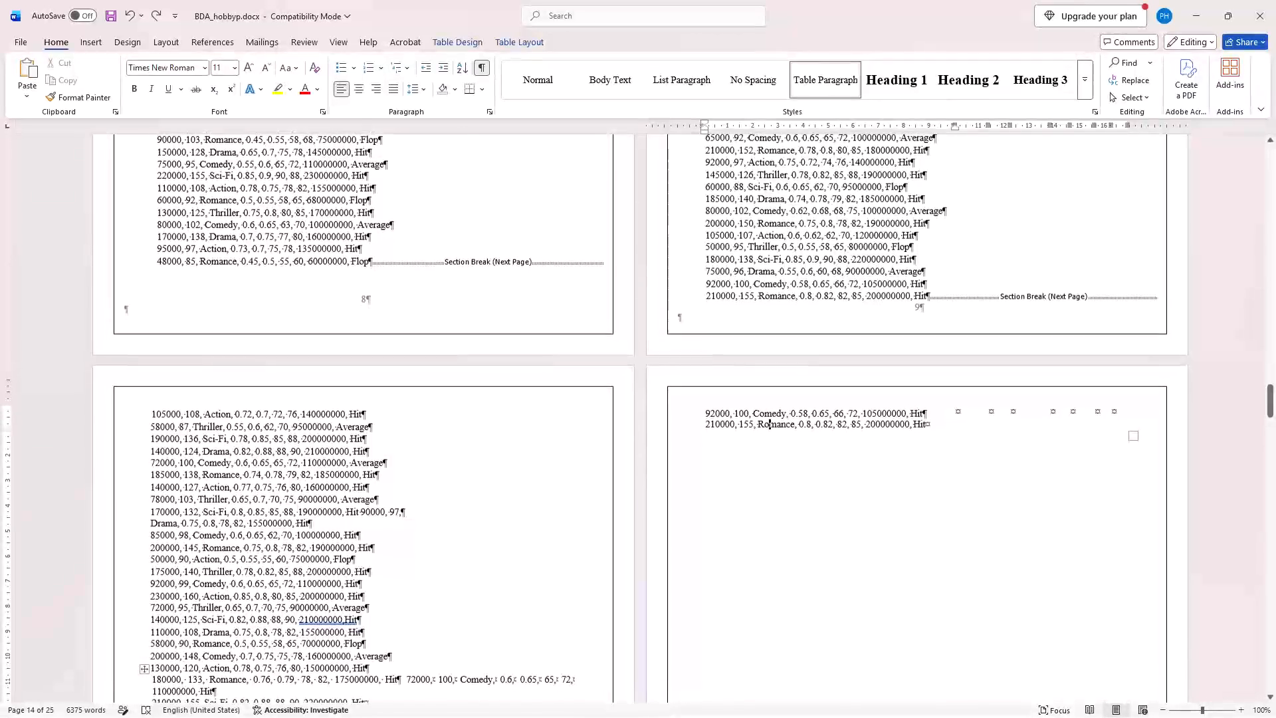
pyautogui.scroll(-2, 879, 474)
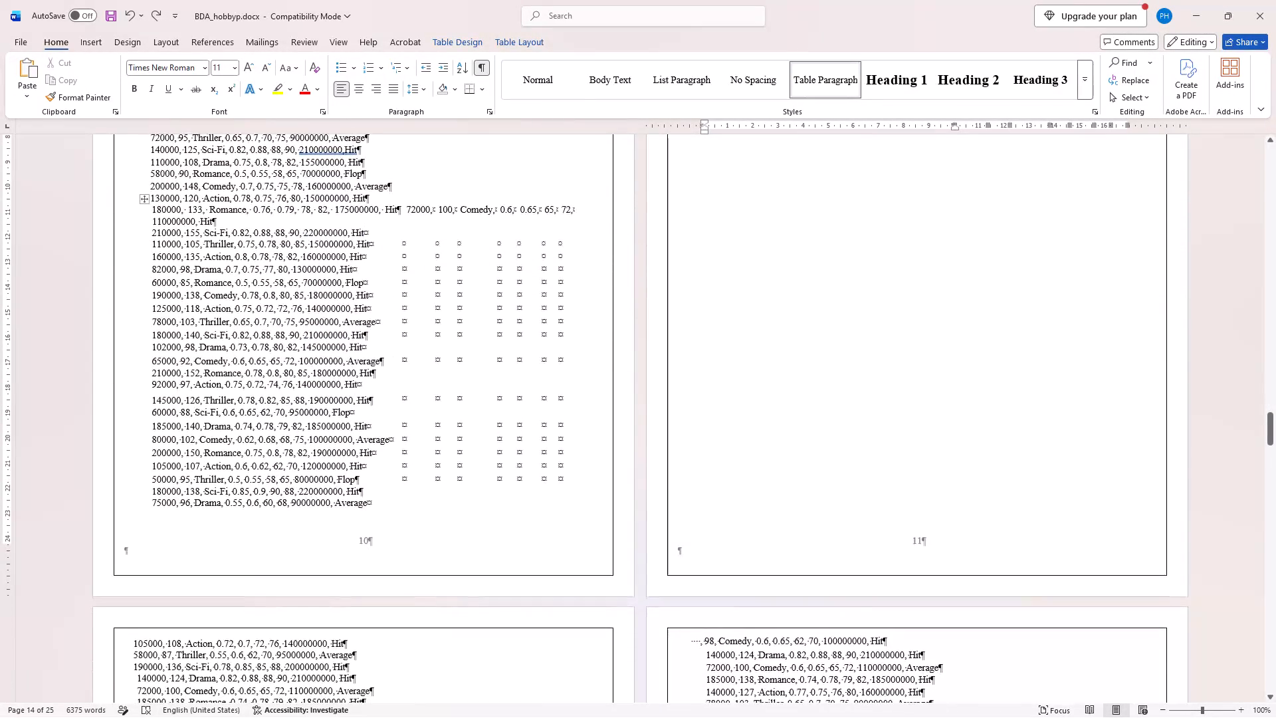
pyautogui.scroll(-1, 879, 474)
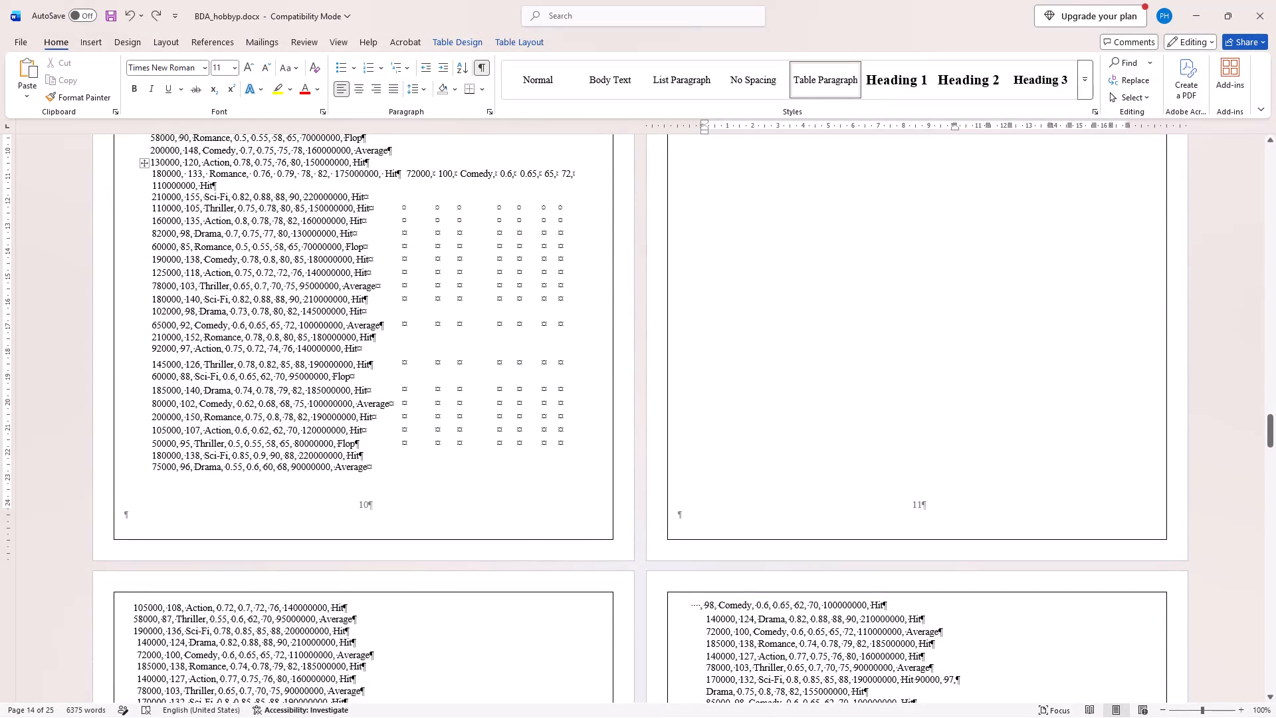
pyautogui.scroll(-1, 744, 485)
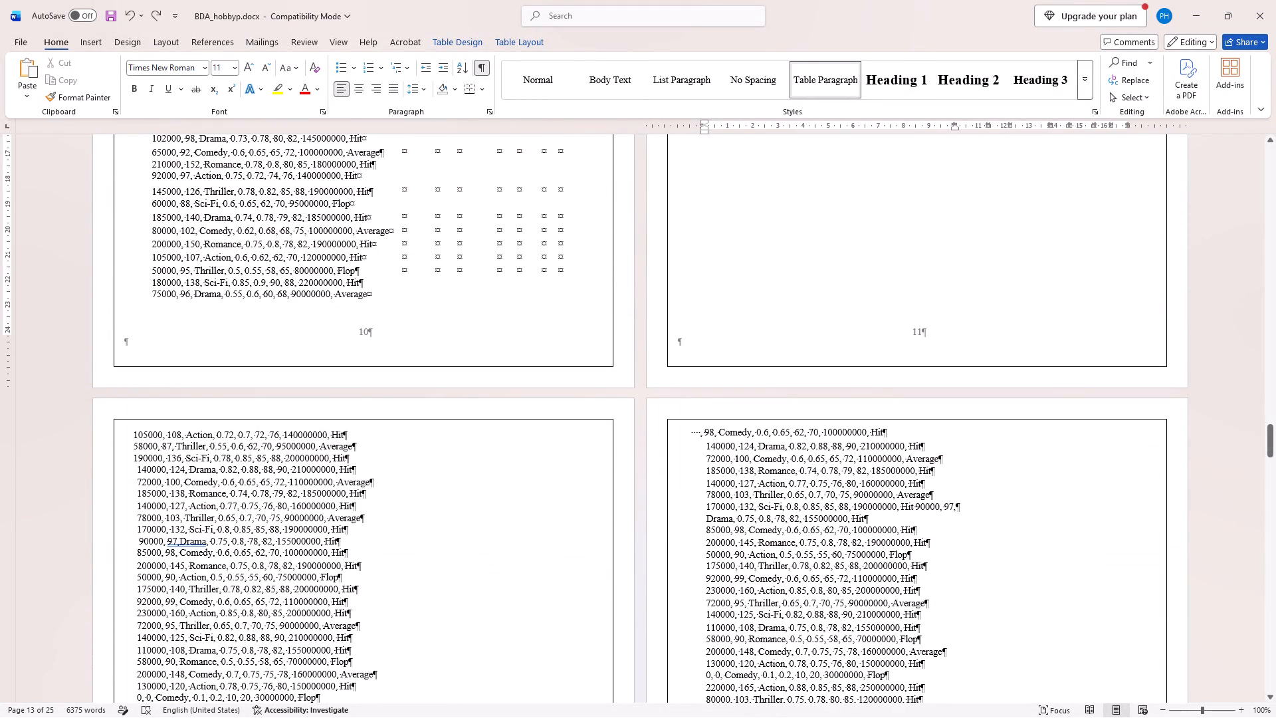
pyautogui.click(138, 445)
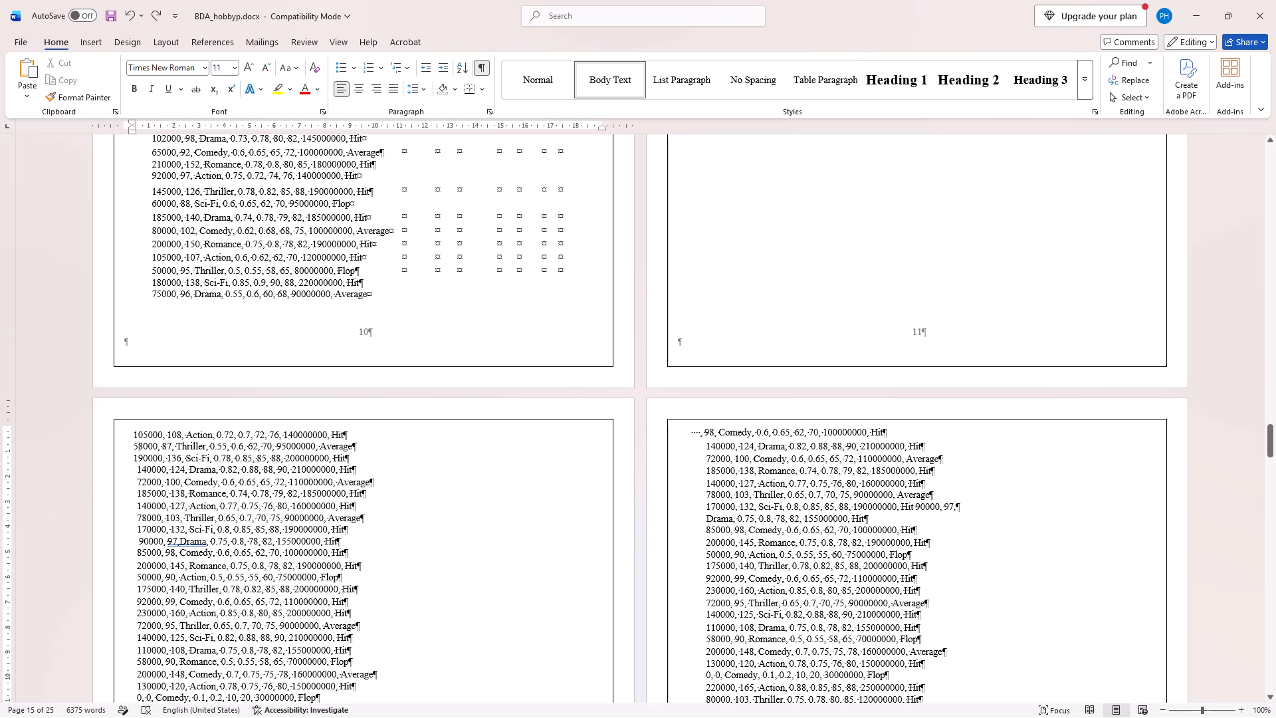
pyautogui.click(134, 435)
# Examine the breaks between the dataset pages up to the OUTPUT section, and the table rows on footer page 10.
pyautogui.scroll(-3, 419, 505)
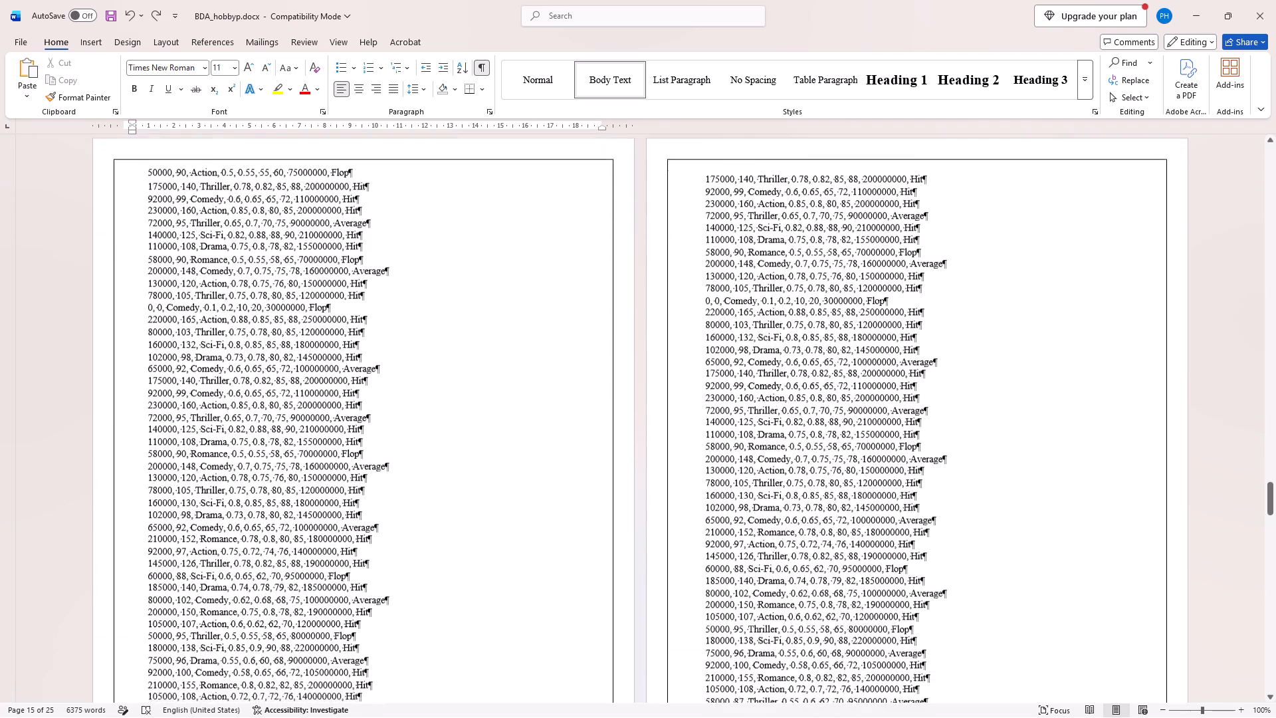
pyautogui.scroll(-5, 419, 505)
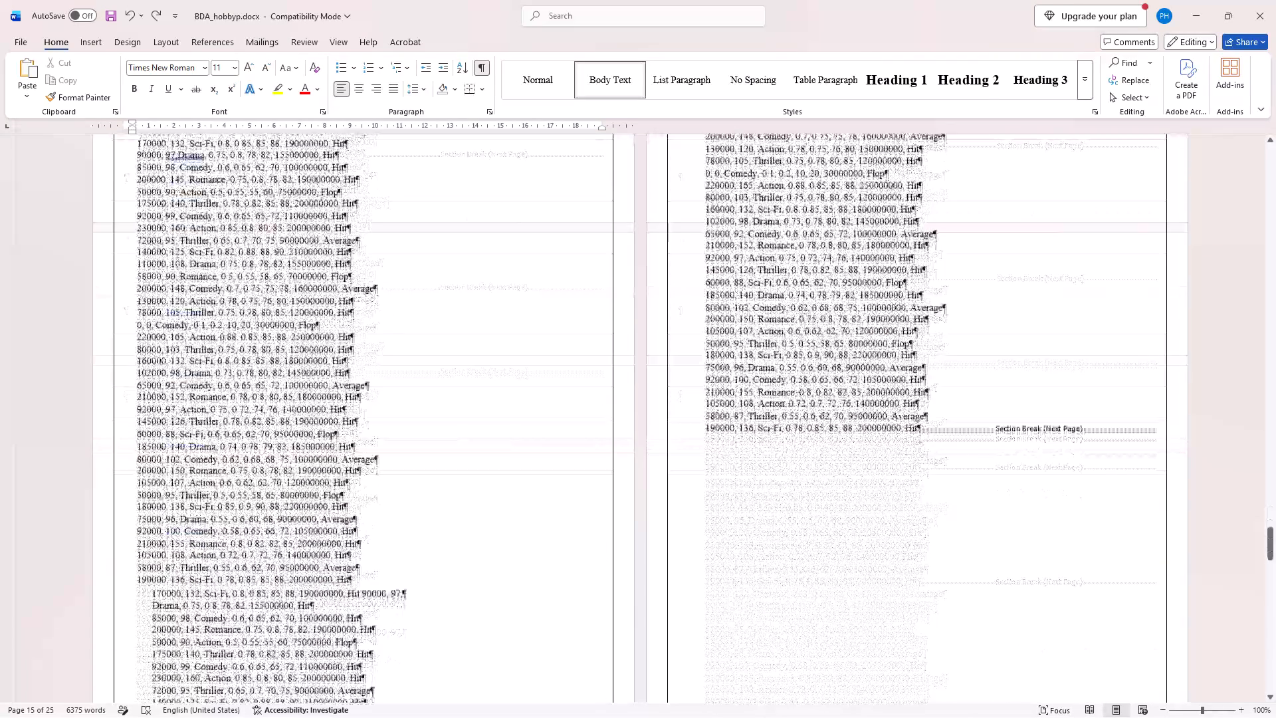
pyautogui.scroll(-3, 419, 505)
pyautogui.scroll(1, 419, 505)
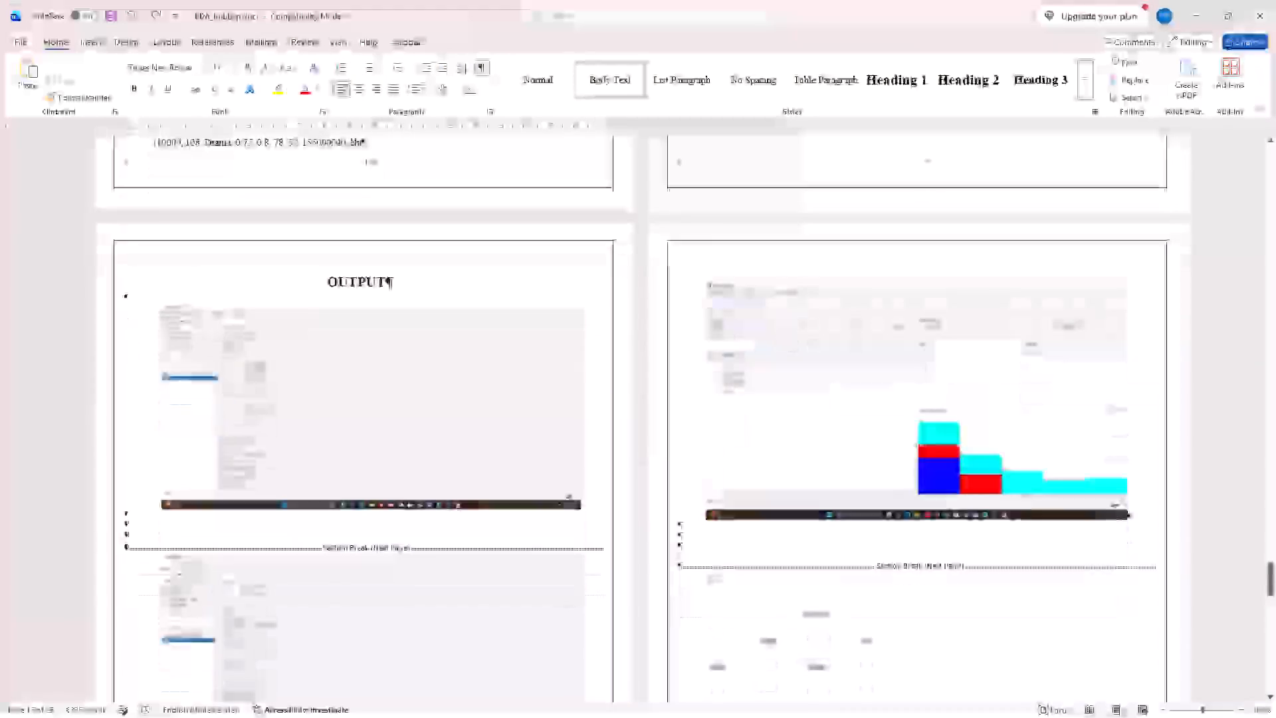
pyautogui.scroll(5, 419, 505)
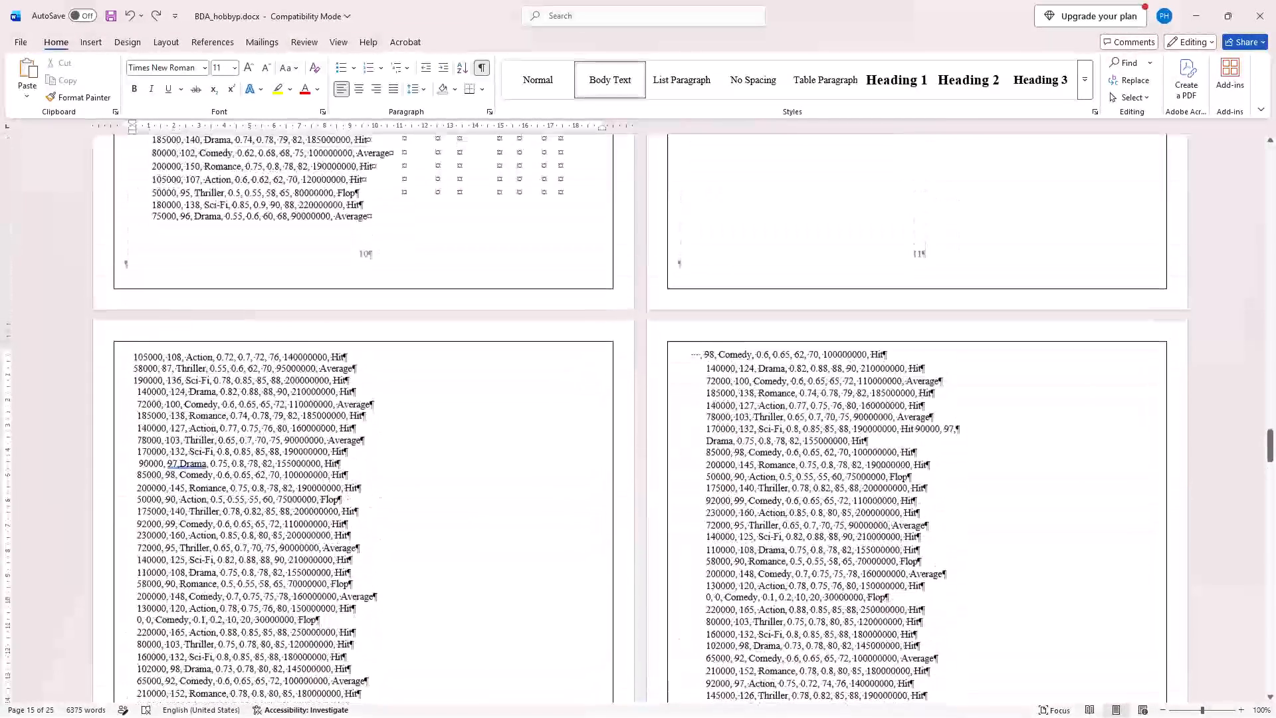
pyautogui.scroll(1, 419, 505)
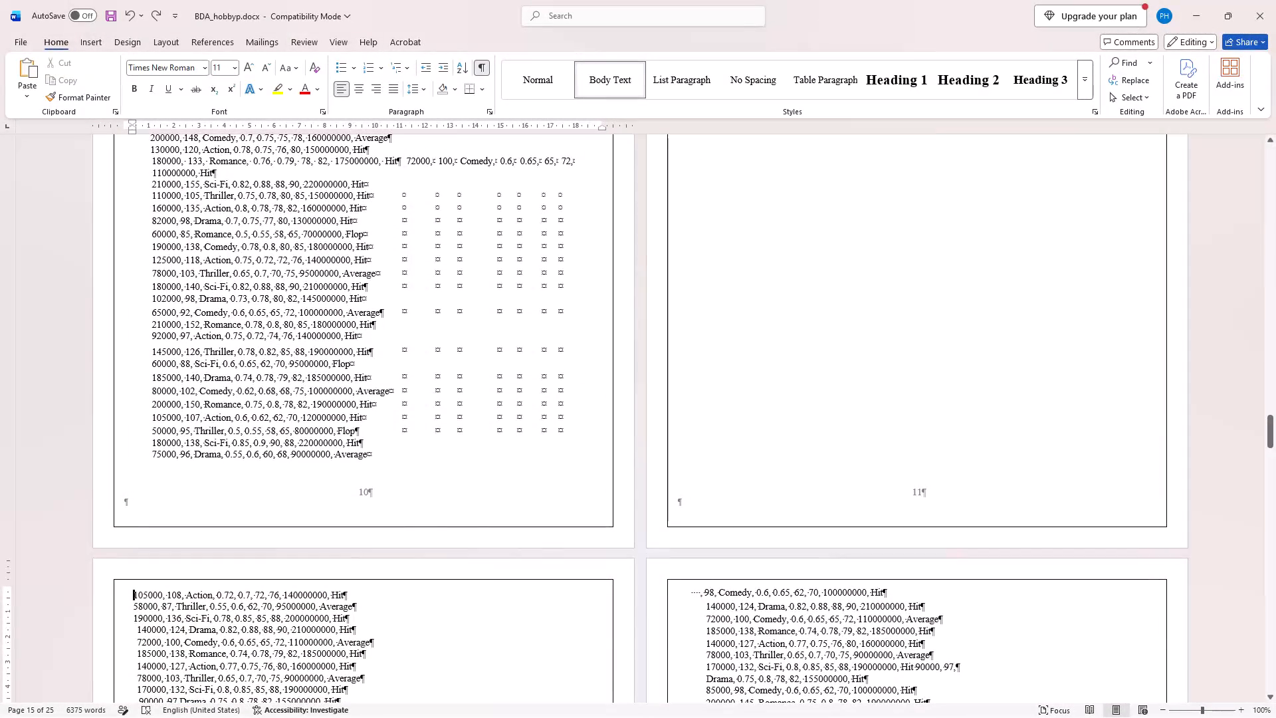
pyautogui.scroll(3, 576, 541)
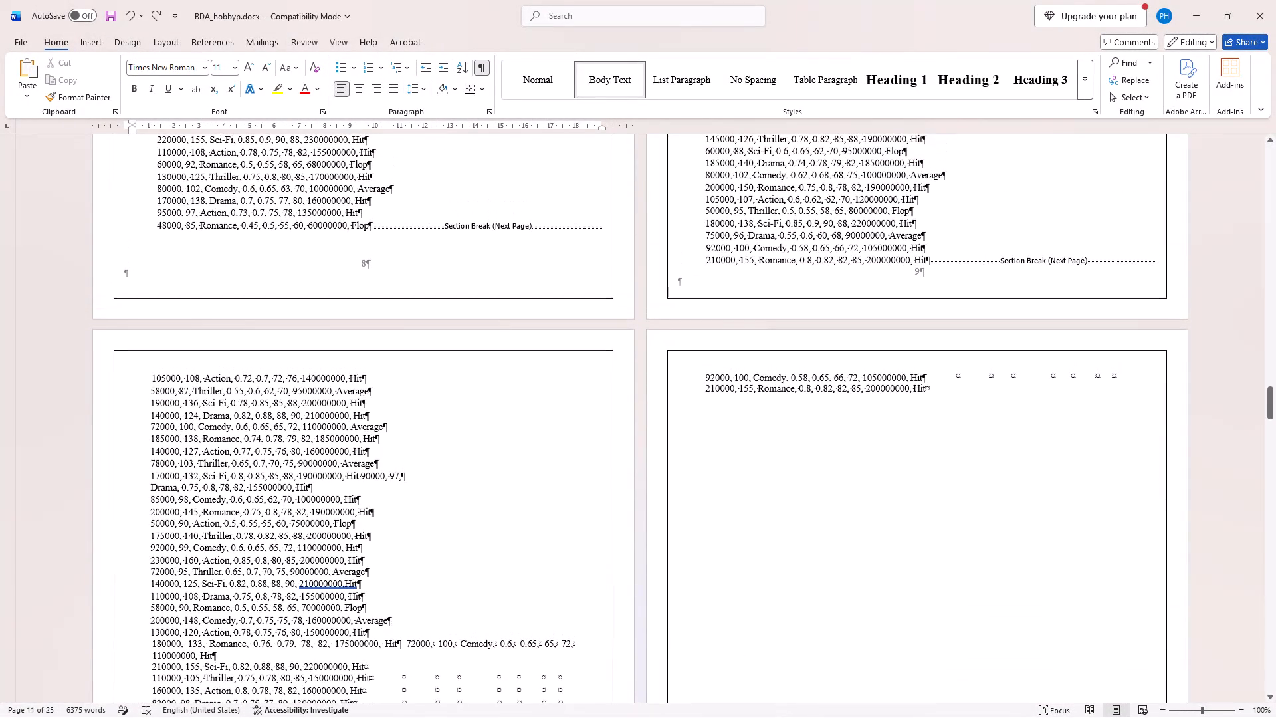
pyautogui.scroll(-2, 576, 541)
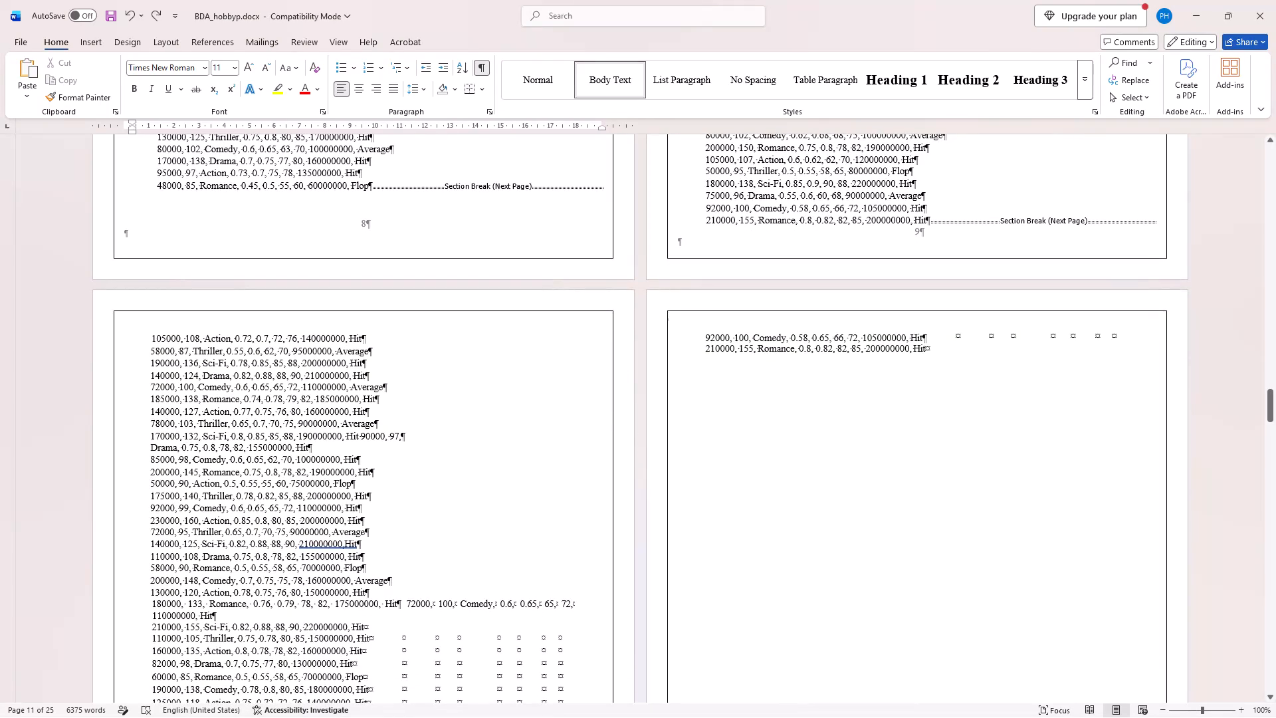
pyautogui.scroll(-1, 576, 541)
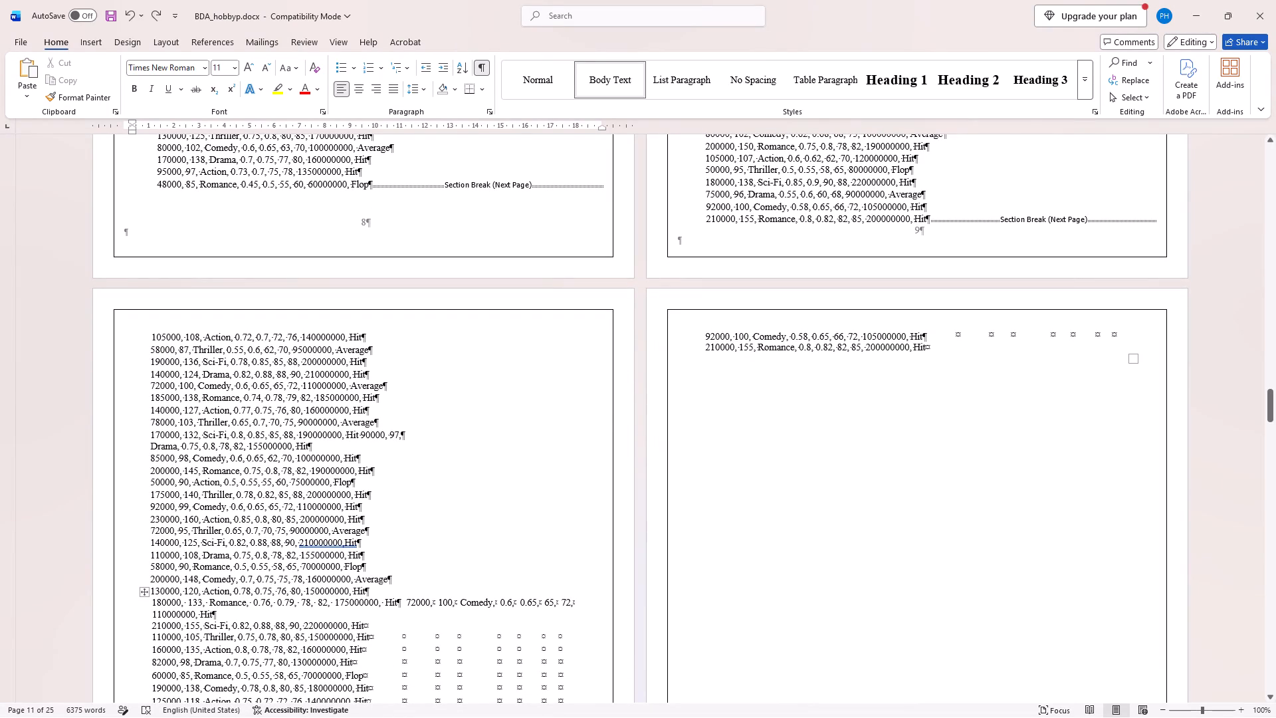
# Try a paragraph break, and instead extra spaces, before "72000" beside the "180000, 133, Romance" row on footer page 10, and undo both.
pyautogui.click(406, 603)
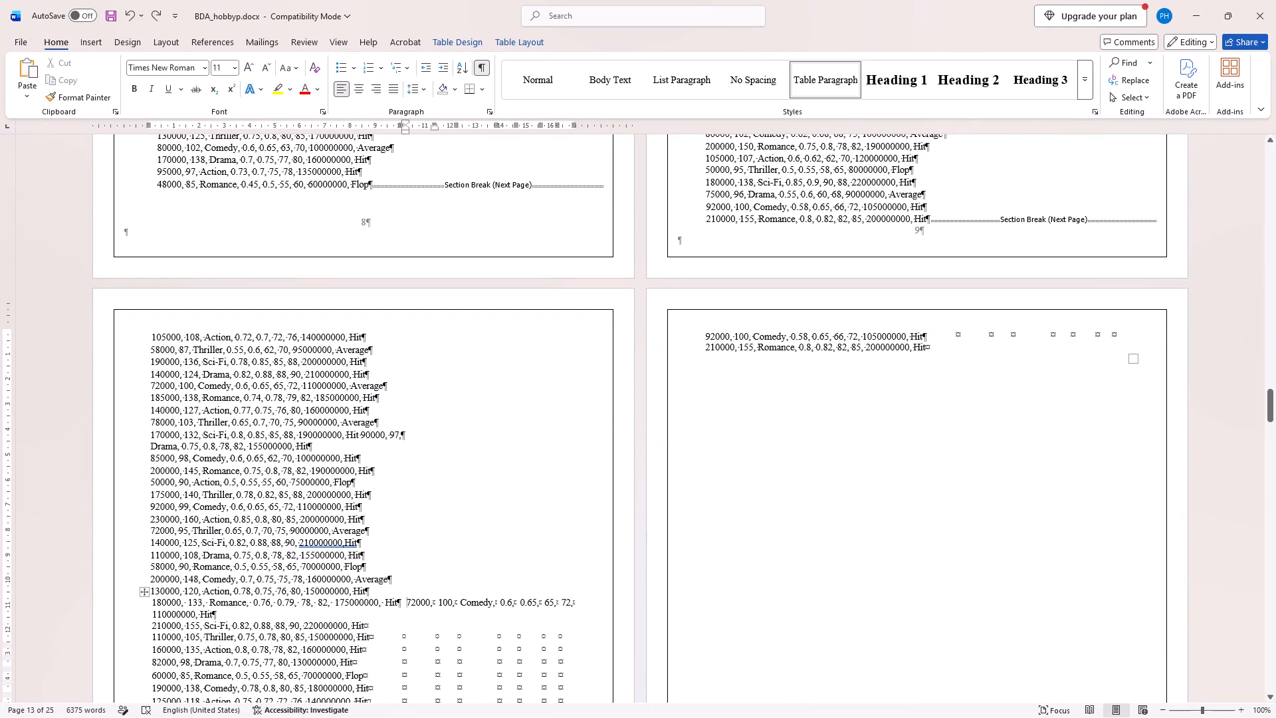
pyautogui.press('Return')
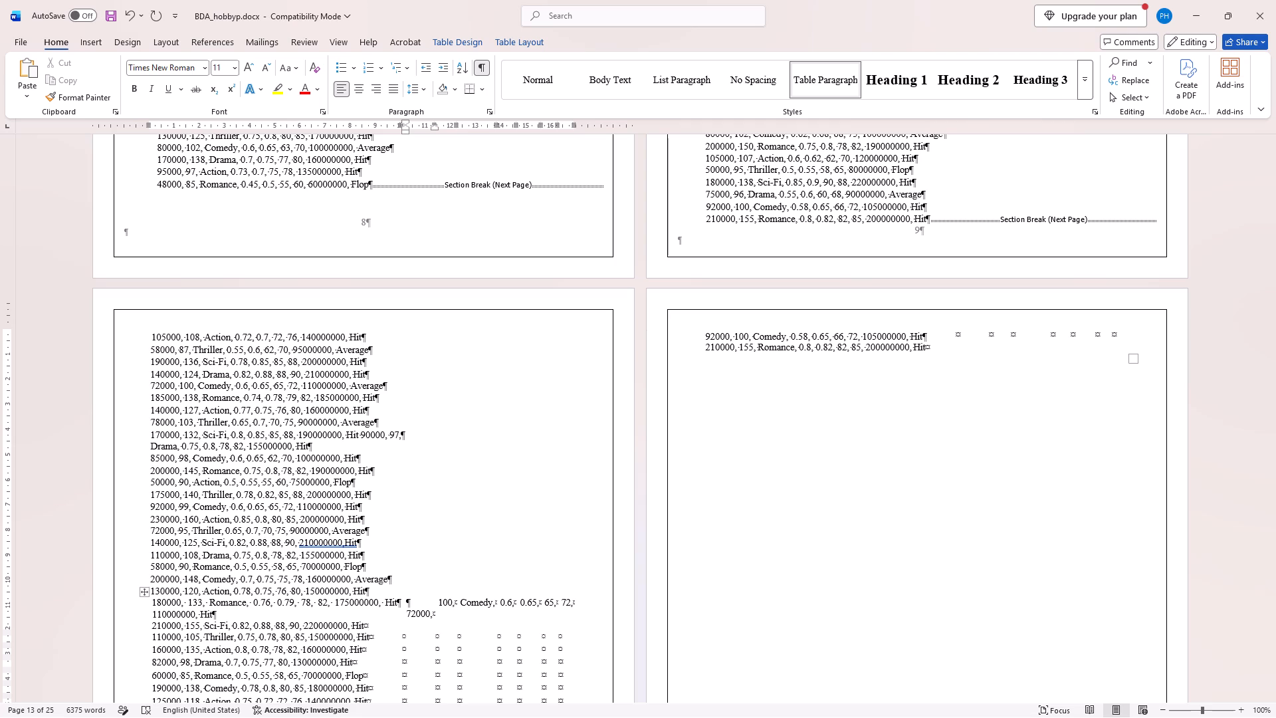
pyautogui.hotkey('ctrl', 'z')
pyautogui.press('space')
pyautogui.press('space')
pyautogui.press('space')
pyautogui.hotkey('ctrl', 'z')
# Insert a blank table column before the "72000" cell in the dataset table on footer page 10.
pyautogui.scroll(-1, 457, 635)
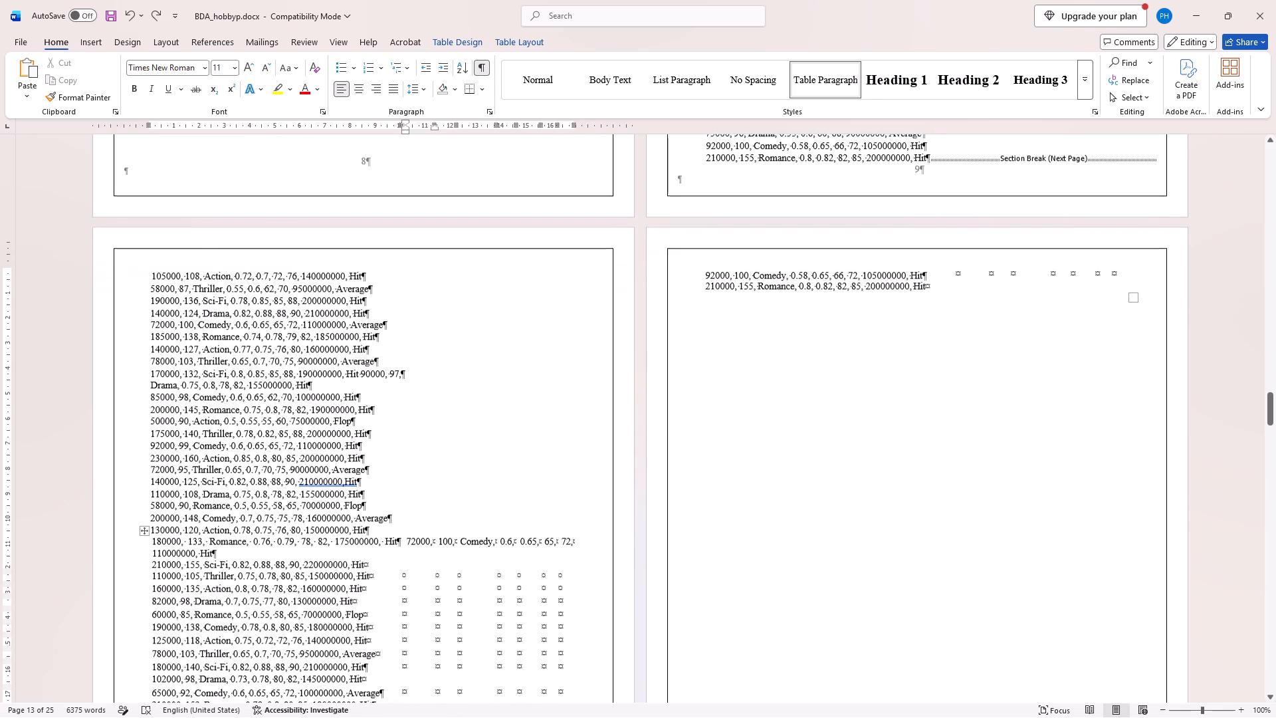
pyautogui.scroll(-1, 457, 635)
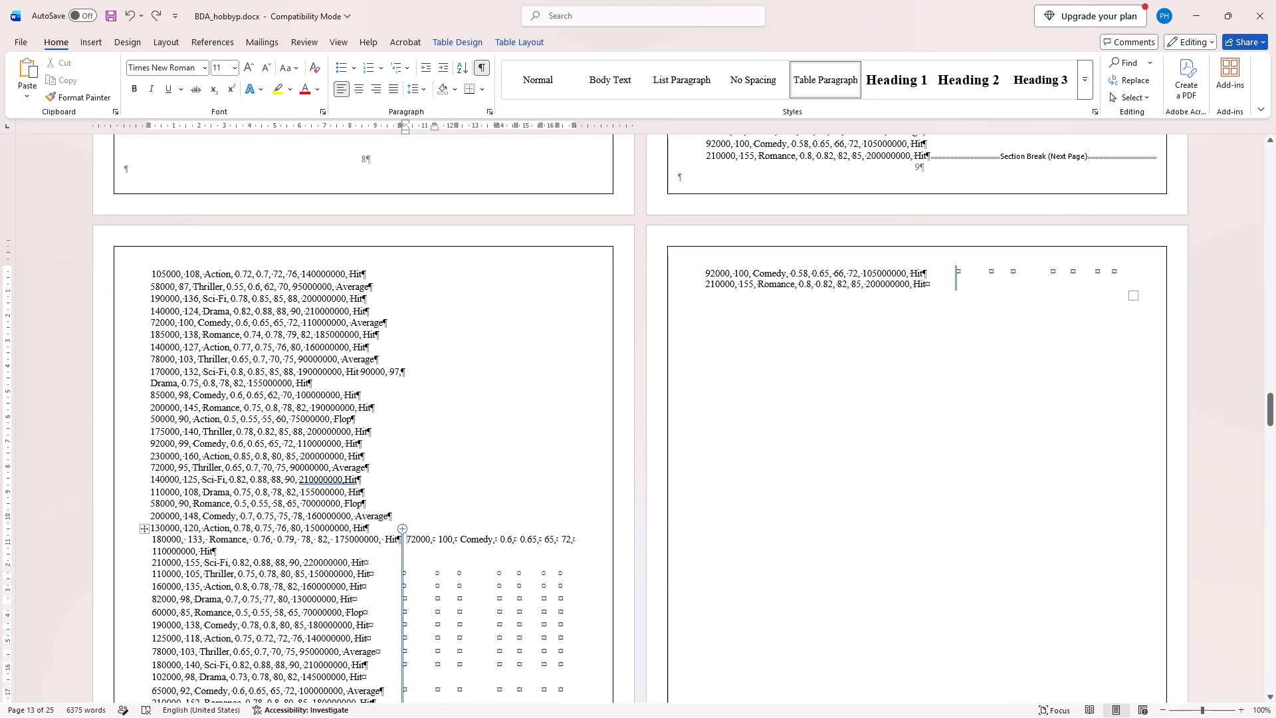
pyautogui.click(401, 527)
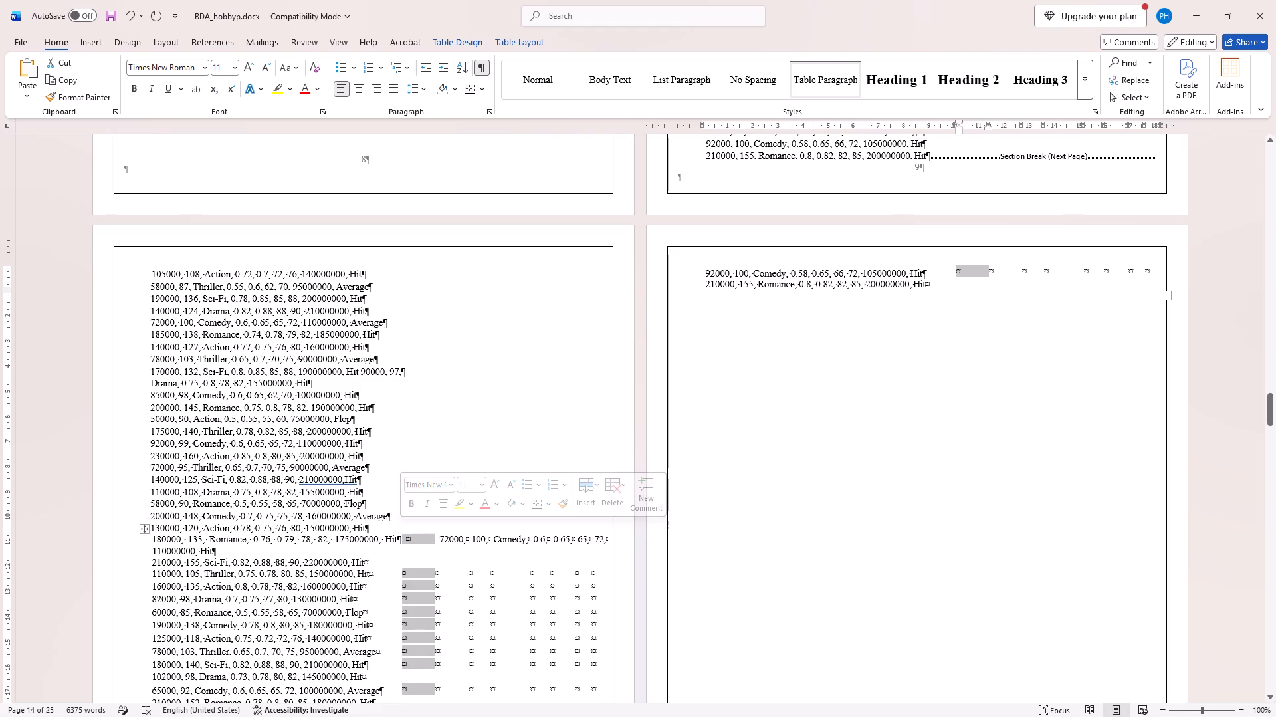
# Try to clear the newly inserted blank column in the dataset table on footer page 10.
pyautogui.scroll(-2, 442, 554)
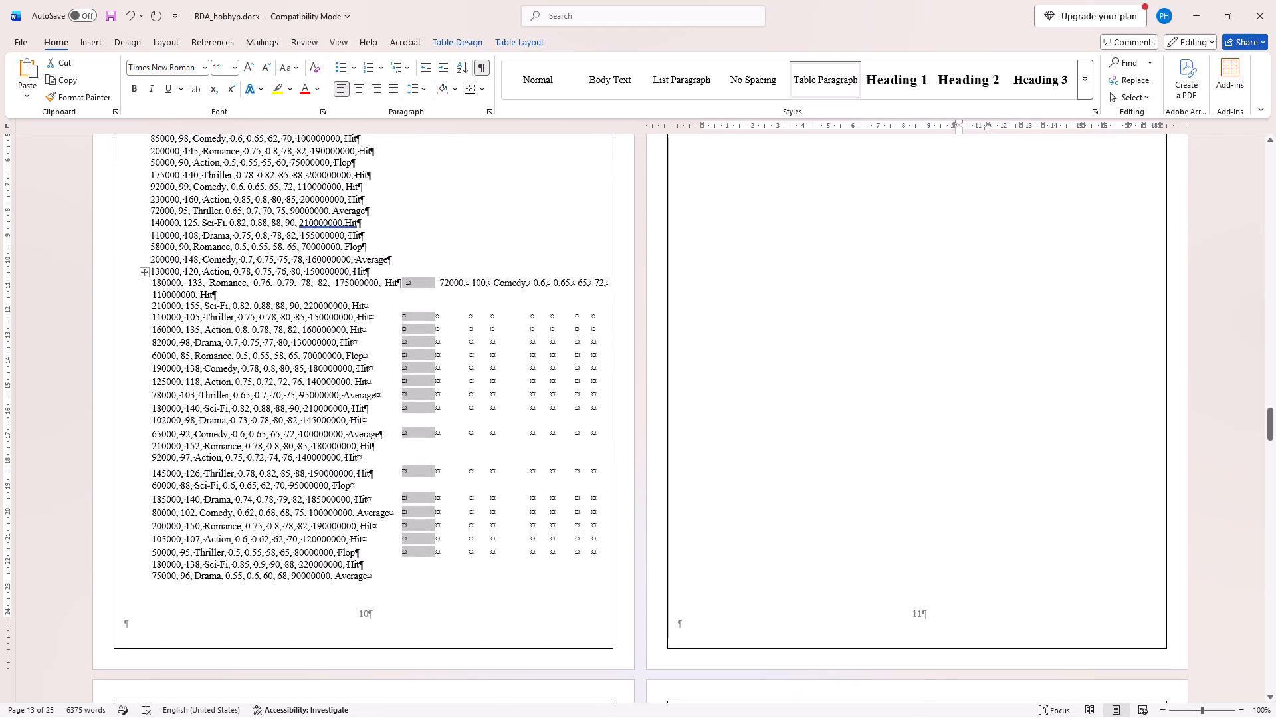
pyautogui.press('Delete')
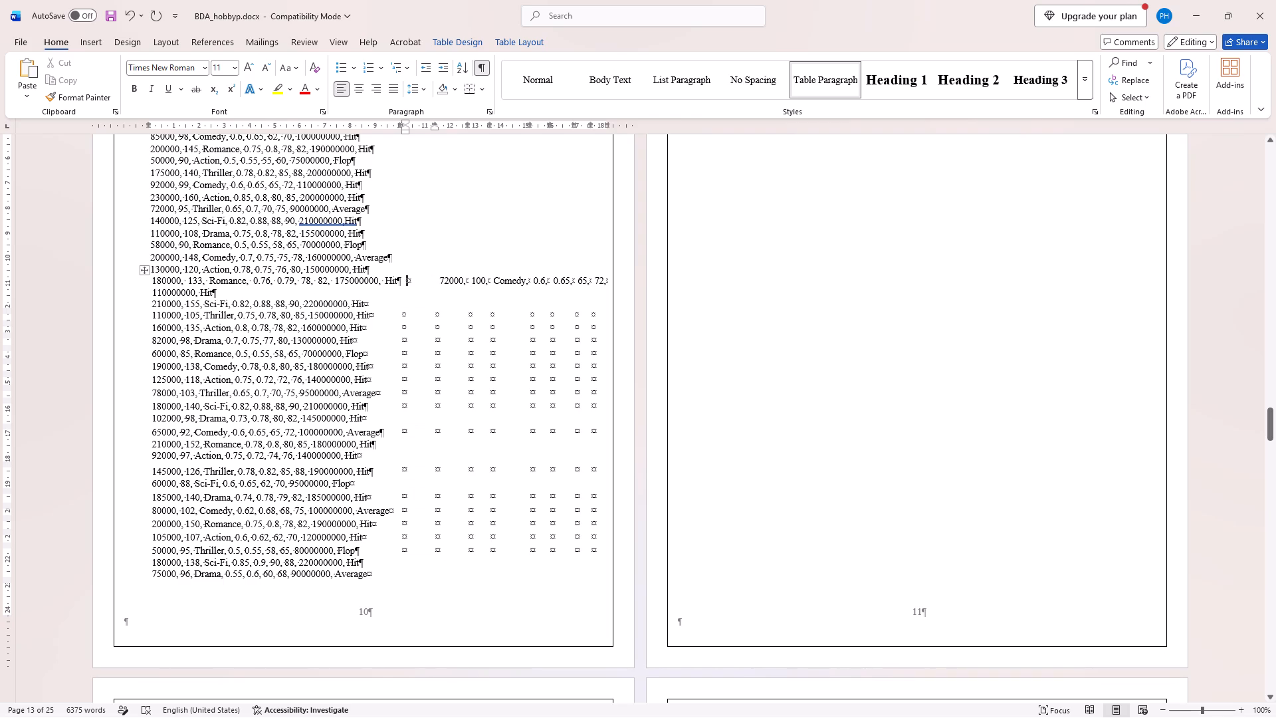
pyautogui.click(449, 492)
# Examine the pages from the dataset tables back to the CONTENTS and ABSTRACT pages, including their breaks and footers.
pyautogui.scroll(3, 415, 398)
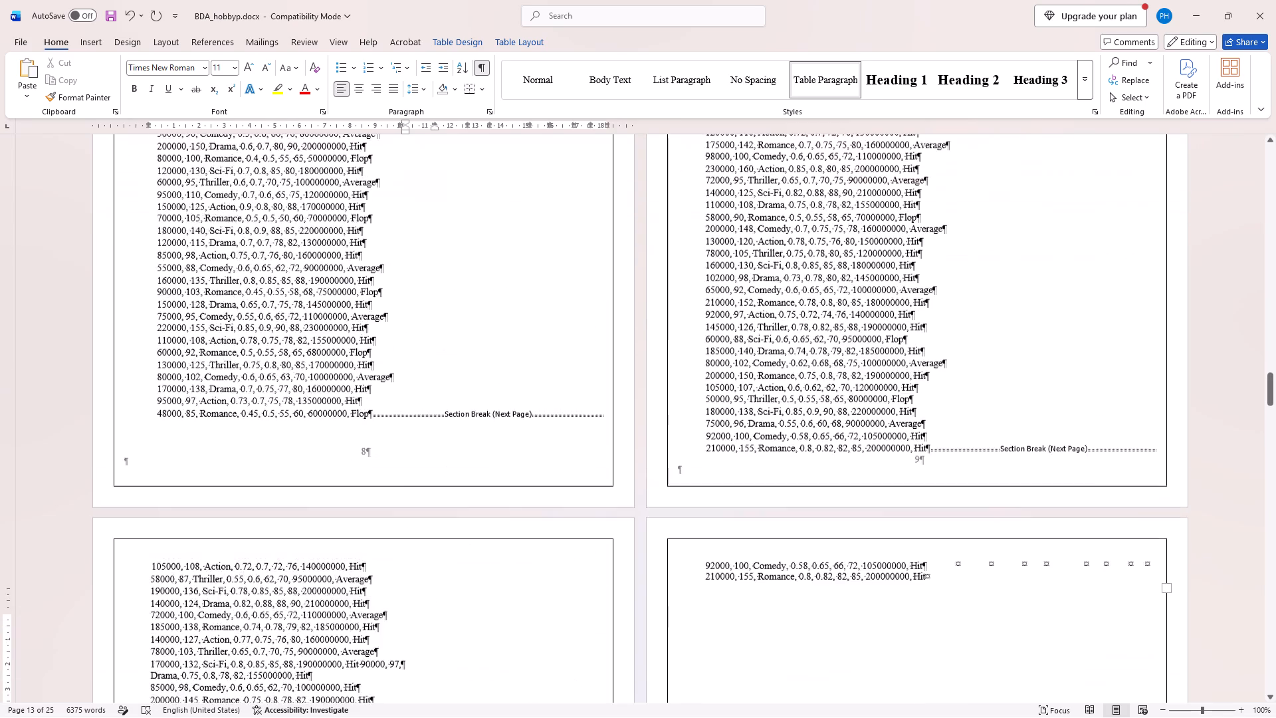
pyautogui.scroll(2, 415, 398)
pyautogui.scroll(-1, 415, 398)
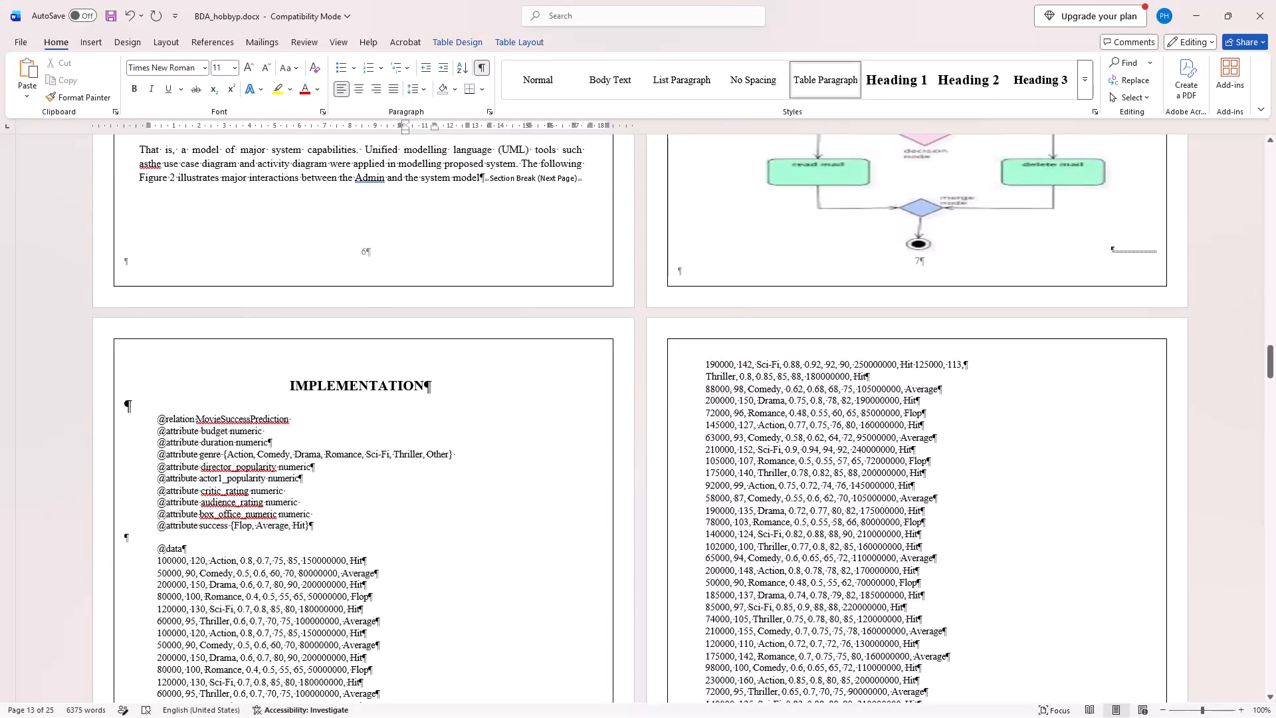
pyautogui.scroll(-3, 415, 398)
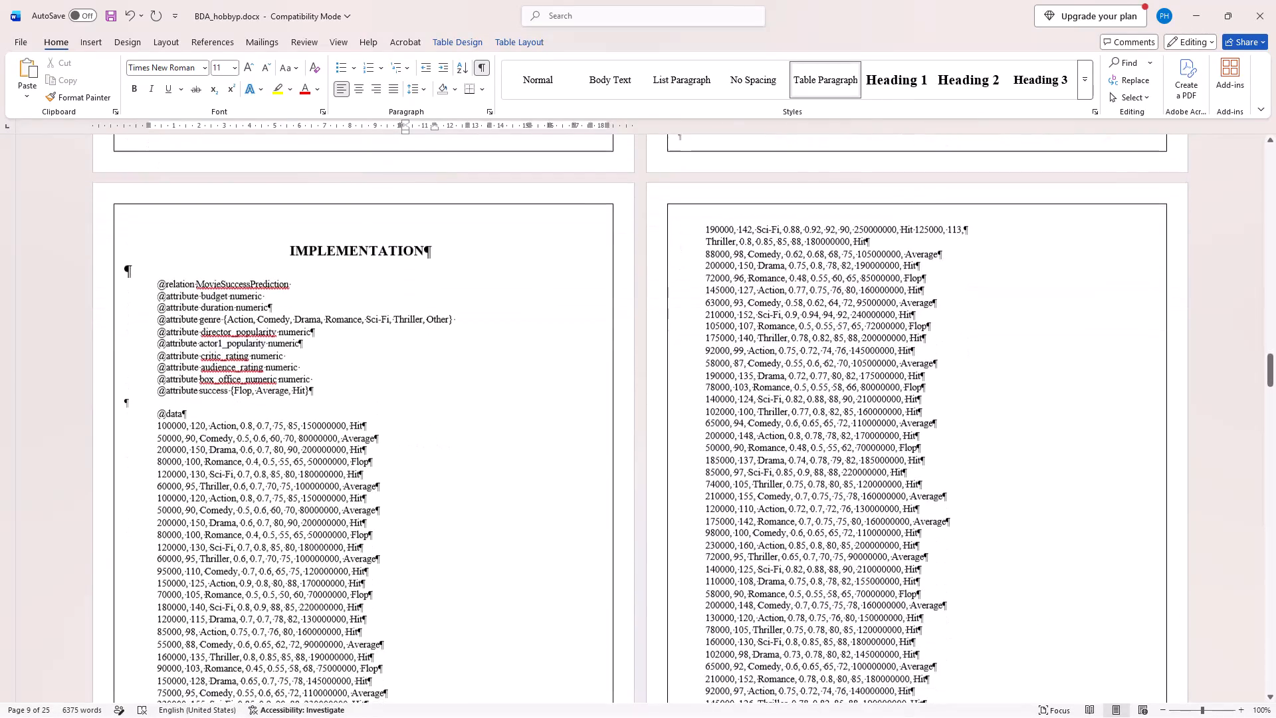
pyautogui.scroll(-1, 415, 398)
pyautogui.scroll(3, 415, 398)
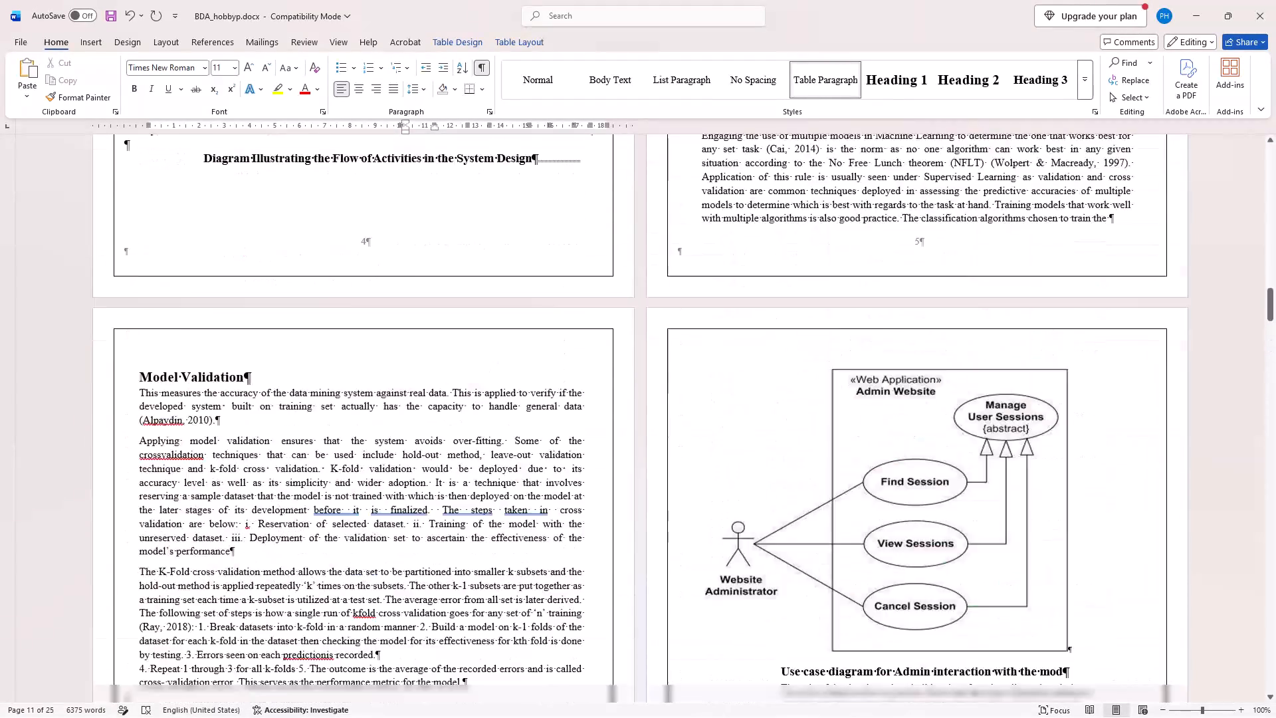
pyautogui.scroll(5, 415, 398)
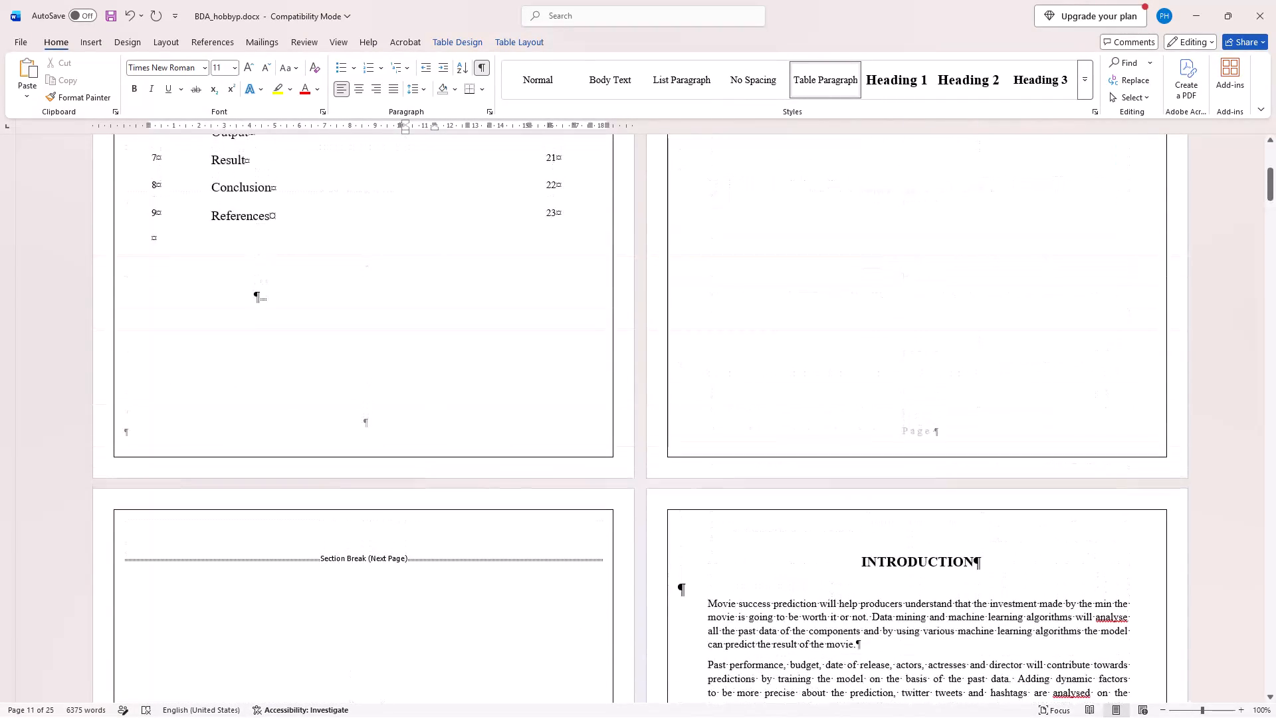
pyautogui.scroll(2, 415, 398)
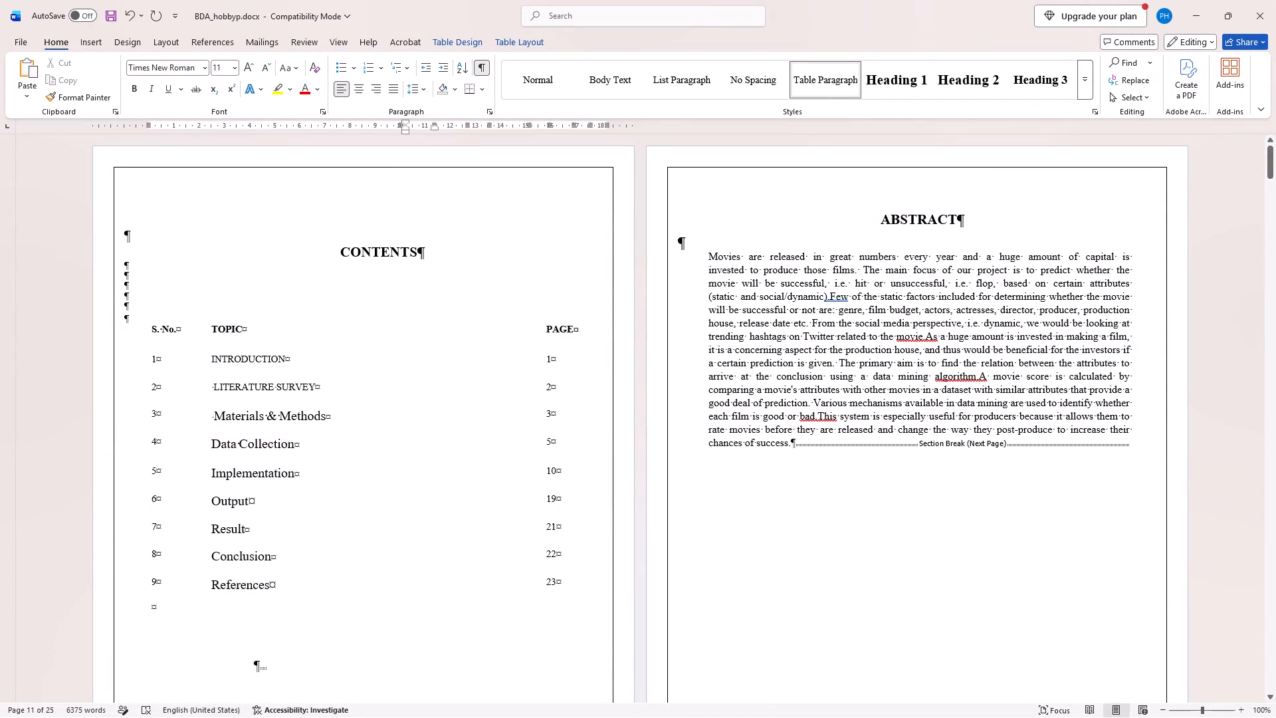
pyautogui.scroll(-1, 537, 482)
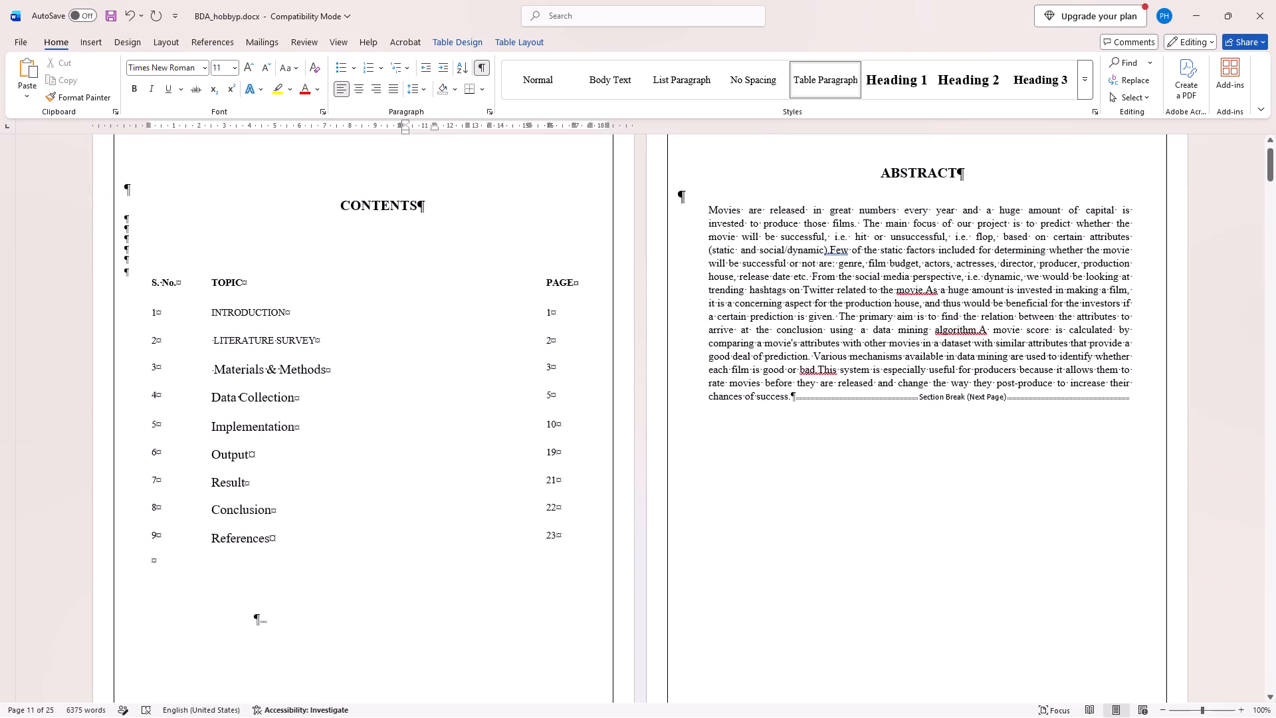
pyautogui.scroll(-1, 537, 482)
pyautogui.scroll(2, 537, 482)
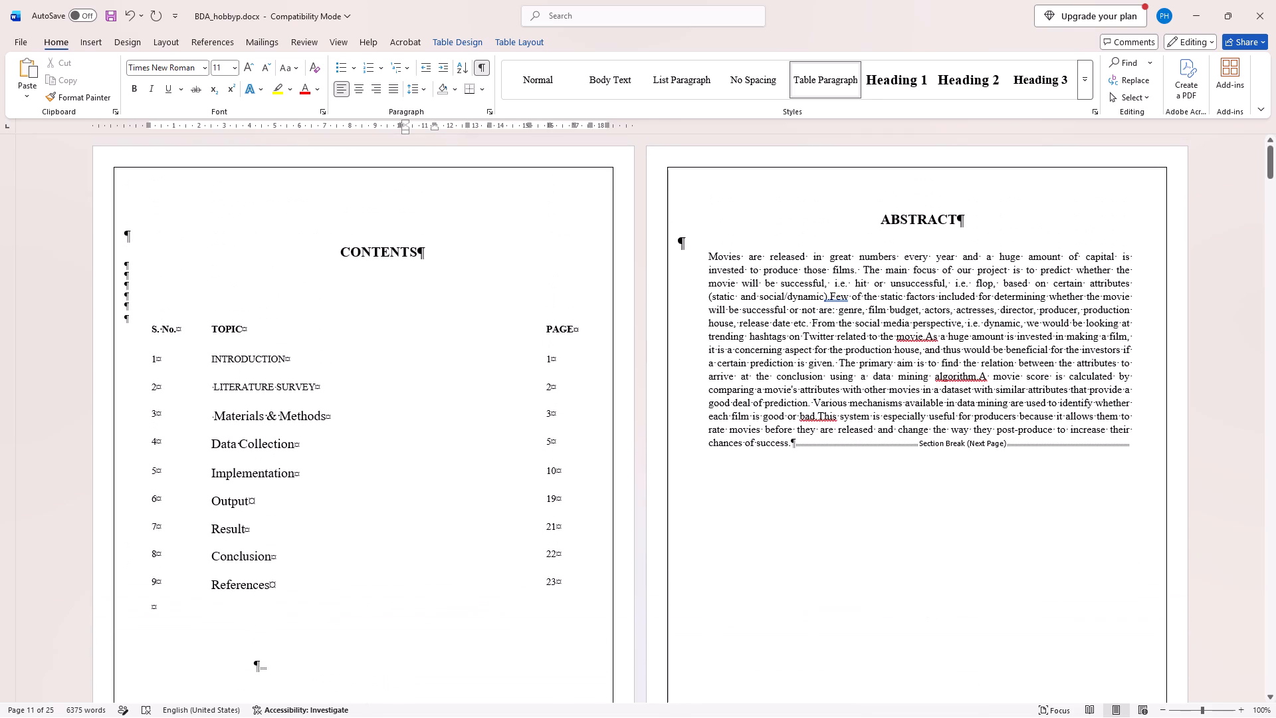
# Delete the next-page section break on the blank page between the ABSTRACT and INTRODUCTION pages.
pyautogui.scroll(-6, 537, 482)
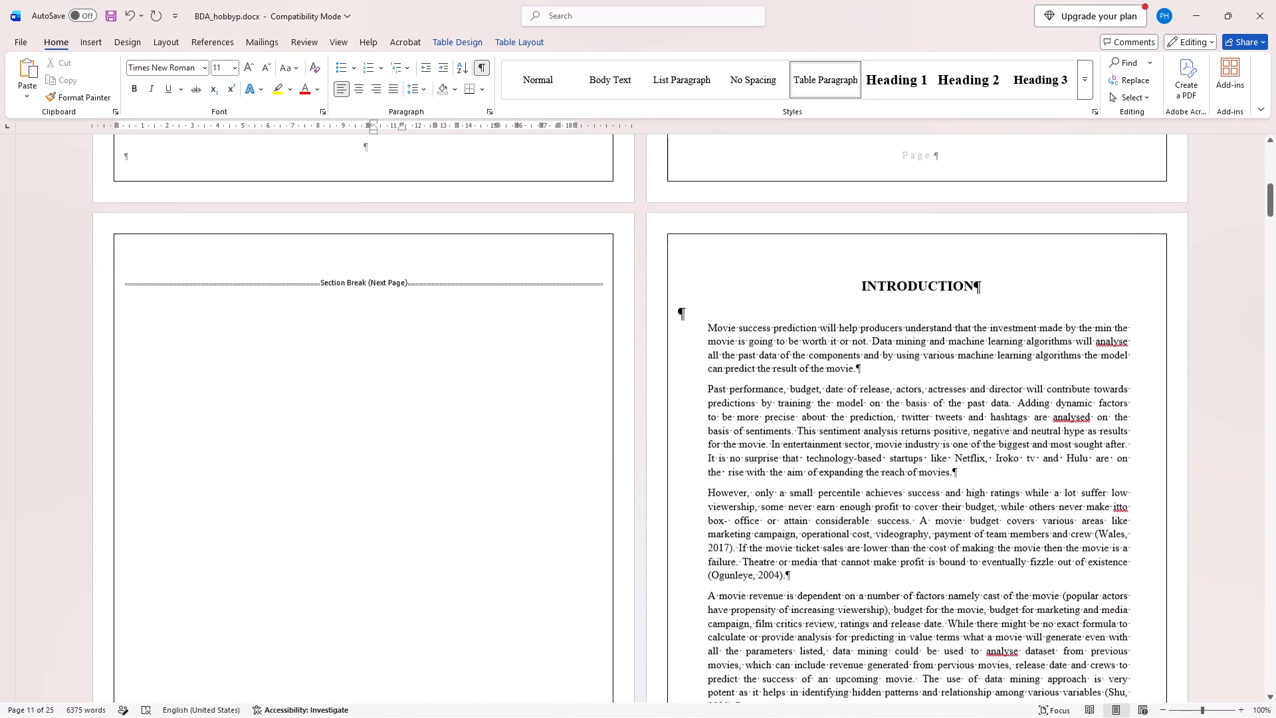
pyautogui.scroll(-2, 520, 398)
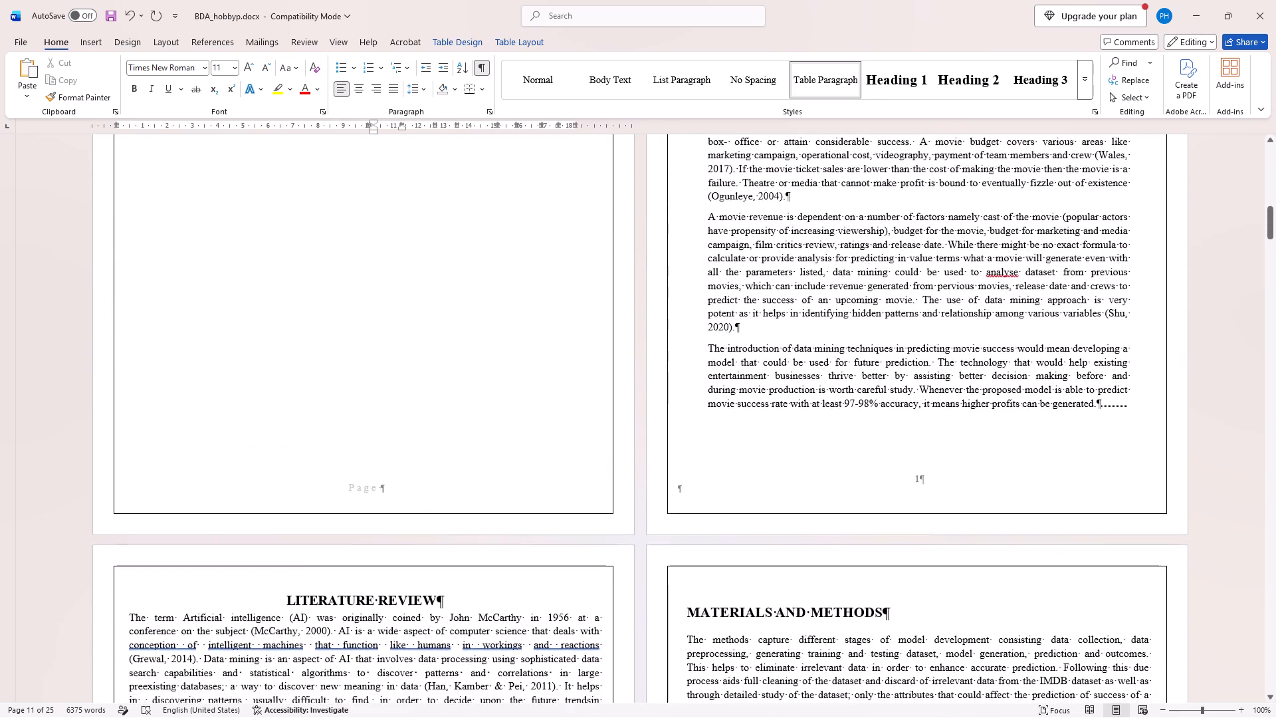
pyautogui.scroll(2, 520, 398)
pyautogui.click(595, 304)
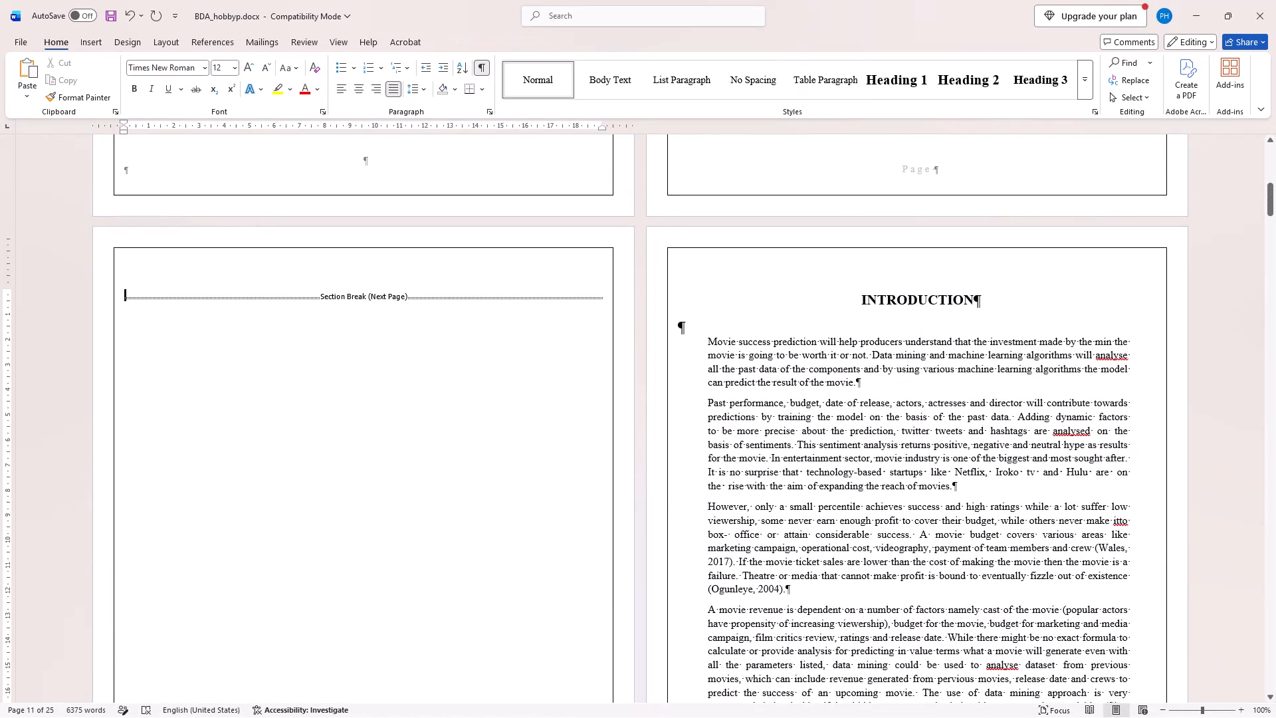
pyautogui.moveTo(582, 299); pyautogui.dragTo(379, 291)
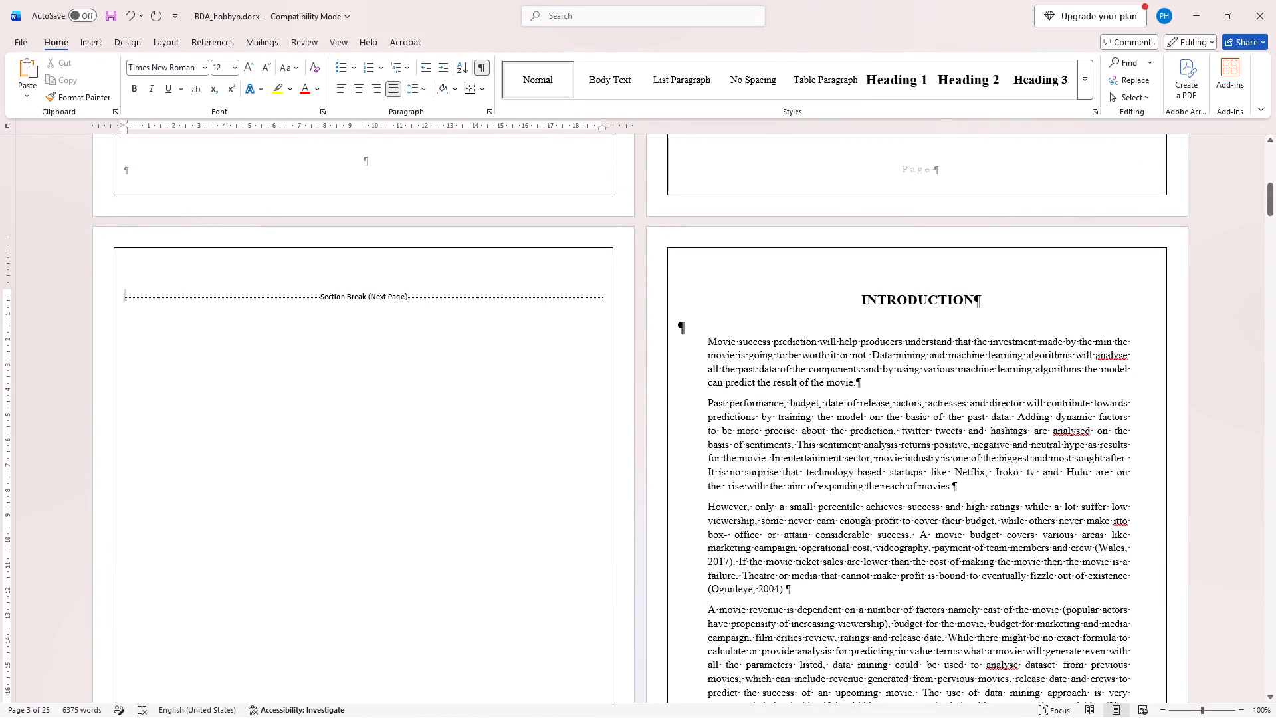
pyautogui.doubleClick(379, 291)
pyautogui.press('Delete')
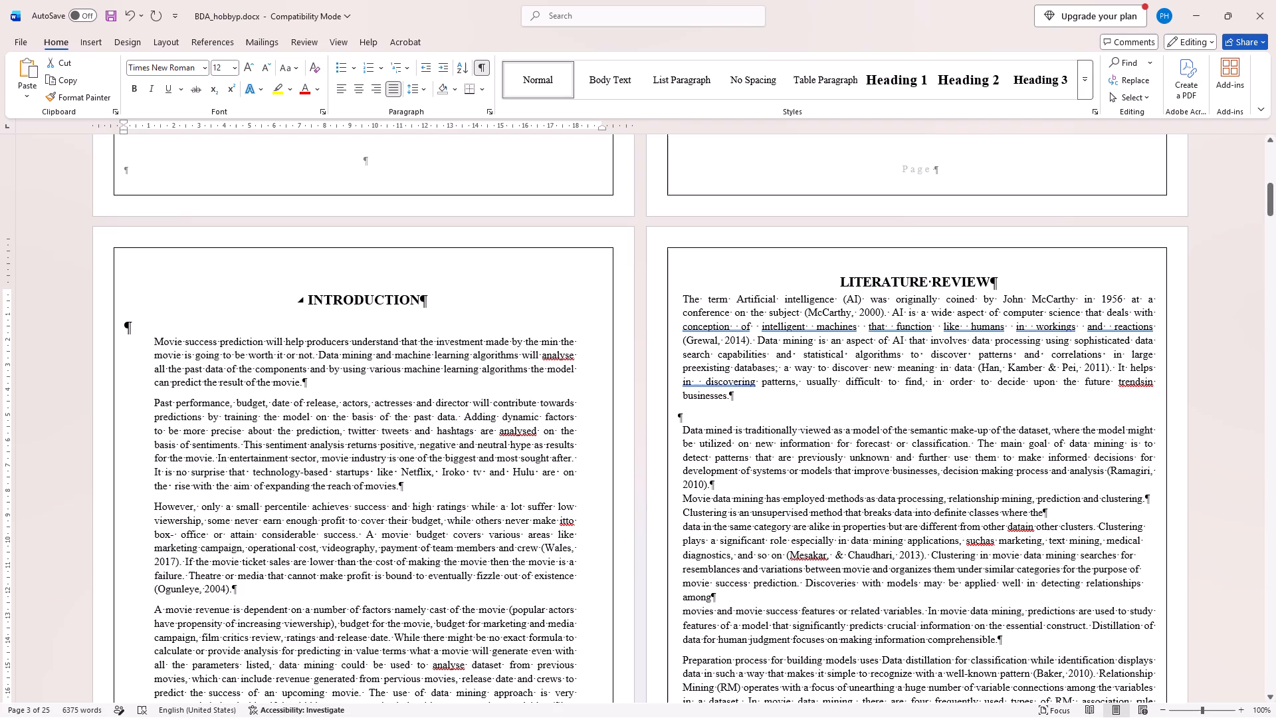
# Replace the "Page" text in the ABSTRACT page's footer with "i".
pyautogui.scroll(2, 496, 332)
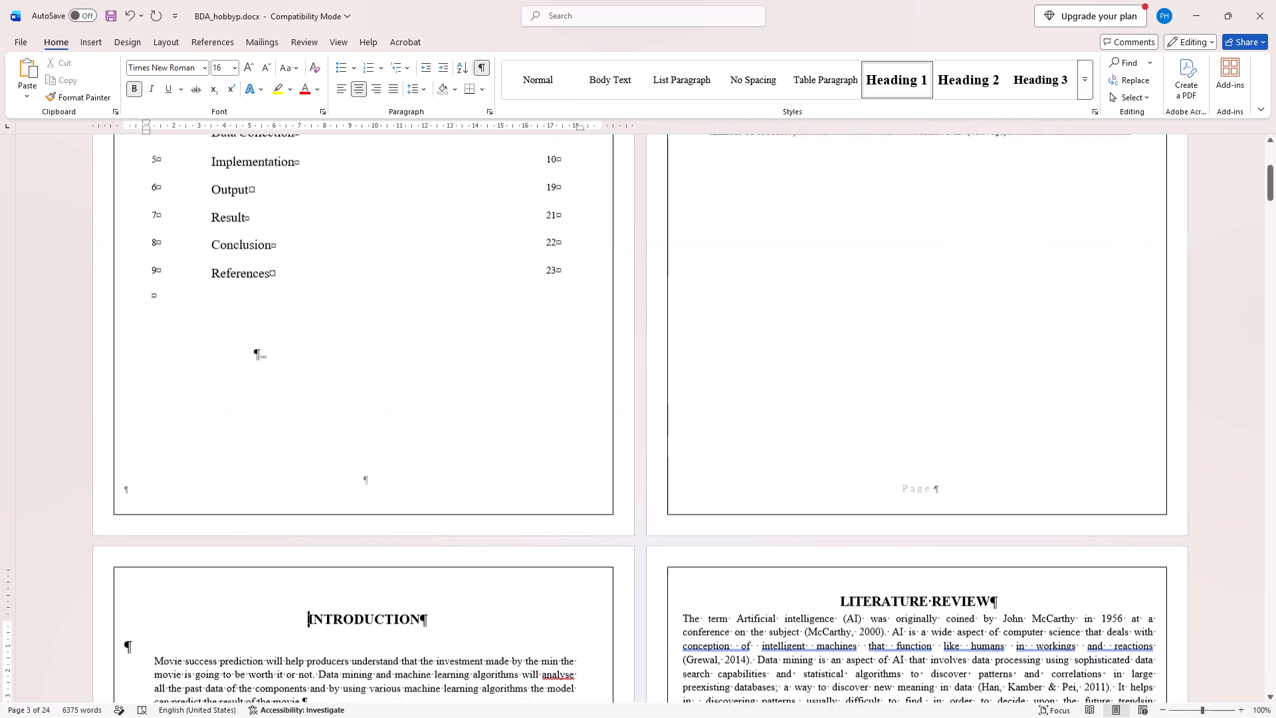
pyautogui.doubleClick(929, 503)
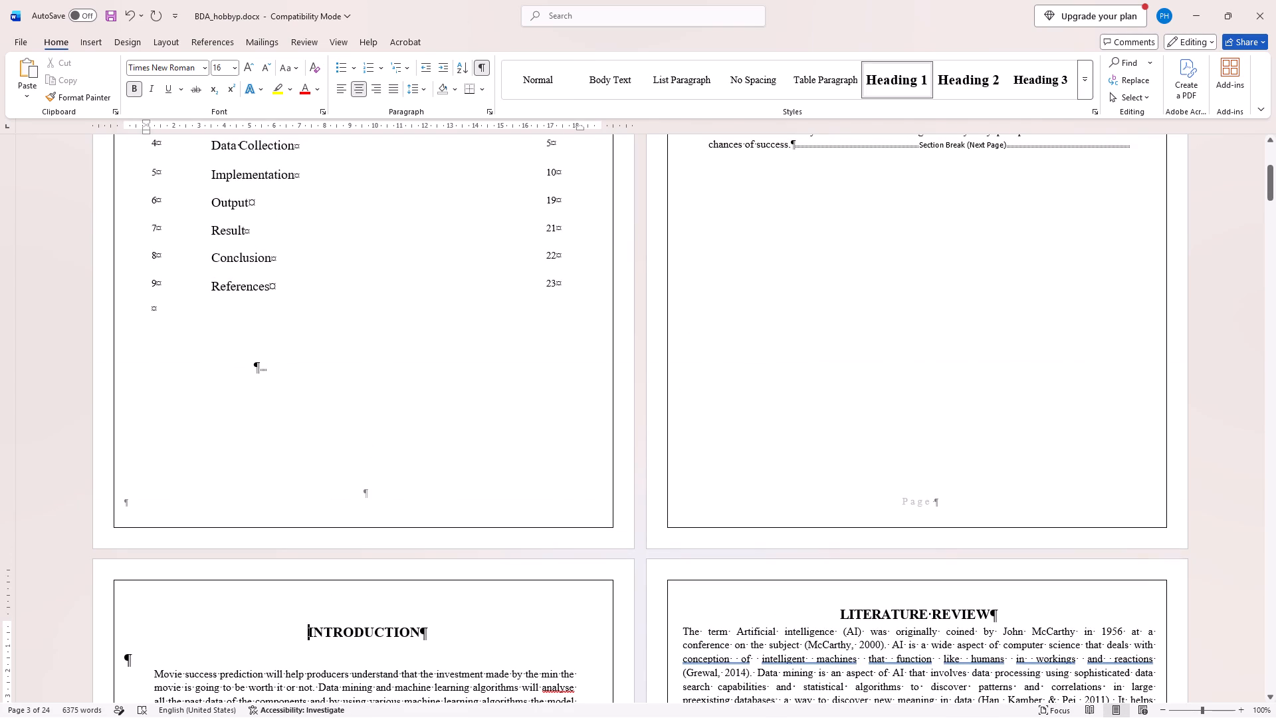
pyautogui.press('Right')
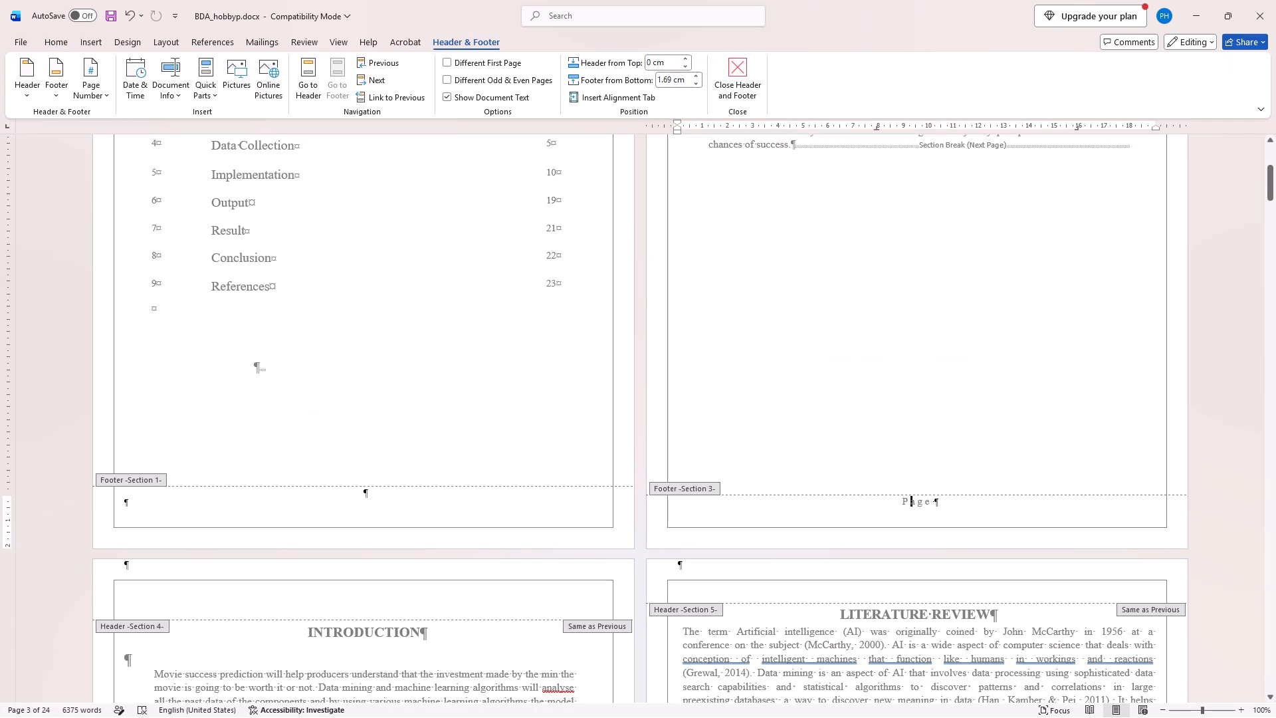
pyautogui.press('Right')
pyautogui.press('Right')
pyautogui.press('Right')
pyautogui.press('BackSpace')
pyautogui.press('BackSpace')
pyautogui.press('BackSpace')
pyautogui.press('BackSpace')
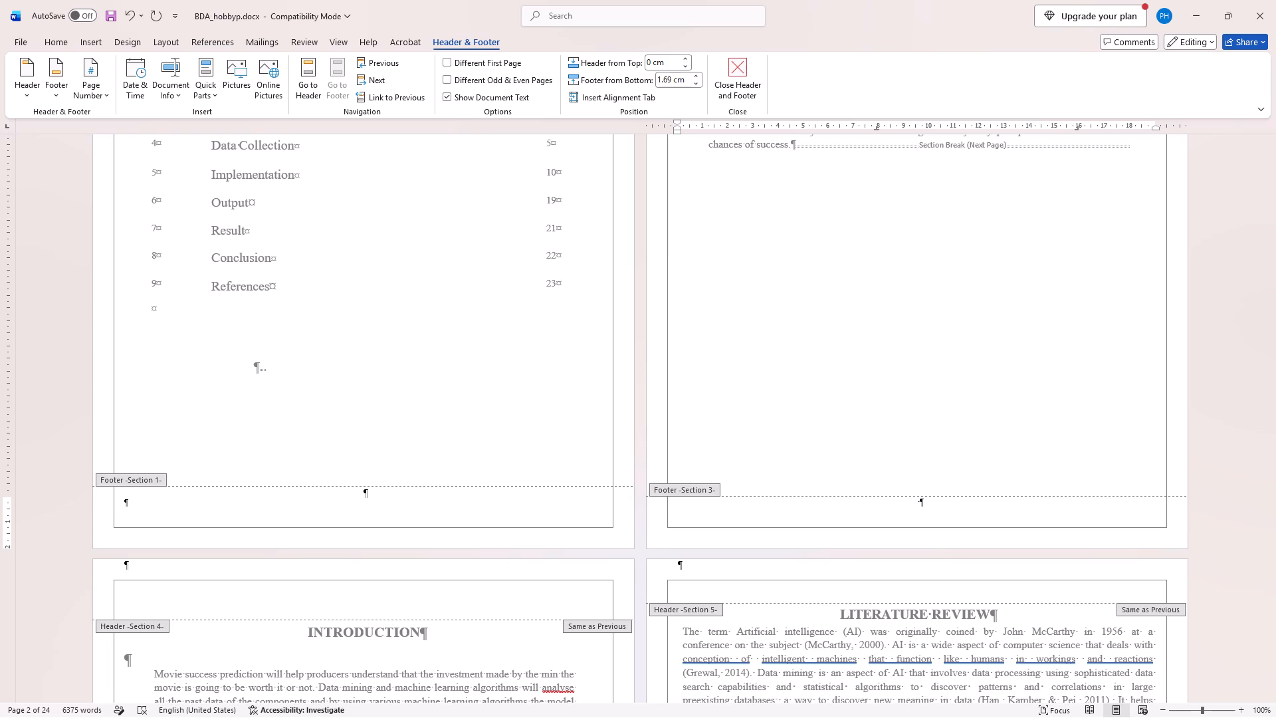
pyautogui.press('i')
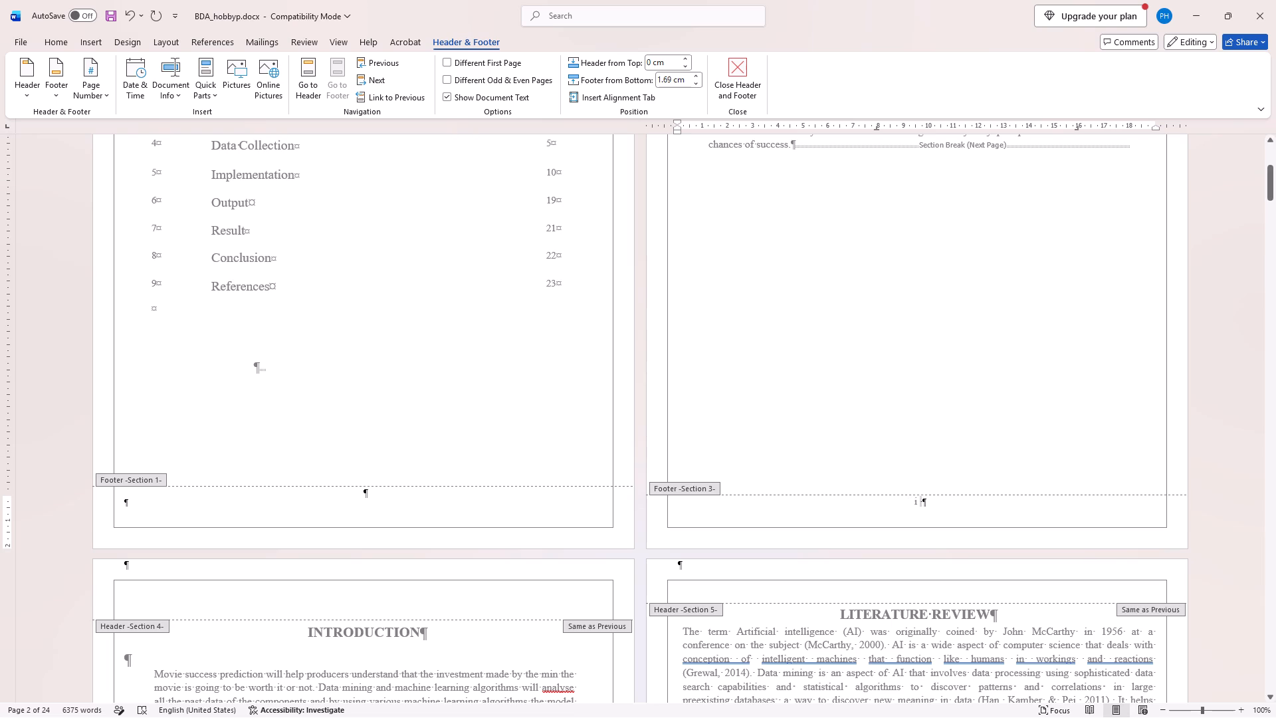
# Examine the footer page numbers from the INTRODUCTION page through the dataset pages up to Section 13.
pyautogui.scroll(-4, 794, 540)
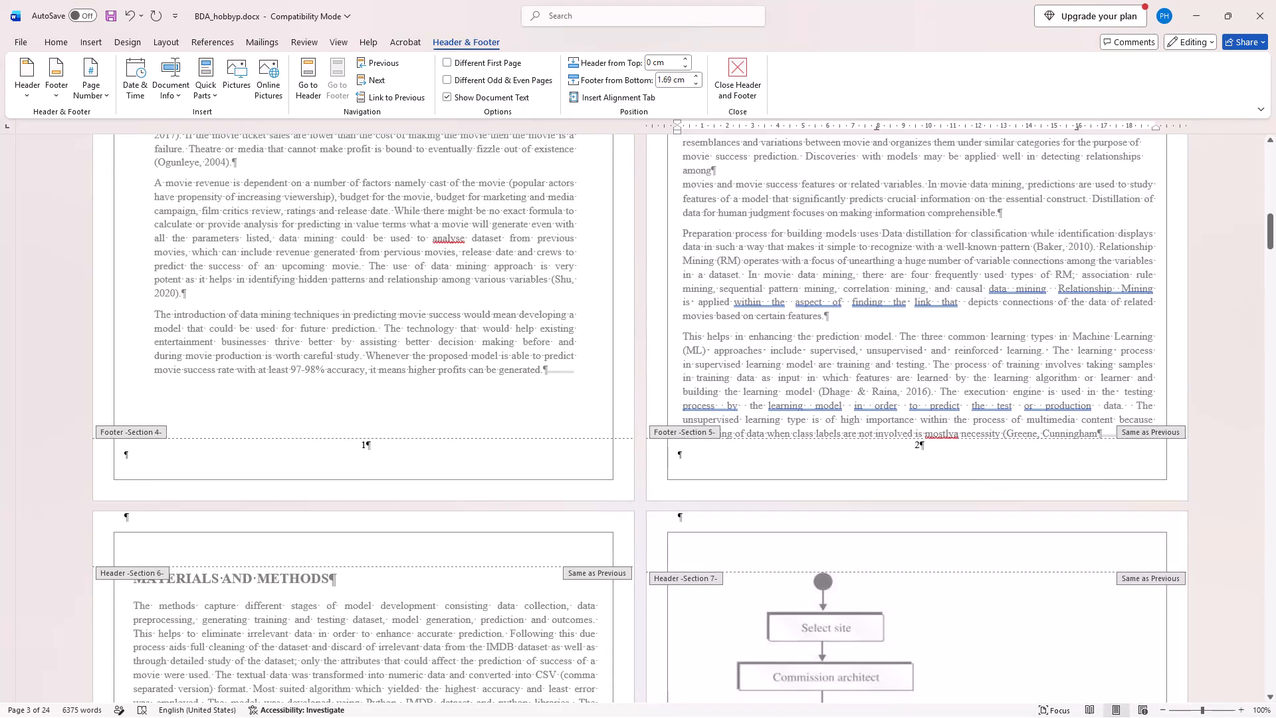
pyautogui.scroll(-3, 736, 501)
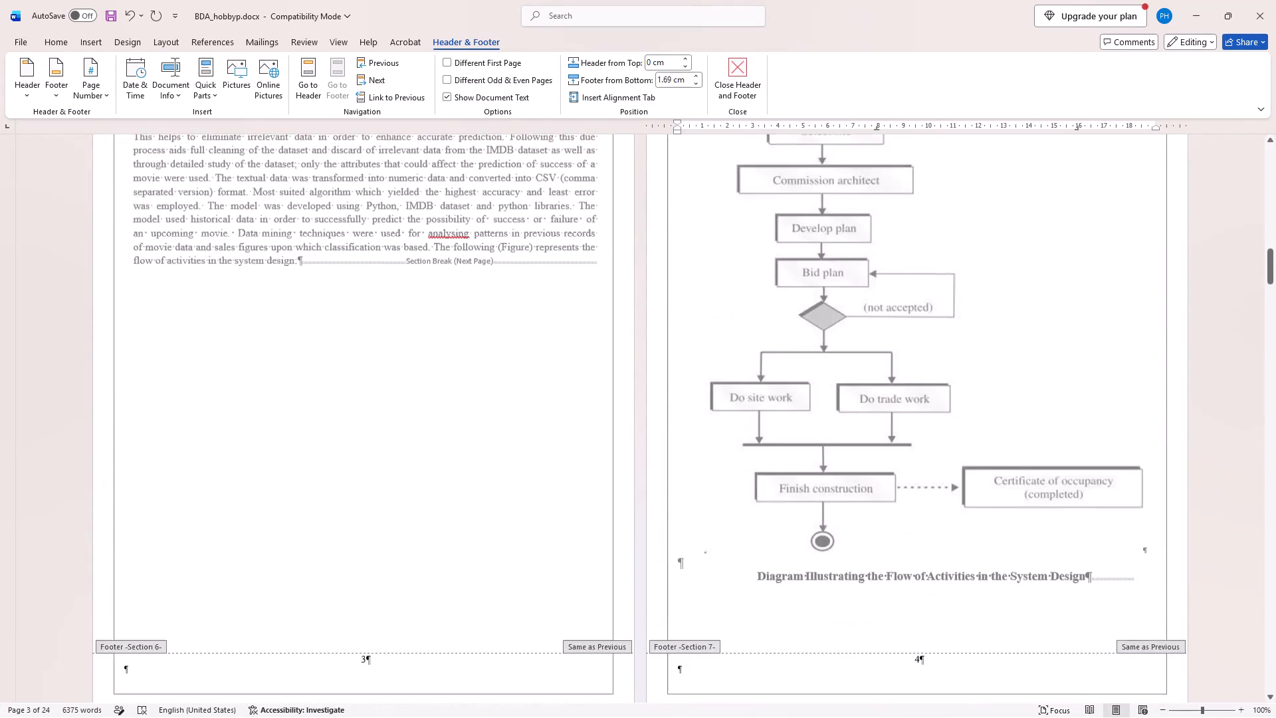
pyautogui.scroll(-2, 736, 501)
pyautogui.scroll(1, 736, 501)
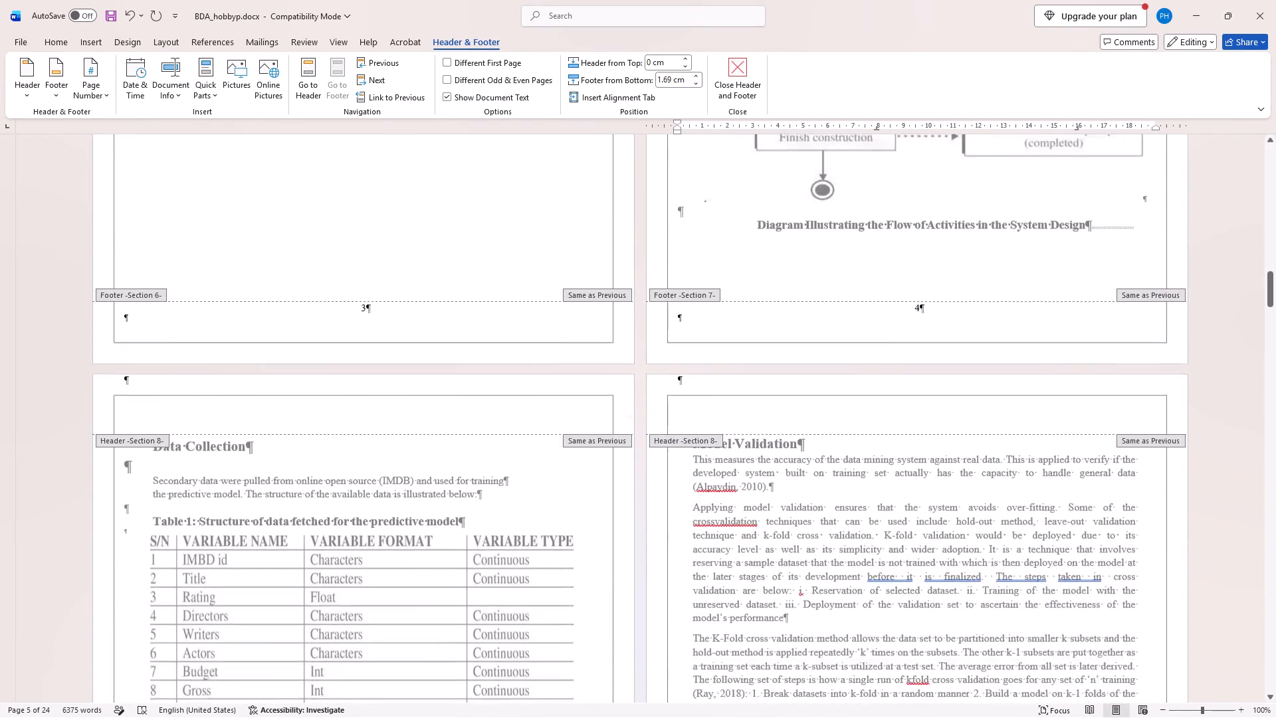
pyautogui.scroll(1, 736, 501)
pyautogui.scroll(-1, 736, 501)
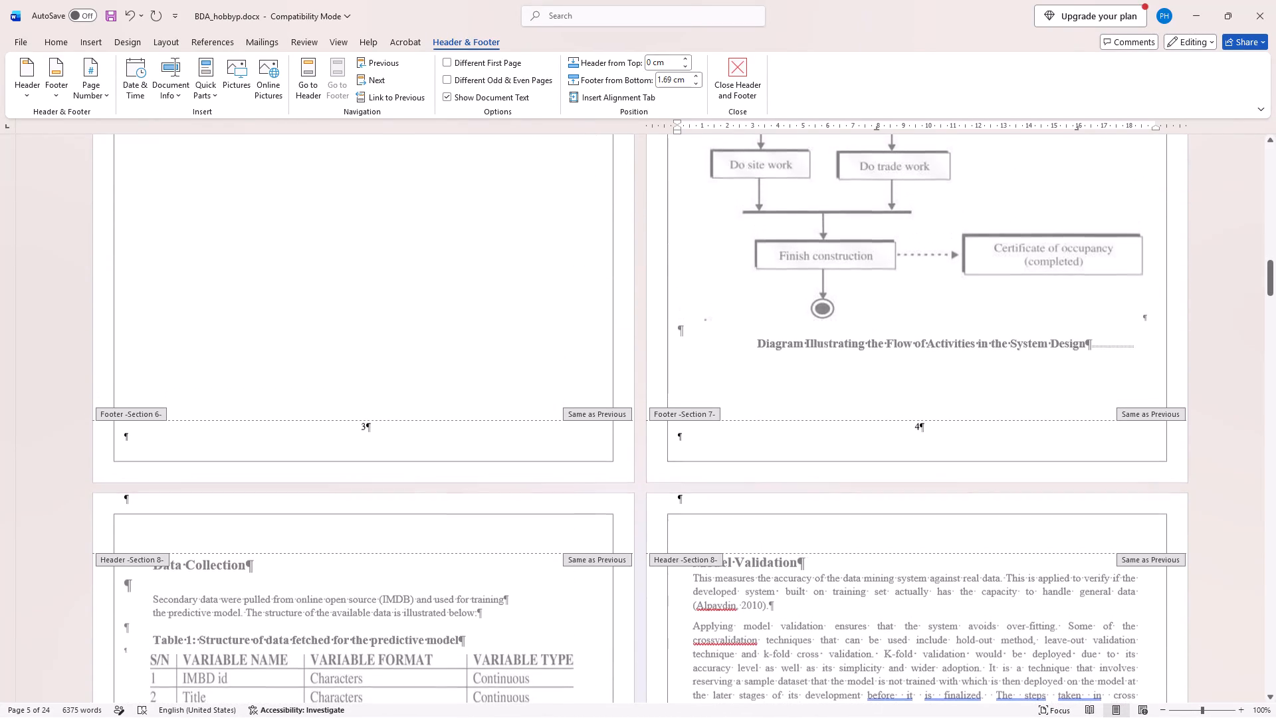
pyautogui.scroll(-5, 736, 501)
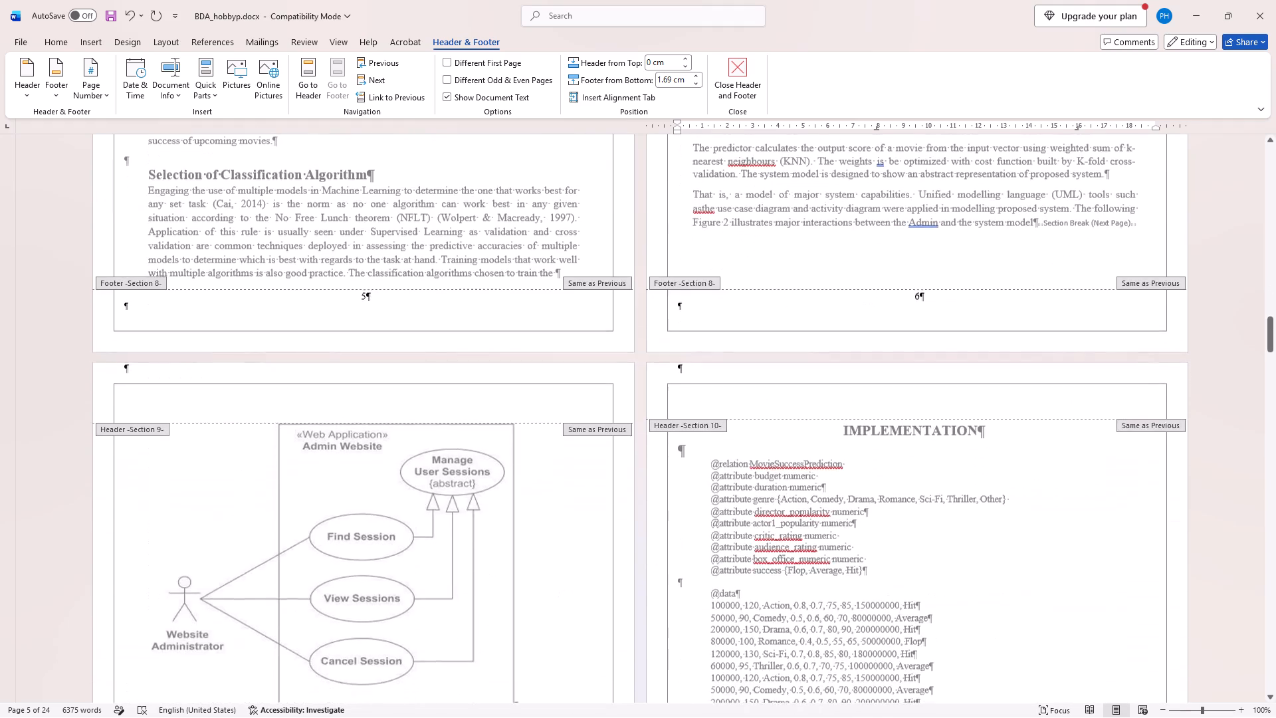
pyautogui.scroll(-3, 736, 501)
pyautogui.scroll(1, 736, 501)
pyautogui.scroll(-1, 736, 501)
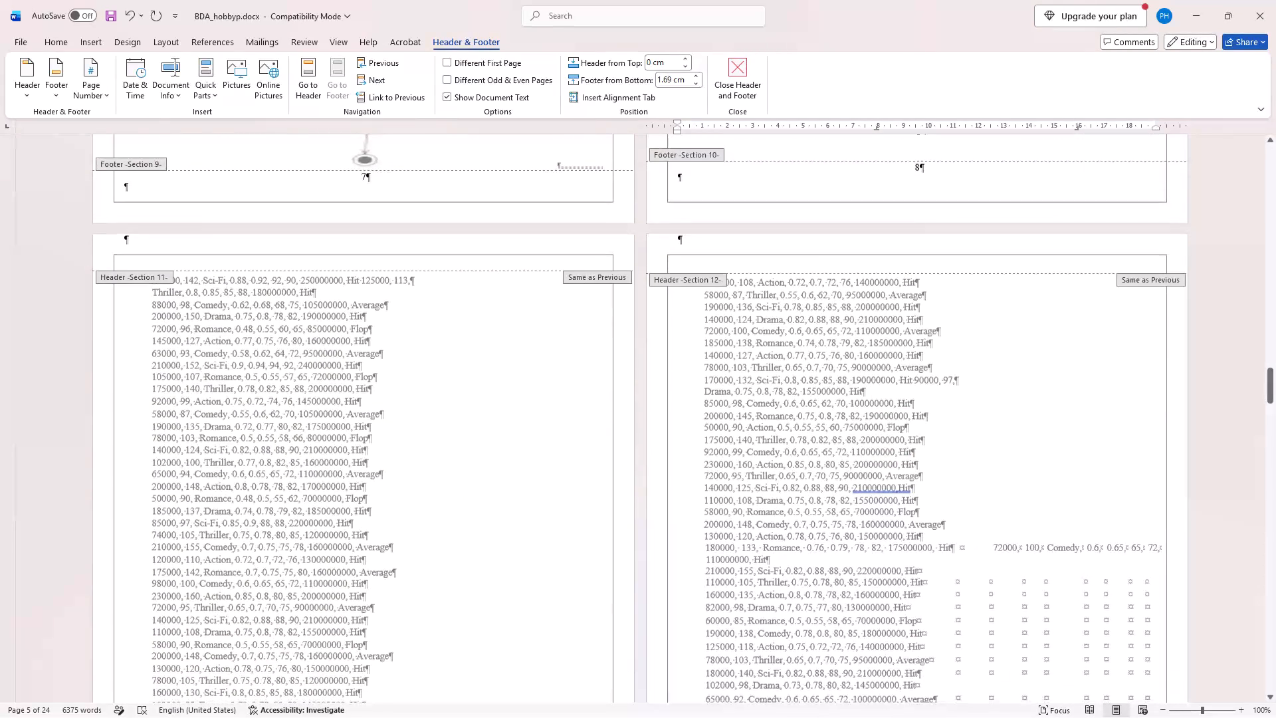
pyautogui.scroll(-3, 736, 501)
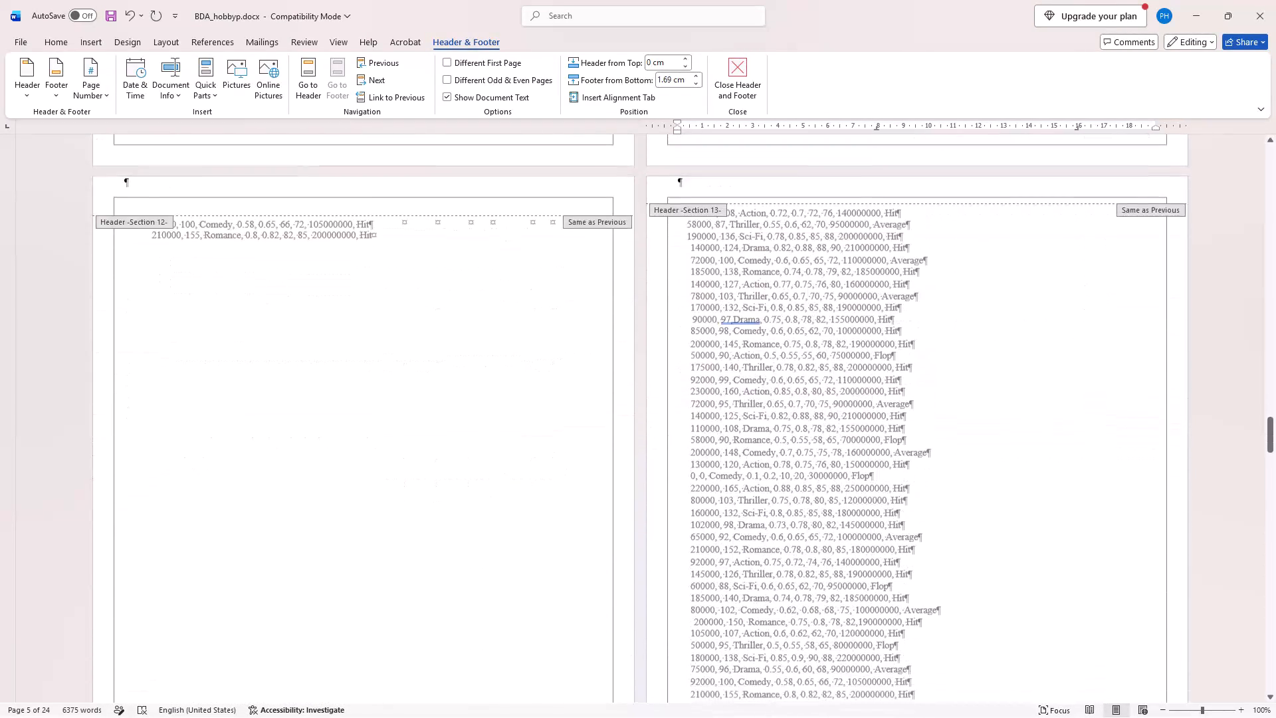
pyautogui.scroll(2, 736, 501)
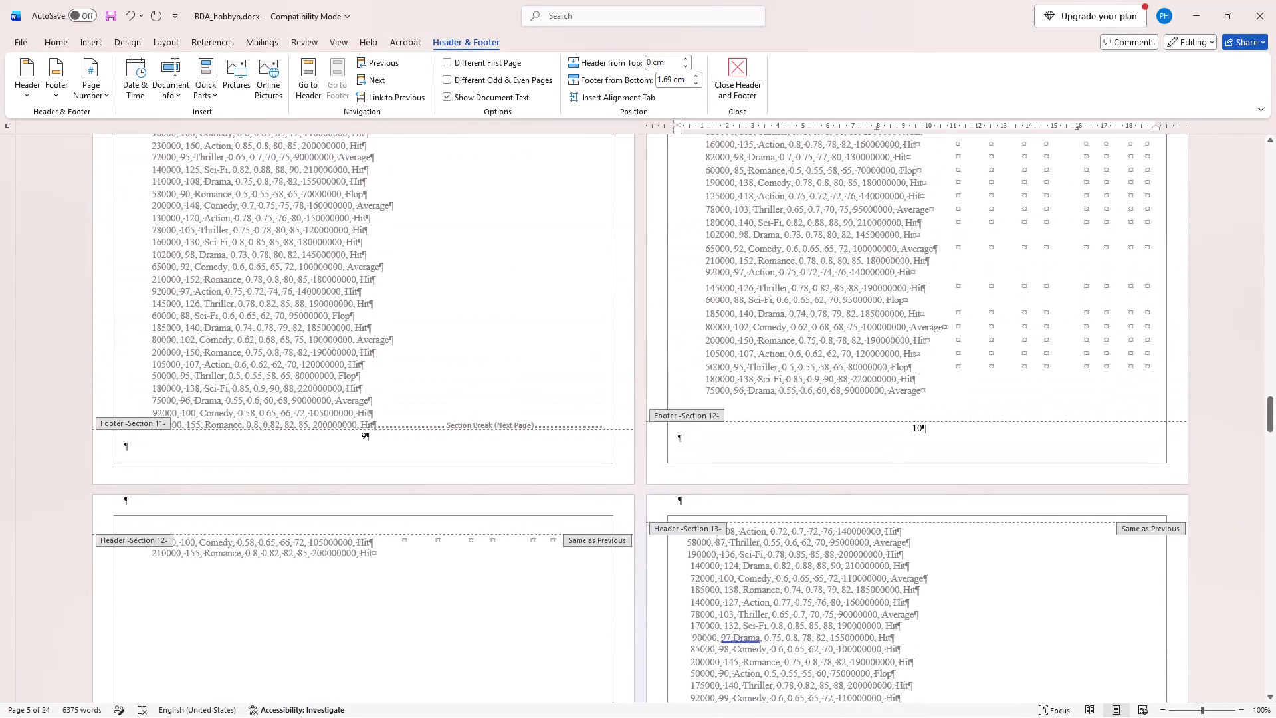
pyautogui.scroll(2, 736, 501)
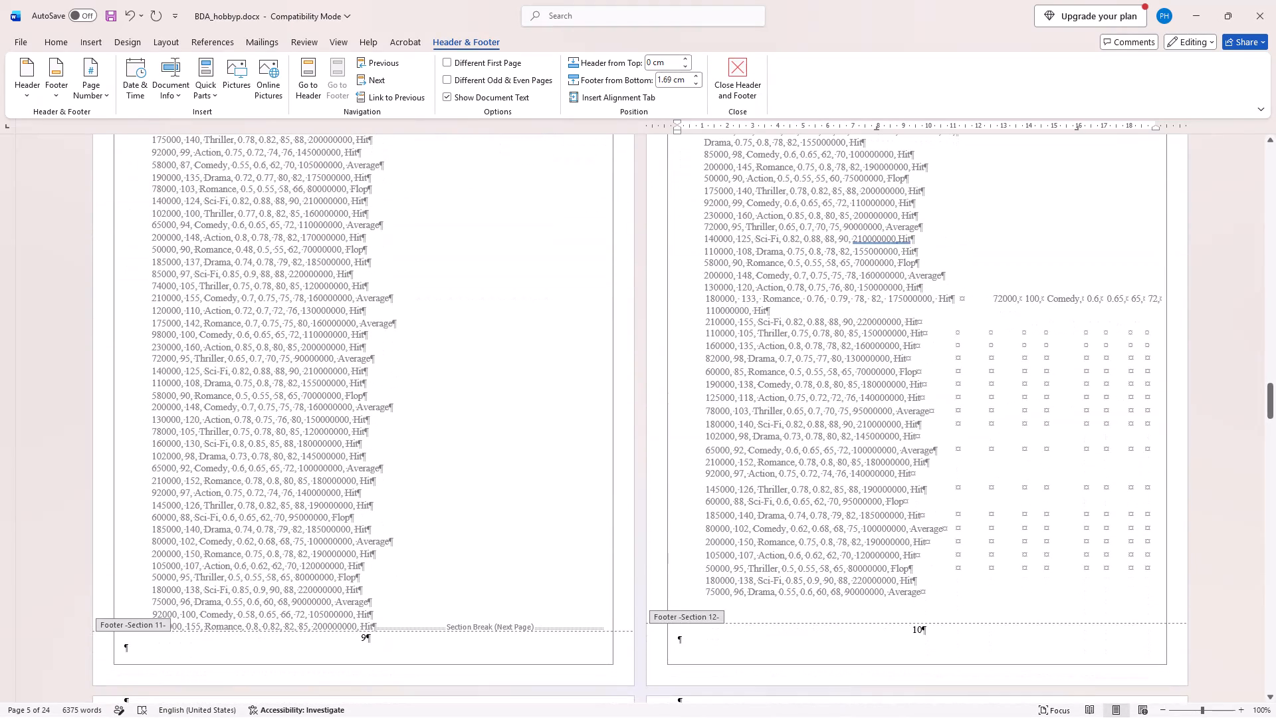
# Examine the footer page numbers in every section from the INTRODUCTION page through to the REFERENCES page.
pyautogui.click(976, 297)
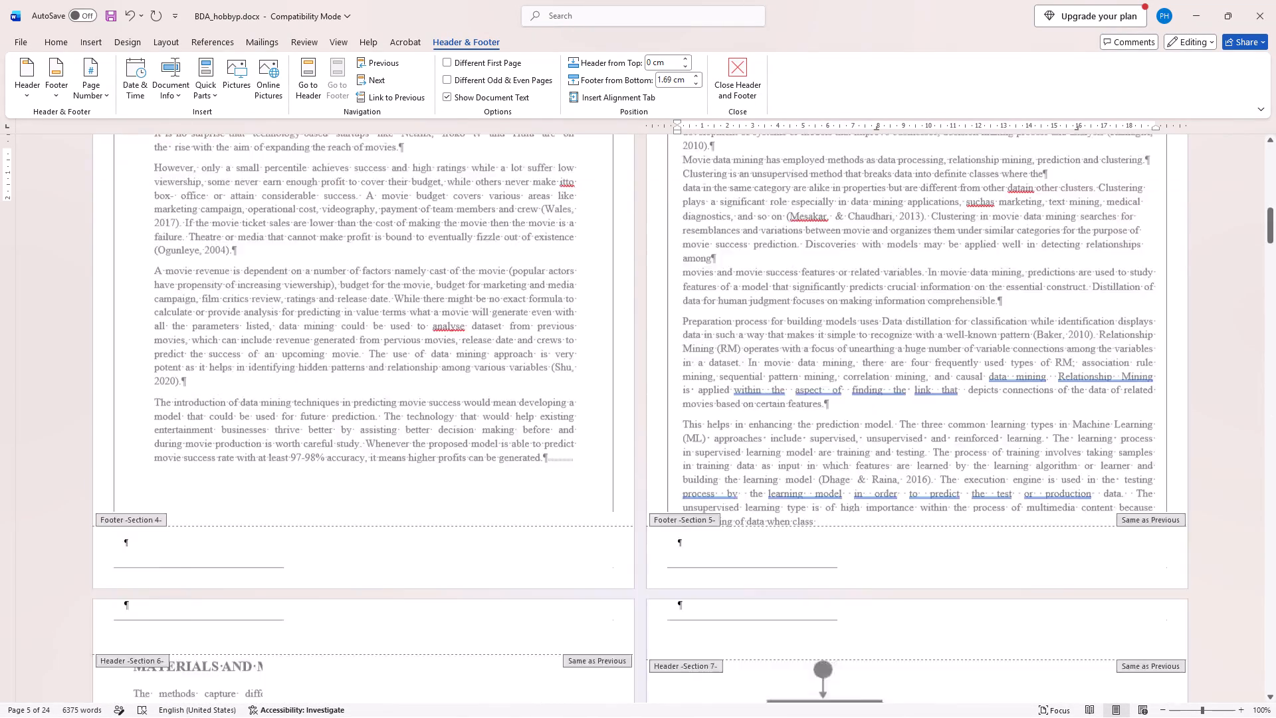
pyautogui.scroll(-4, 879, 489)
pyautogui.scroll(1, 879, 489)
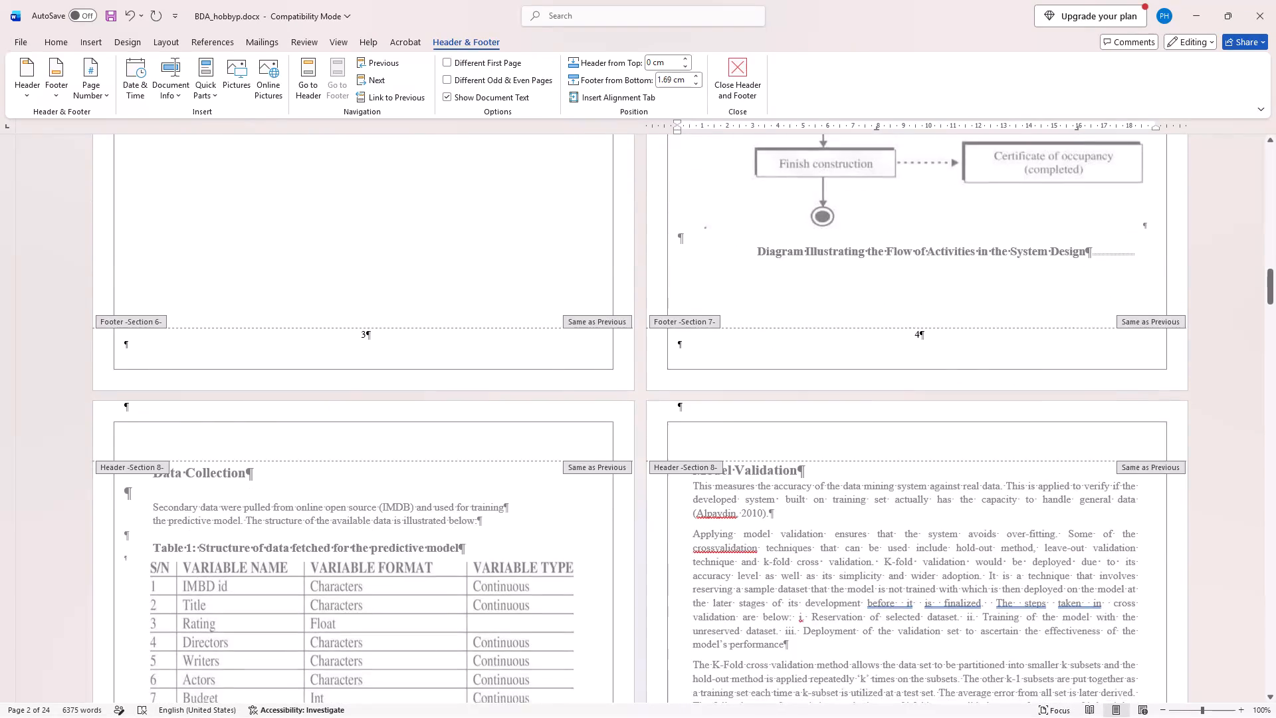
pyautogui.scroll(1, 879, 489)
pyautogui.scroll(-2, 879, 489)
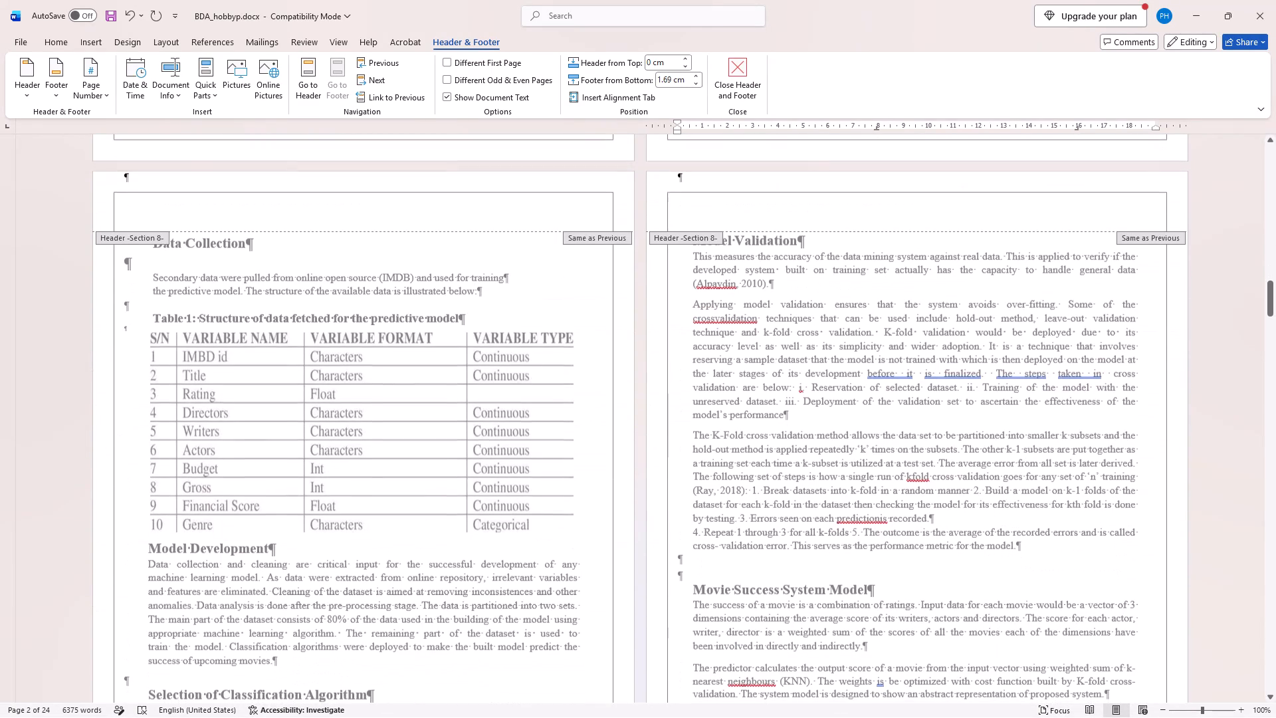
pyautogui.scroll(-3, 849, 442)
pyautogui.scroll(1, 849, 442)
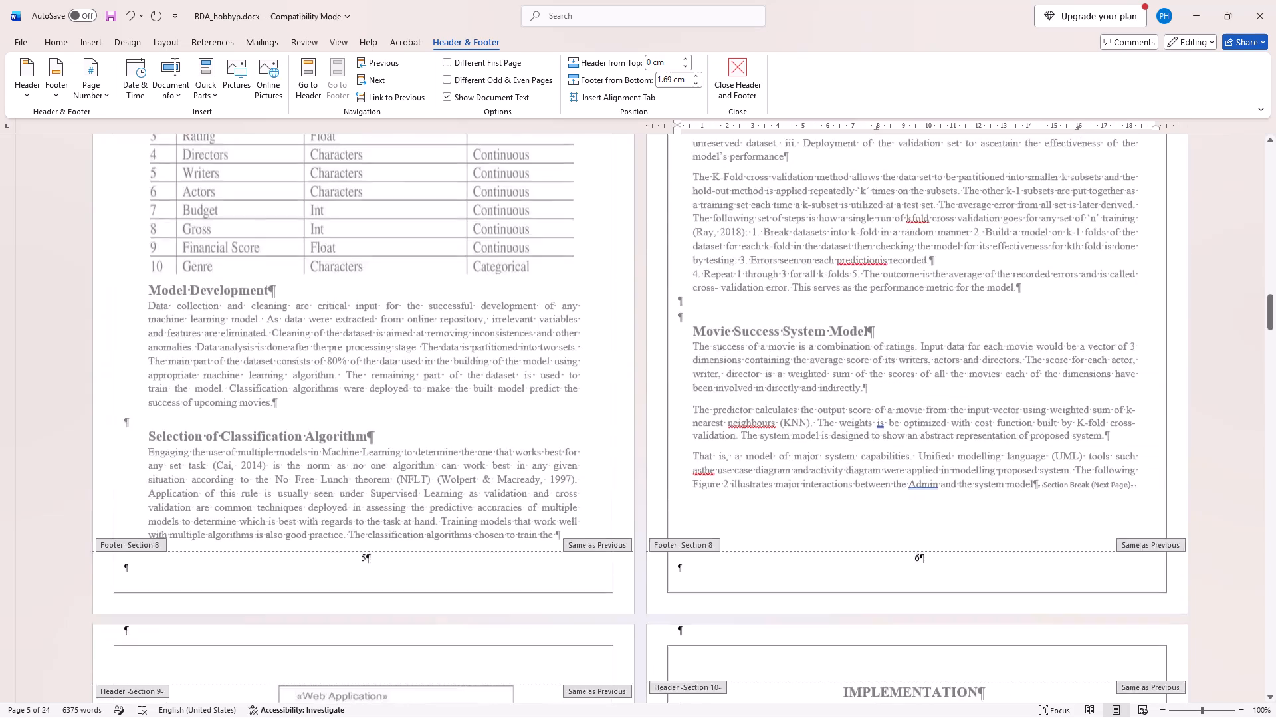
pyautogui.scroll(1, 849, 442)
pyautogui.scroll(-3, 849, 442)
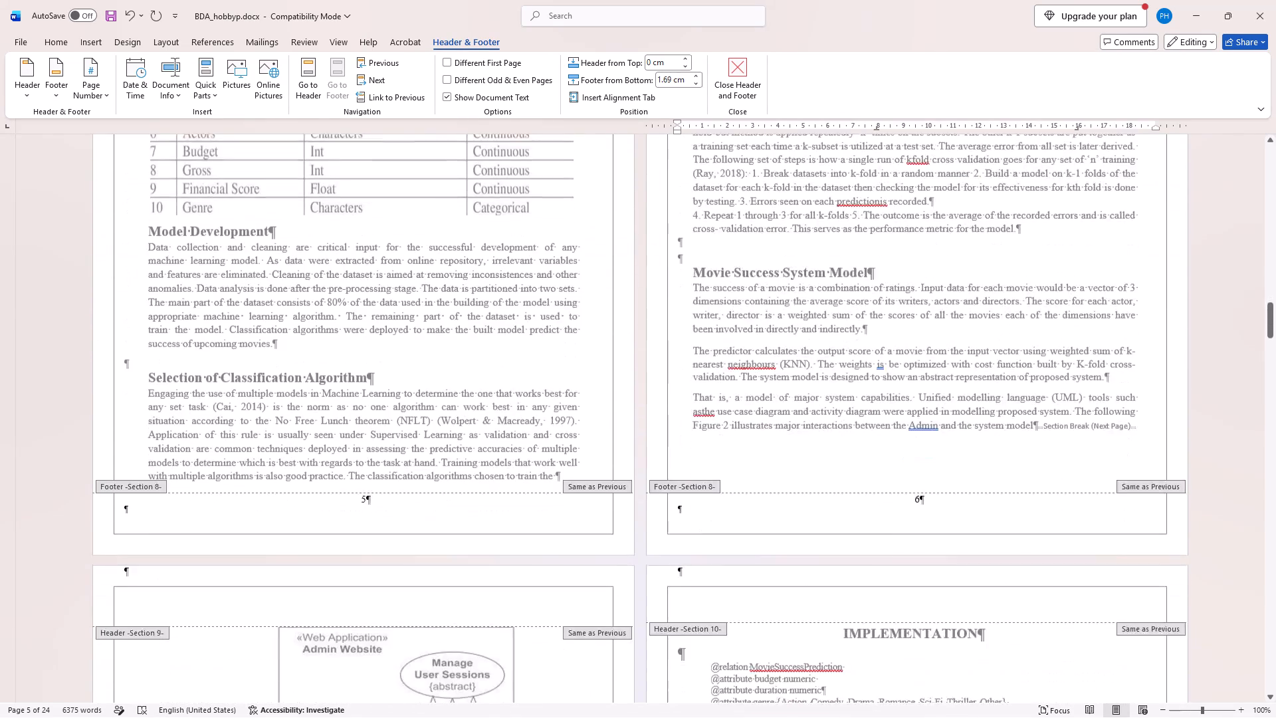
pyautogui.scroll(-6, 849, 442)
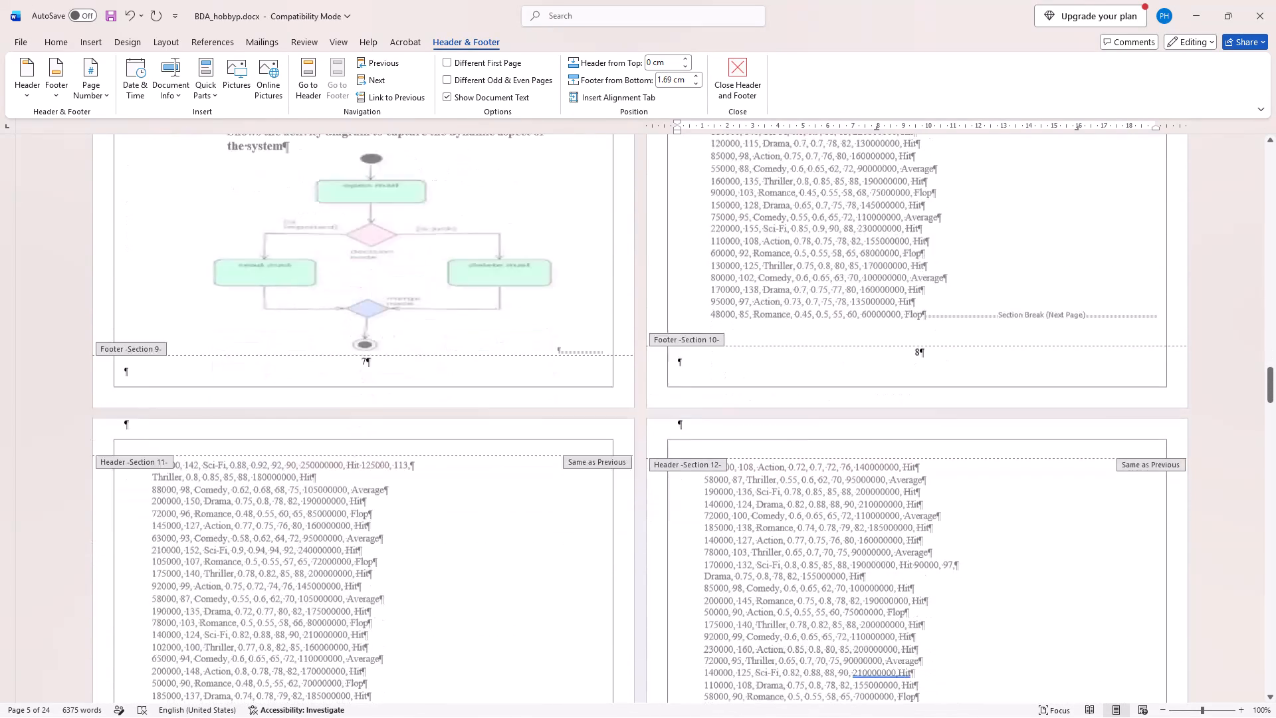
pyautogui.scroll(-6, 849, 442)
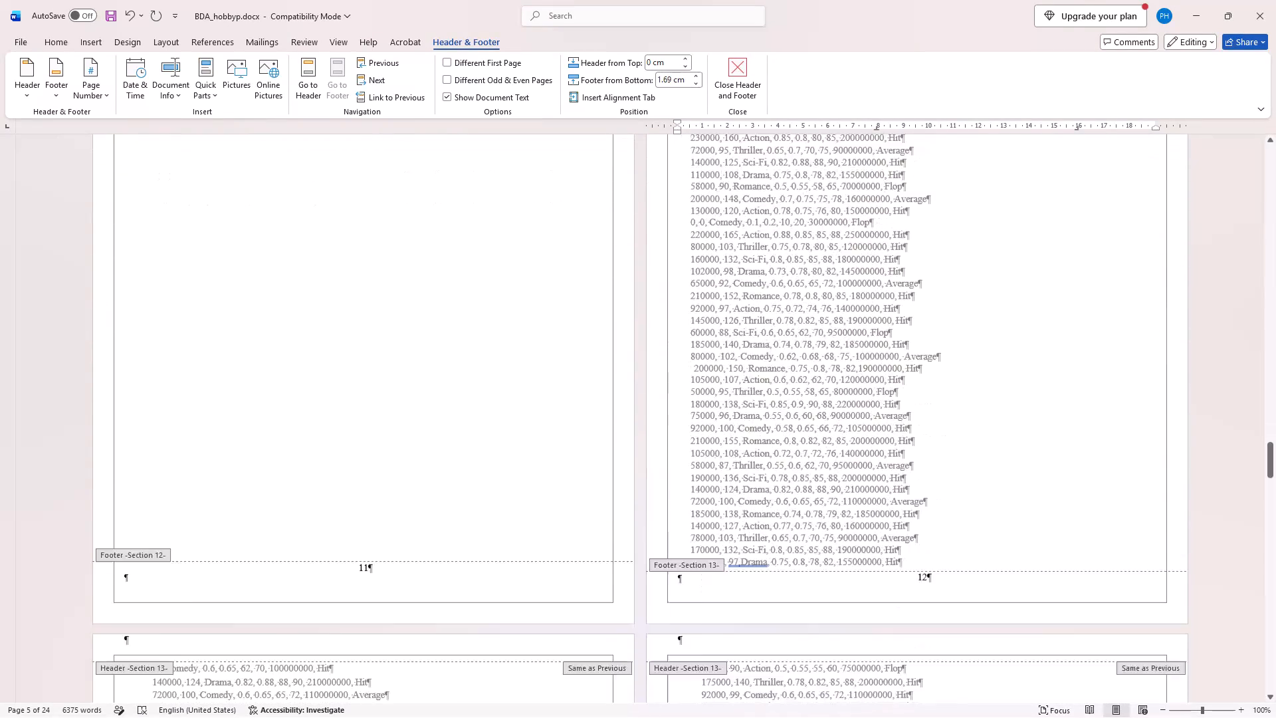
pyautogui.scroll(-6, 849, 442)
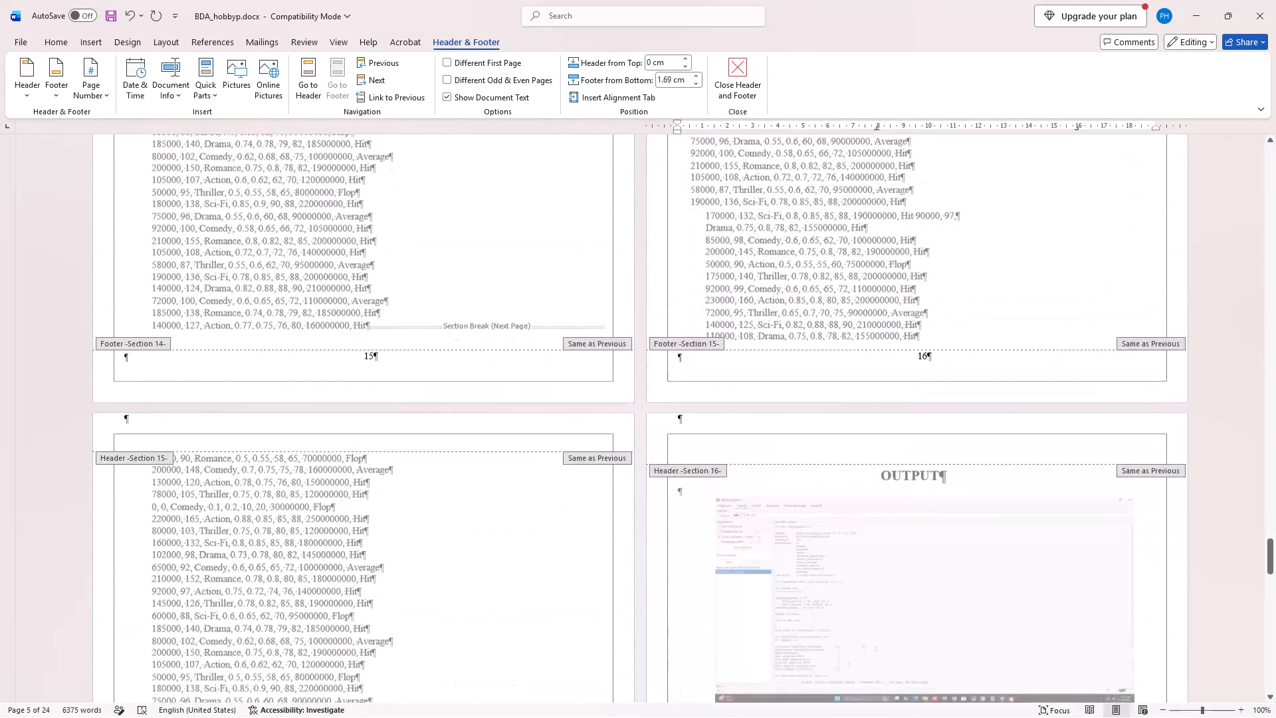
pyautogui.scroll(-2, 849, 442)
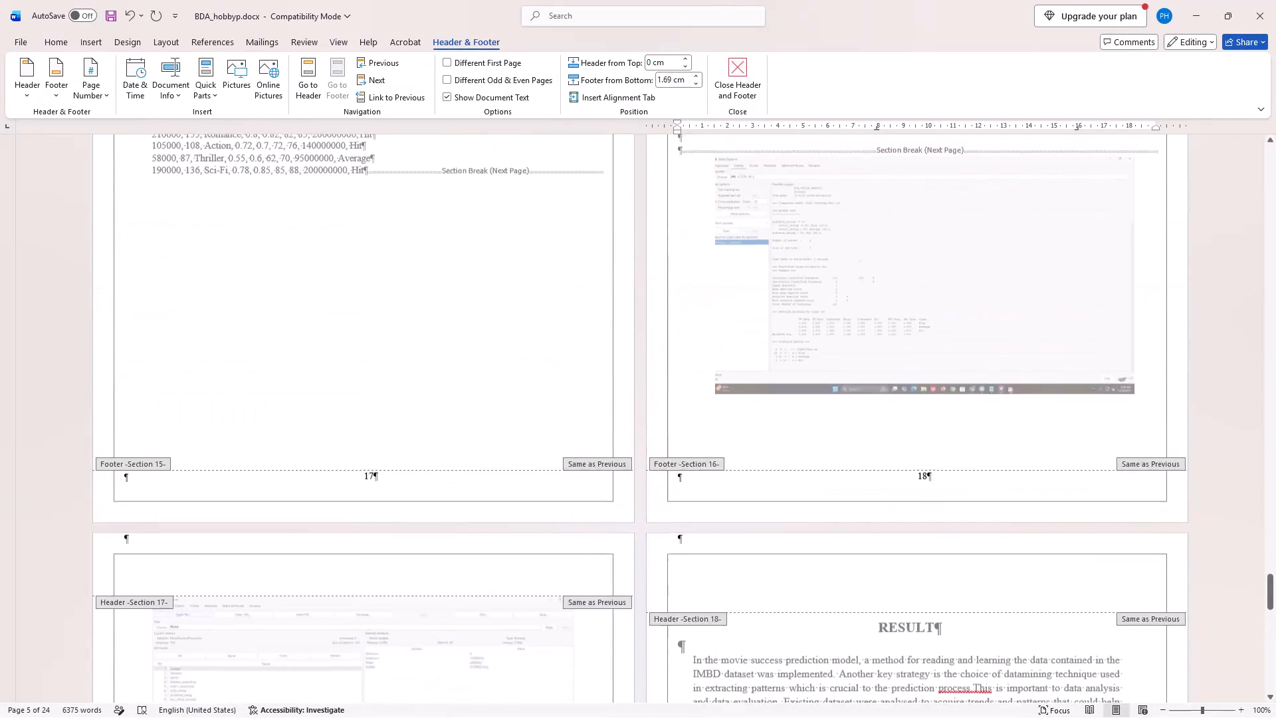
pyautogui.scroll(-3, 849, 442)
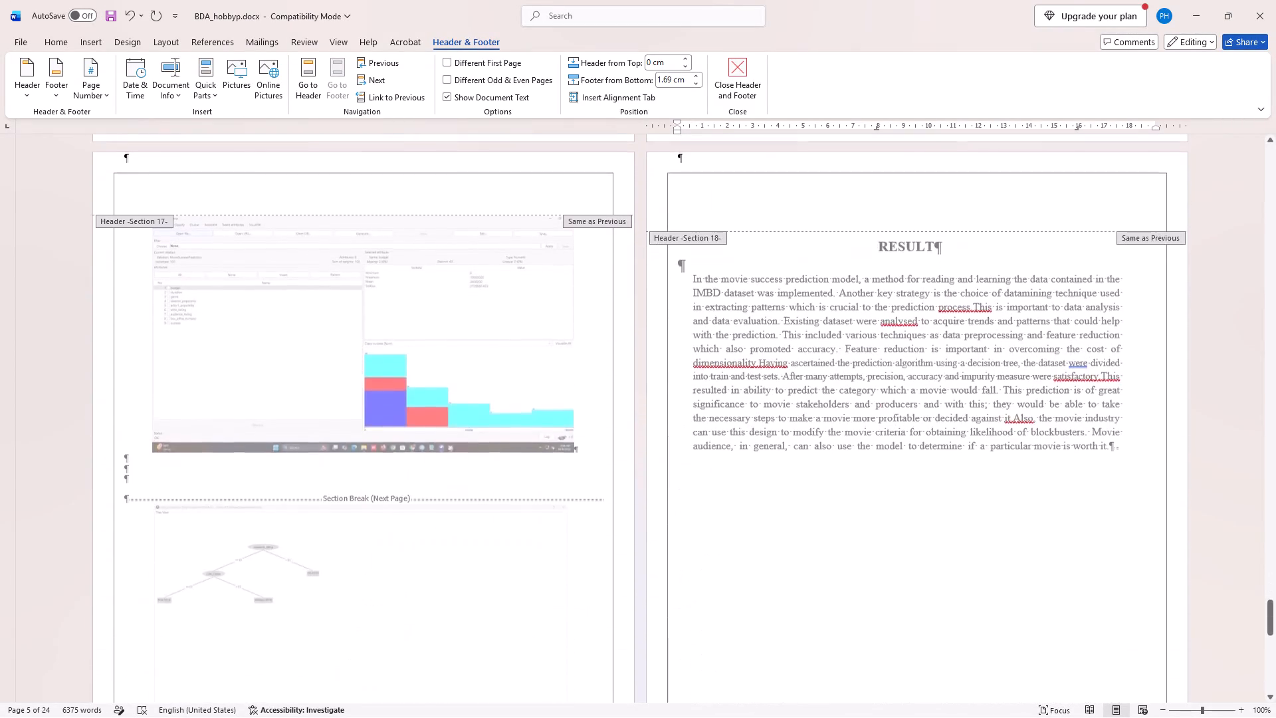
pyautogui.scroll(-4, 849, 442)
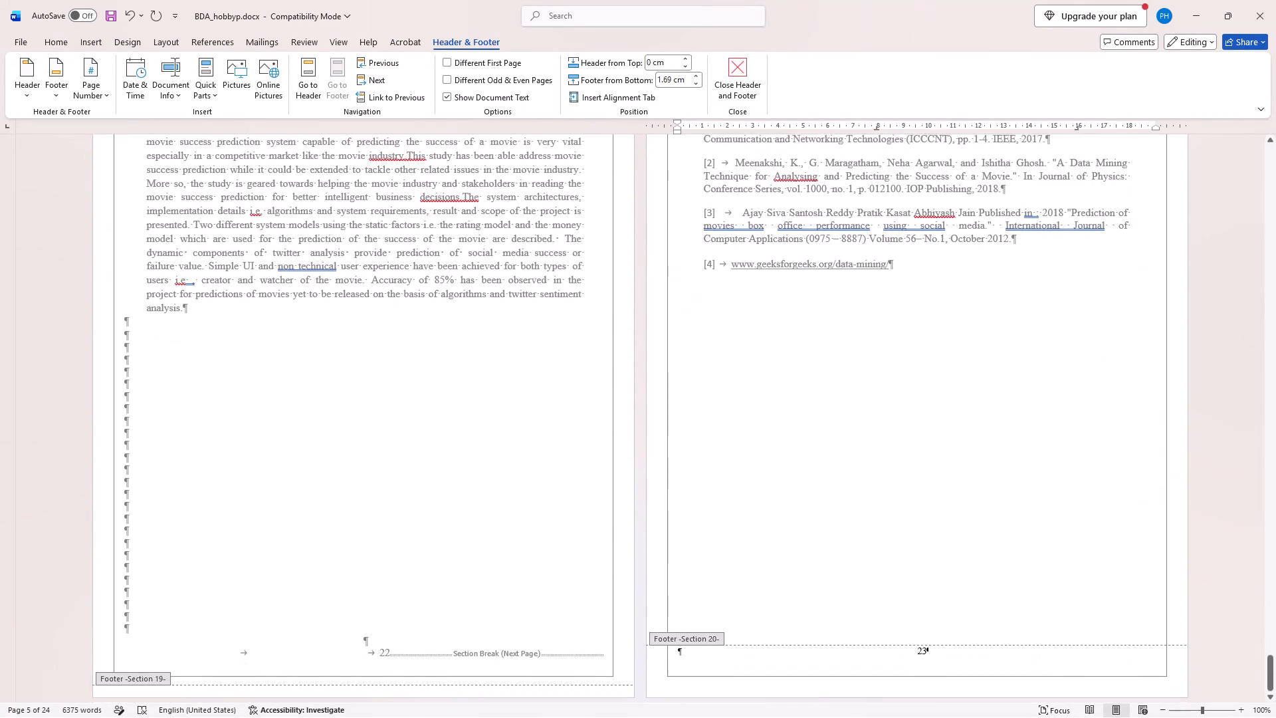
pyautogui.scroll(-4, 849, 442)
pyautogui.scroll(1, 849, 442)
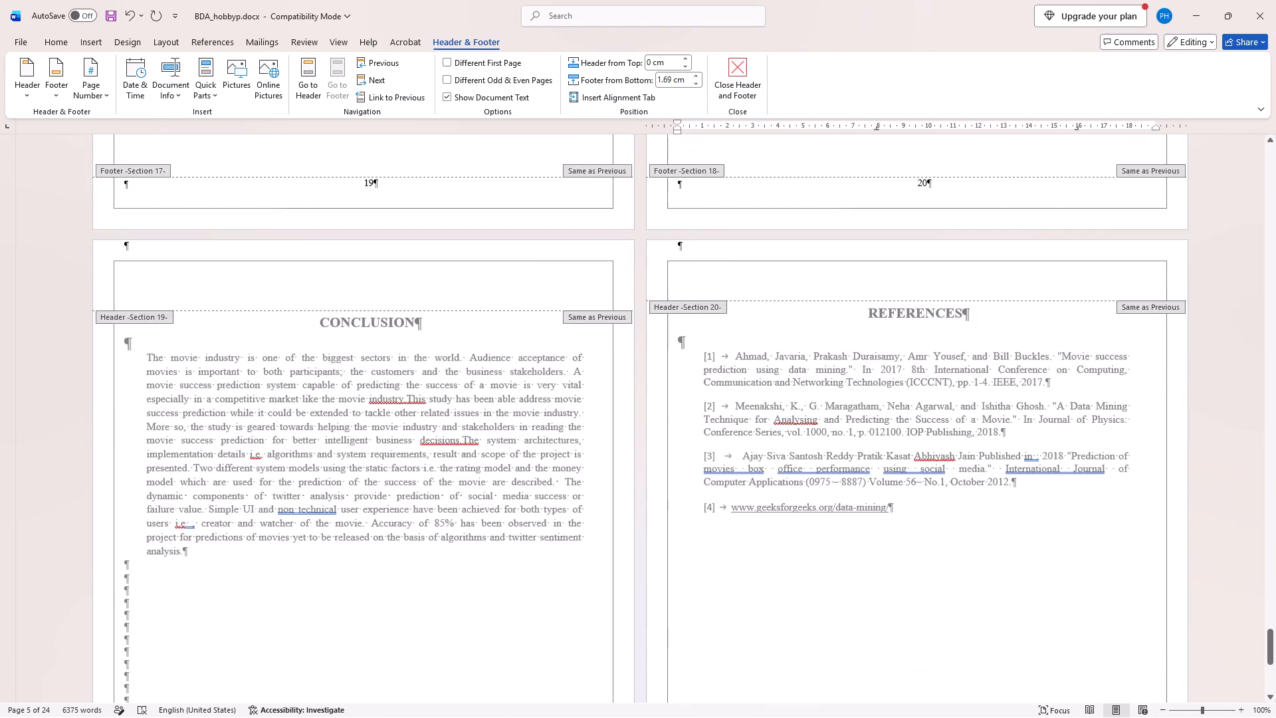
# Recheck the footer numbering from the CONCLUSION page back to the INTRODUCTION page, and return to body text editing.
pyautogui.scroll(6, 849, 442)
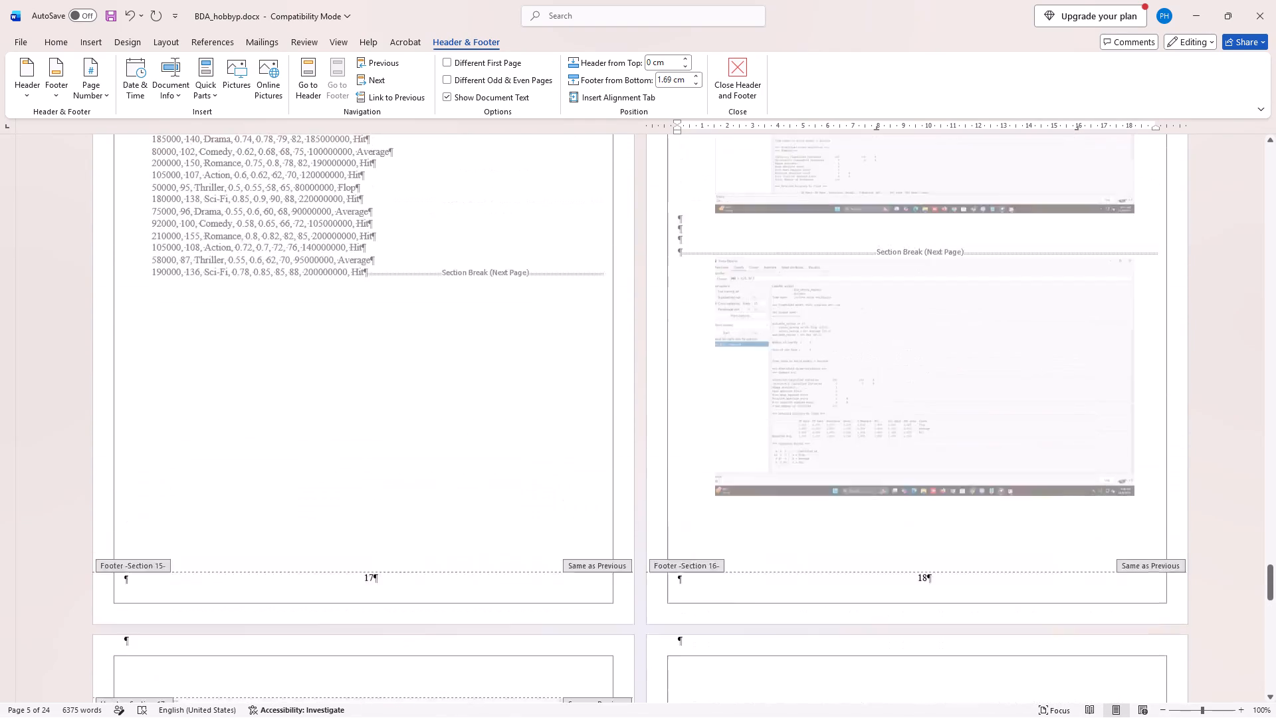
pyautogui.scroll(3, 849, 442)
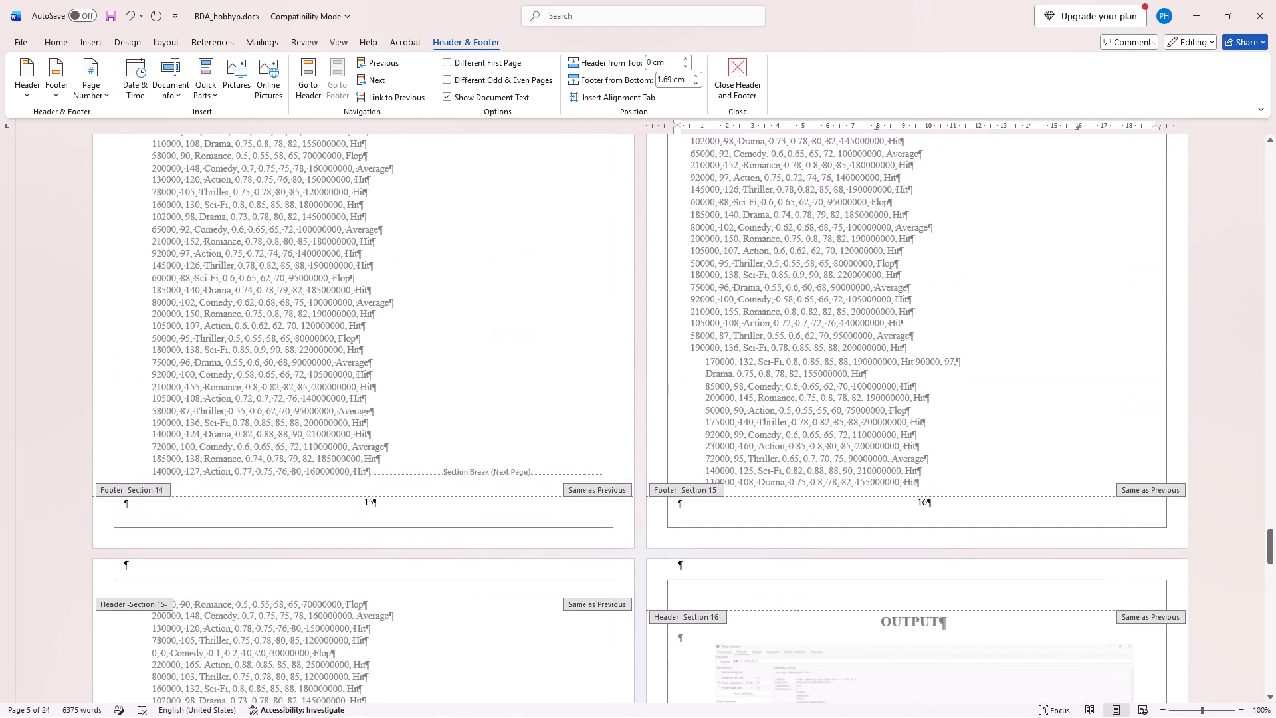
pyautogui.scroll(8, 371, 488)
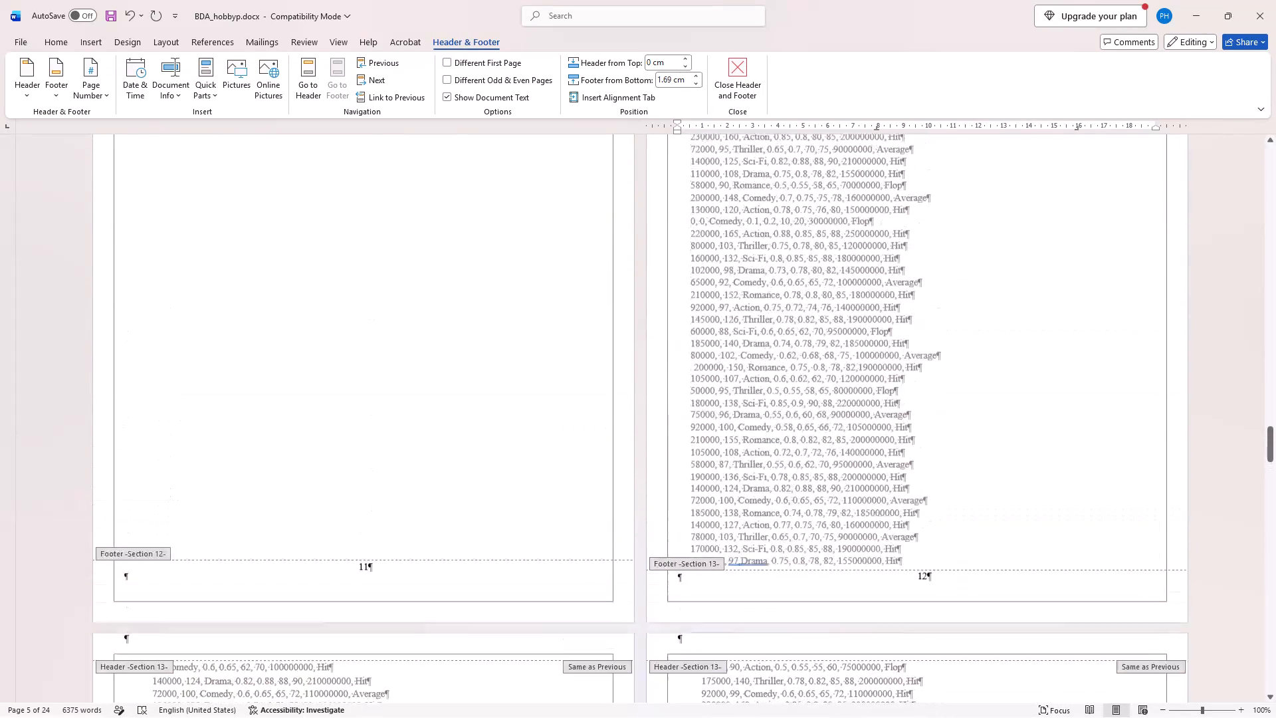
pyautogui.scroll(2, 371, 488)
pyautogui.doubleClick(193, 407)
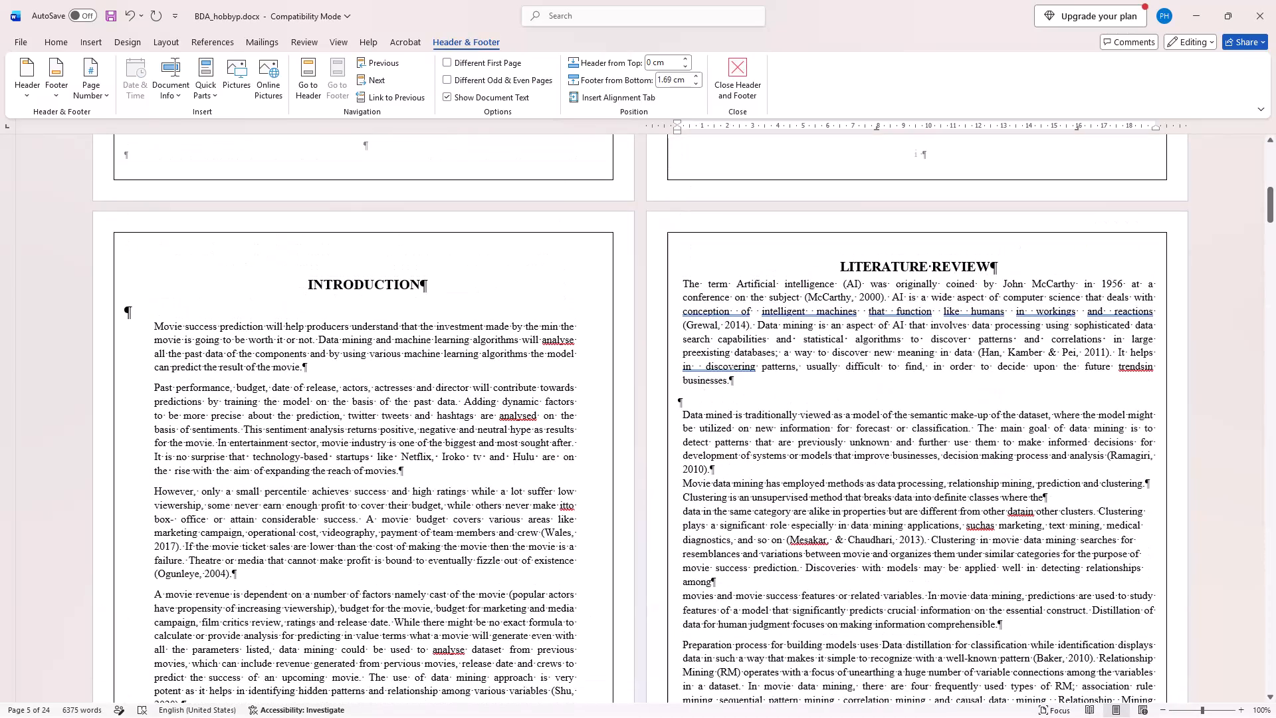
# Examine the body pages from the INTRODUCTION to the REFERENCES and back to the nearly empty dataset page numbered 11.
pyautogui.scroll(-8, 334, 453)
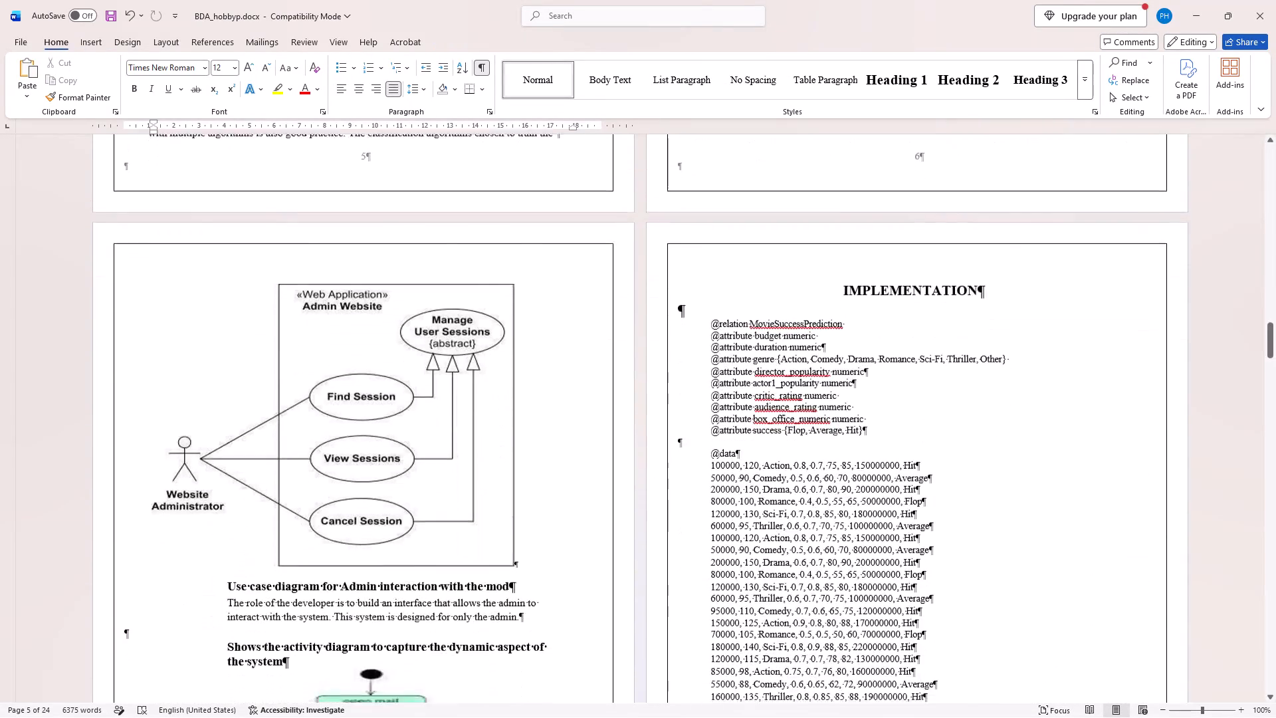
pyautogui.scroll(-11, 334, 453)
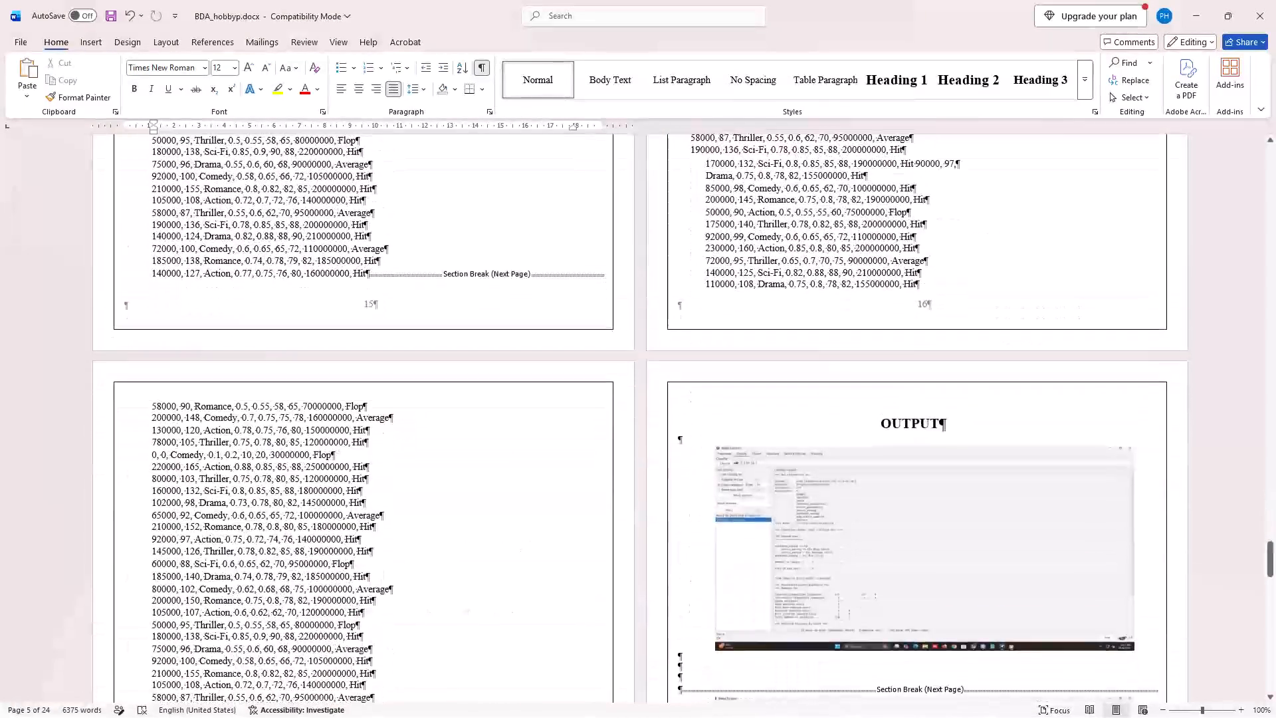
pyautogui.scroll(-11, 334, 453)
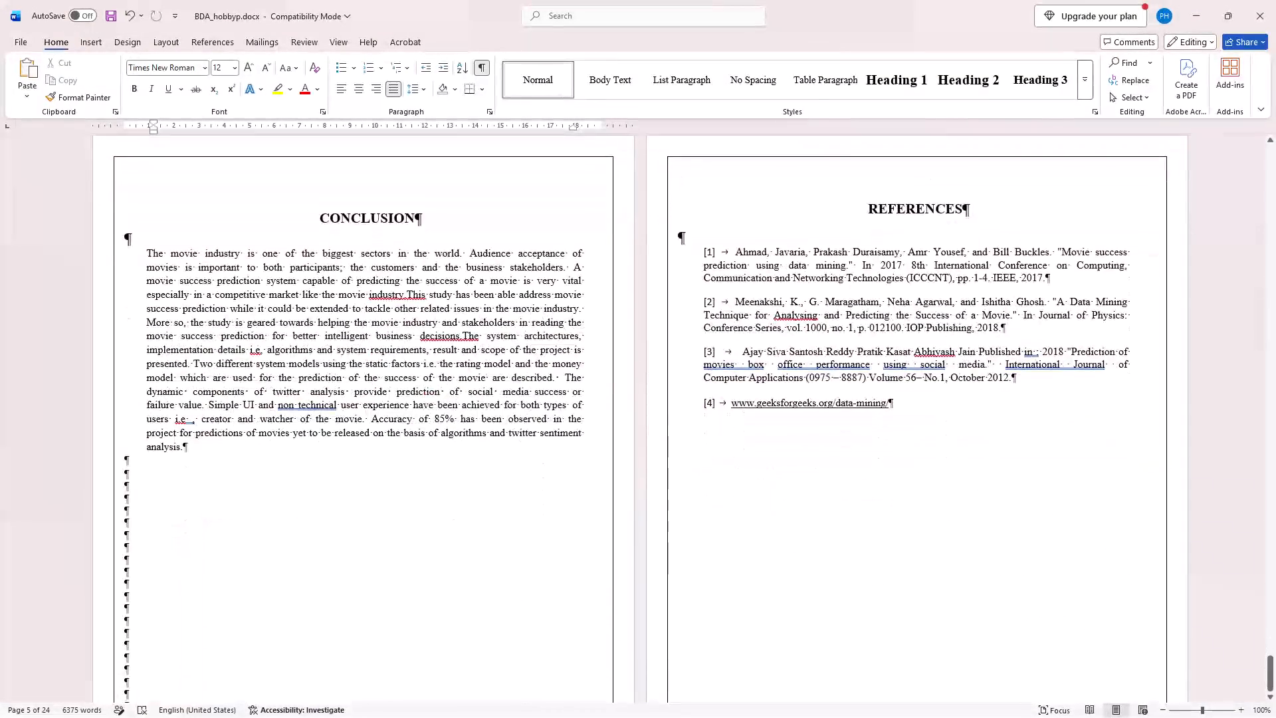
pyautogui.scroll(-4, 334, 453)
pyautogui.scroll(8, 334, 453)
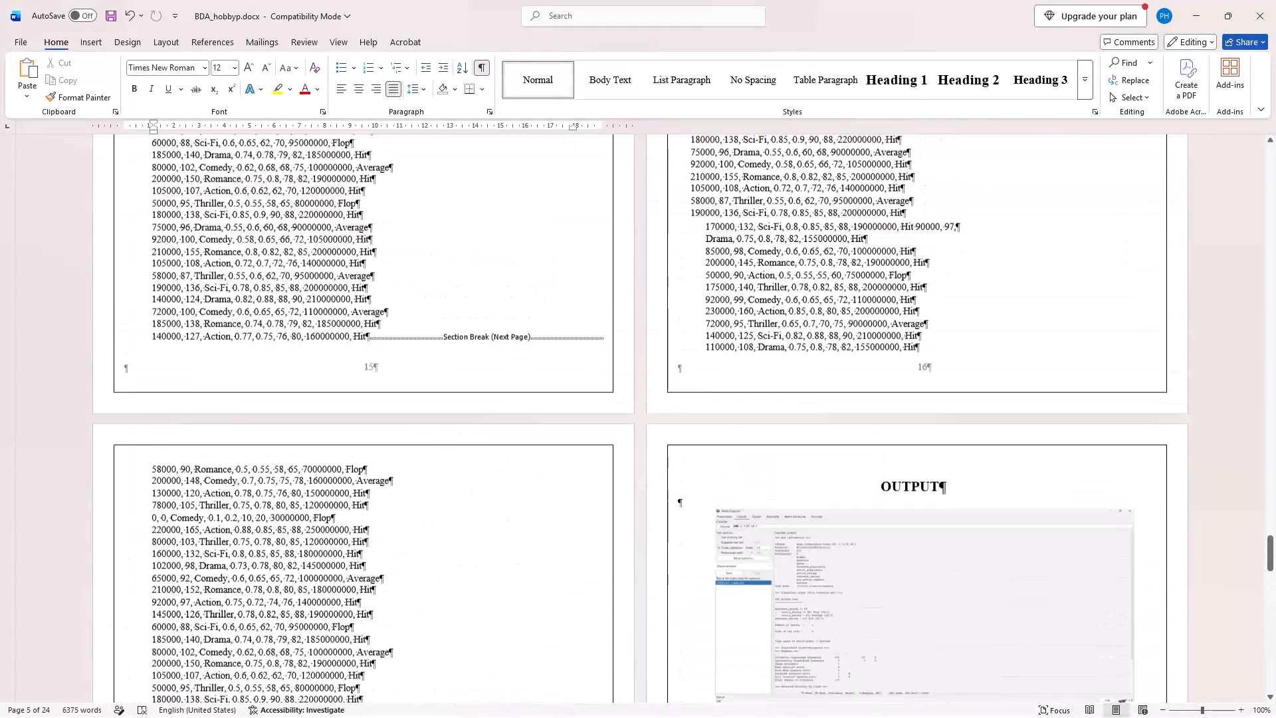
pyautogui.scroll(2, 334, 453)
pyautogui.scroll(-2, 334, 453)
pyautogui.scroll(1, 334, 453)
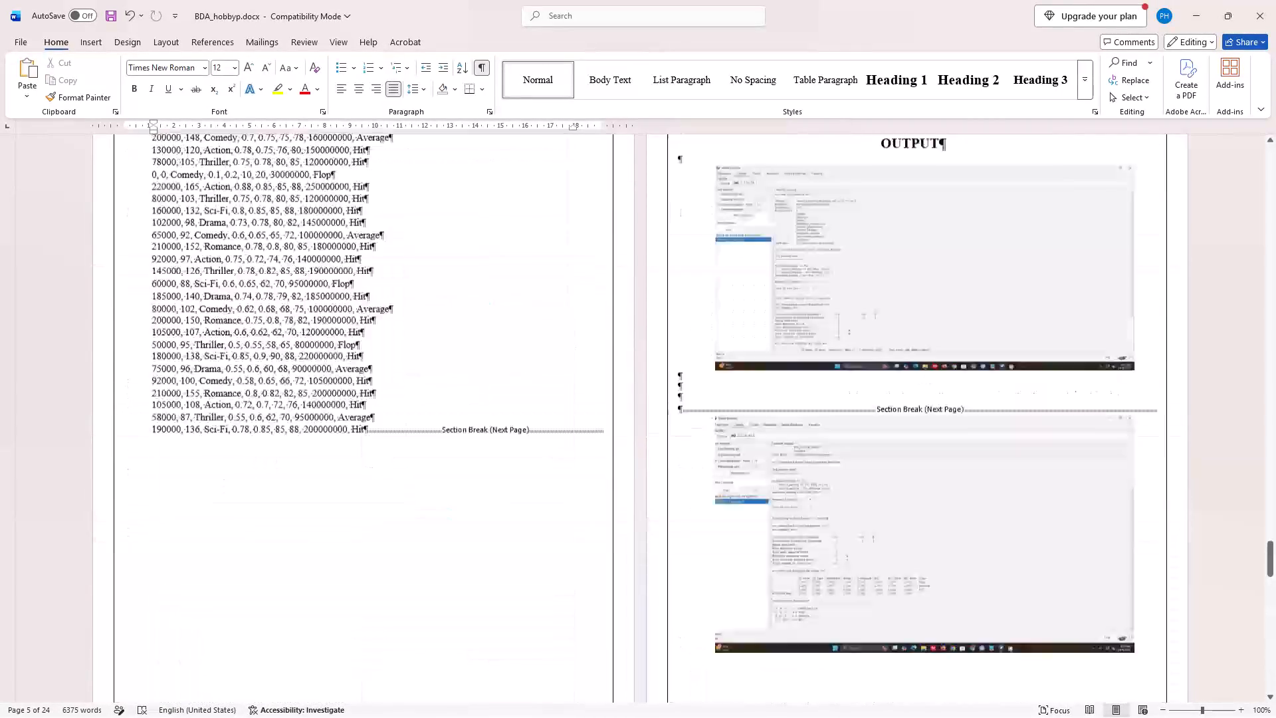
pyautogui.scroll(4, 334, 453)
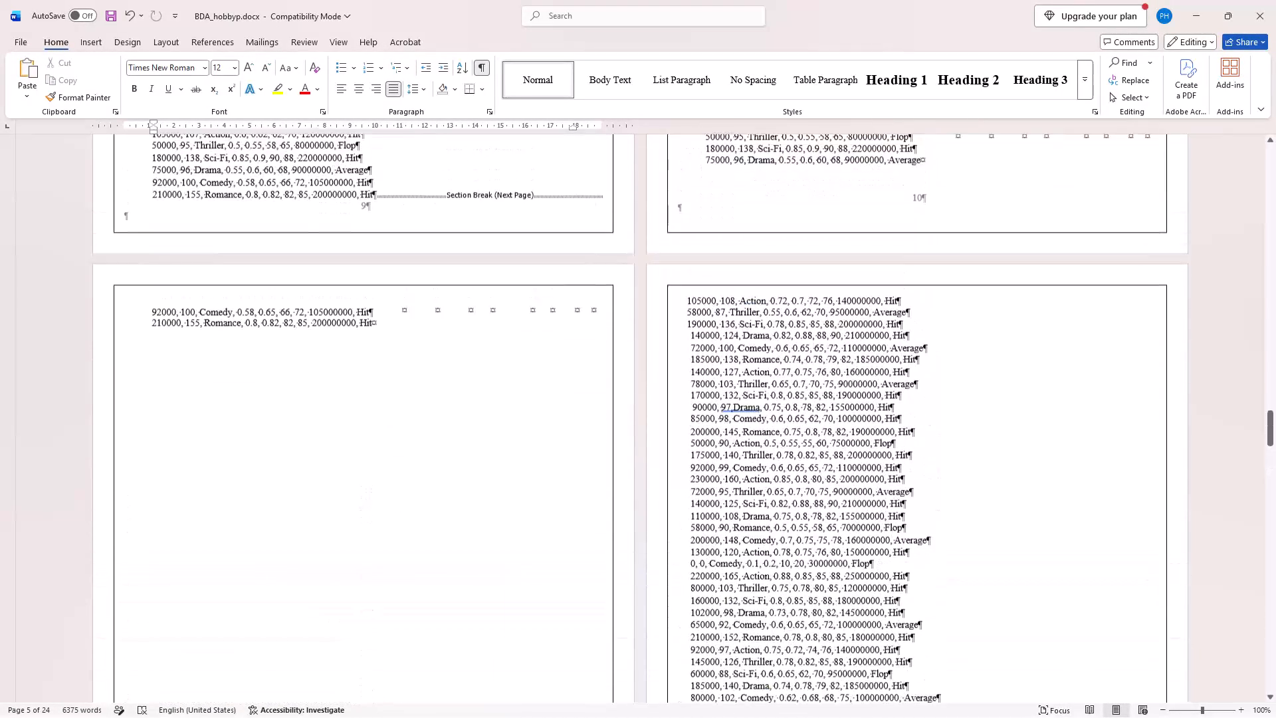
pyautogui.scroll(1, 334, 453)
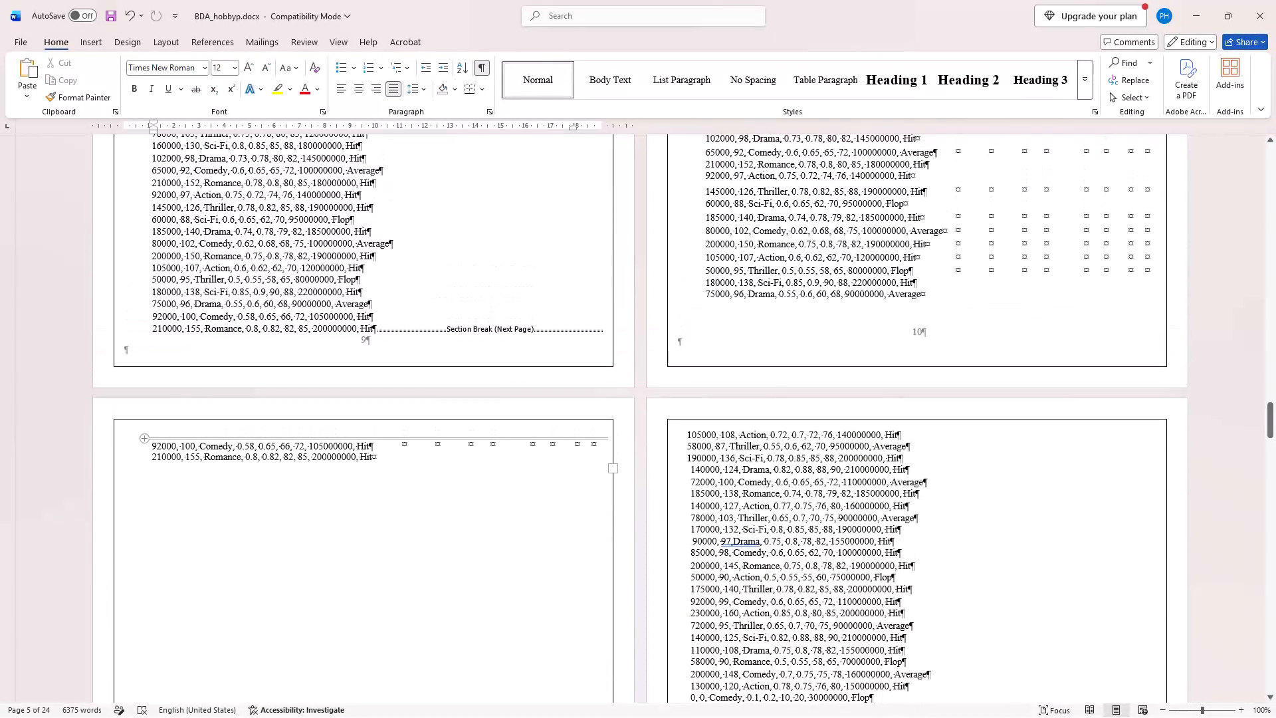
# Remove the small left indent before the "92000, 100, Comedy" row at the top of dataset page 11.
pyautogui.click(151, 452)
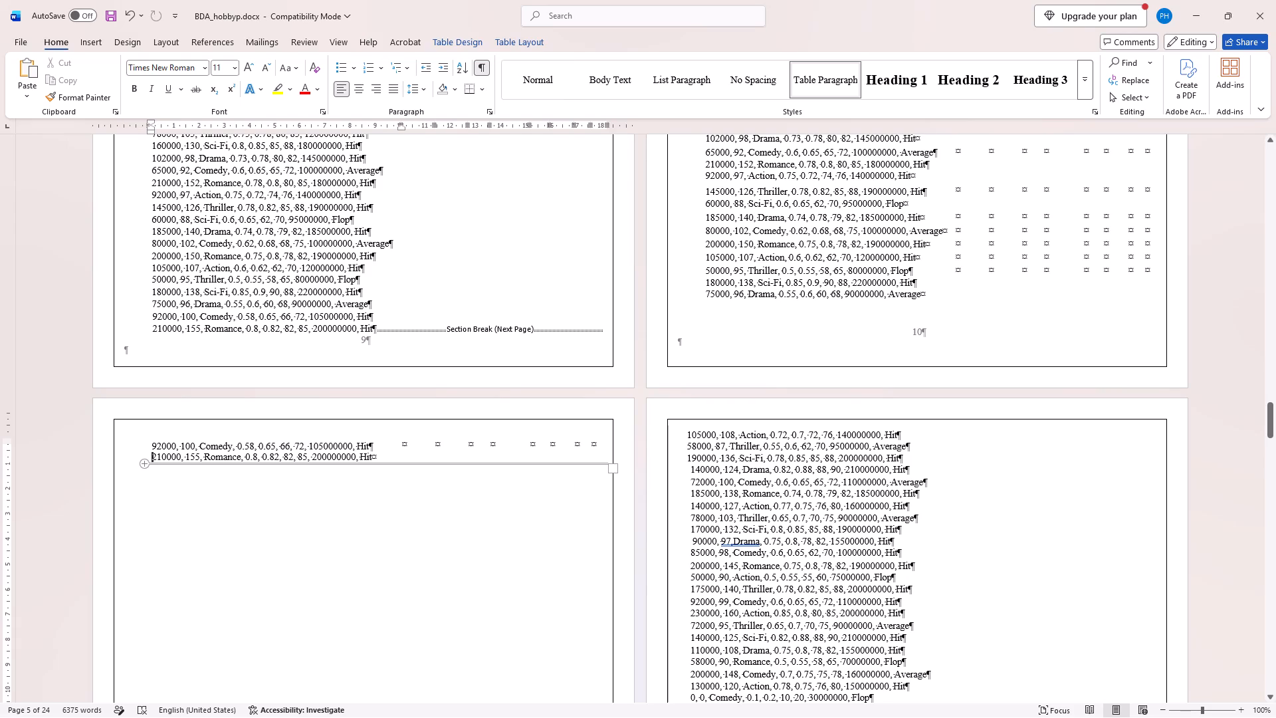
pyautogui.click(152, 443)
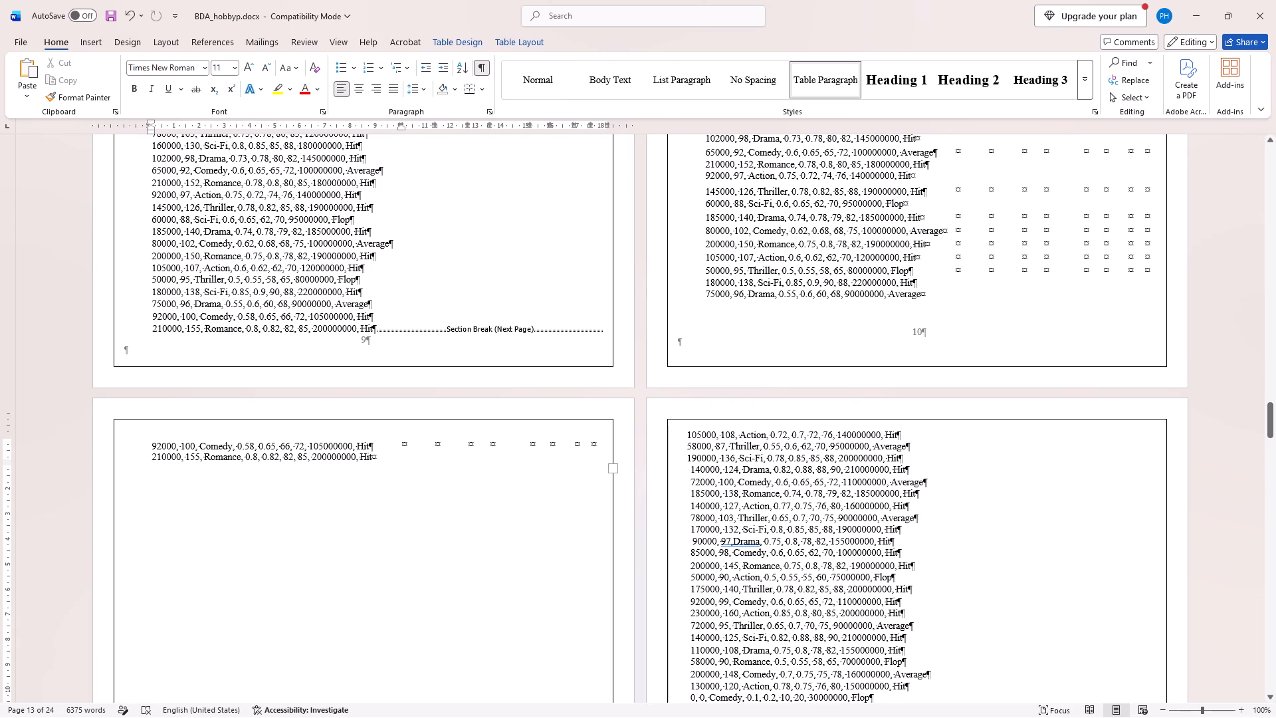
pyautogui.press('BackSpace')
pyautogui.press('BackSpace')
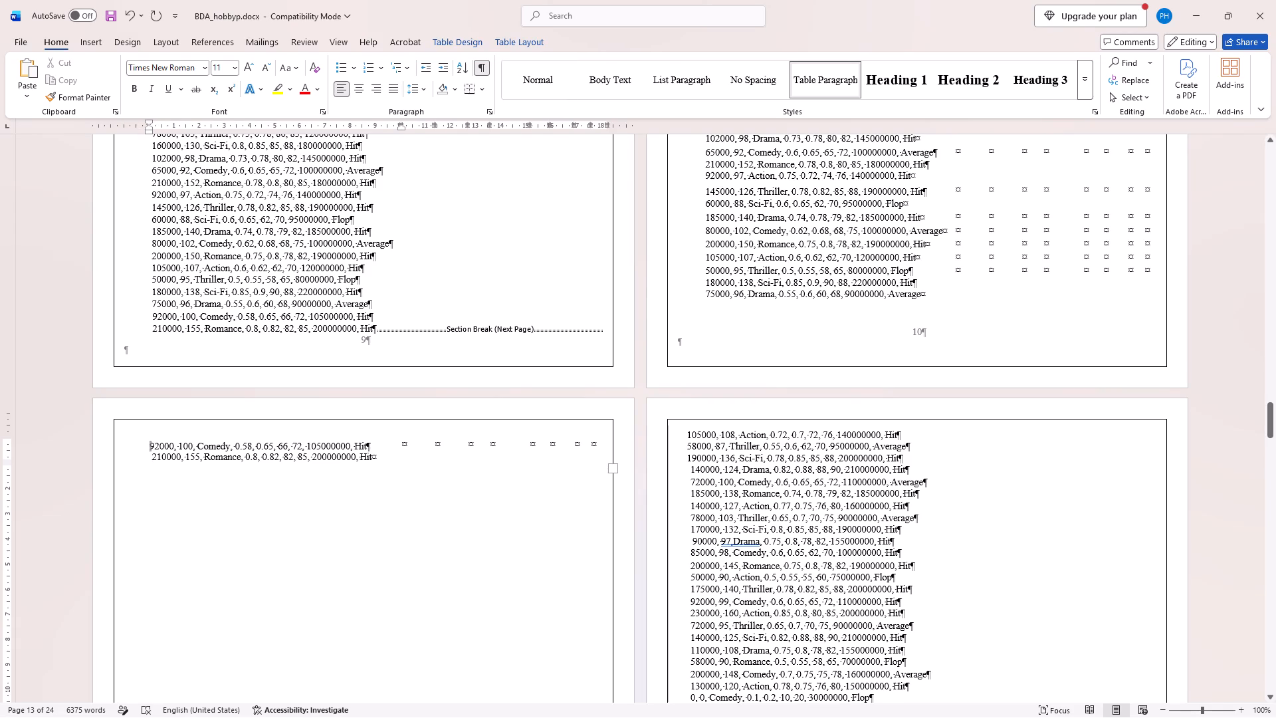
pyautogui.press('BackSpace')
pyautogui.press('BackSpace')
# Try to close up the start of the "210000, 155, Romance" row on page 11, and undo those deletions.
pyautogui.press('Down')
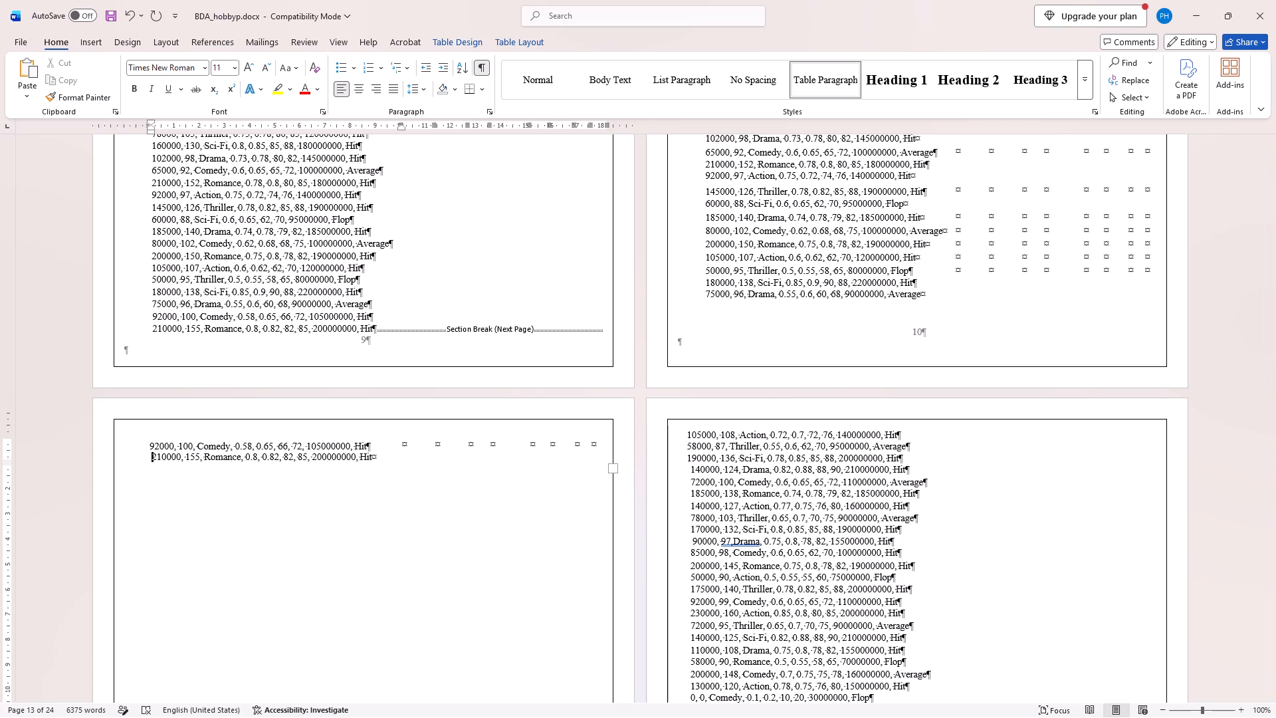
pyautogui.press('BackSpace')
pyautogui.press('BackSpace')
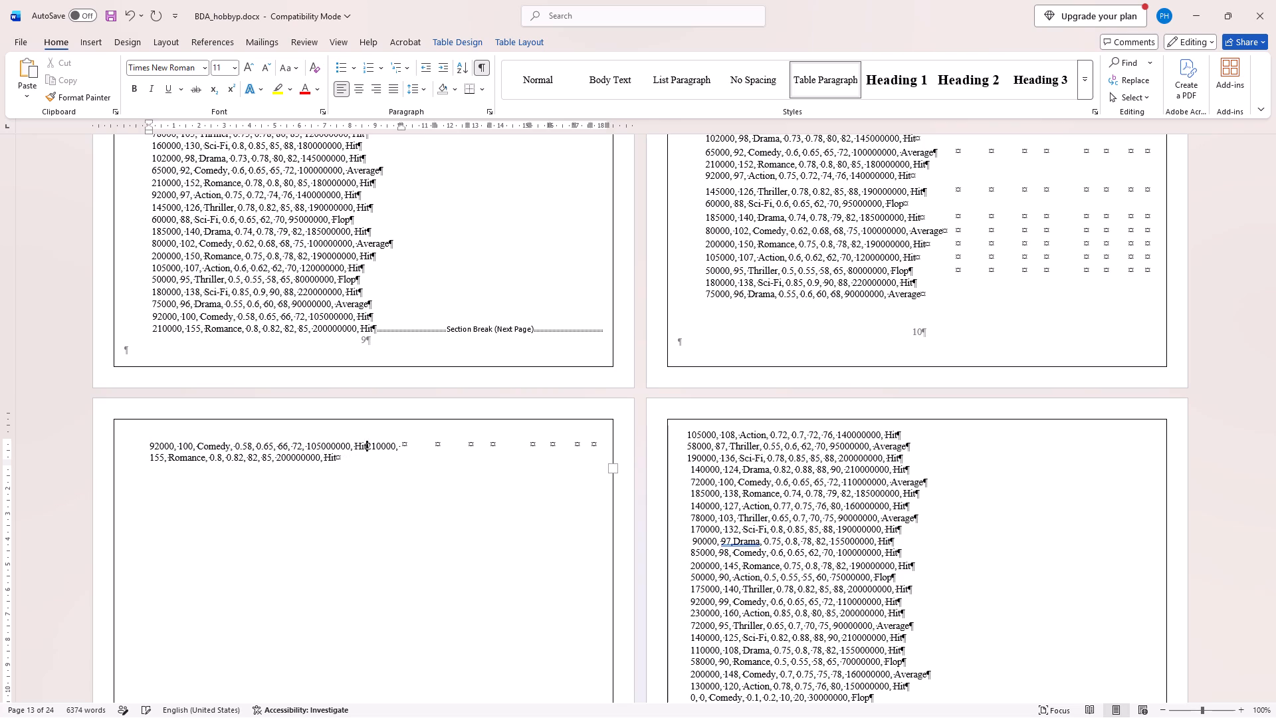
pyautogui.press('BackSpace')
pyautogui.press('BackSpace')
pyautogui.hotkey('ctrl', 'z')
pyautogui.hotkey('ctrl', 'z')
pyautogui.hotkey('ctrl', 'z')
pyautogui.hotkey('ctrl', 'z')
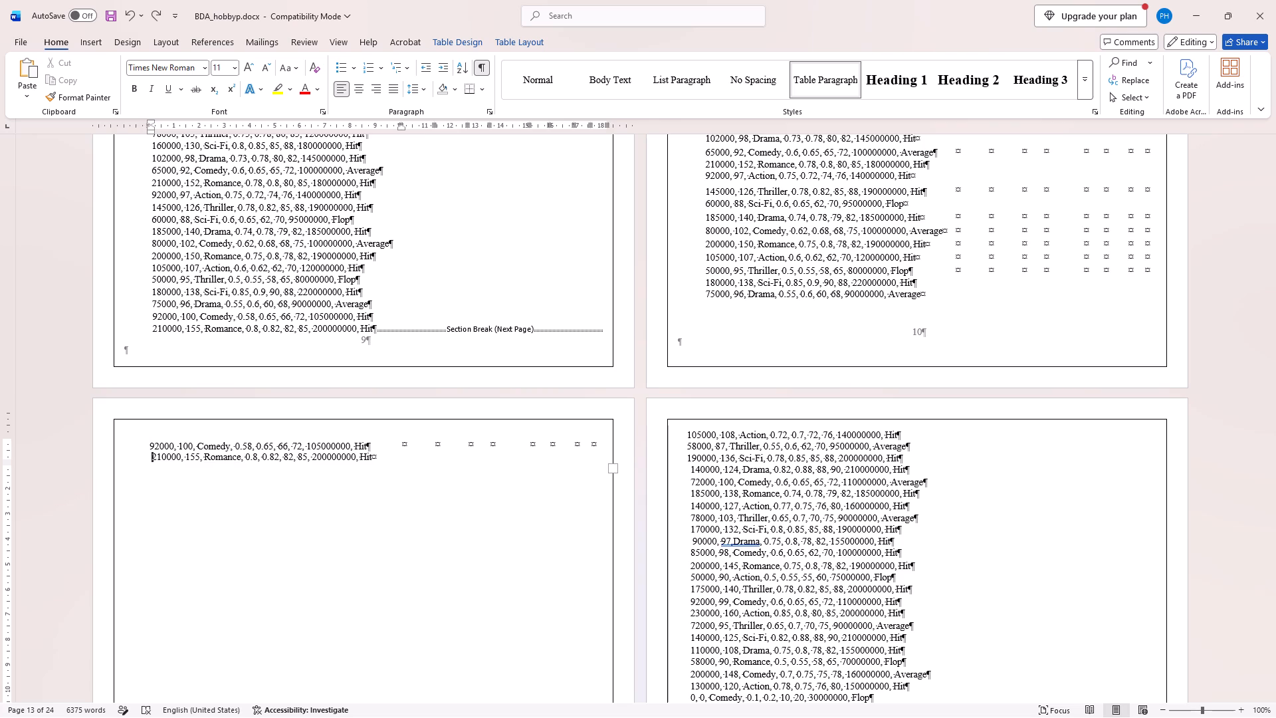
# Hide the formatting marks to check the two-row dataset page's clean layout, and show them again.
pyautogui.scroll(-1, 272, 481)
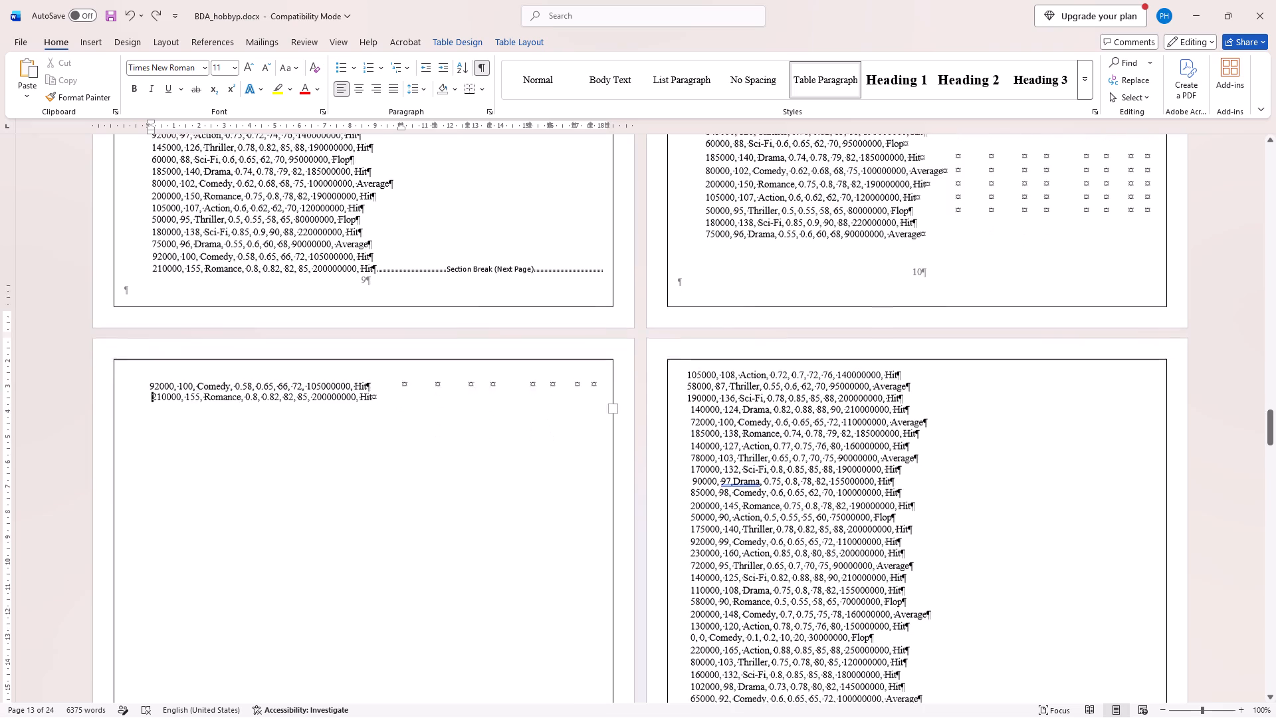
pyautogui.scroll(-1, 272, 481)
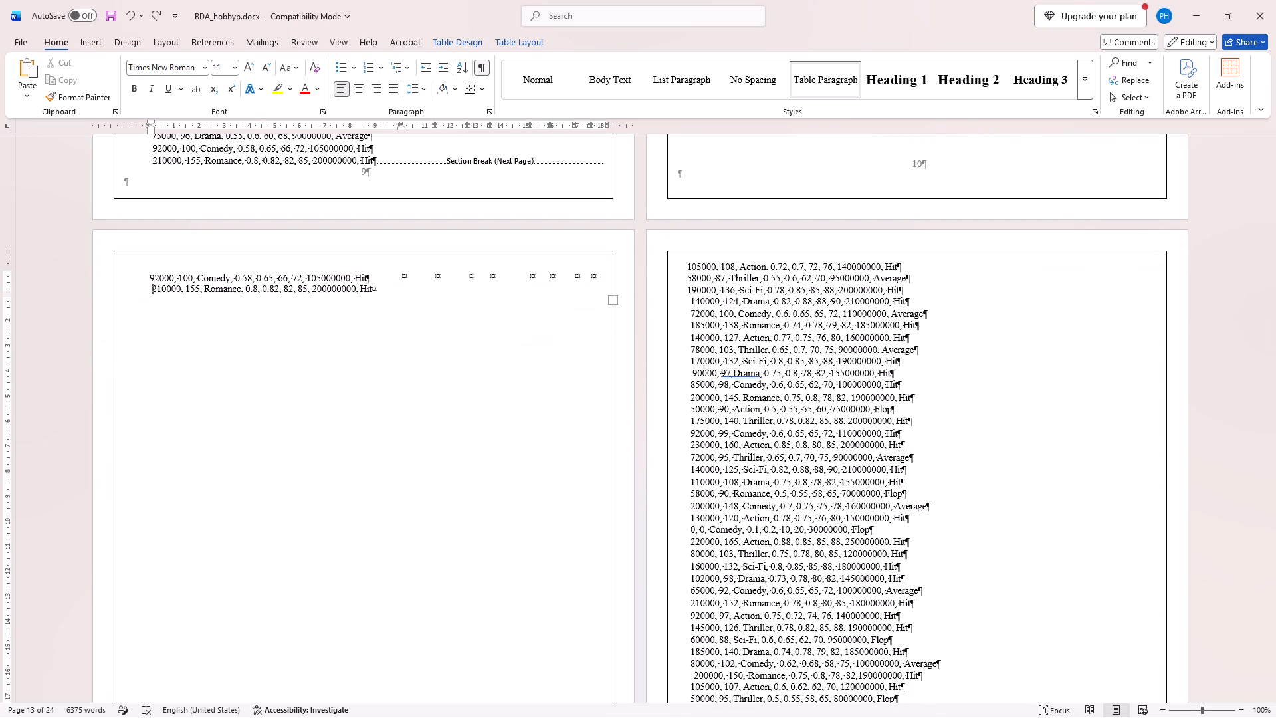
pyautogui.click(488, 66)
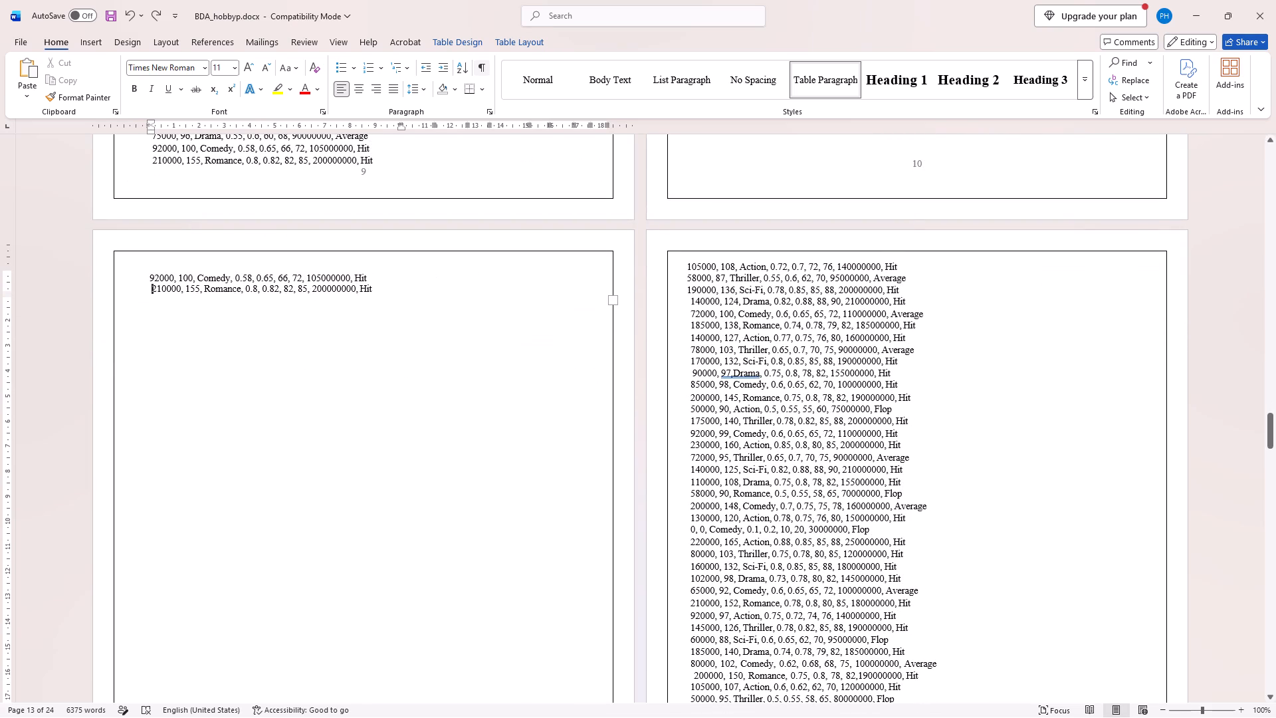
pyautogui.click(488, 66)
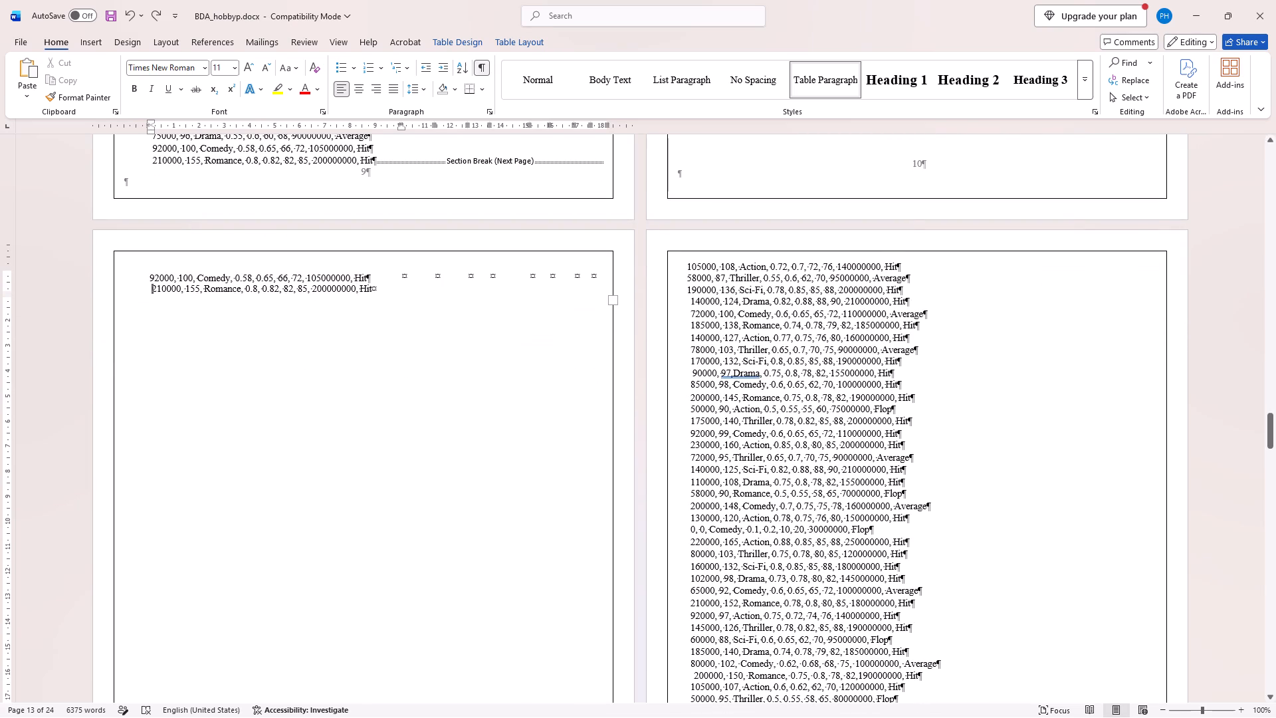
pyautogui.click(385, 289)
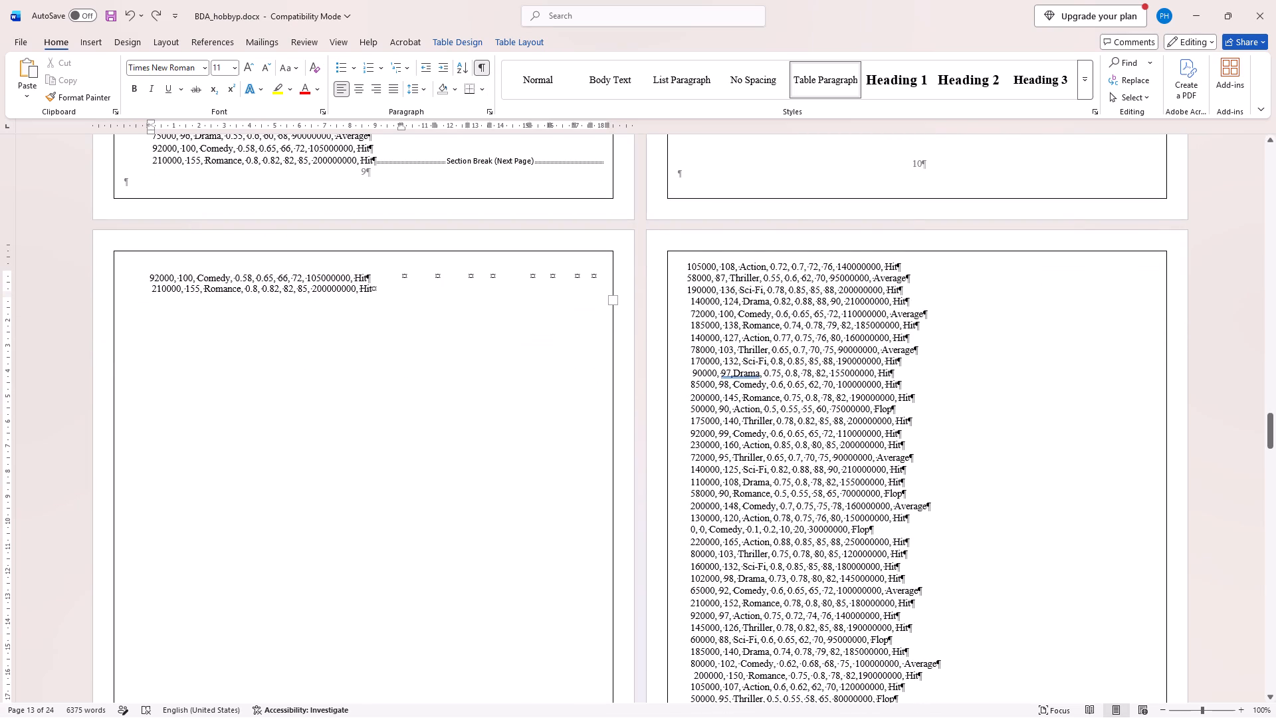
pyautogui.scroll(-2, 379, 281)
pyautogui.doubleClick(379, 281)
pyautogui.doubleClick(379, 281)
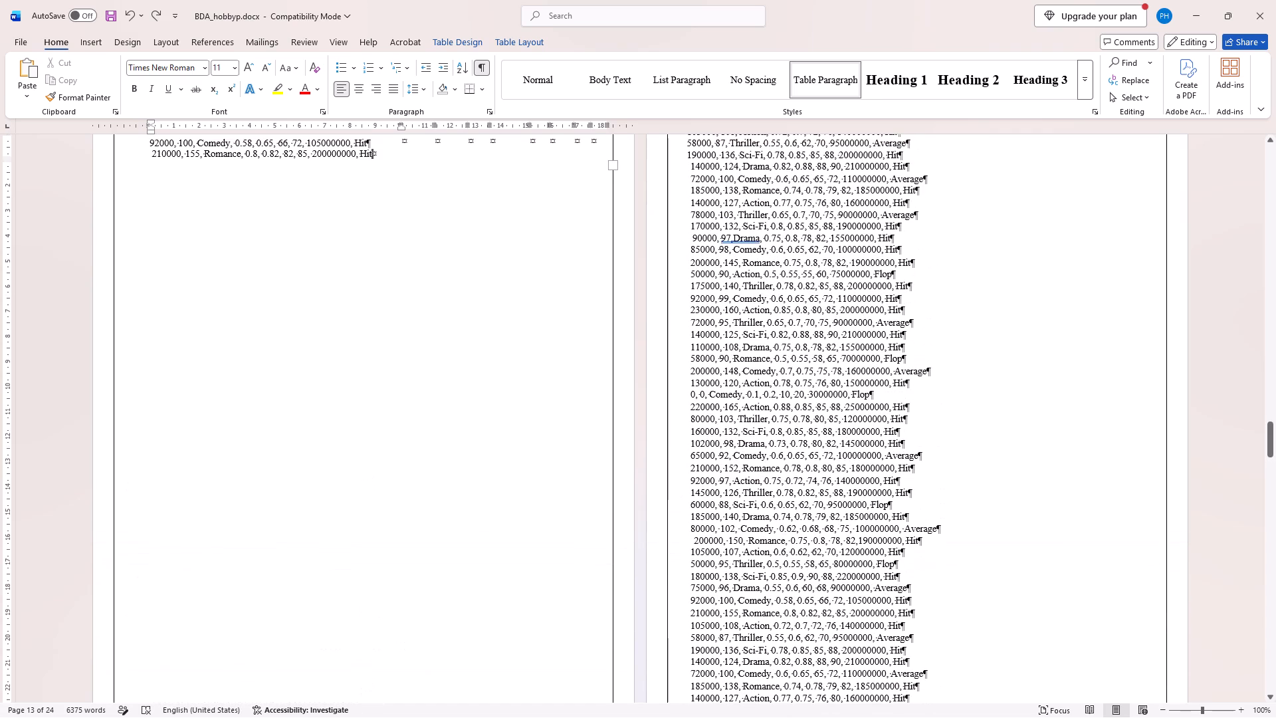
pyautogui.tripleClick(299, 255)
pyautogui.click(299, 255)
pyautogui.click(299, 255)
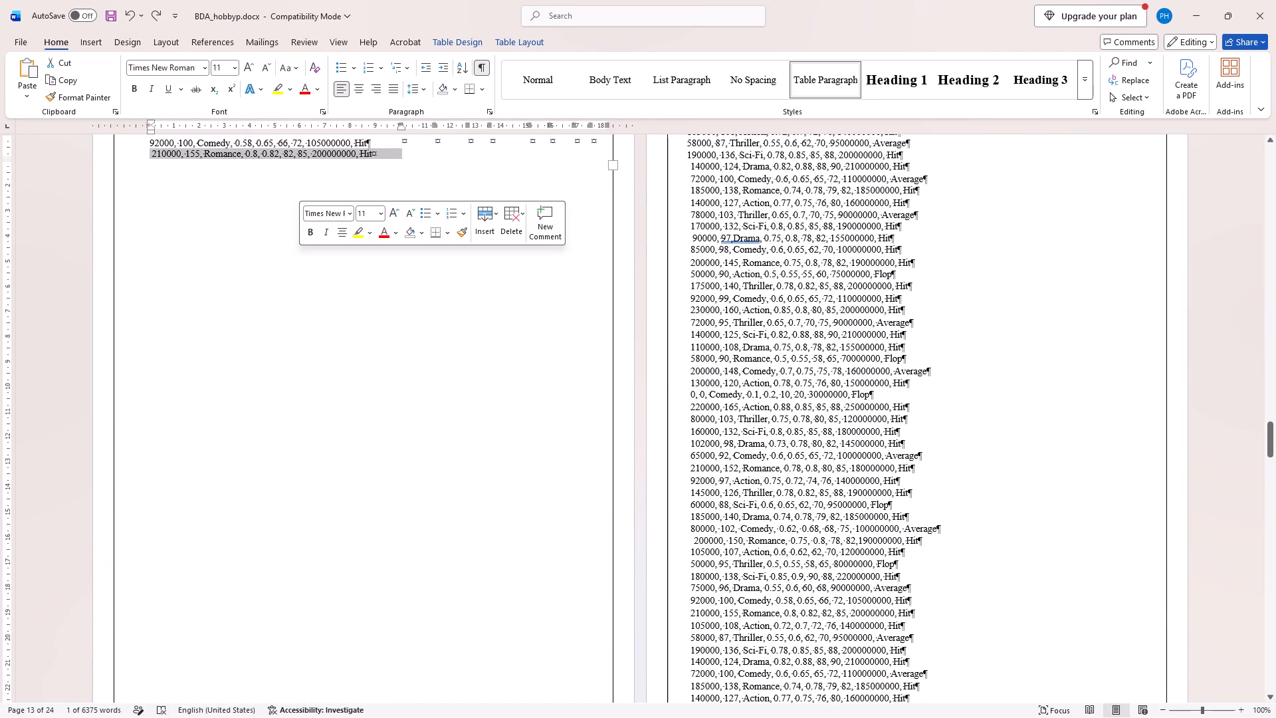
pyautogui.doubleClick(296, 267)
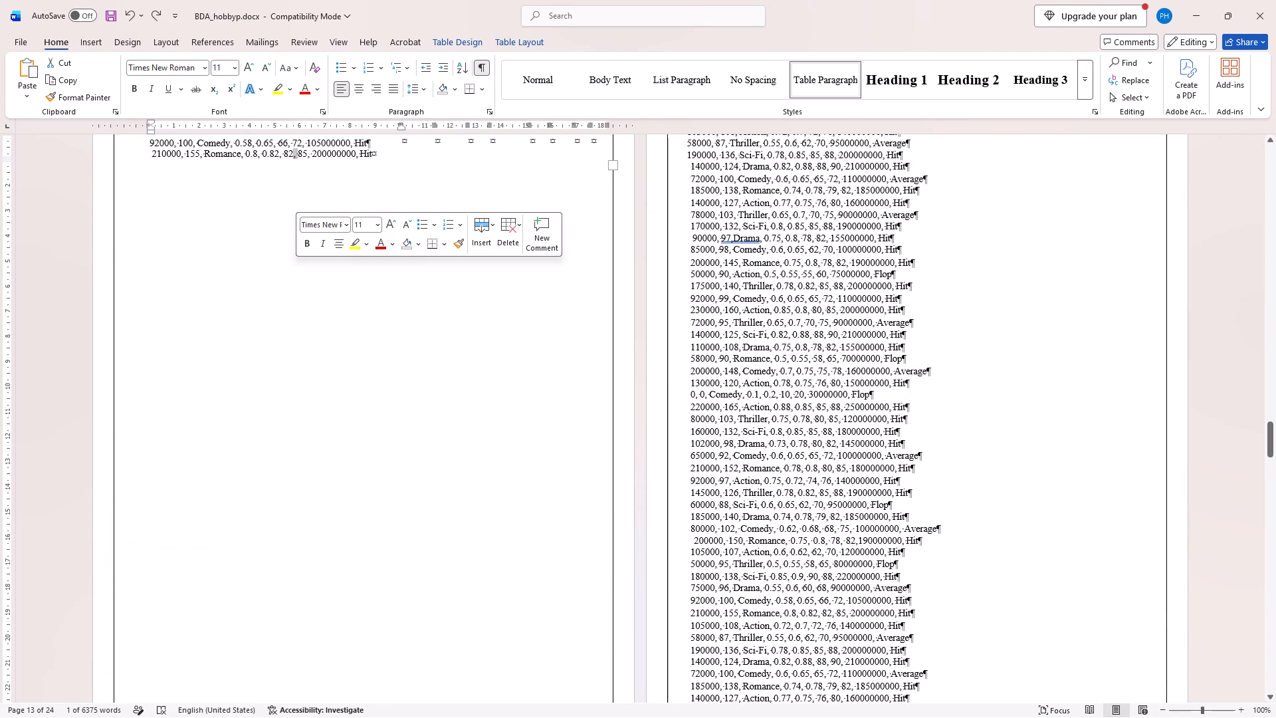
# Delete the Next Page section break following the "210000, 155, Romance" row at the bottom of dataset page 9.
pyautogui.scroll(2, 313, 313)
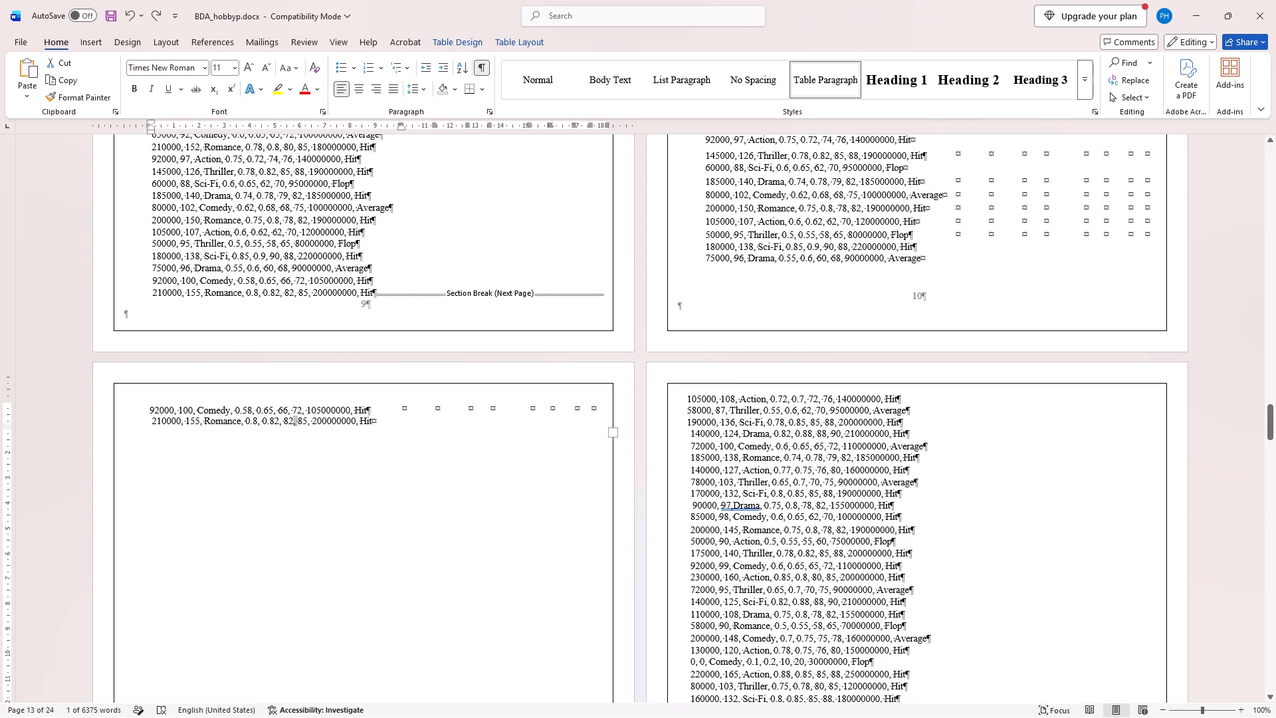
pyautogui.scroll(4, 511, 273)
pyautogui.scroll(-2, 511, 273)
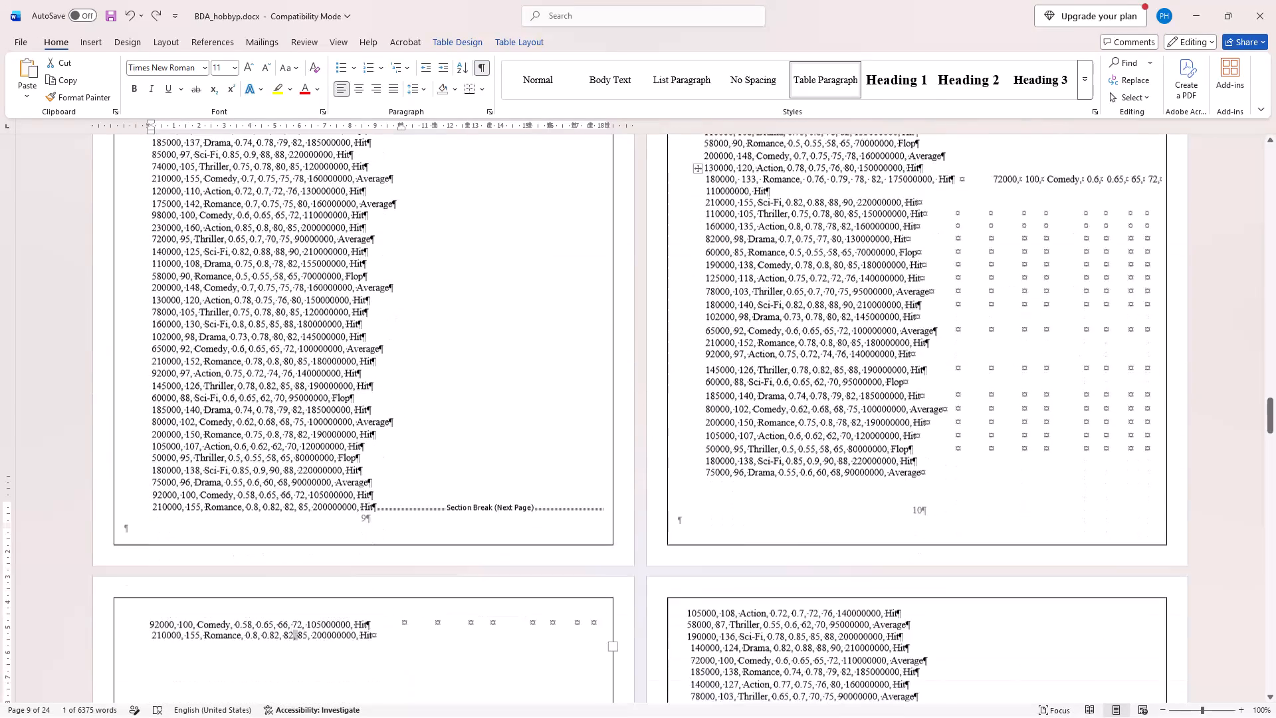
pyautogui.scroll(-2, 511, 273)
pyautogui.doubleClick(492, 374)
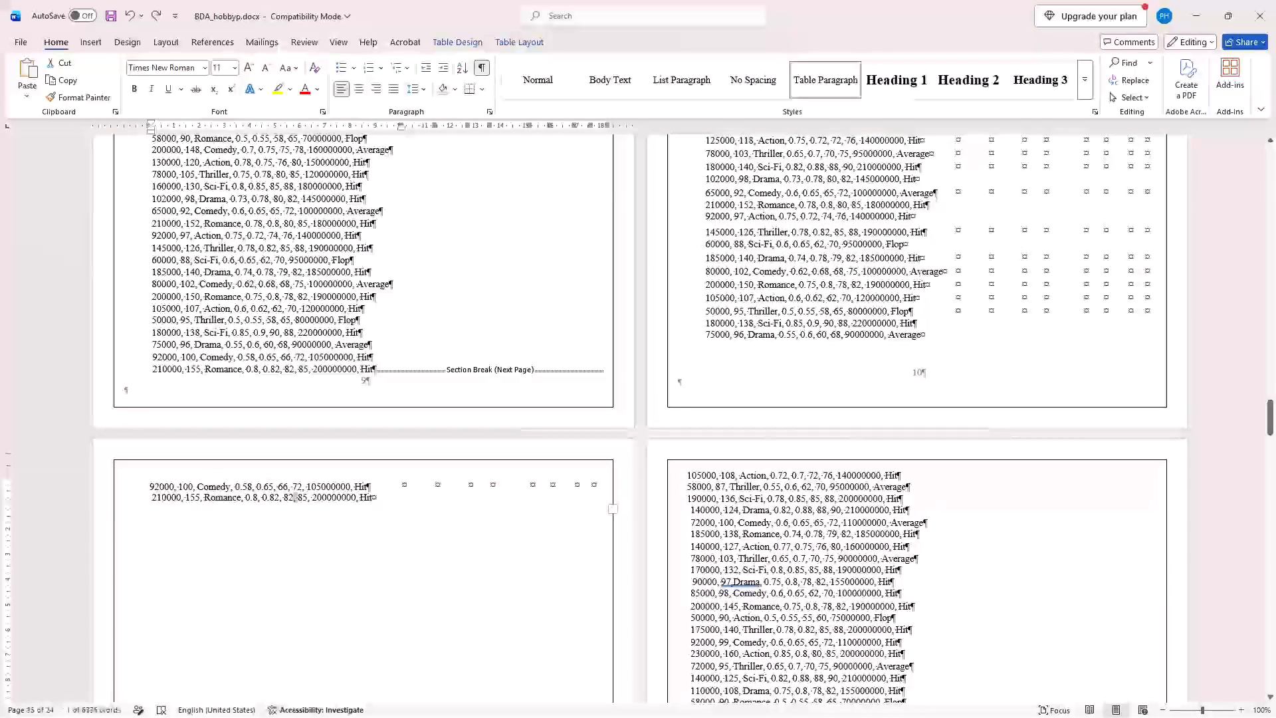
pyautogui.moveTo(443, 371); pyautogui.dragTo(528, 377)
pyautogui.click(528, 377)
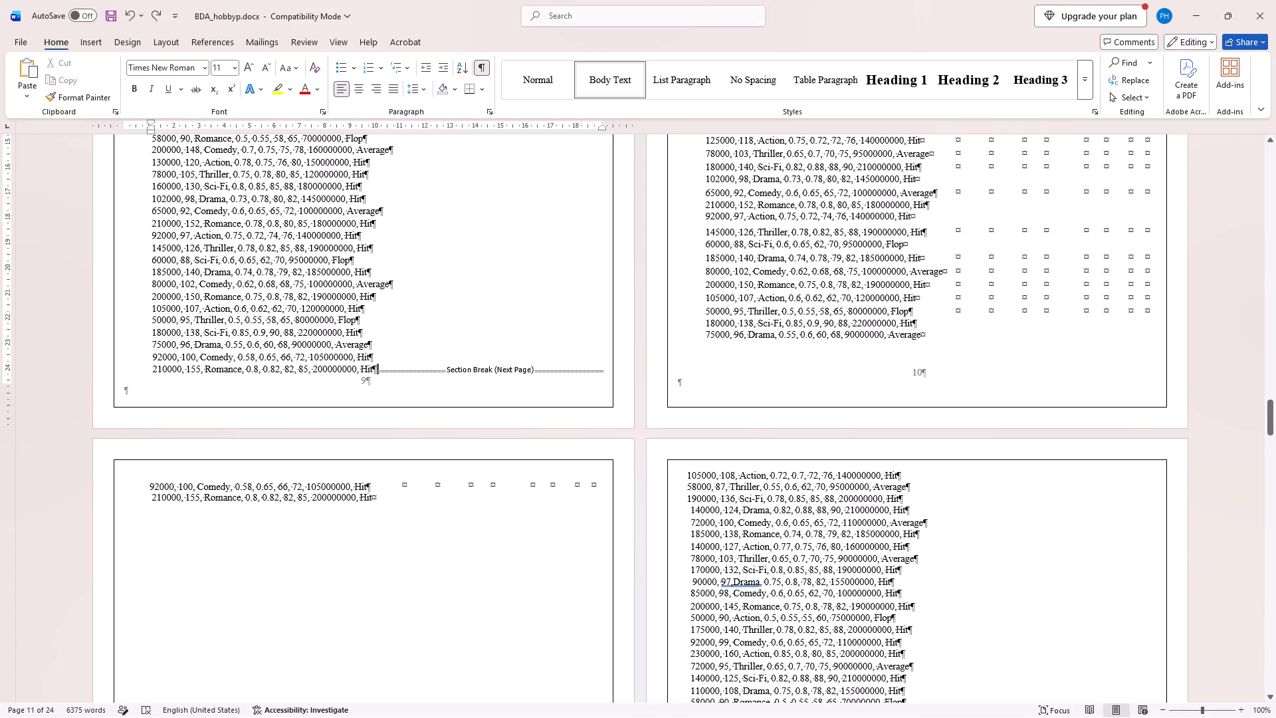
pyautogui.moveTo(528, 377); pyautogui.dragTo(522, 368)
pyautogui.tripleClick(522, 368)
pyautogui.doubleClick(522, 368)
pyautogui.tripleClick(398, 367)
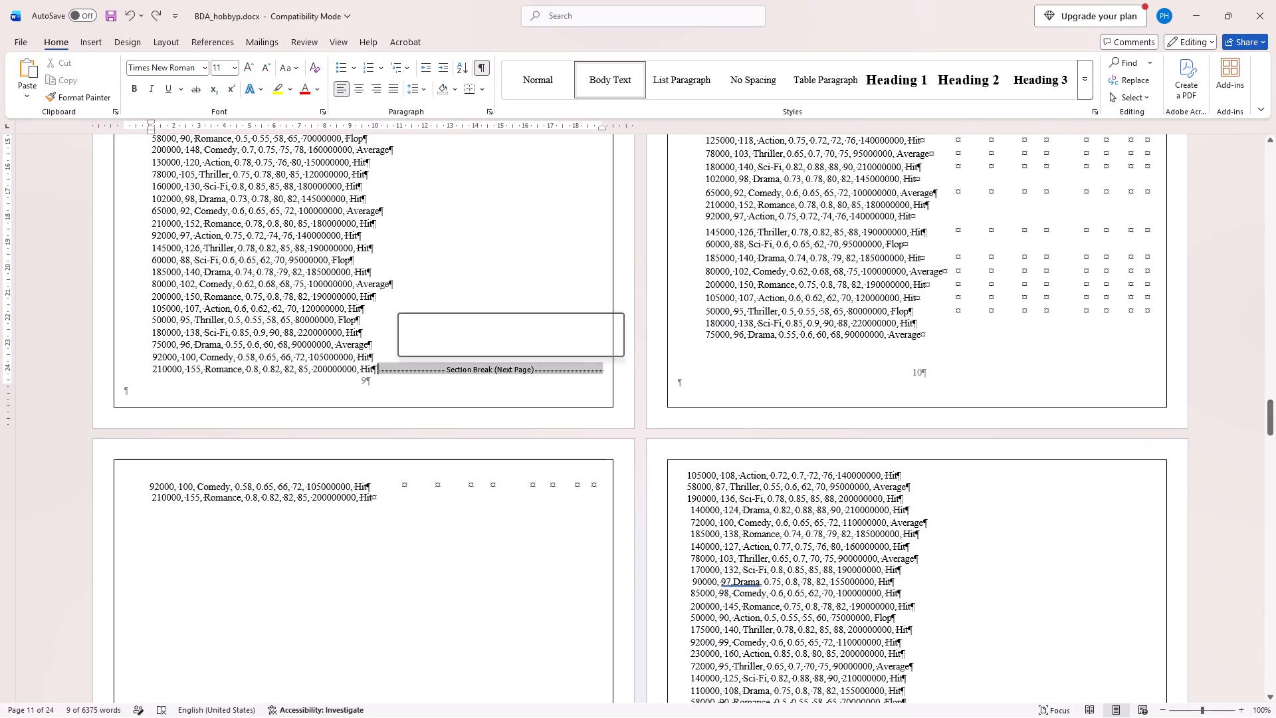
pyautogui.tripleClick(399, 367)
pyautogui.doubleClick(399, 367)
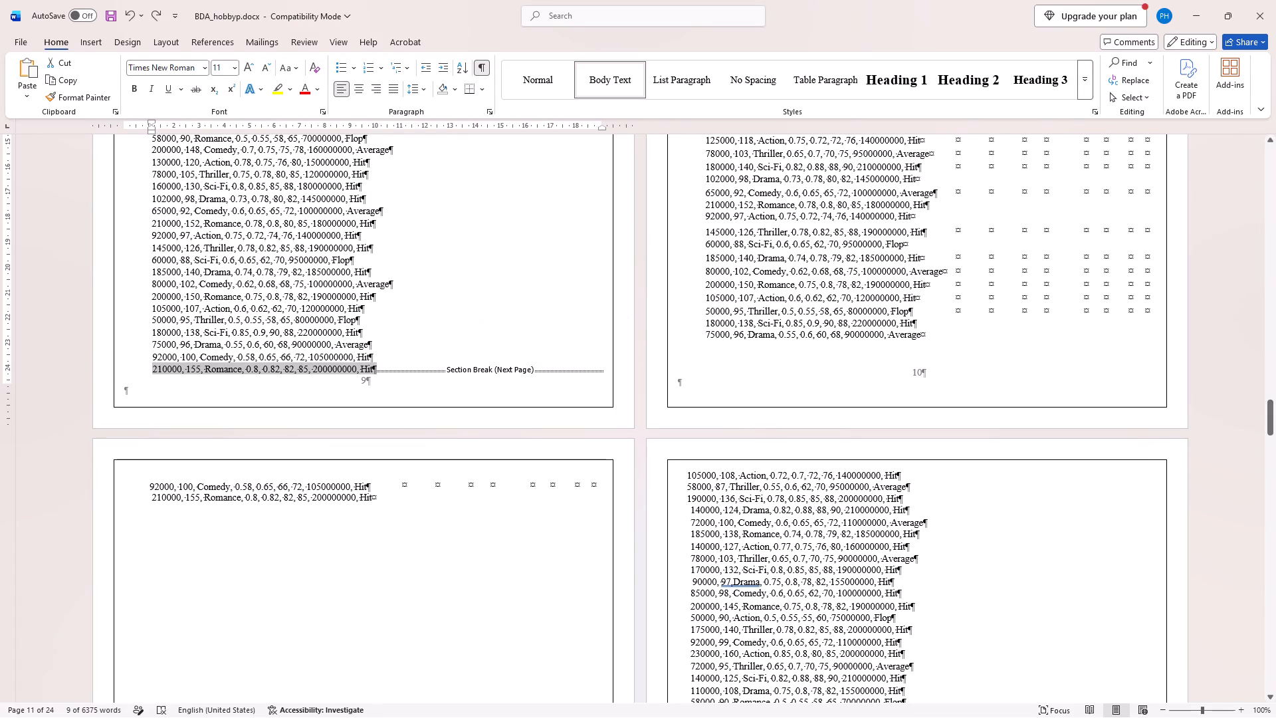
pyautogui.press('Delete')
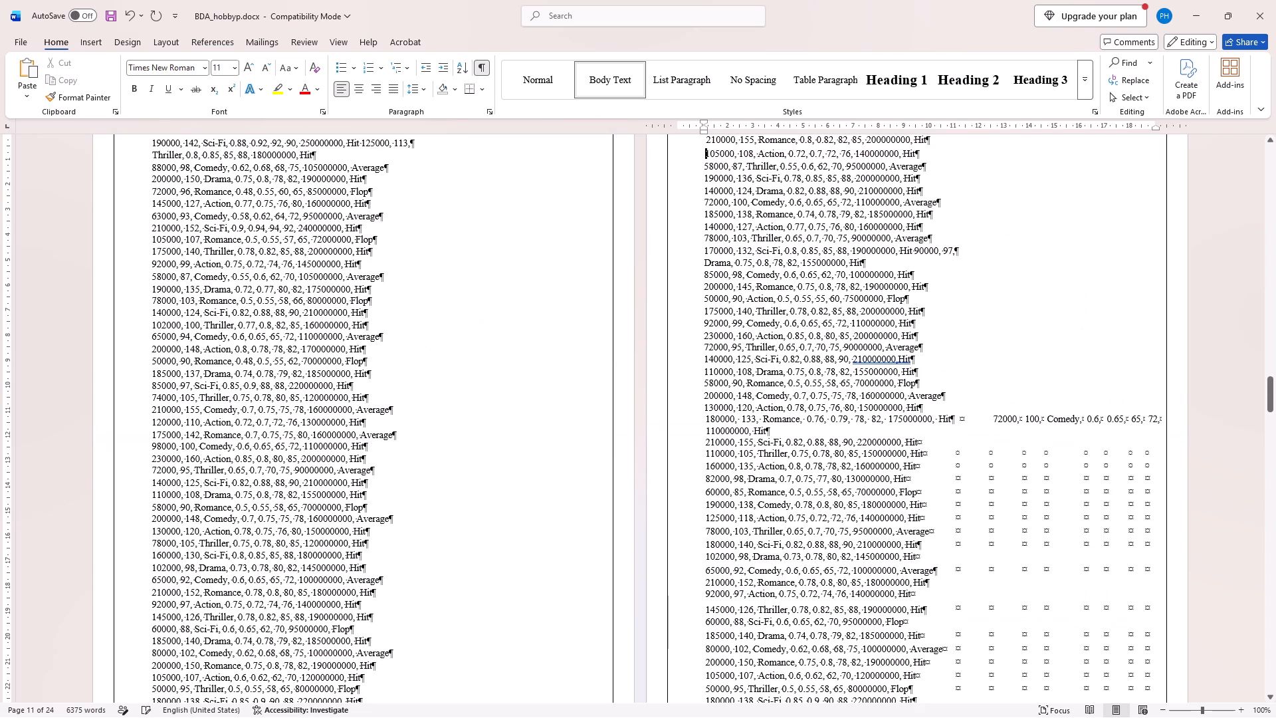
# Examine the page flow from the Movie Success System Model section through the dataset to the nearly empty page 11.
pyautogui.scroll(-3, 497, 453)
pyautogui.scroll(1, 497, 453)
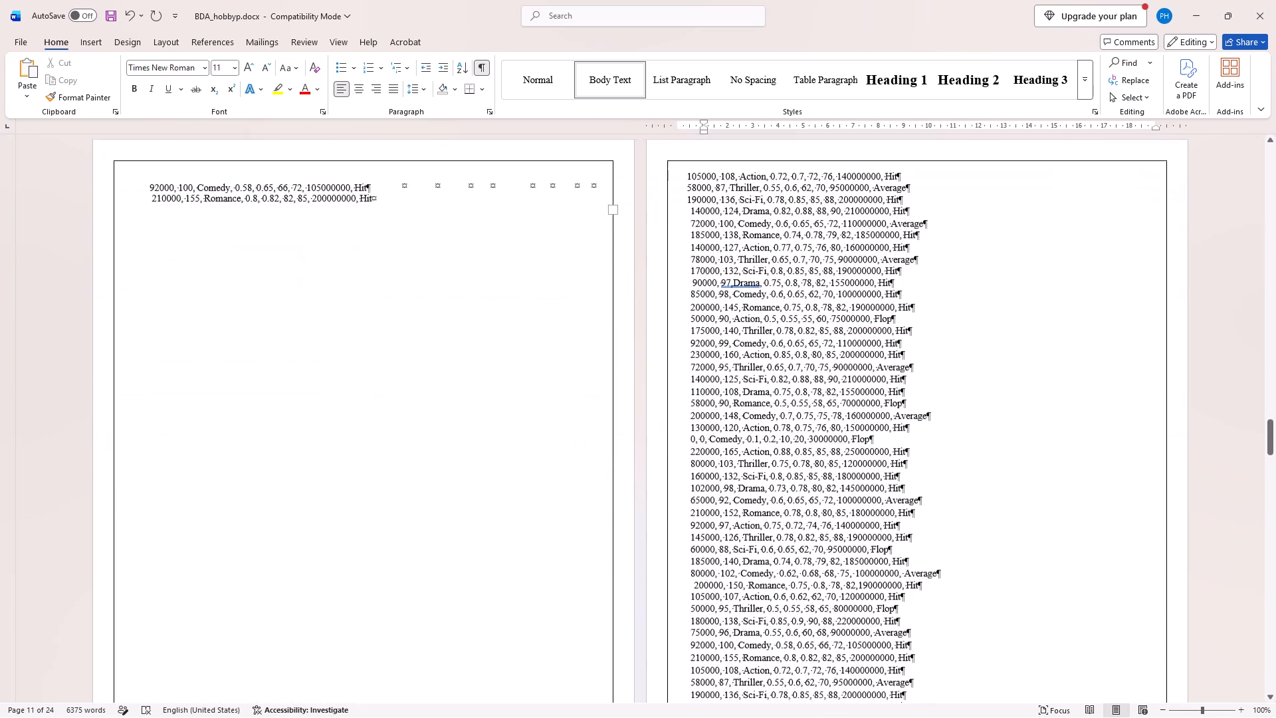
pyautogui.scroll(3, 497, 453)
pyautogui.scroll(-1, 497, 453)
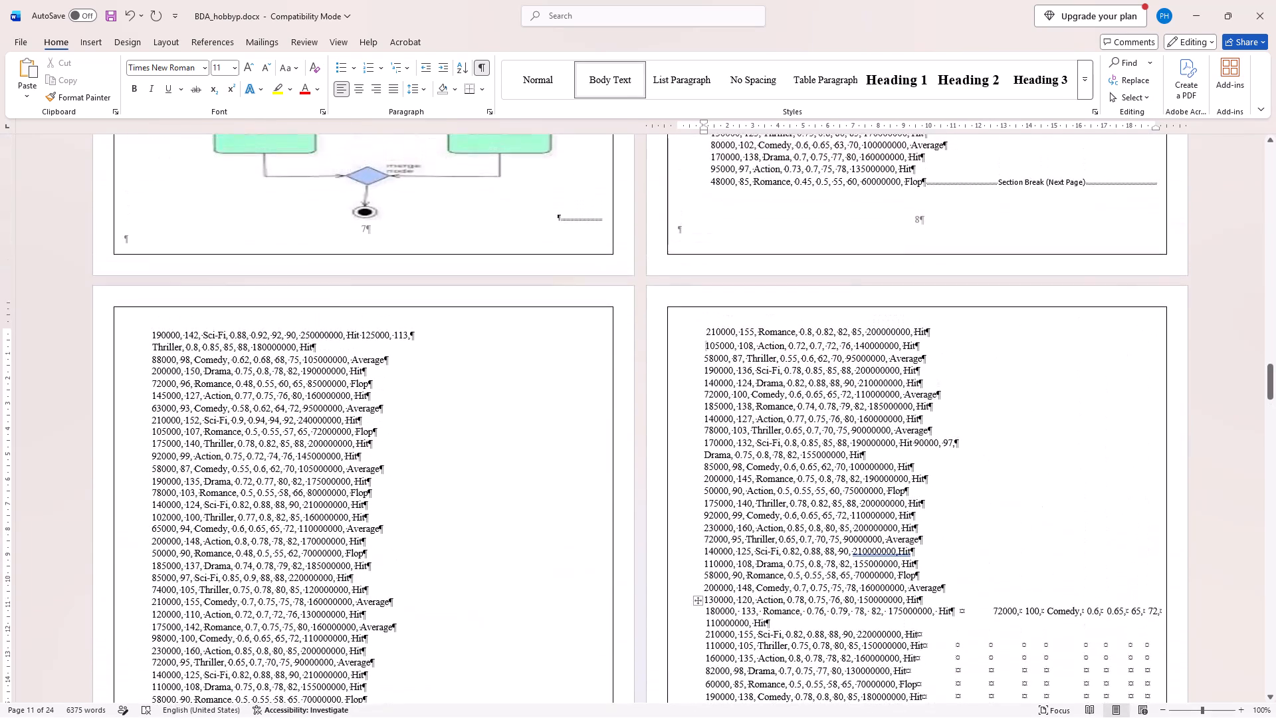
pyautogui.scroll(-2, 497, 453)
pyautogui.scroll(1, 497, 453)
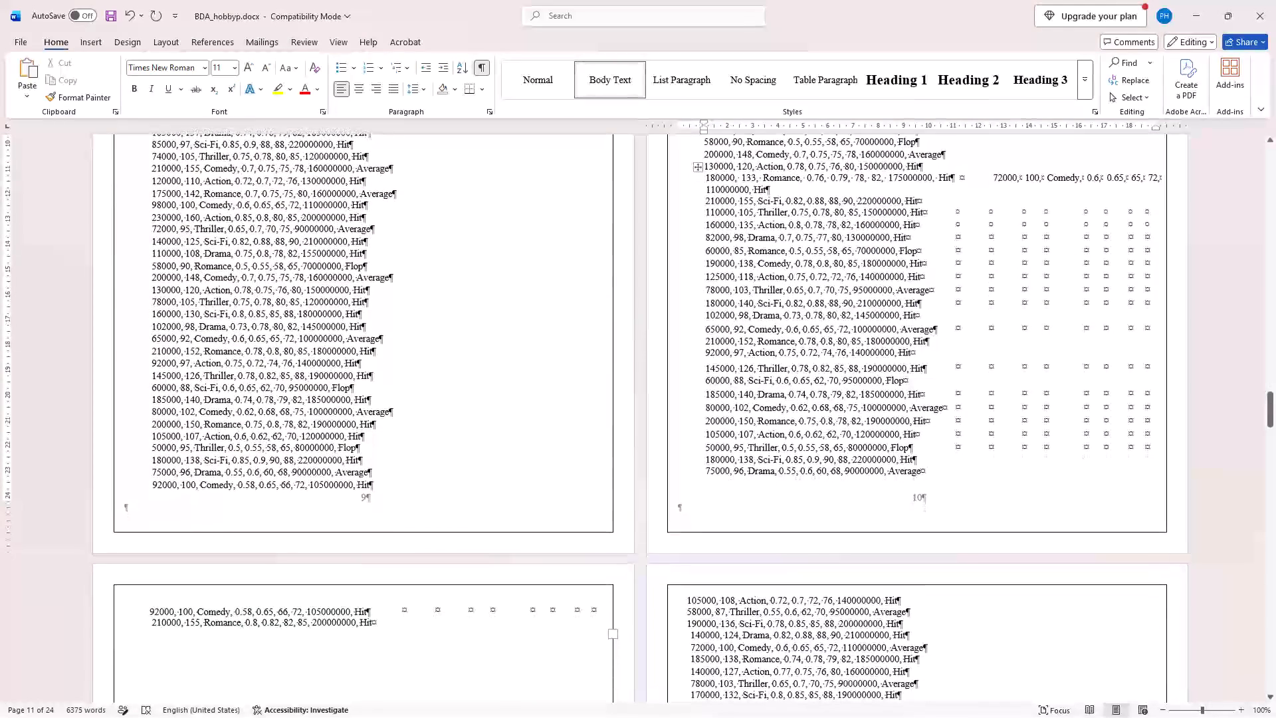
pyautogui.scroll(2, 497, 453)
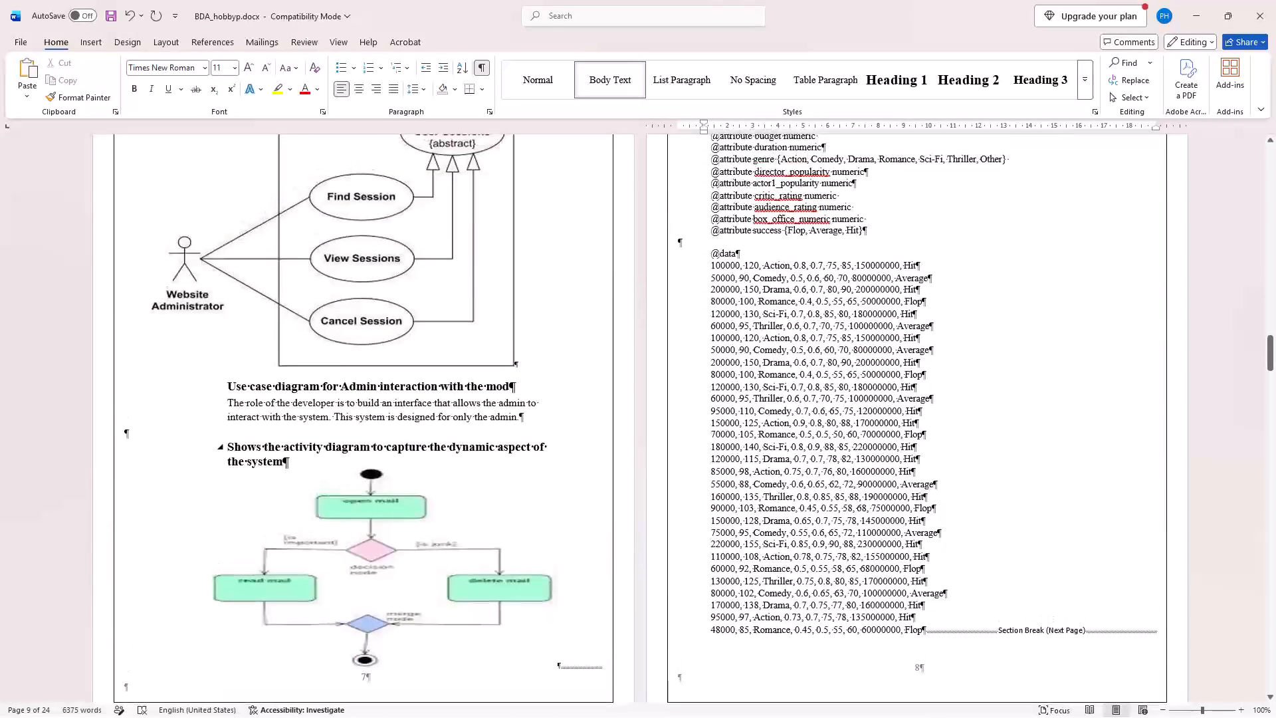
pyautogui.scroll(4, 497, 453)
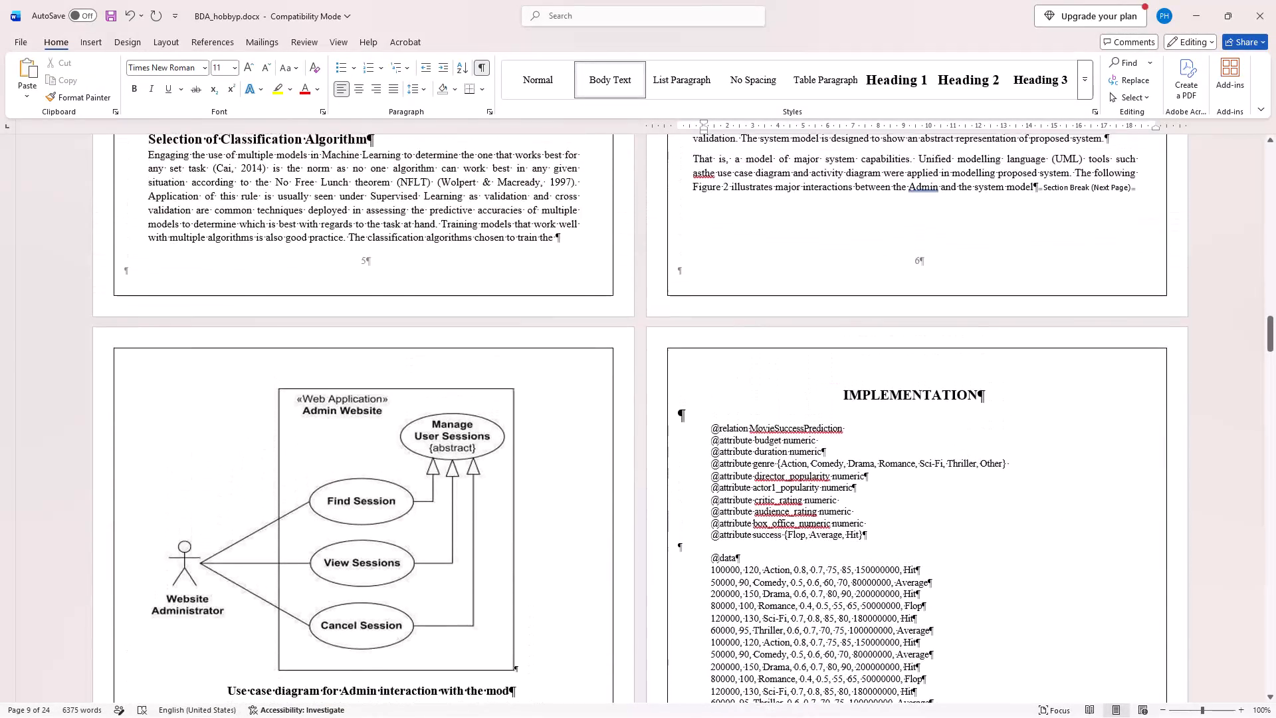
pyautogui.scroll(1, 497, 453)
pyautogui.scroll(-1, 497, 453)
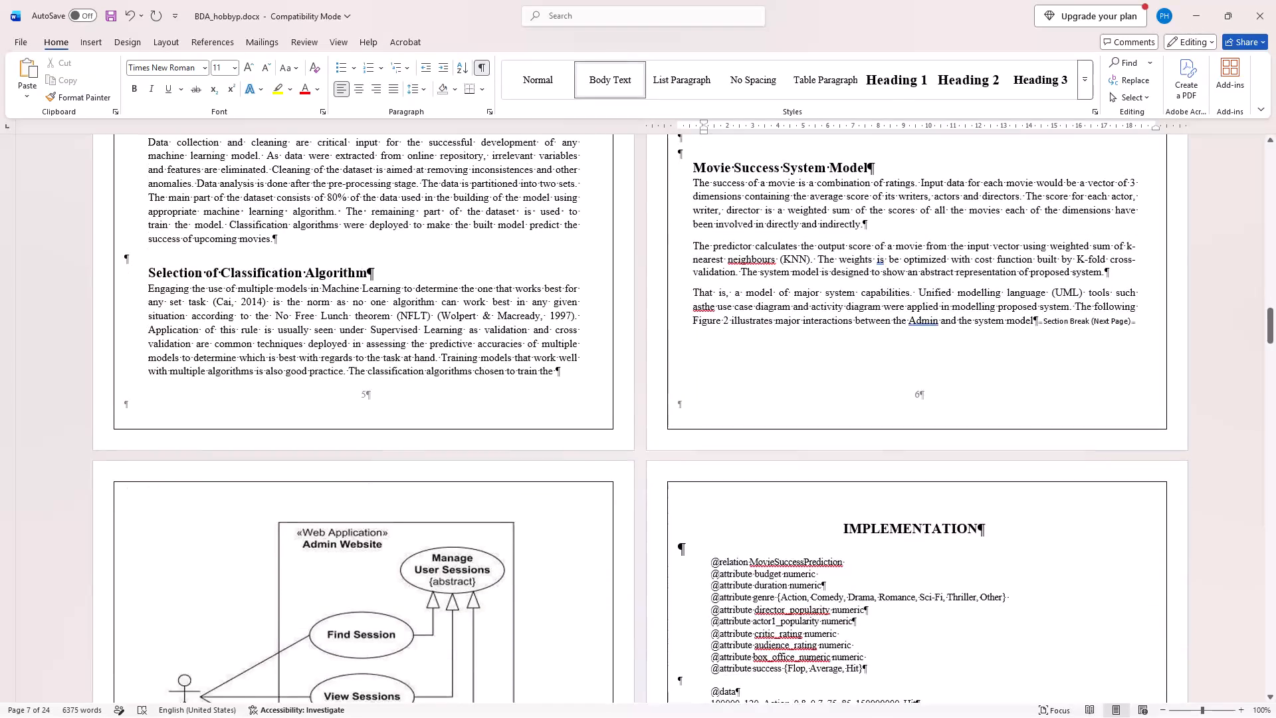
pyautogui.scroll(-4, 497, 453)
pyautogui.hscroll(-1, 497, 453)
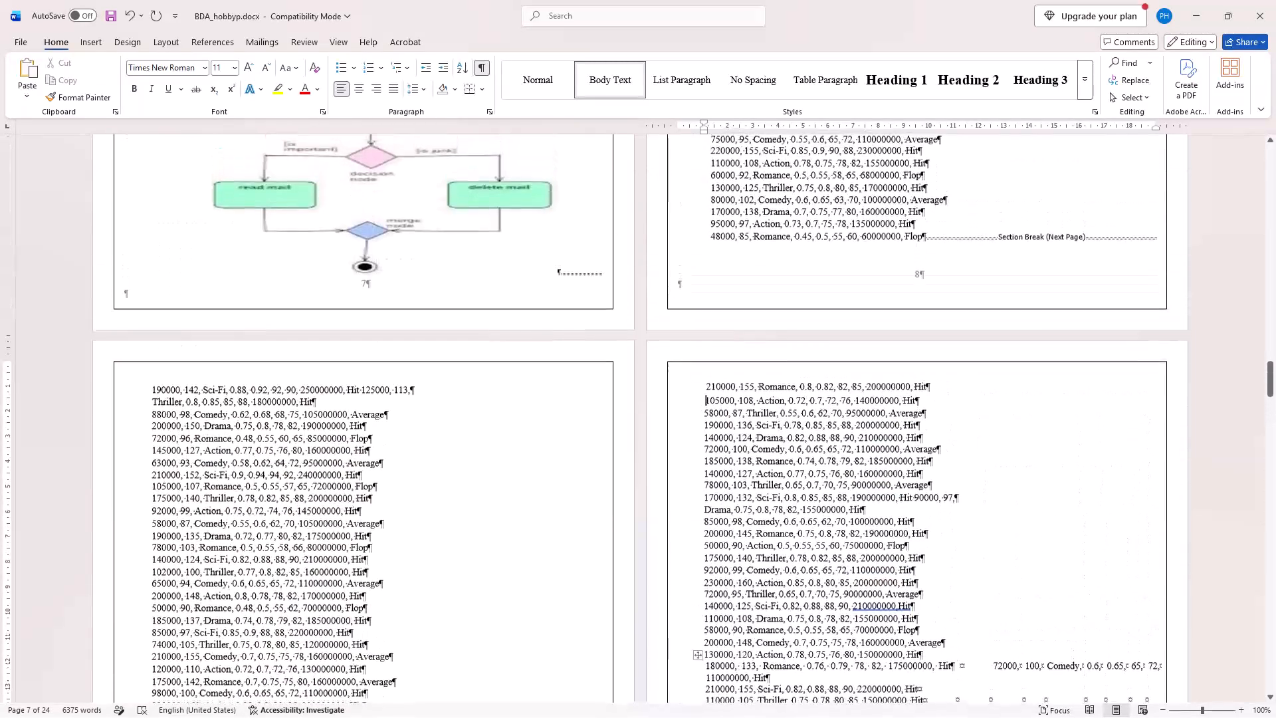
pyautogui.hscroll(-1, 497, 453)
pyautogui.scroll(-2, 497, 453)
pyautogui.scroll(2, 497, 453)
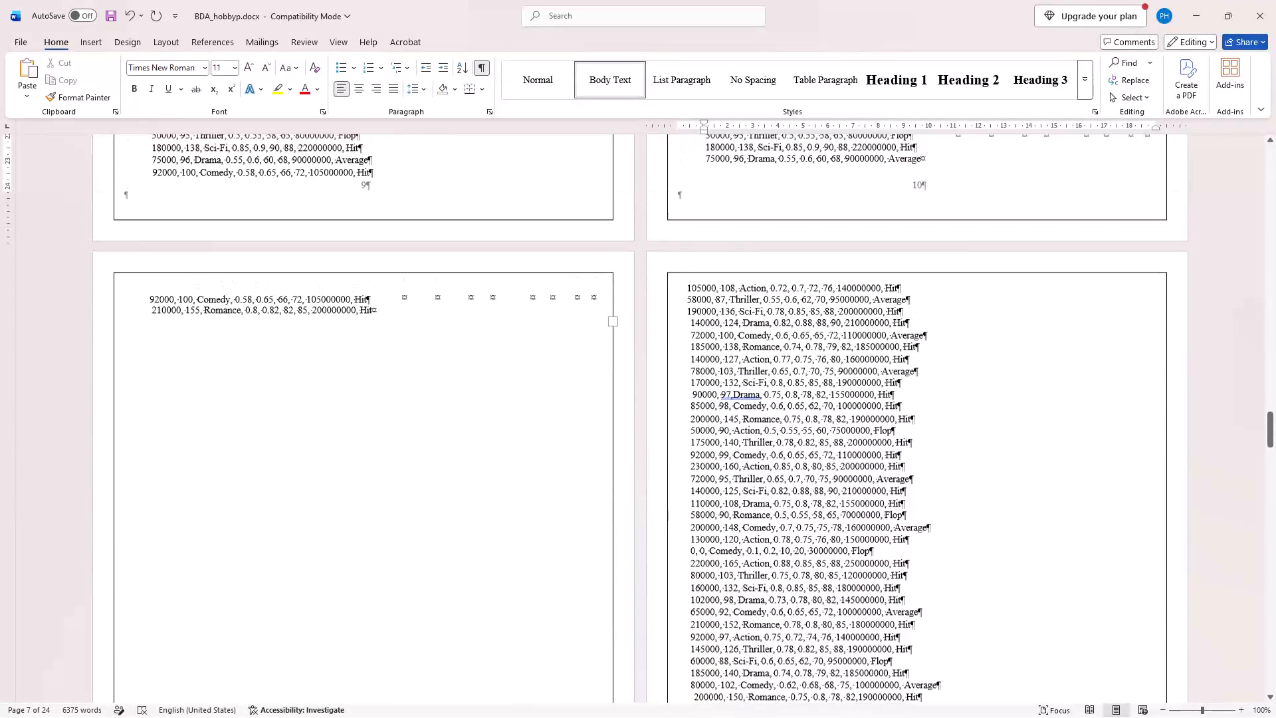
# Delete the text of the "92000, 100, Comedy" and "210000, 155, Romance" rows on page 11.
pyautogui.moveTo(385, 316); pyautogui.dragTo(282, 299)
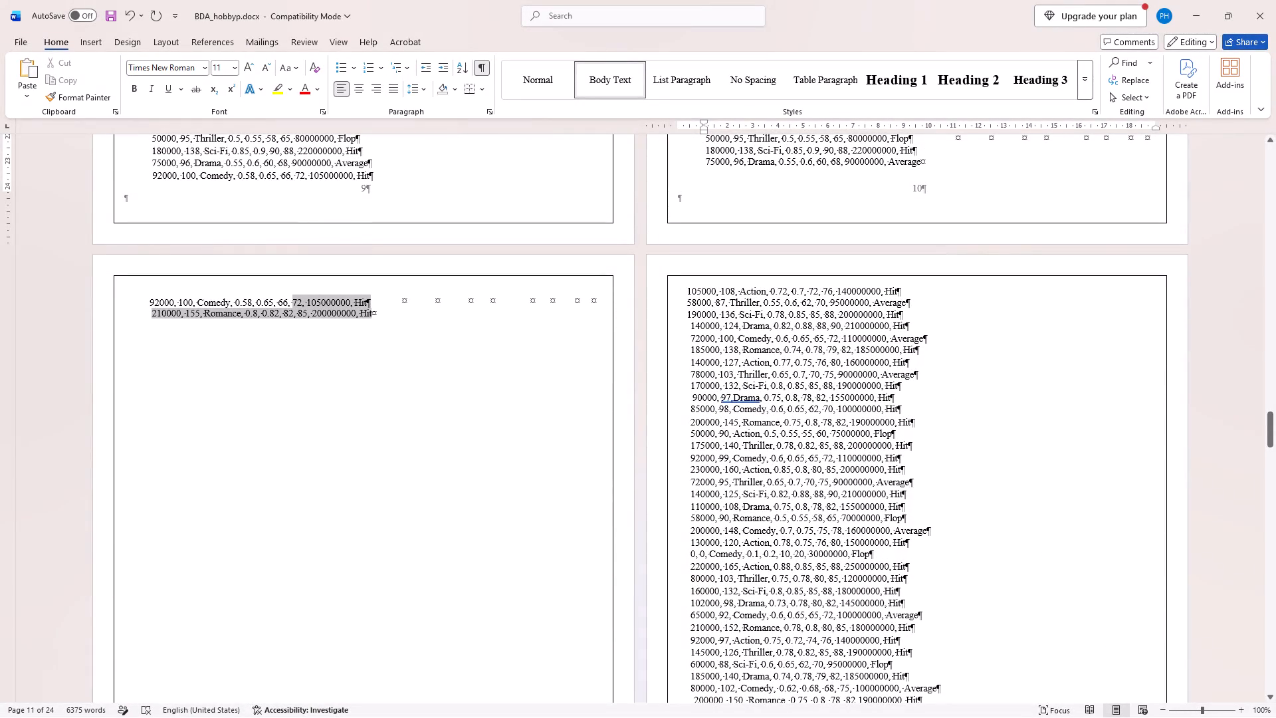
pyautogui.moveTo(282, 299); pyautogui.dragTo(152, 296)
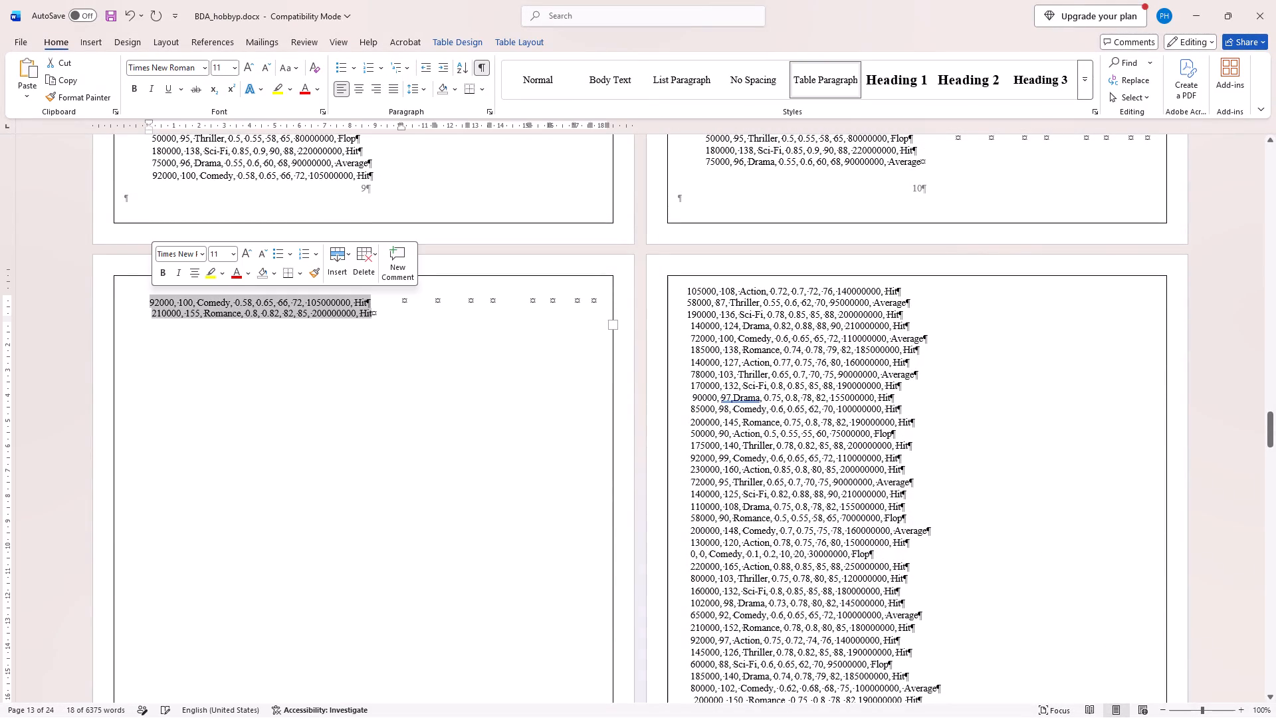
pyautogui.press('BackSpace')
pyautogui.press('BackSpace')
pyautogui.press('BackSpace')
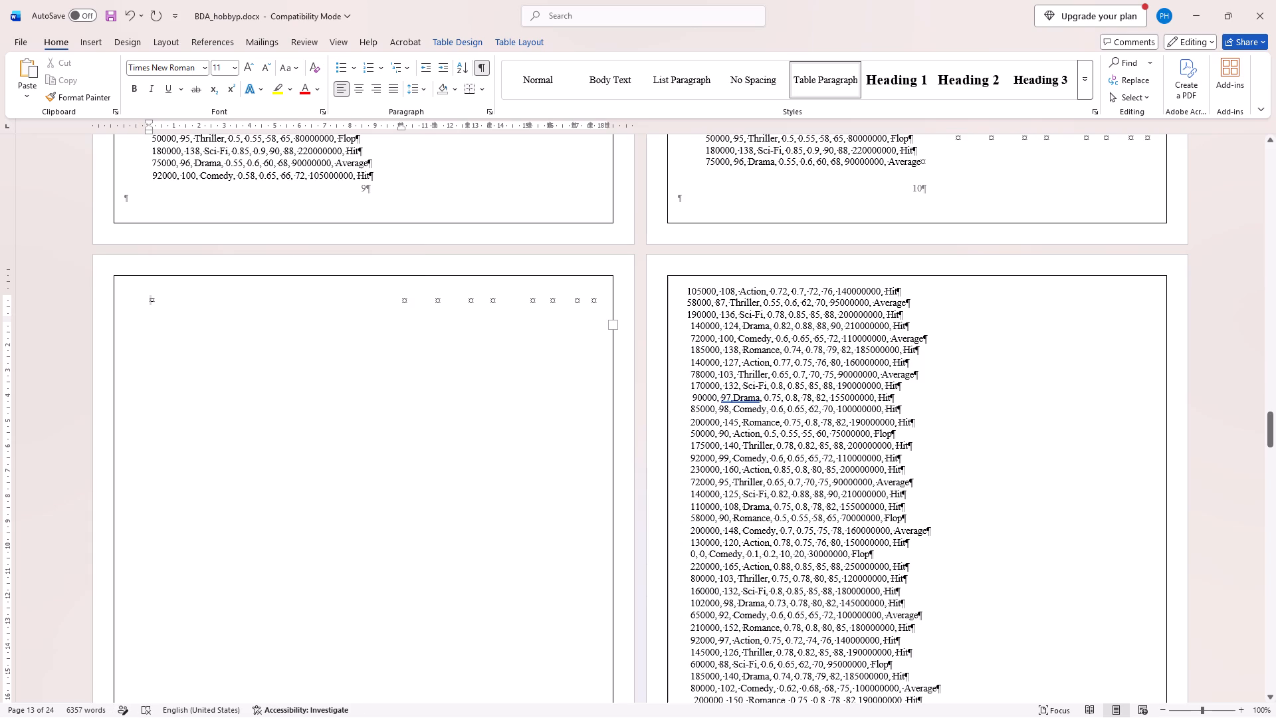
# Remove the left indent of the "105000, 108, Action" row atop page 12 and try to pull it back onto page 11.
pyautogui.scroll(-2, 217, 413)
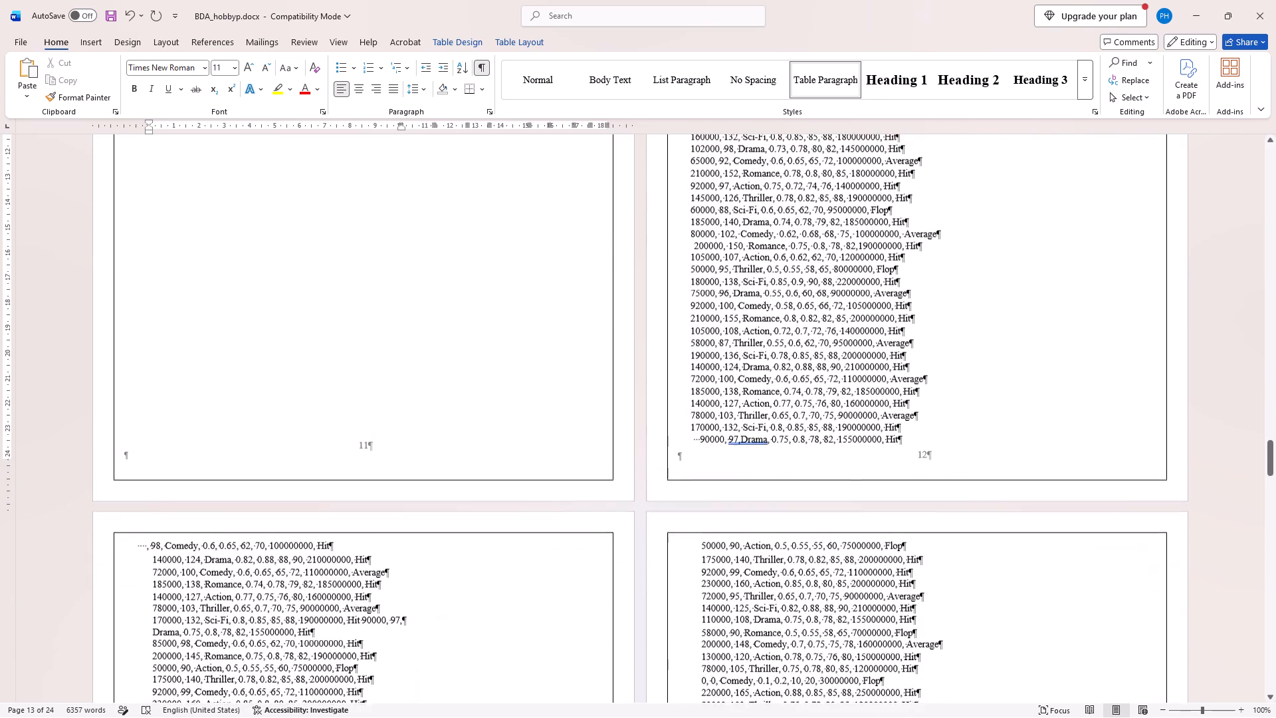
pyautogui.doubleClick(217, 413)
pyautogui.doubleClick(217, 413)
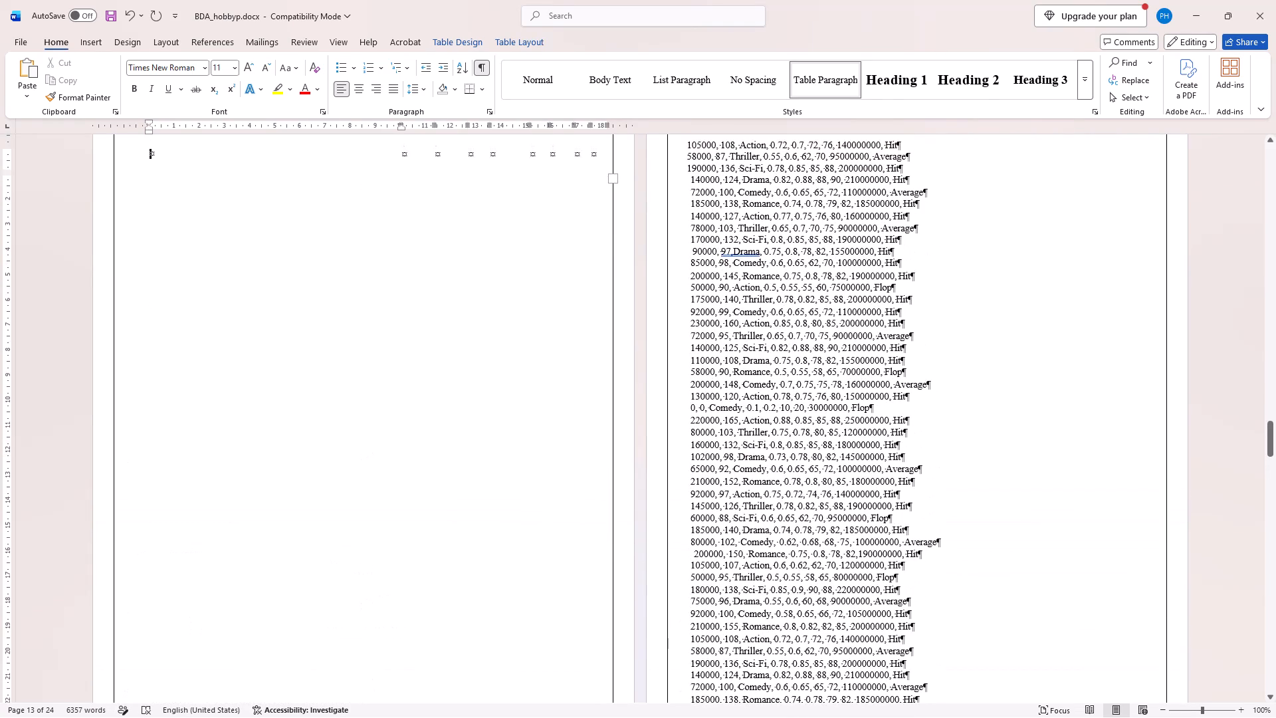
pyautogui.scroll(1, 265, 463)
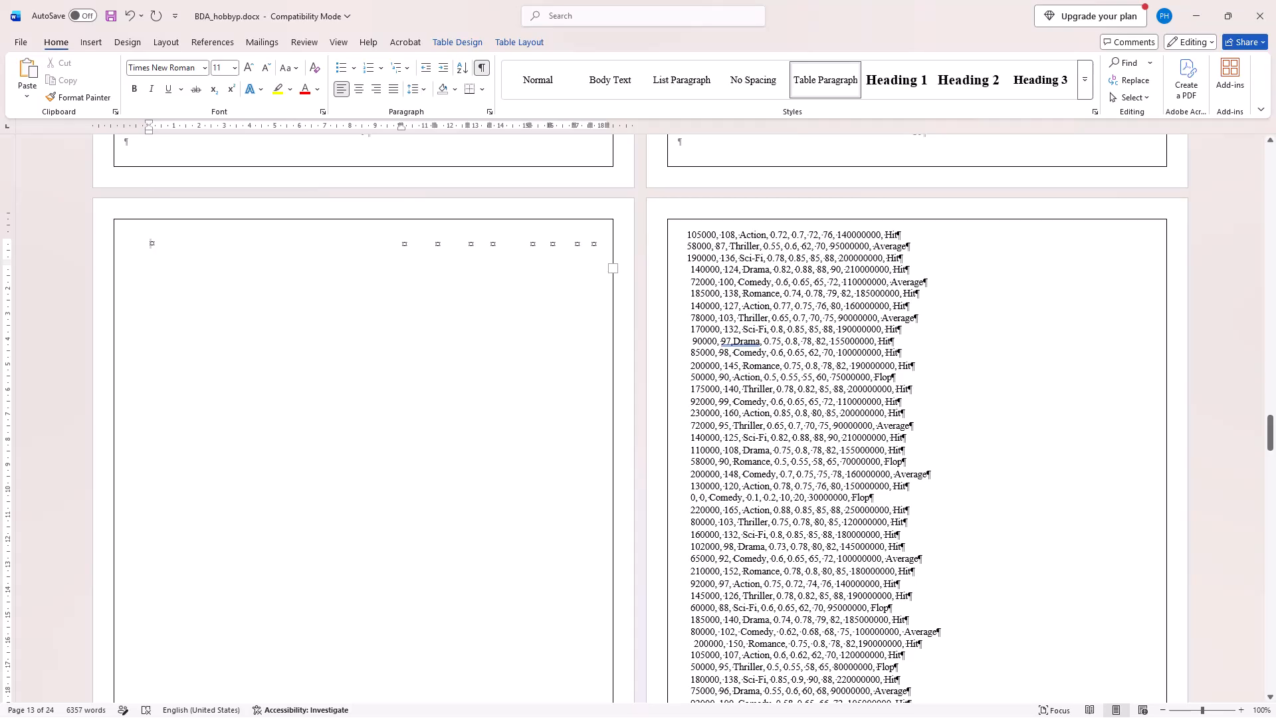
pyautogui.click(692, 239)
pyautogui.press('Left')
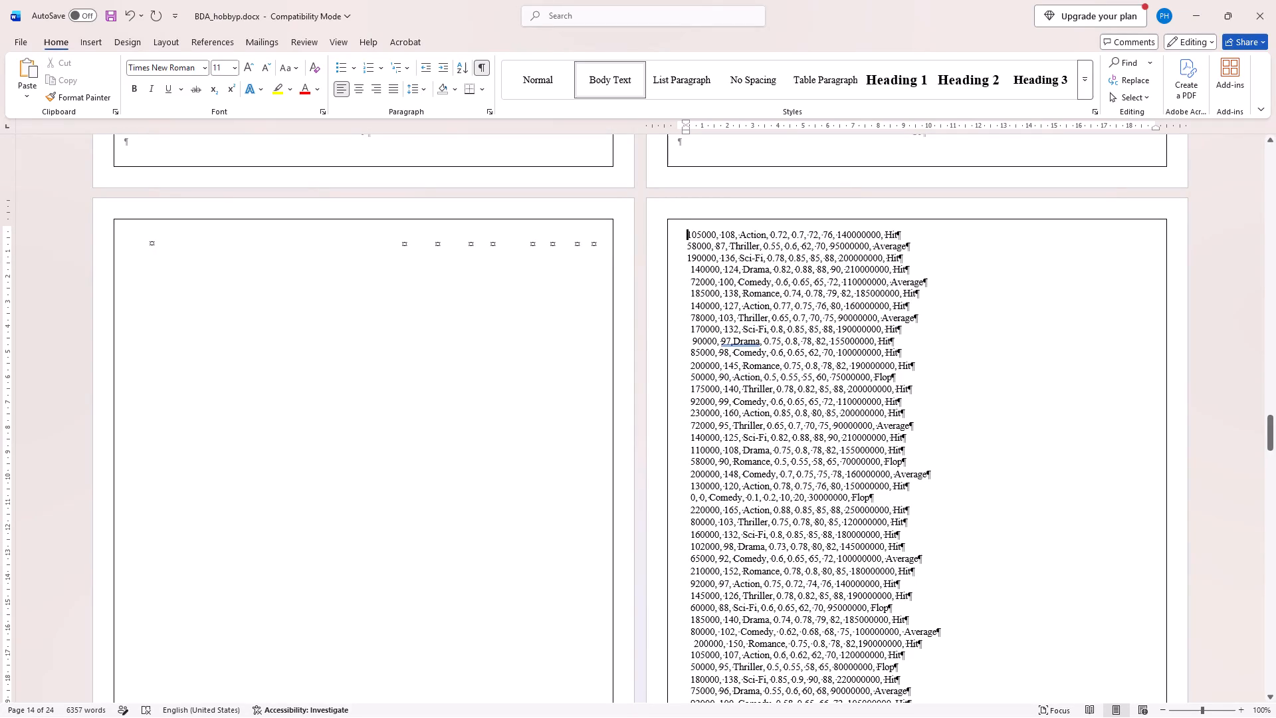
pyautogui.press('BackSpace')
pyautogui.press('BackSpace')
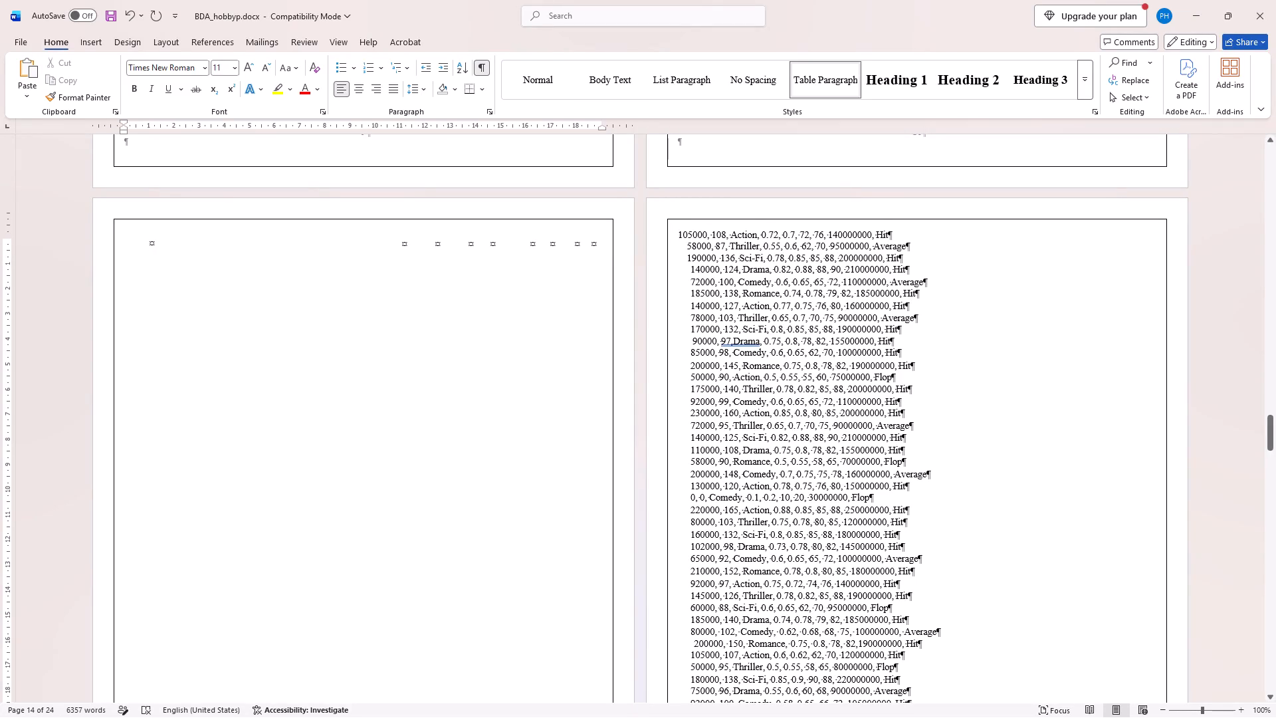
pyautogui.press('BackSpace')
pyautogui.press('BackSpace')
pyautogui.press('BackSpace')
pyautogui.press('BackSpace')
pyautogui.press('BackSpace')
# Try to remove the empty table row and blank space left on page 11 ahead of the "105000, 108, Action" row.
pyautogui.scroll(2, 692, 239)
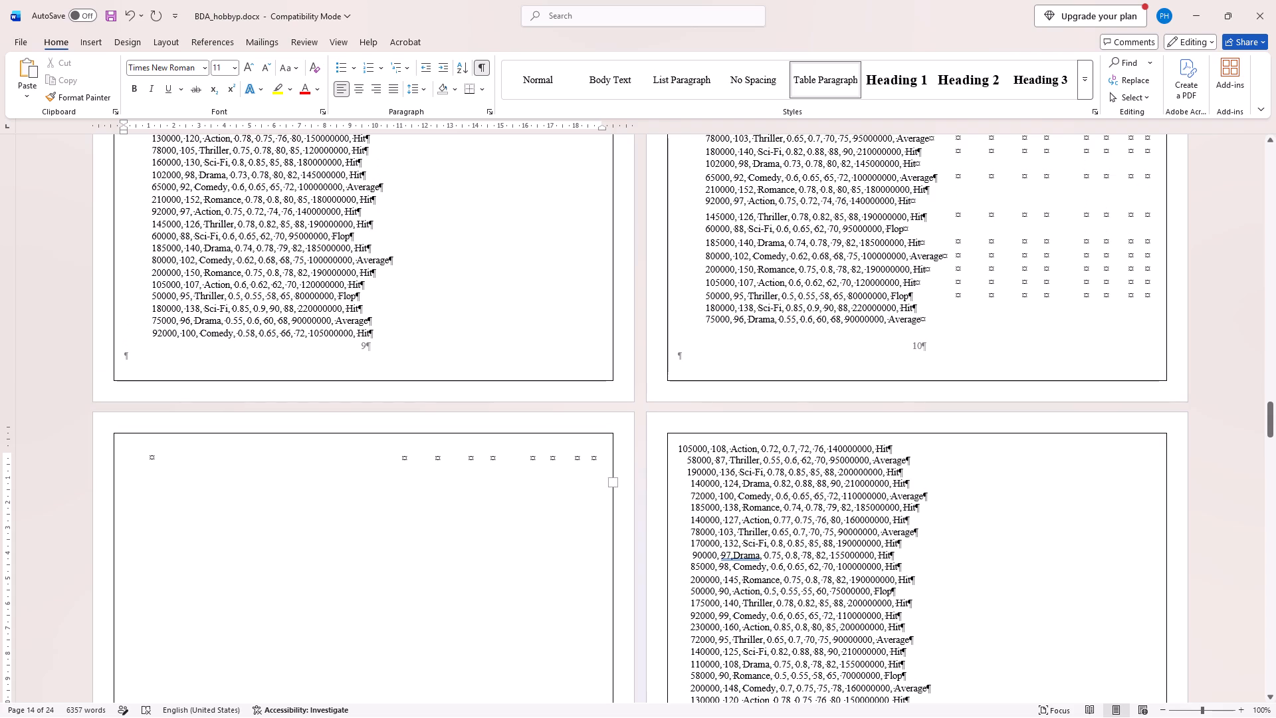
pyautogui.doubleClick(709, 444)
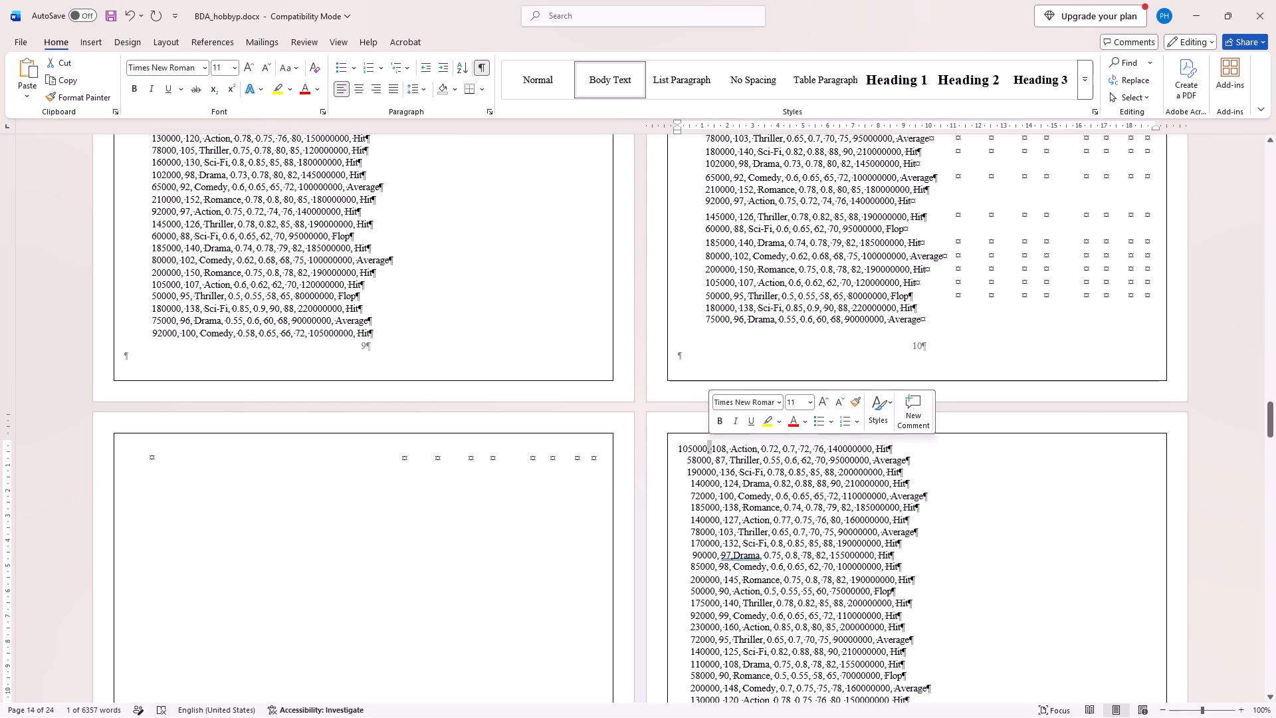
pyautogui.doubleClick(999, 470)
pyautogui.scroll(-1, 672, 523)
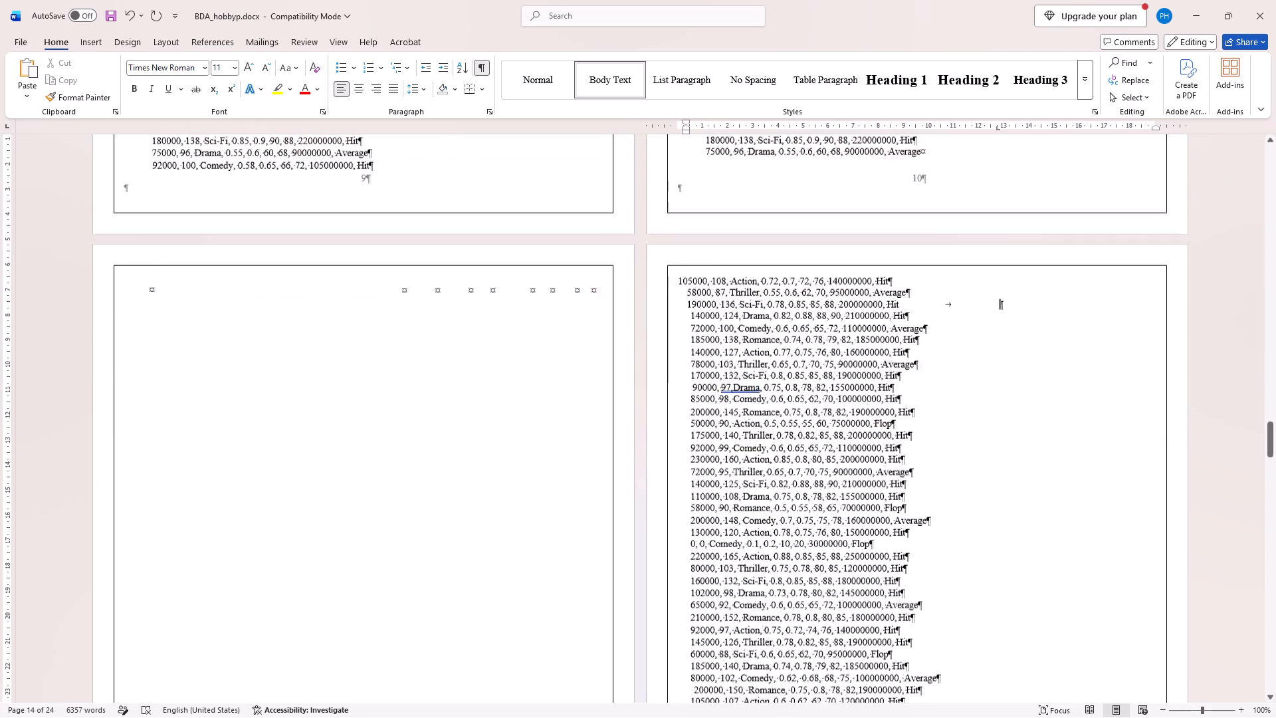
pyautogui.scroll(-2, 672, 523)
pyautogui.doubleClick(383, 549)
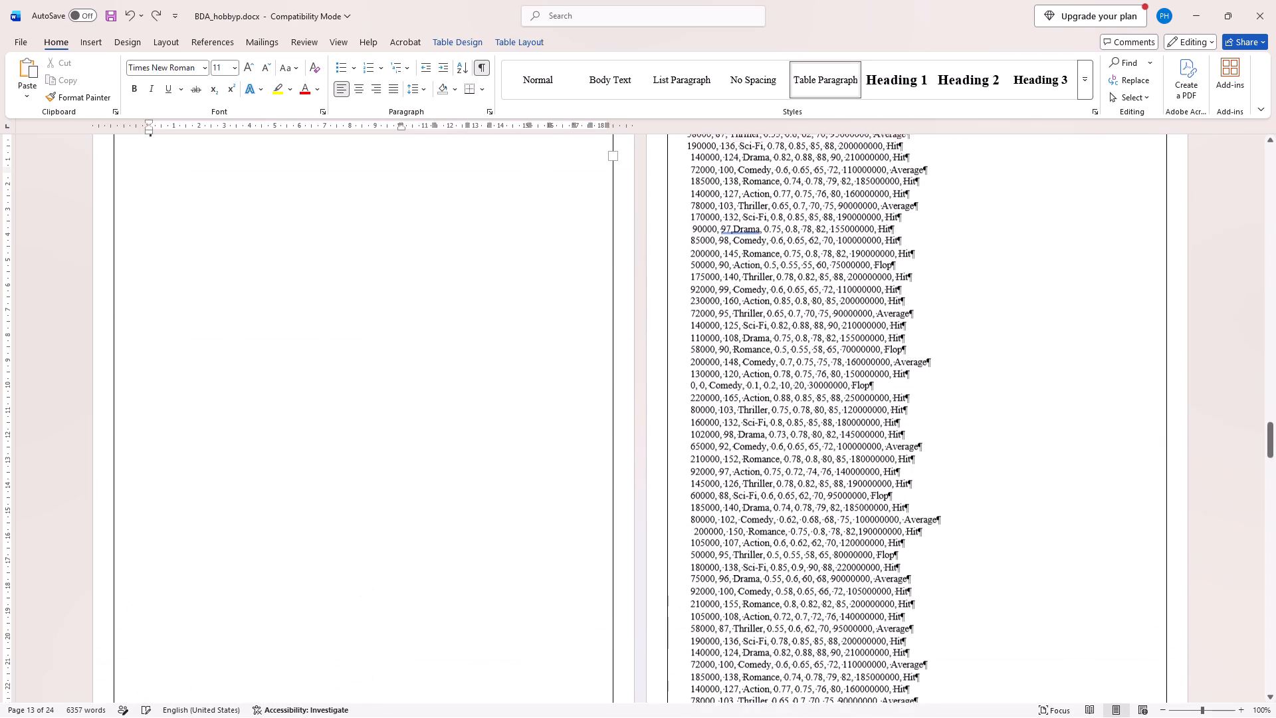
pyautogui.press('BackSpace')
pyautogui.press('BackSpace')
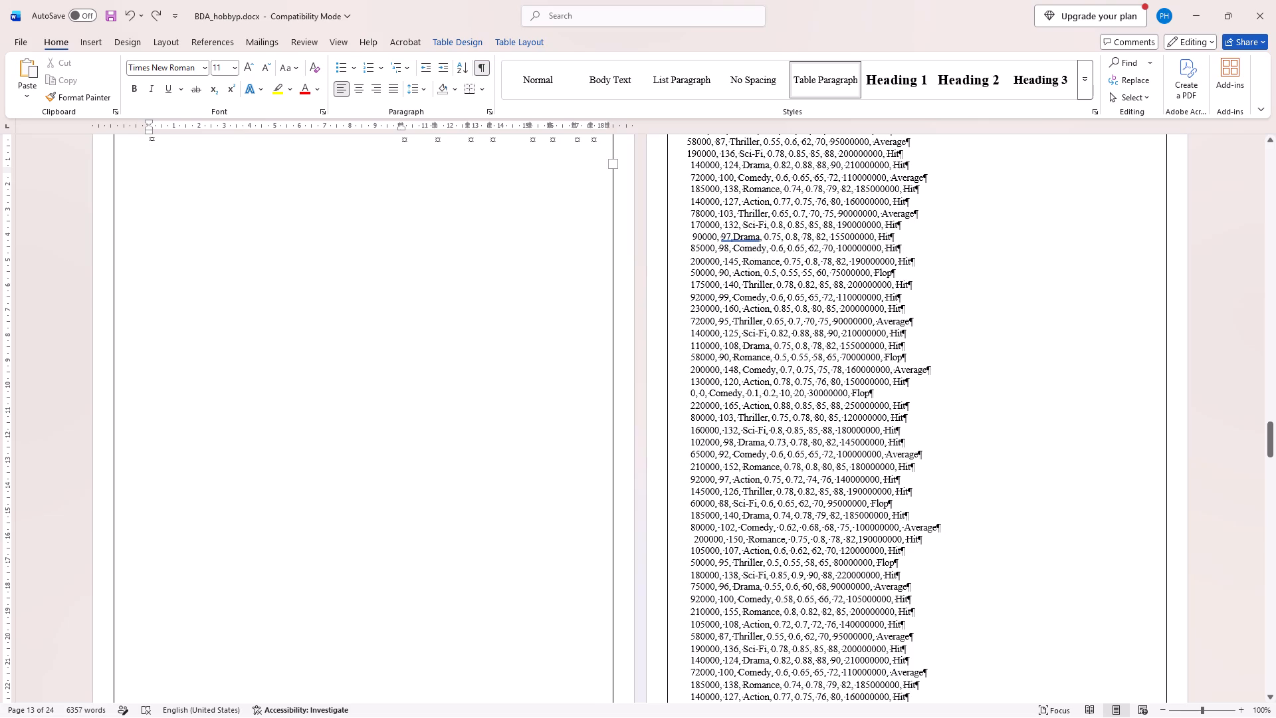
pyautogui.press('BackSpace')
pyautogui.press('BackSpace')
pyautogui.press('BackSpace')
# Undo the page 11 row deletions, the "105000, 108, Action" indent change and the section break deletion after page 9's "210000, 155, Romance" row.
pyautogui.scroll(1, 383, 549)
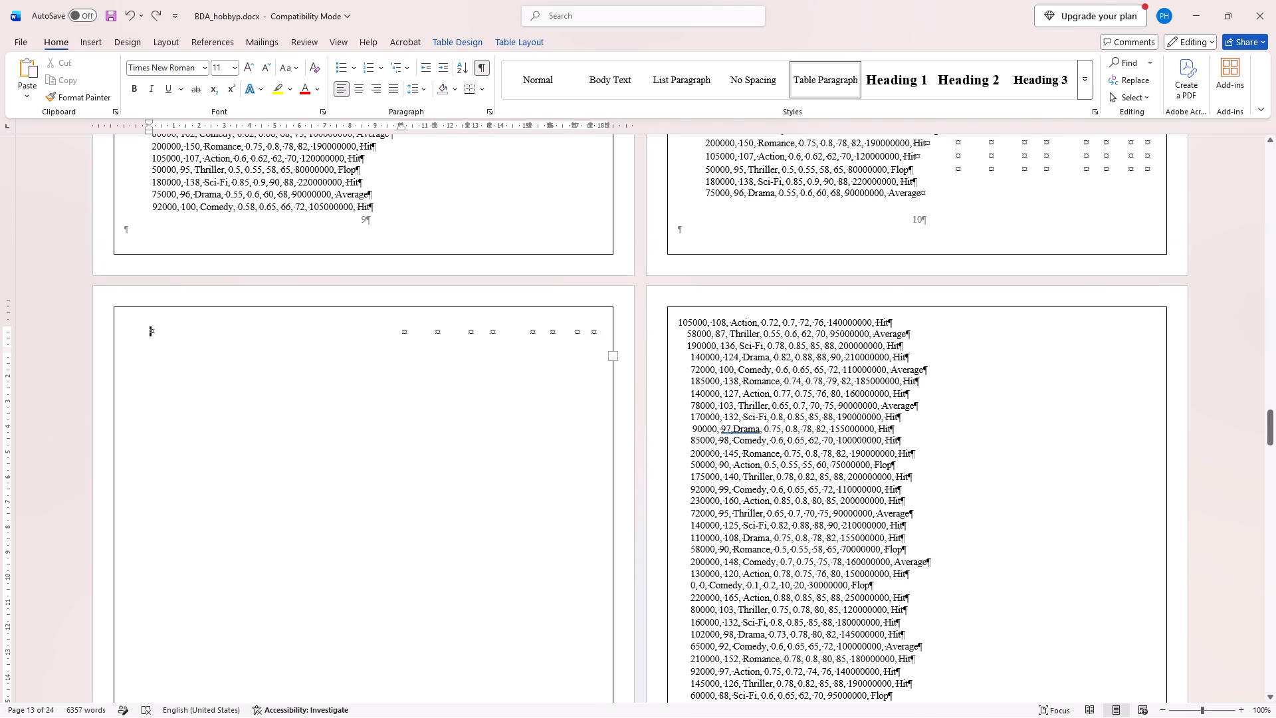
pyautogui.hotkey('ctrl', 'z')
pyautogui.hotkey('ctrl', 'z')
pyautogui.hotkey('ctrl', 'z')
pyautogui.hotkey('ctrl', 'z')
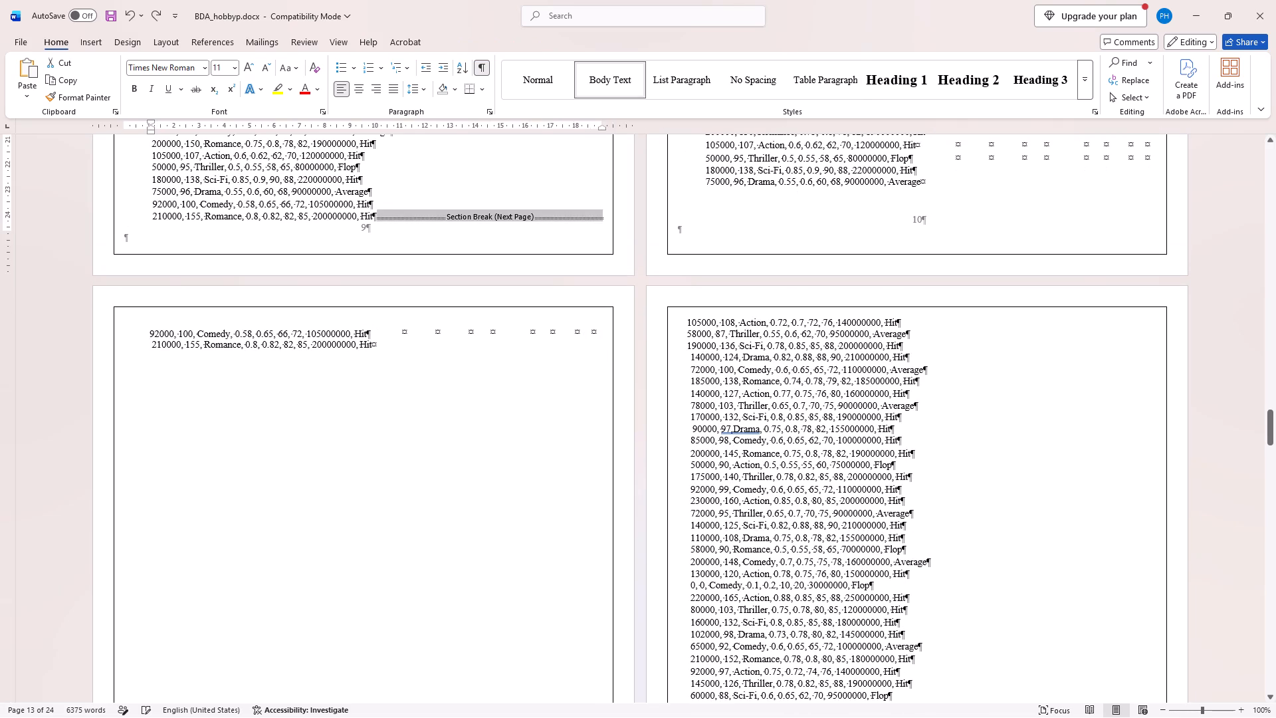
pyautogui.hotkey('ctrl', 'z')
pyautogui.hotkey('ctrl', 'z')
pyautogui.hotkey('ctrl', 'z')
pyautogui.hotkey('ctrl', 'z')
pyautogui.hotkey('ctrl', 'z')
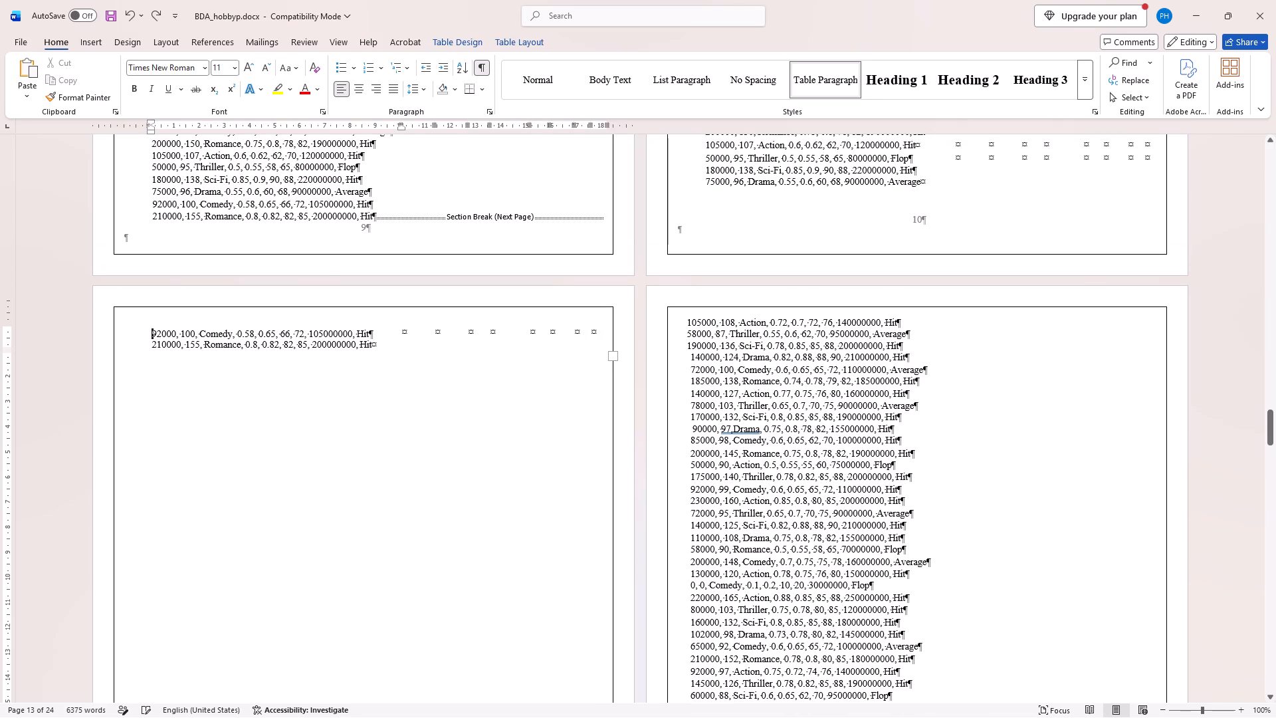
pyautogui.hotkey('ctrl', 'z')
pyautogui.hotkey('ctrl', 'z')
pyautogui.hotkey('ctrl', 'z')
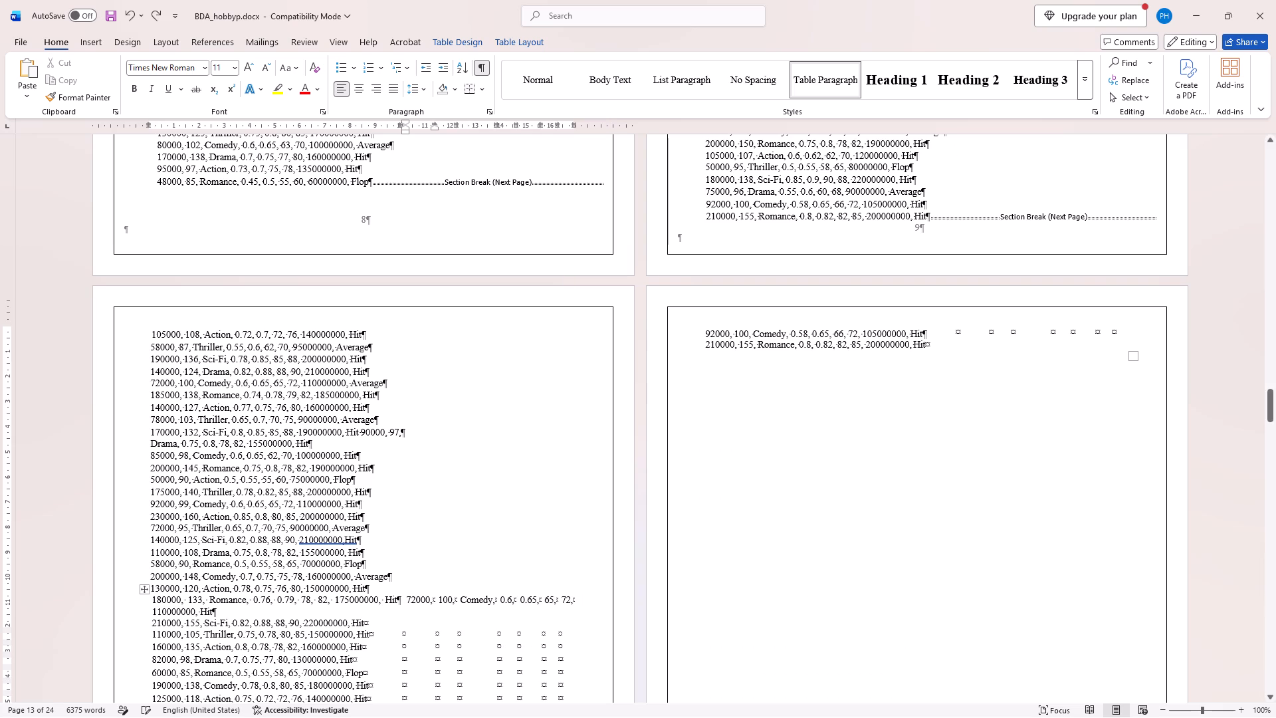
pyautogui.hotkey('ctrl', 'z')
pyautogui.hotkey('ctrl', 'z')
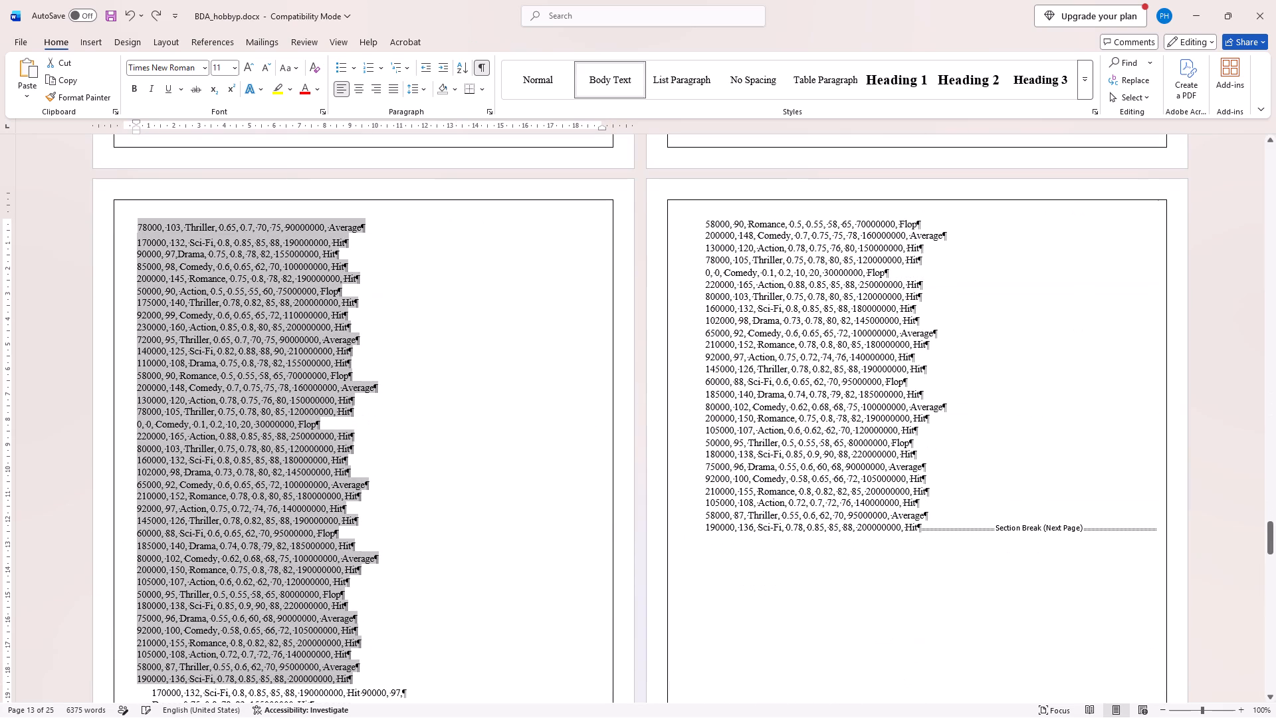
# Undo the alignment changes to the dataset rows on page 16, checking the surrounding dataset pages between undos.
pyautogui.scroll(-1, 507, 524)
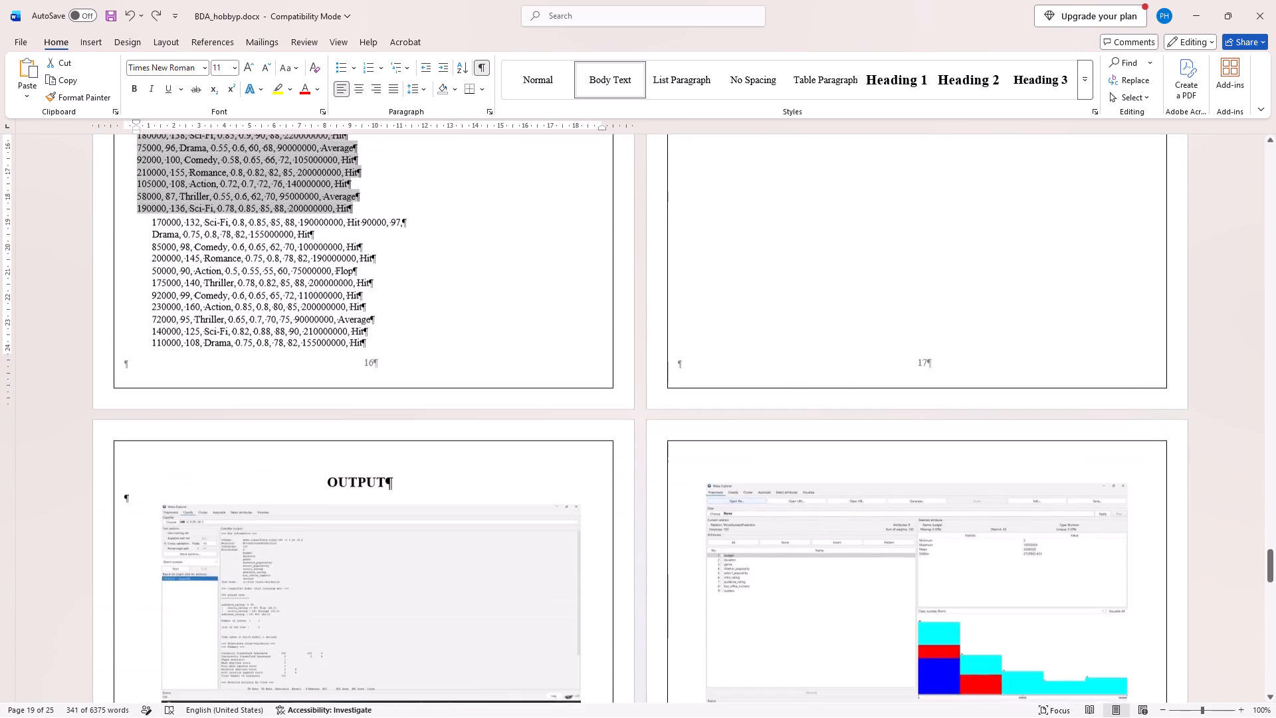
pyautogui.scroll(-1, 507, 524)
pyautogui.scroll(6, 507, 524)
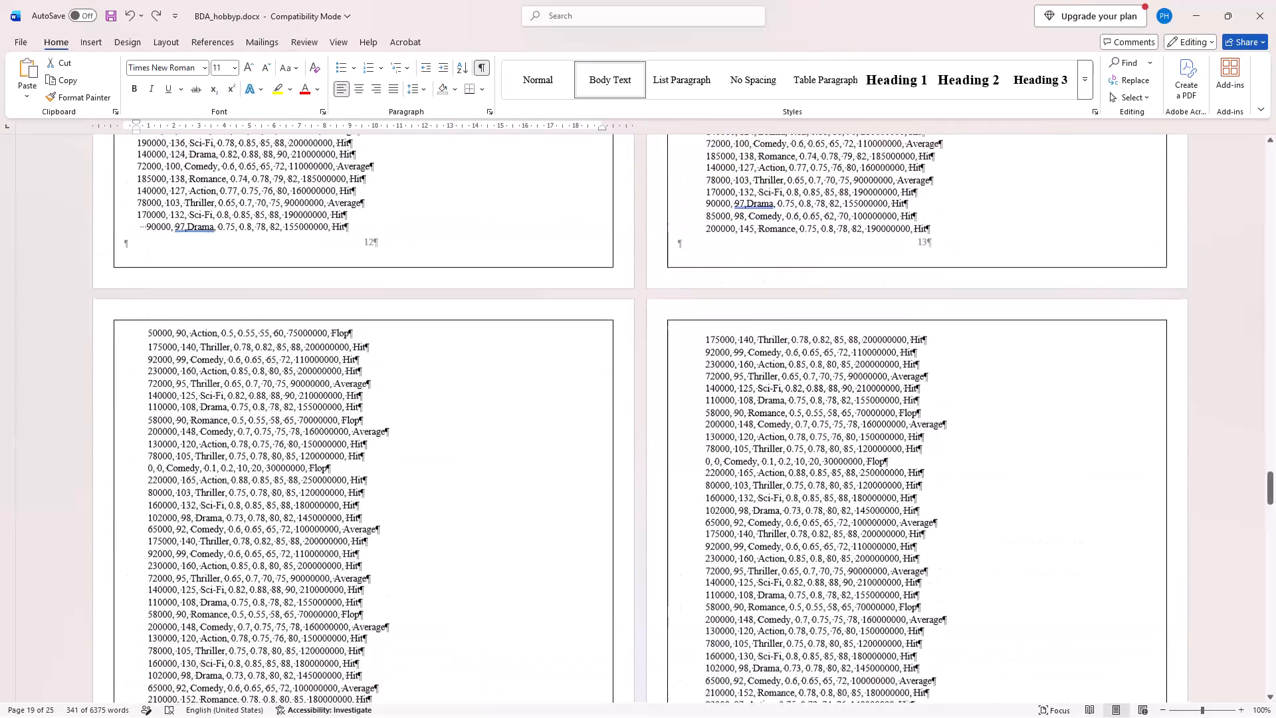
pyautogui.scroll(5, 507, 524)
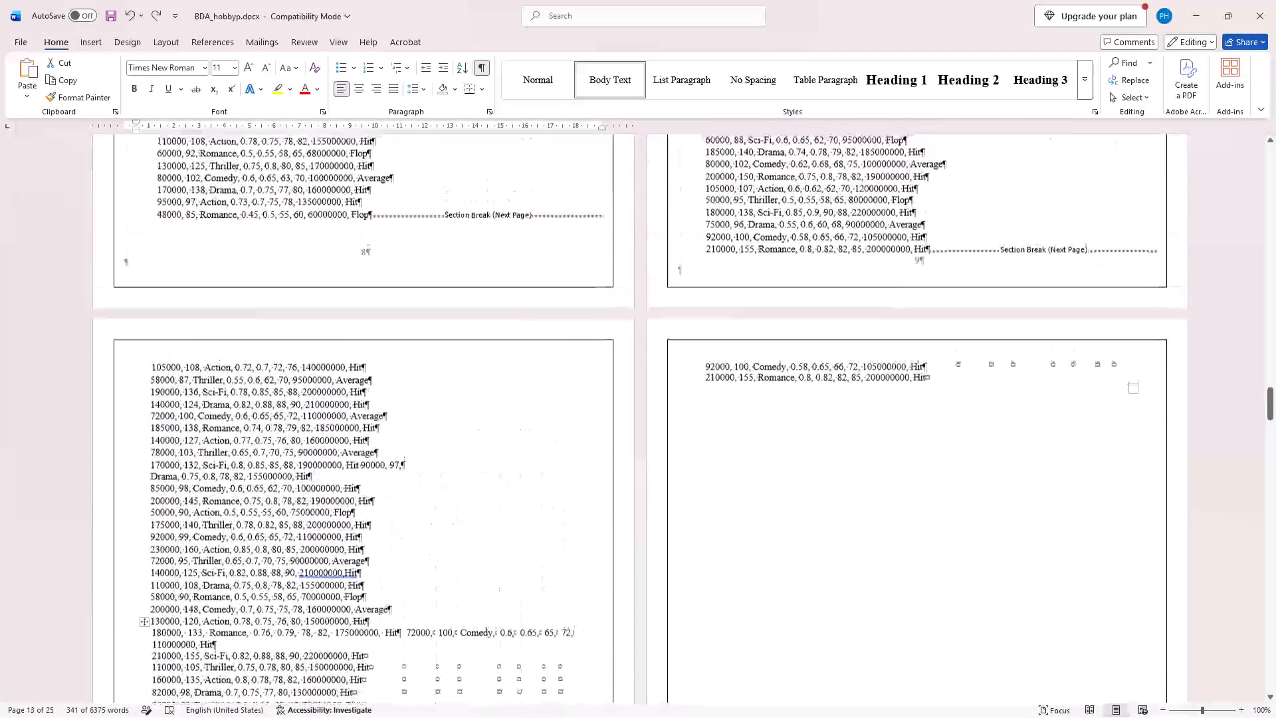
pyautogui.hotkey('ctrl', 'z')
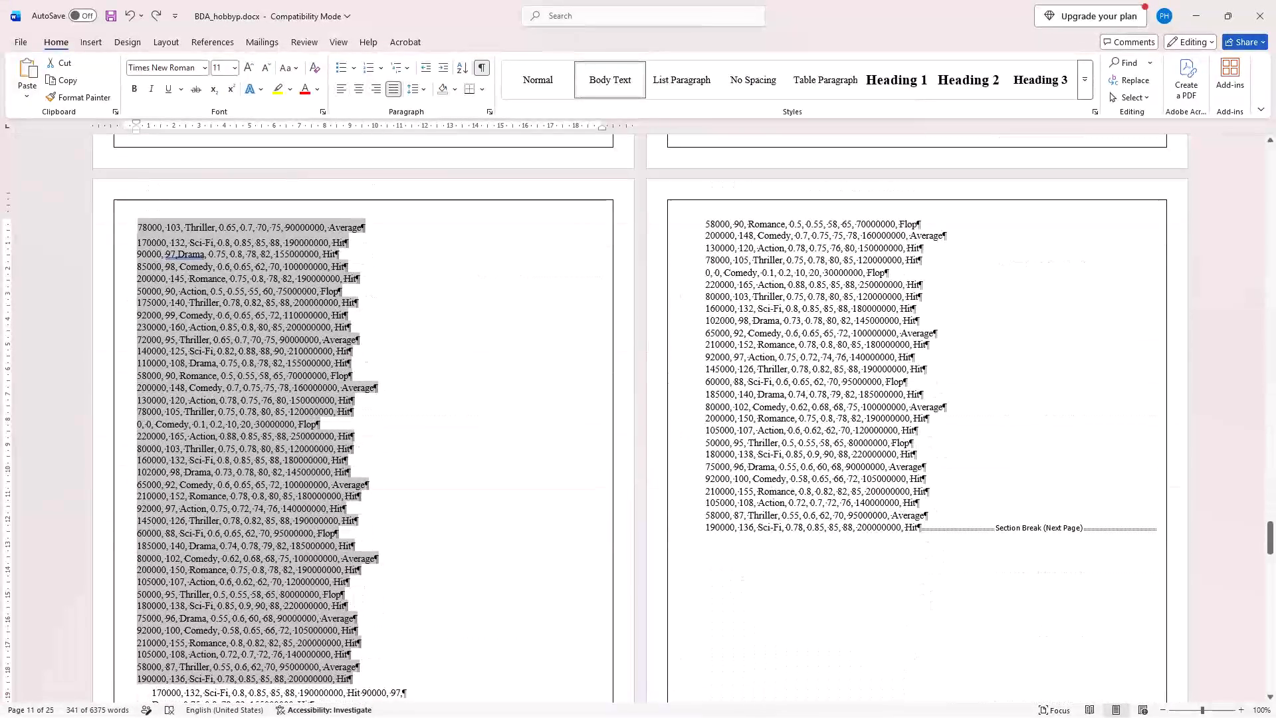
pyautogui.scroll(10, 507, 524)
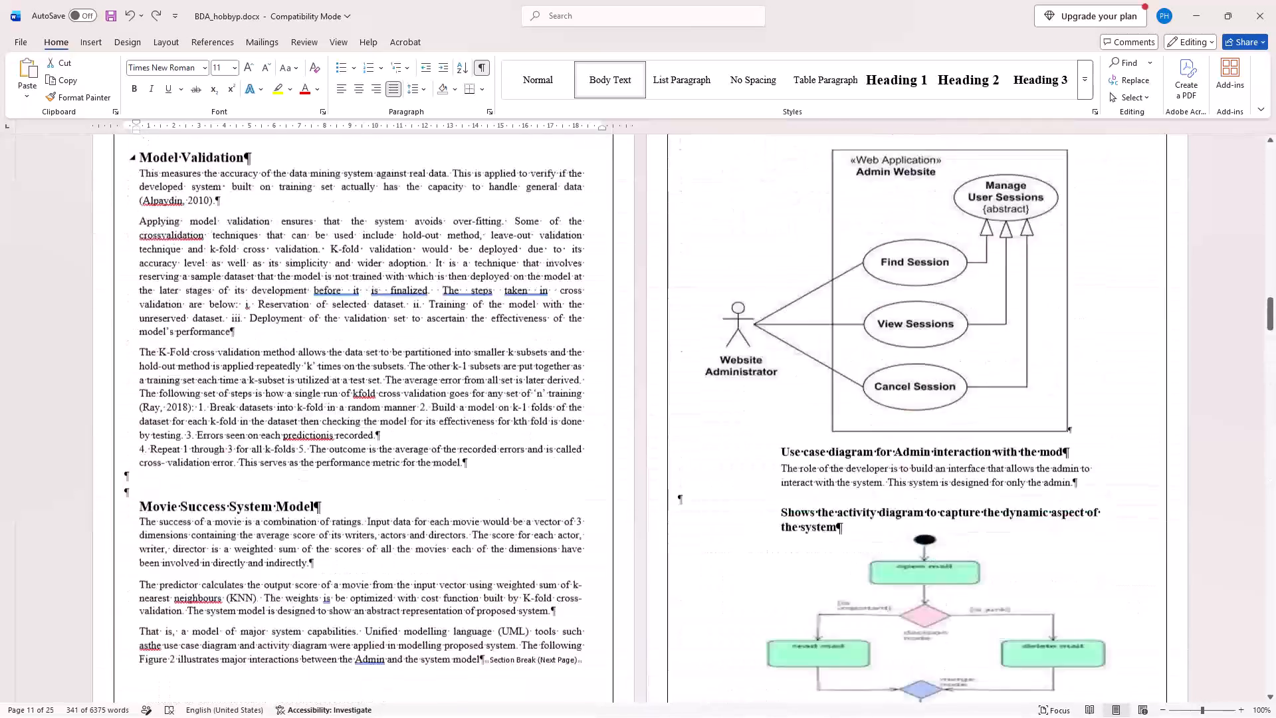
pyautogui.scroll(-5, 507, 524)
pyautogui.scroll(1, 507, 524)
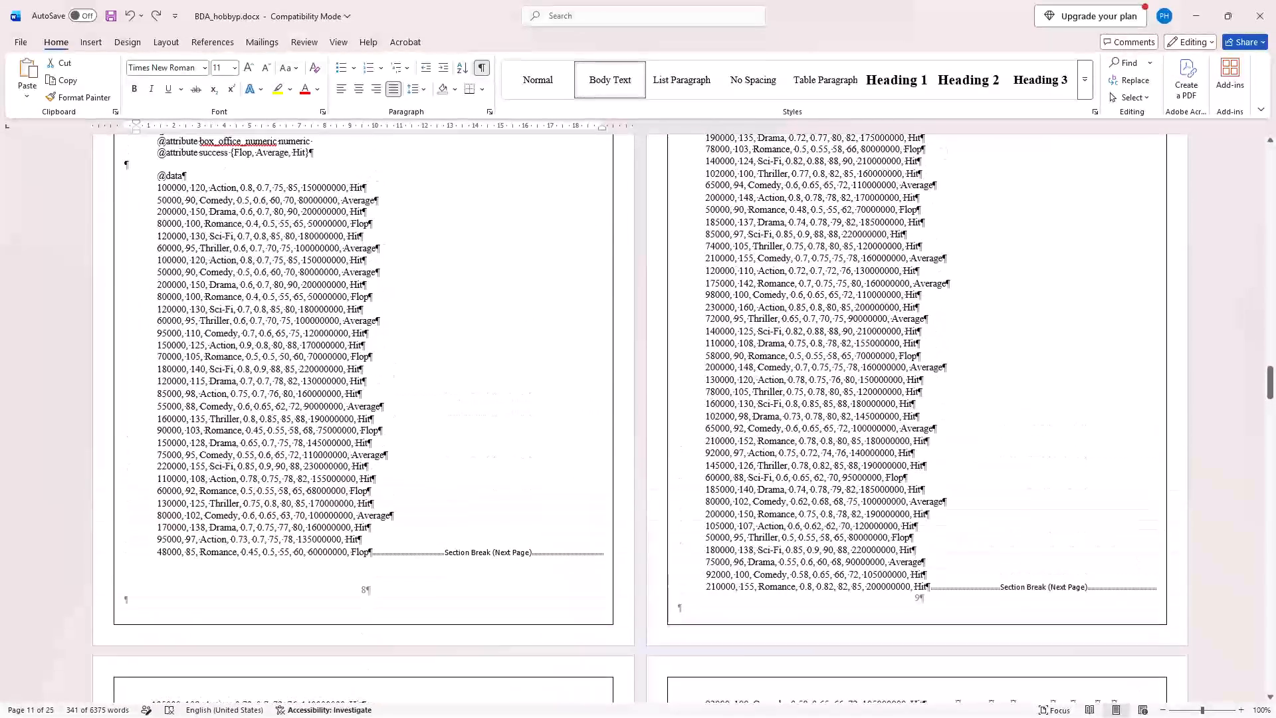
pyautogui.scroll(1, 507, 524)
pyautogui.scroll(-3, 507, 524)
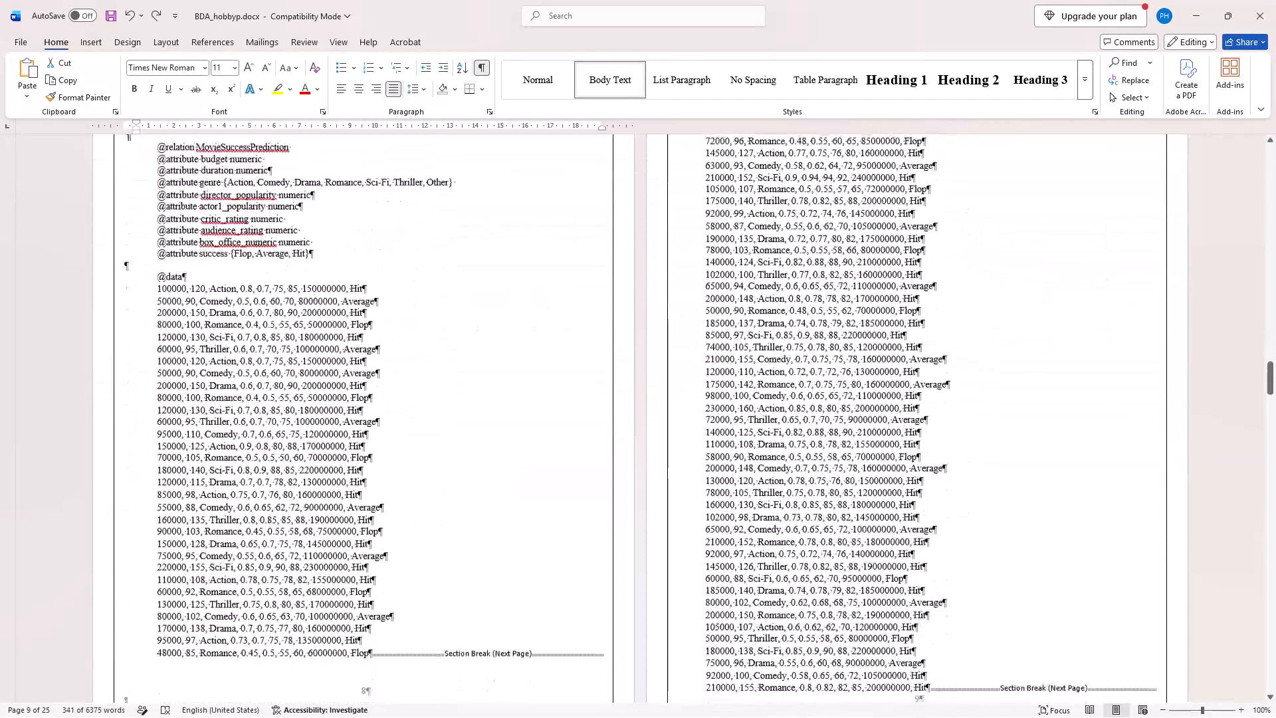
pyautogui.scroll(-3, 507, 524)
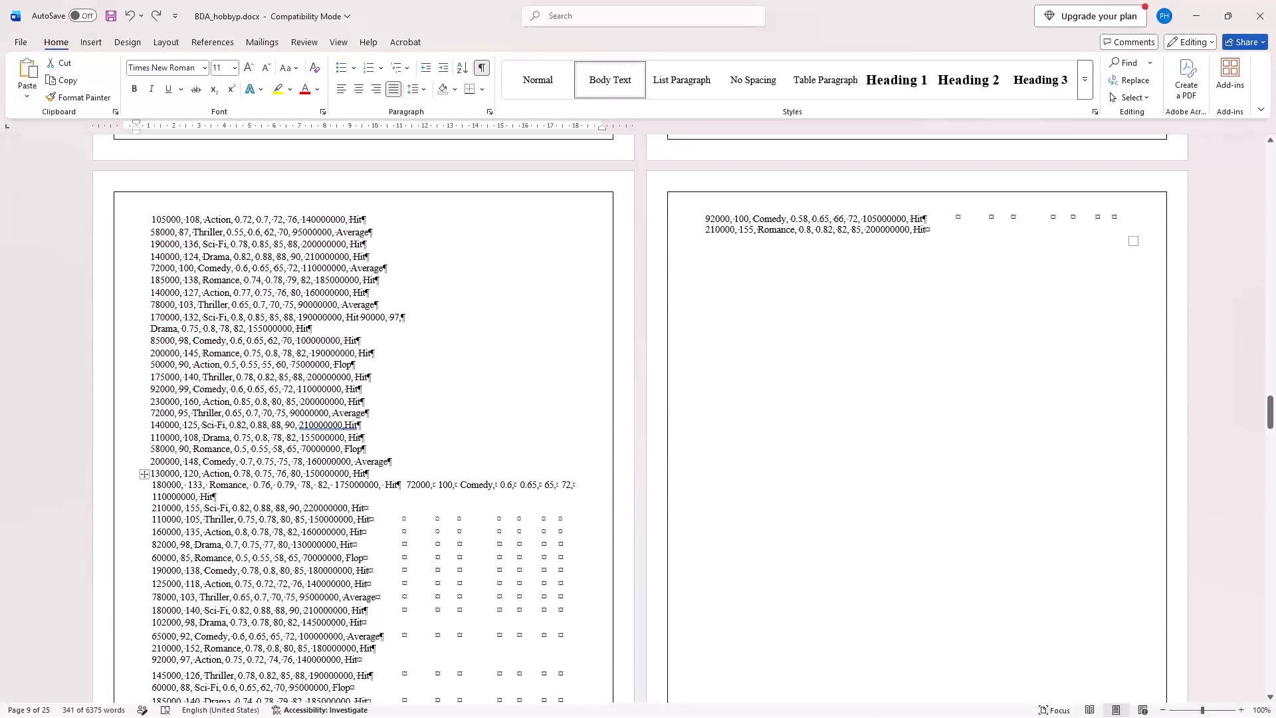
pyautogui.hotkey('ctrl', 'z')
pyautogui.scroll(4, 507, 524)
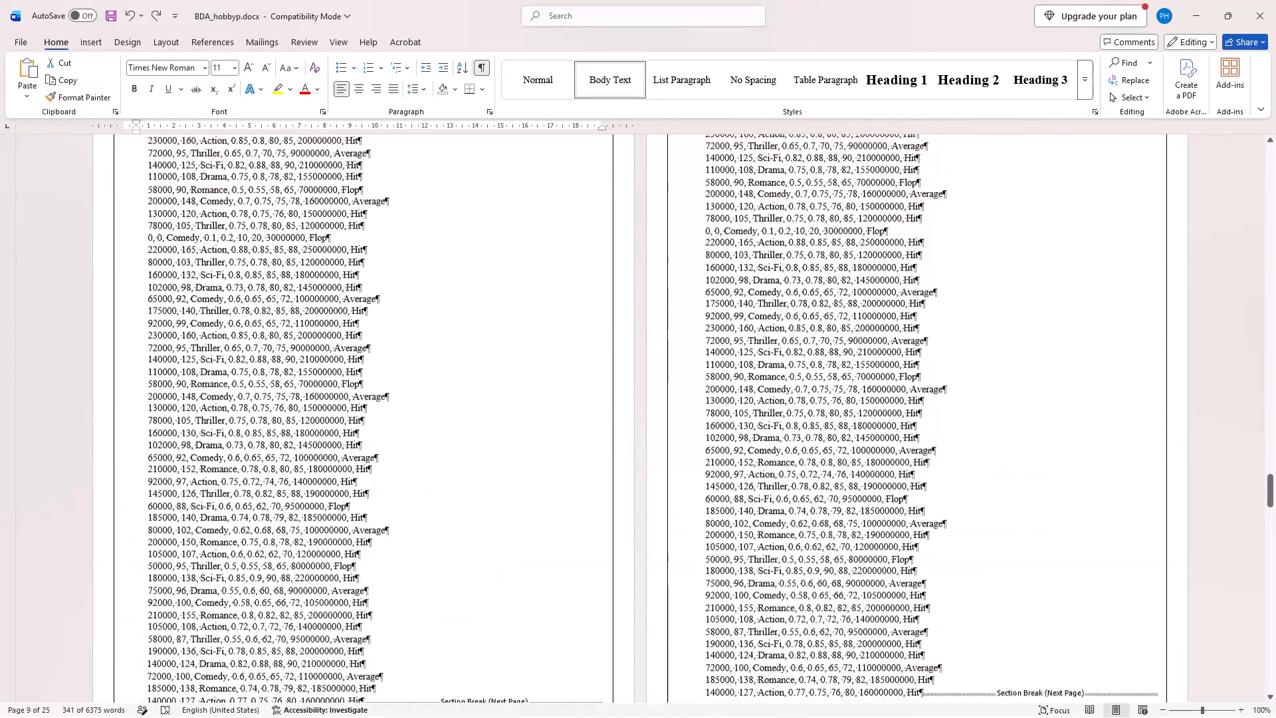
pyautogui.scroll(3, 507, 524)
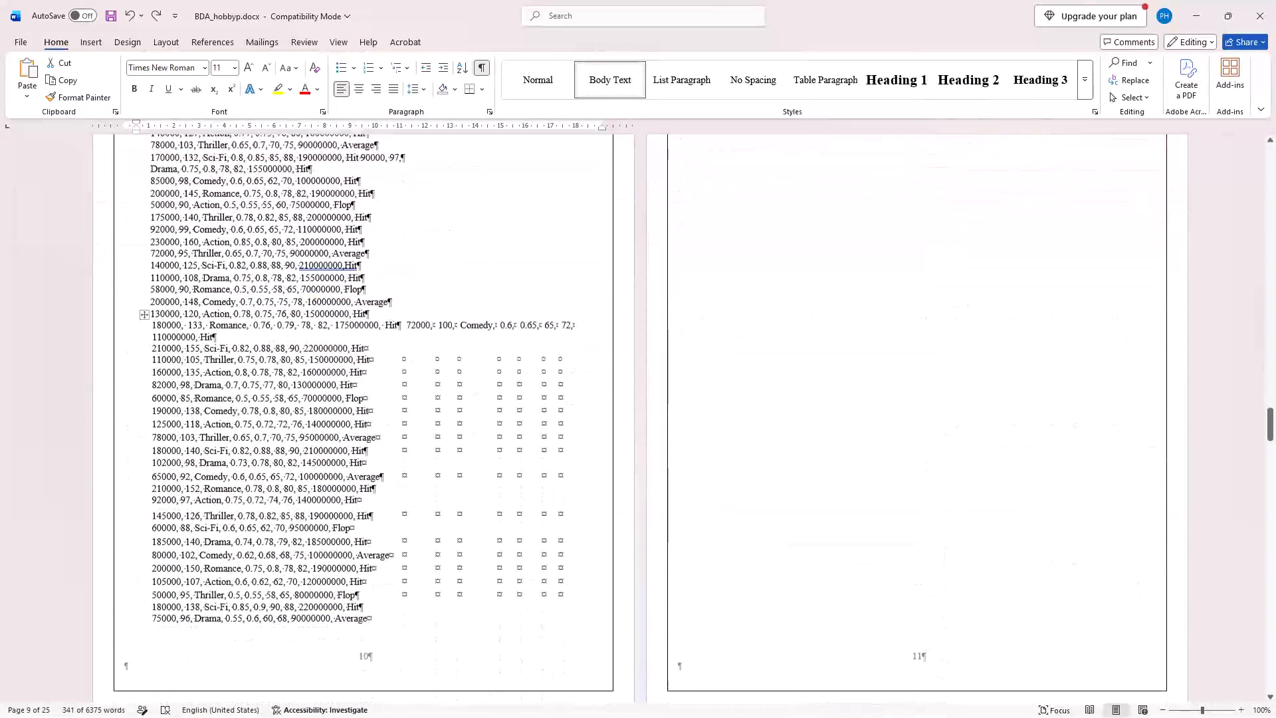
pyautogui.scroll(1, 507, 524)
pyautogui.hotkey('ctrl', 'z')
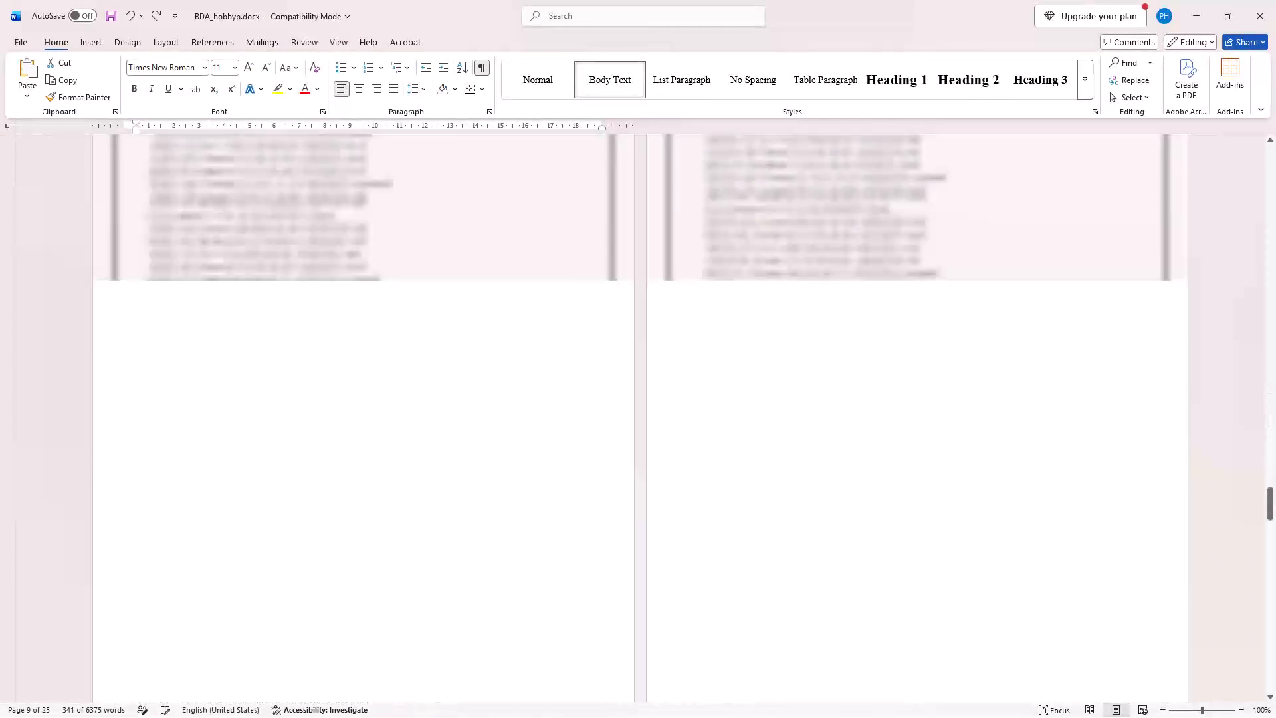
pyautogui.hotkey('ctrl', 'z')
pyautogui.hotkey('ctrl', 'z')
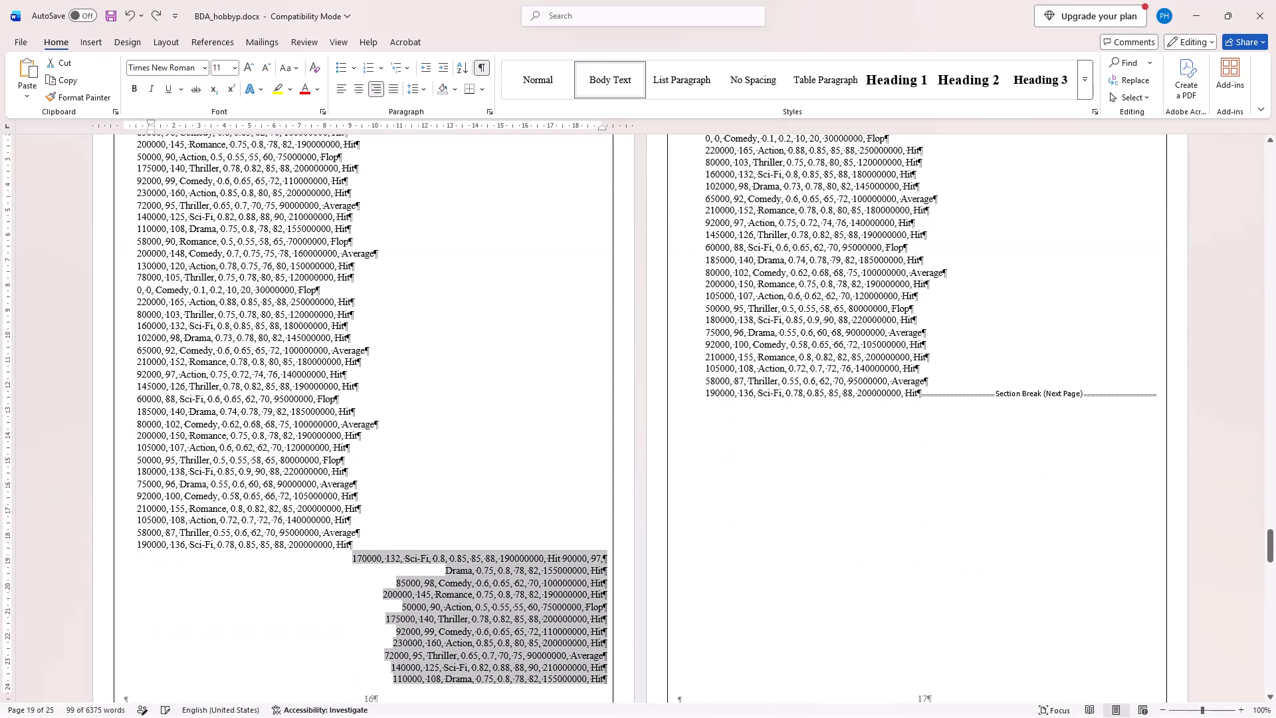
# Undo the earlier dataset edits on pages 13 to 19, back to the deleted section break after the "85000, 98, Comedy" row.
pyautogui.hotkey('ctrl', 'z')
pyautogui.hotkey('ctrl', 'z')
pyautogui.hotkey('ctrl', 'z')
pyautogui.hotkey('ctrl', 'z')
pyautogui.hotkey('ctrl', 'z')
pyautogui.hotkey('ctrl', 'z')
pyautogui.hotkey('ctrl', 'z')
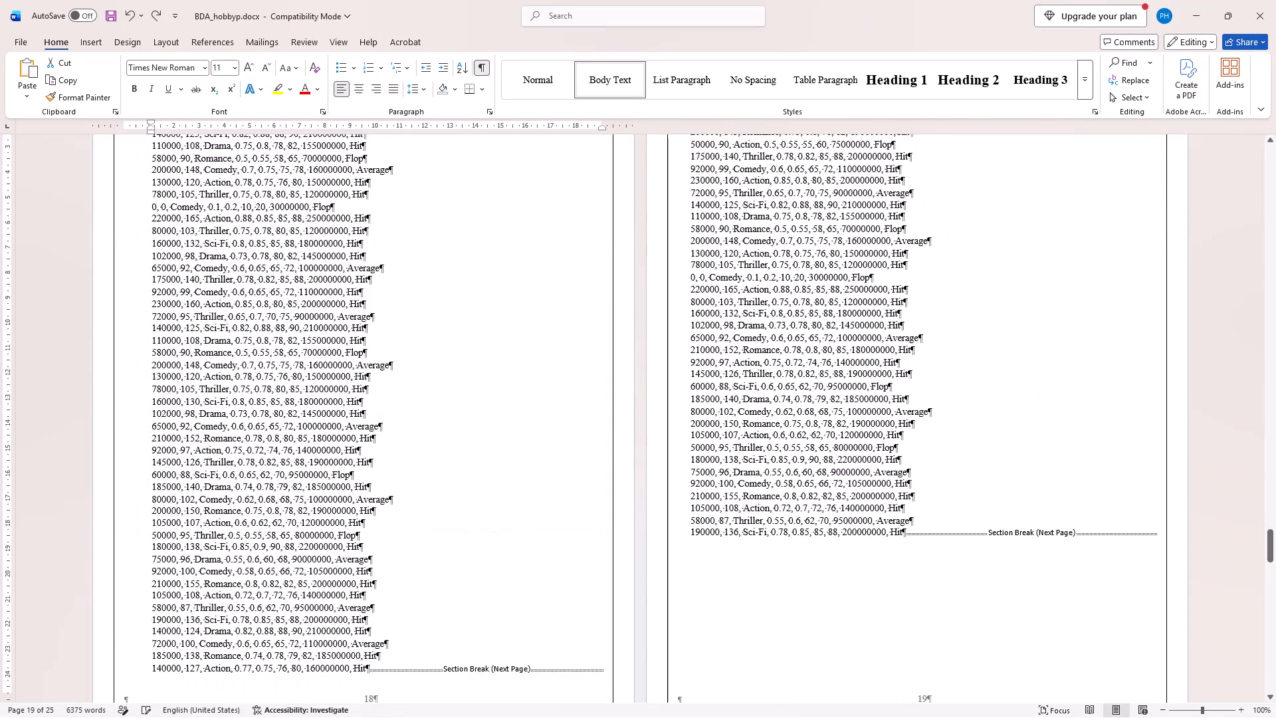
pyautogui.hotkey('ctrl', 'z')
pyautogui.hotkey('ctrl', 'z')
pyautogui.hotkey('ctrl', 'z')
pyautogui.hotkey('ctrl', 'z')
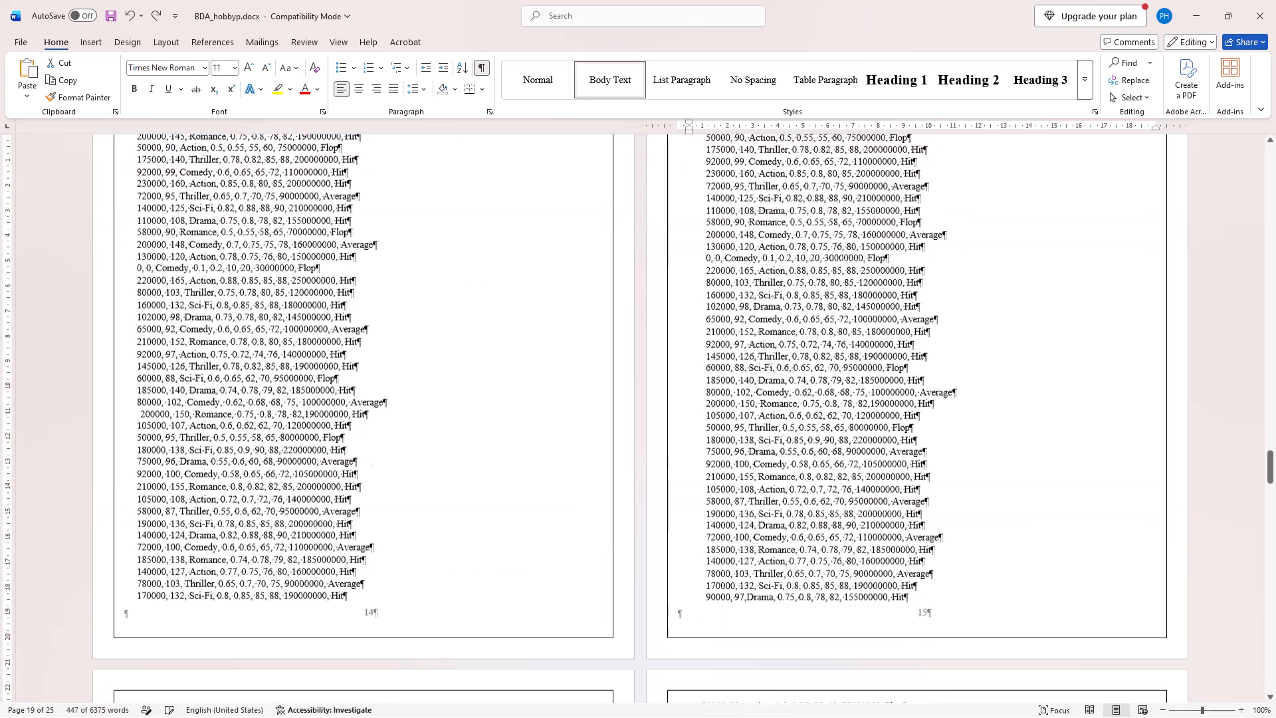
pyautogui.hotkey('ctrl', 'z')
pyautogui.hotkey('ctrl', 'z')
pyautogui.hotkey('ctrl', 'z')
pyautogui.hotkey('ctrl', 'z')
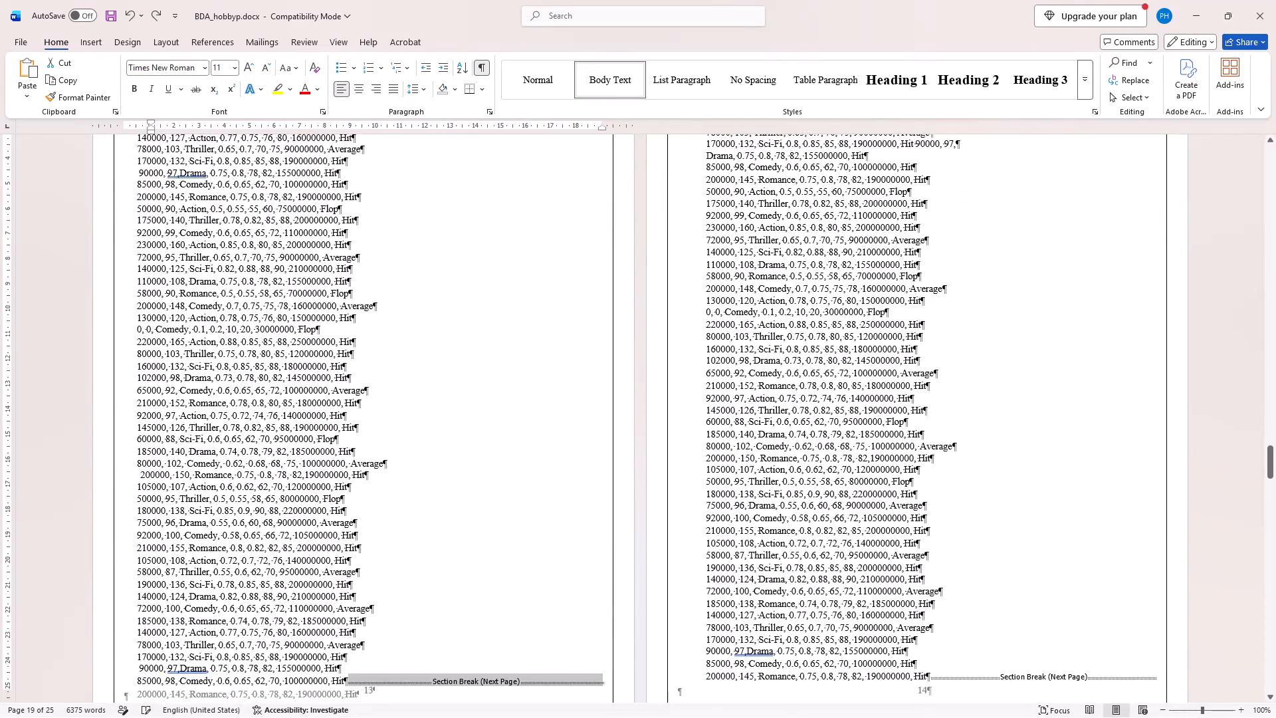
pyautogui.hotkey('ctrl', 'z')
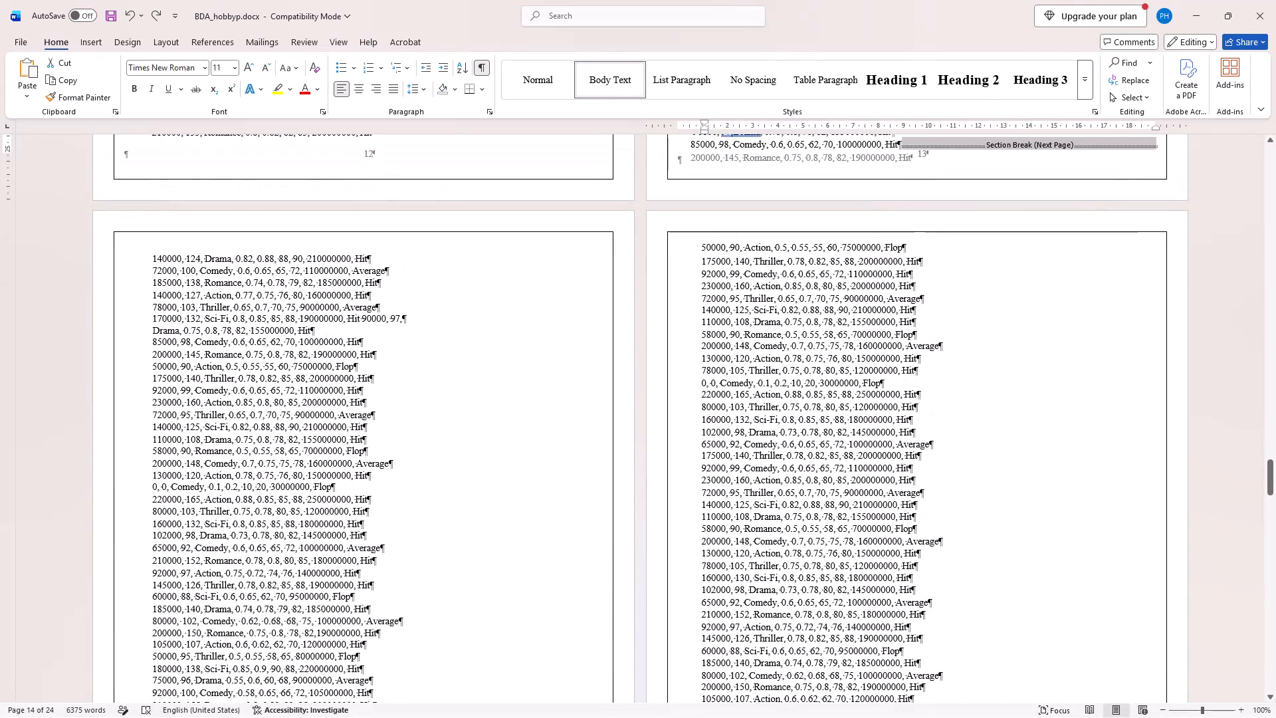
# Examine the page flow and footer numbering from the Implementation dataset through Result, Conclusion and References, and back to Data Collection.
pyautogui.scroll(6, 503, 447)
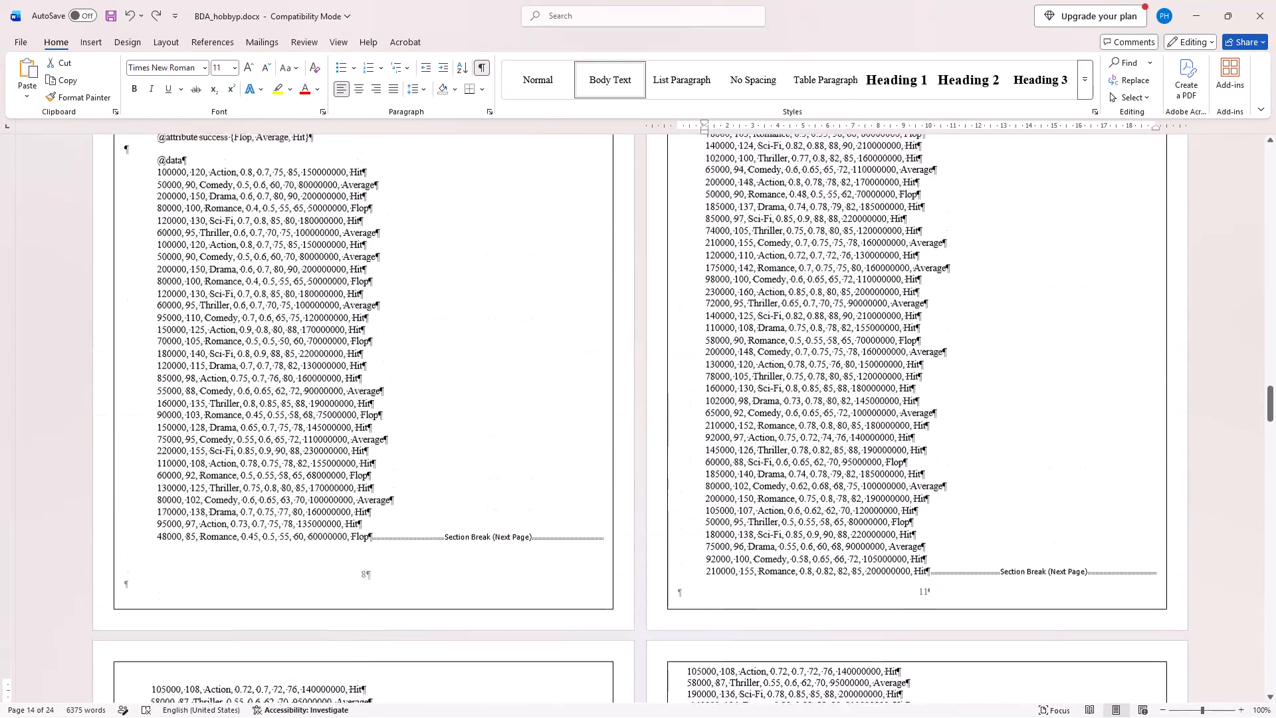
pyautogui.scroll(3, 503, 447)
pyautogui.scroll(-1, 503, 447)
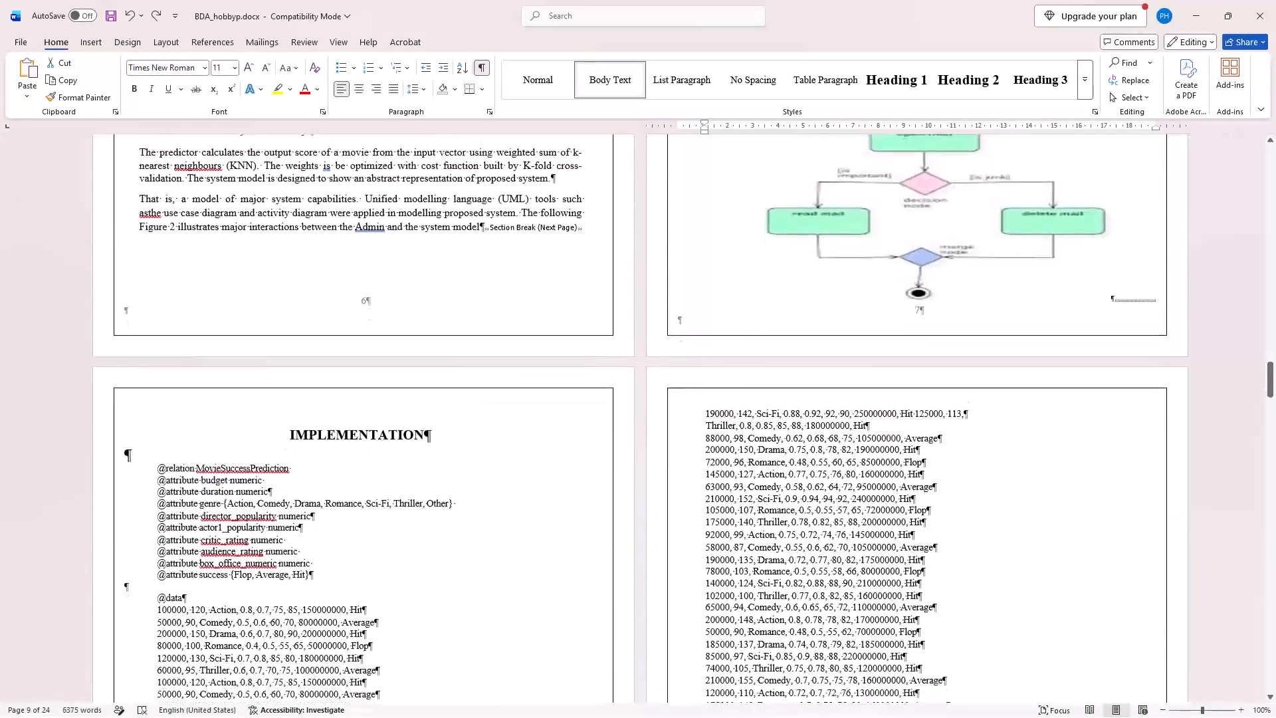
pyautogui.scroll(-11, 503, 447)
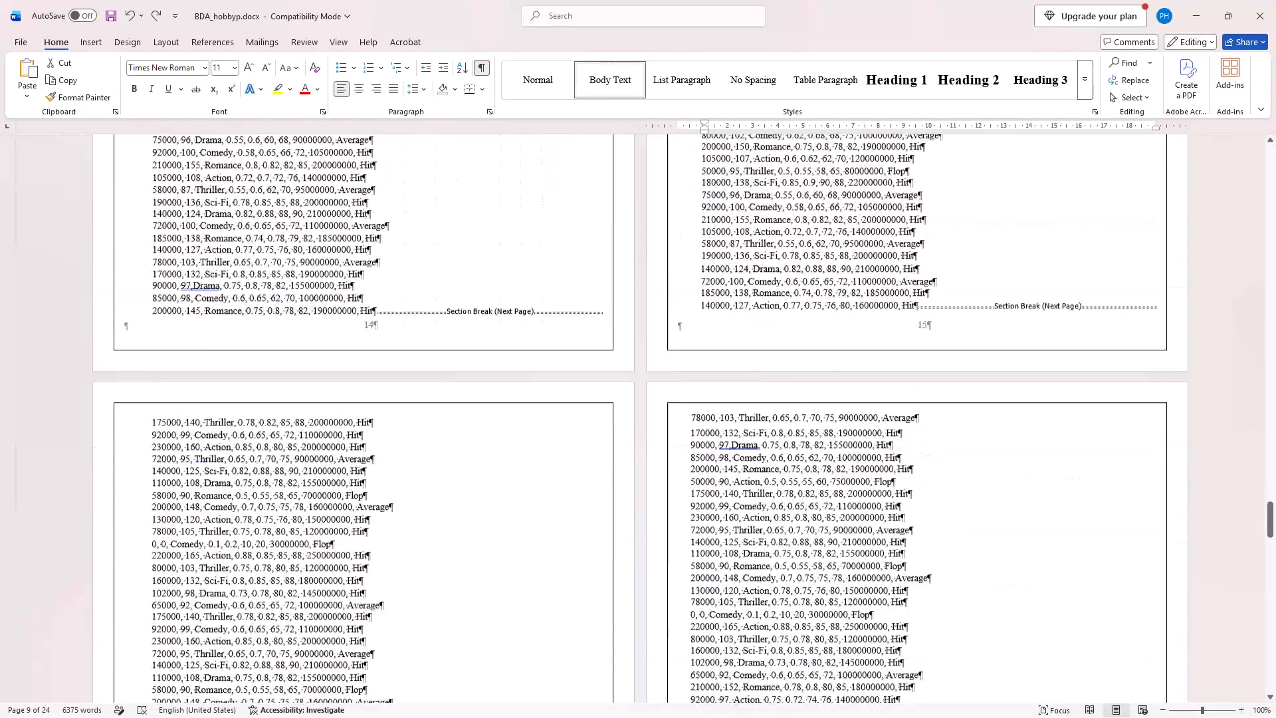
pyautogui.scroll(-3, 503, 447)
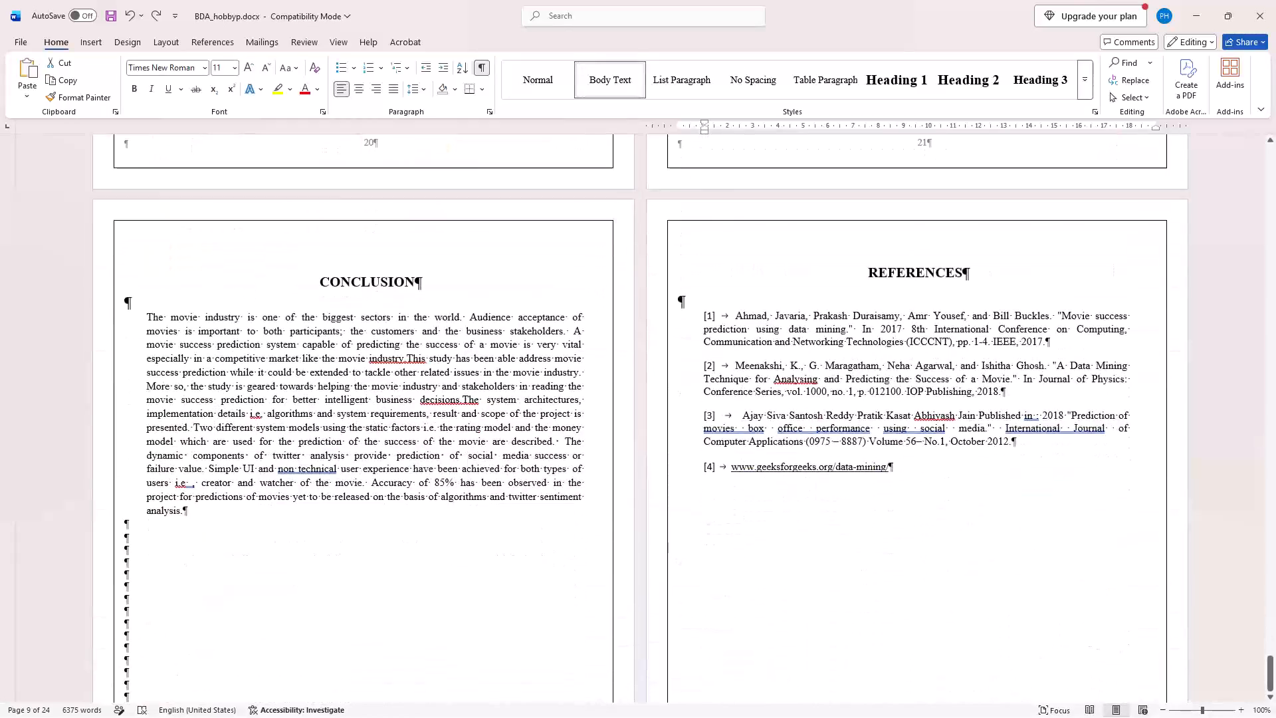
pyautogui.scroll(-2, 503, 447)
pyautogui.scroll(6, 503, 447)
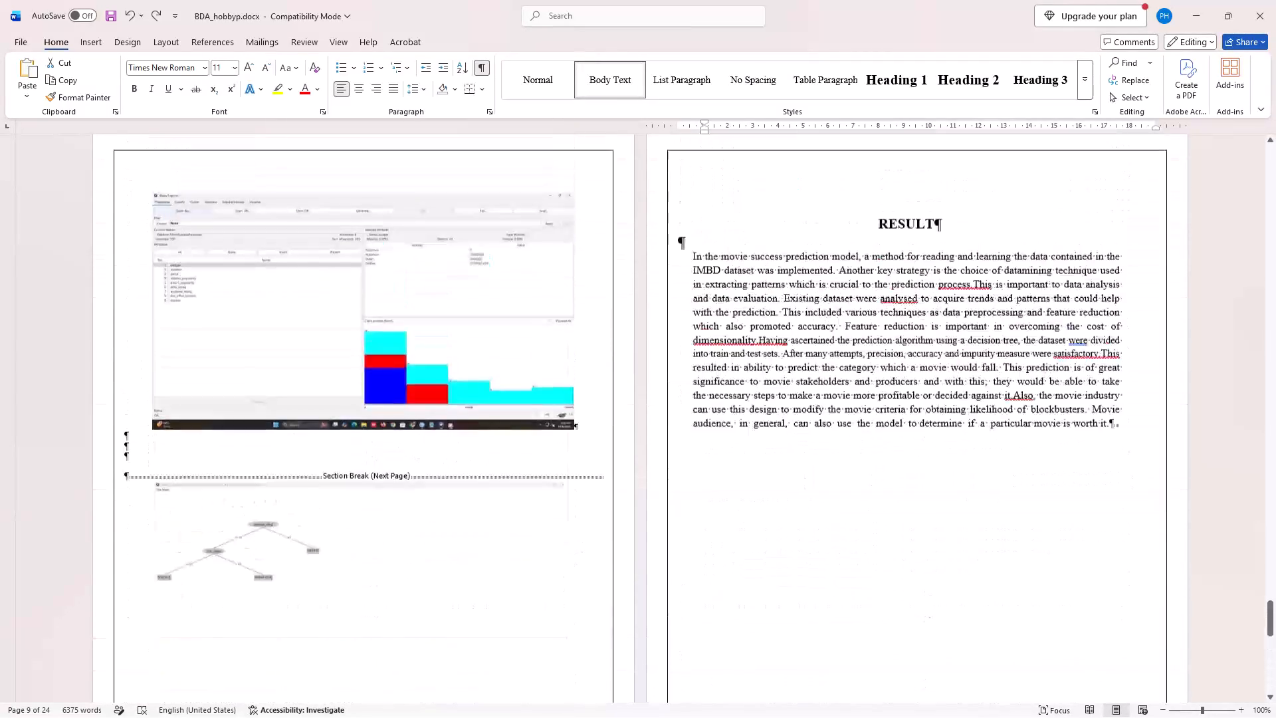
pyautogui.scroll(6, 503, 447)
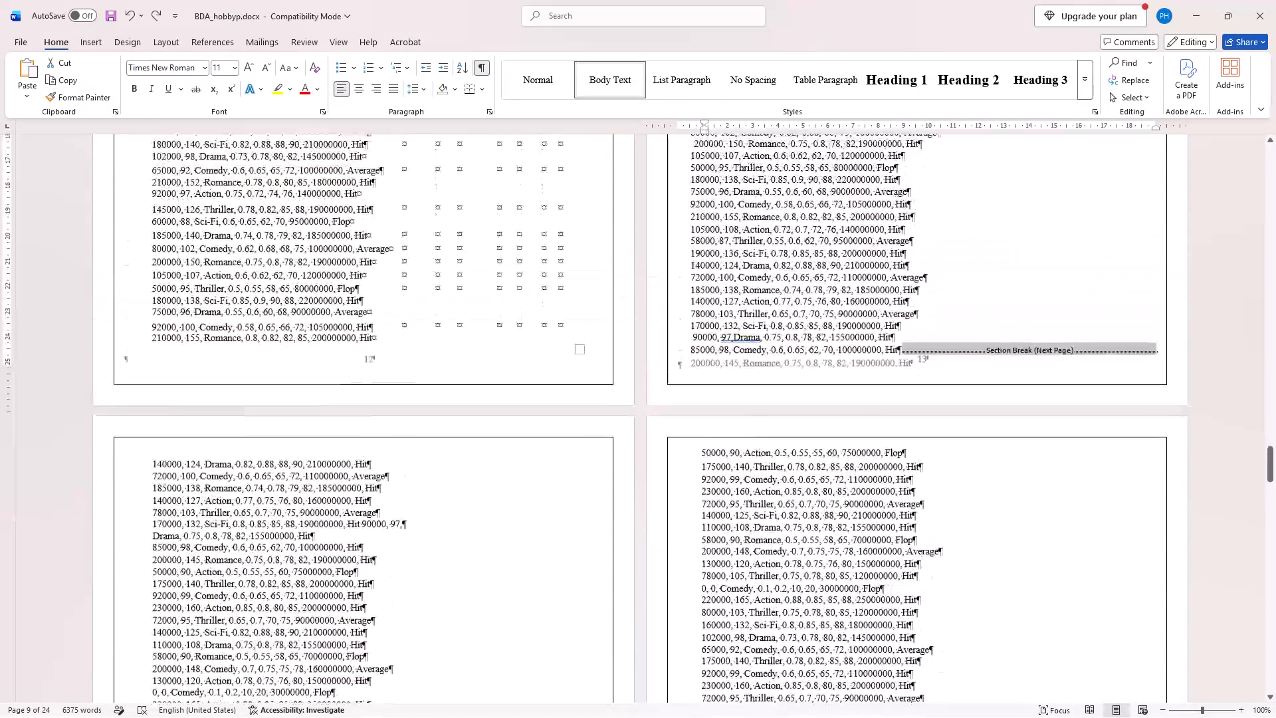
pyautogui.scroll(6, 503, 447)
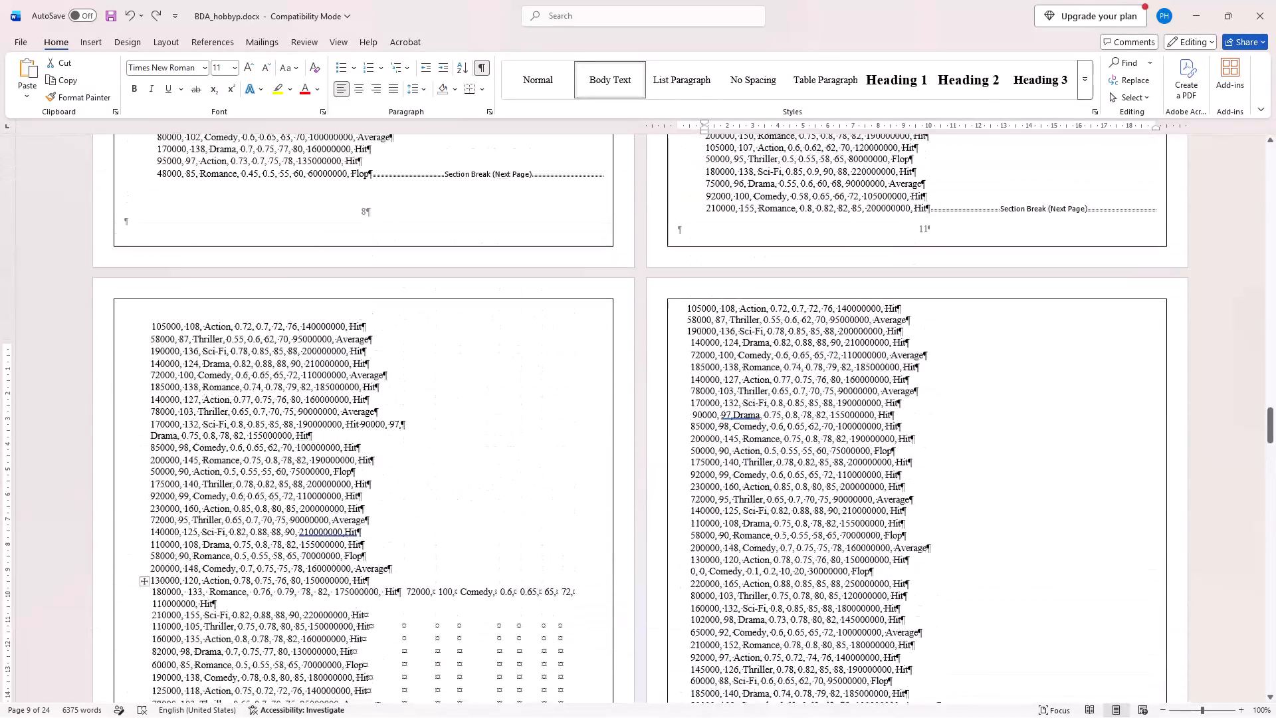
pyautogui.scroll(6, 503, 447)
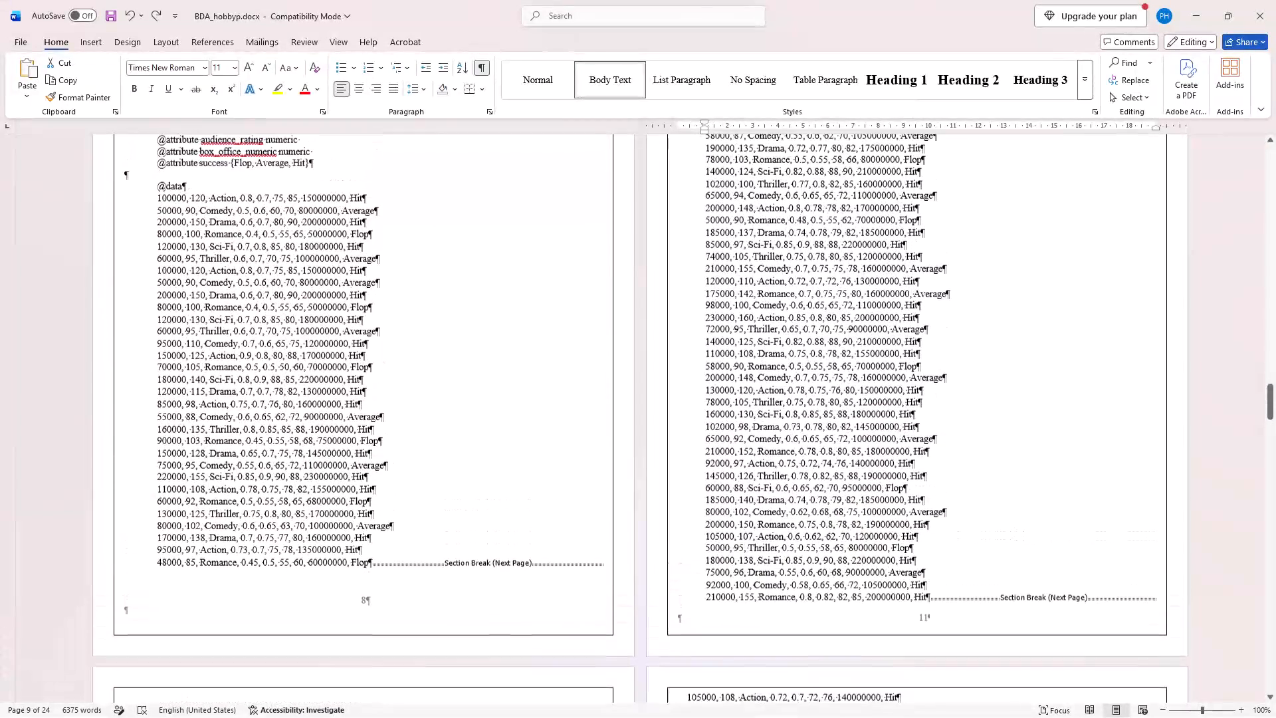
pyautogui.scroll(13, 503, 447)
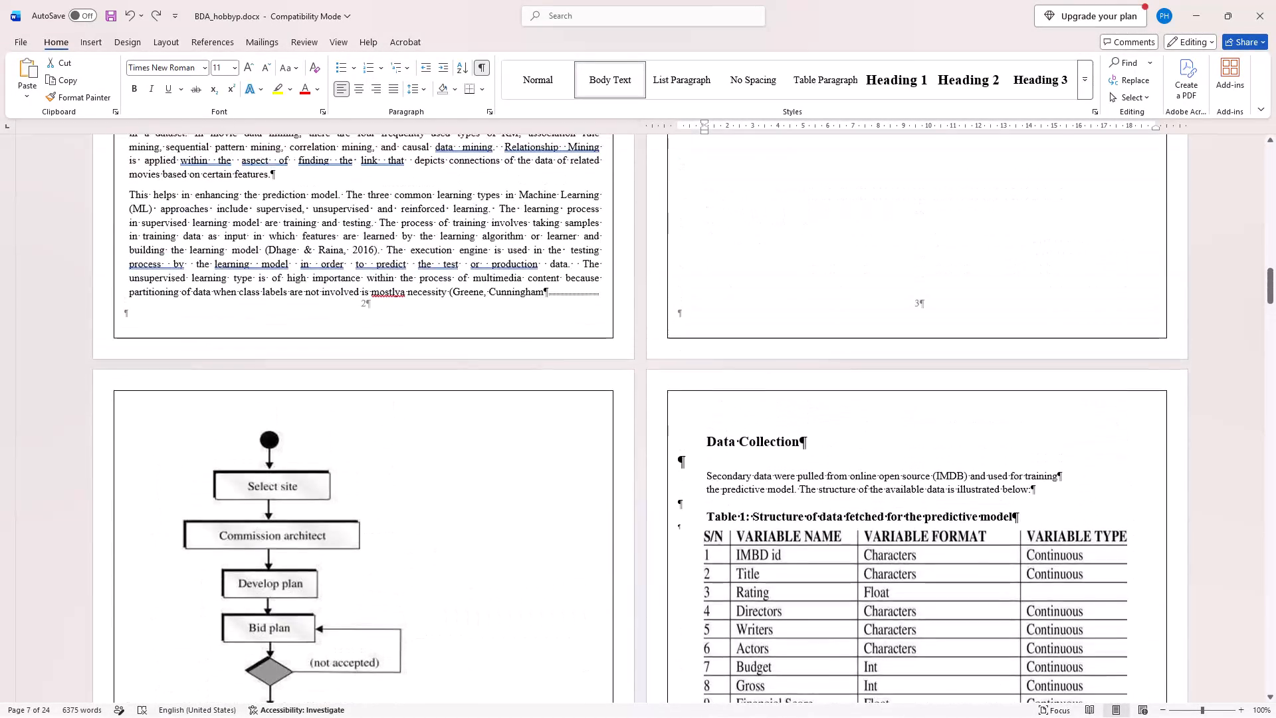
# Delete the next-page section break on the blank page before INTRODUCTION.
pyautogui.scroll(6, 503, 447)
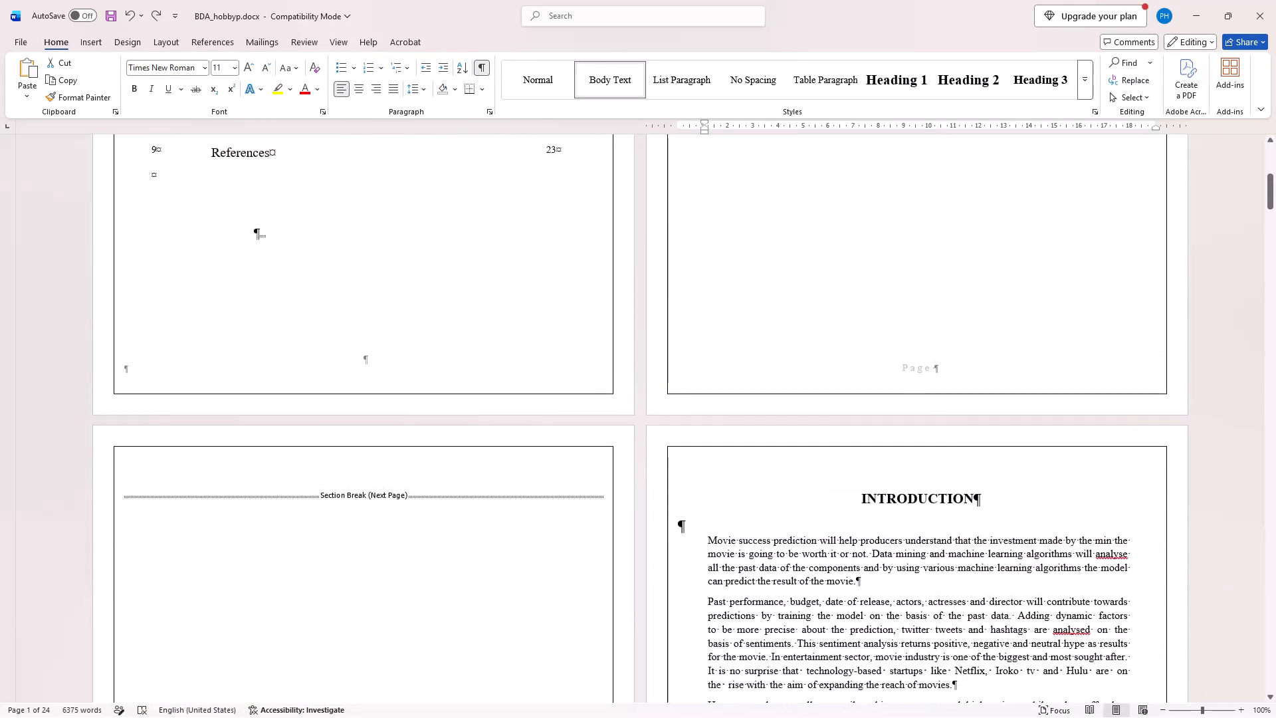
pyautogui.scroll(2, 503, 447)
pyautogui.scroll(-1, 503, 447)
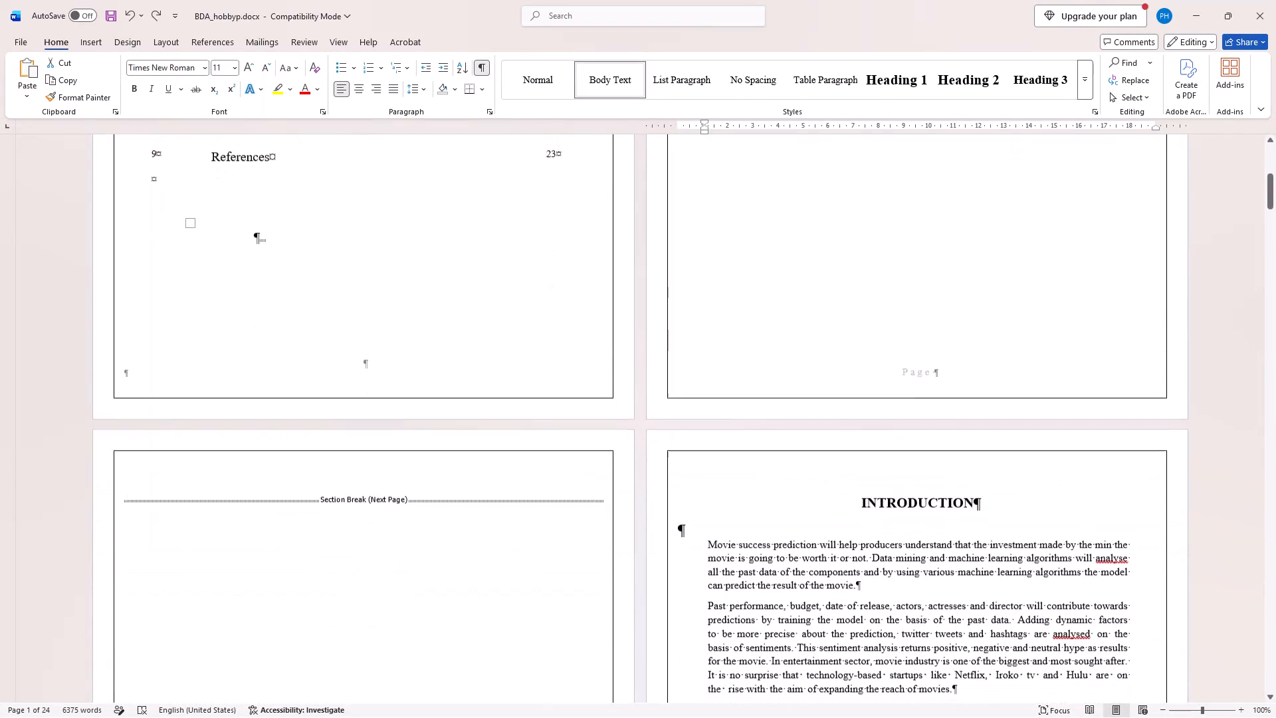
pyautogui.scroll(-1, 503, 447)
pyautogui.doubleClick(502, 447)
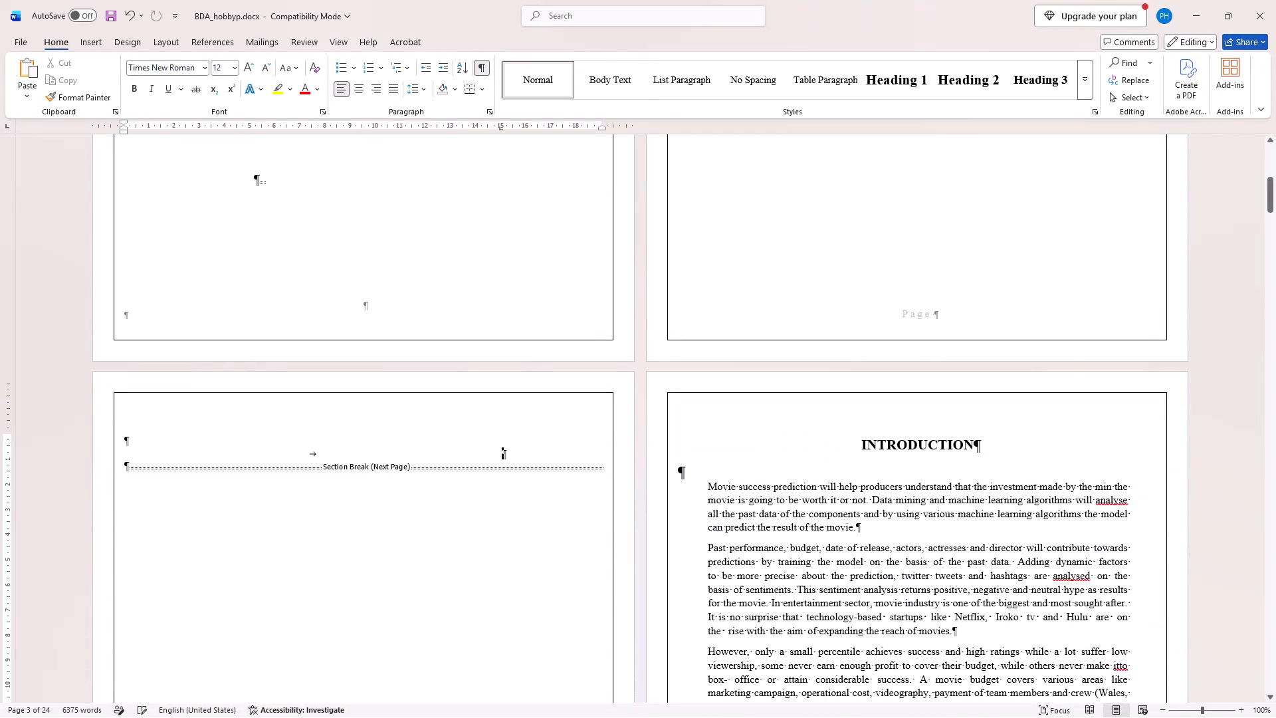
pyautogui.click(317, 471)
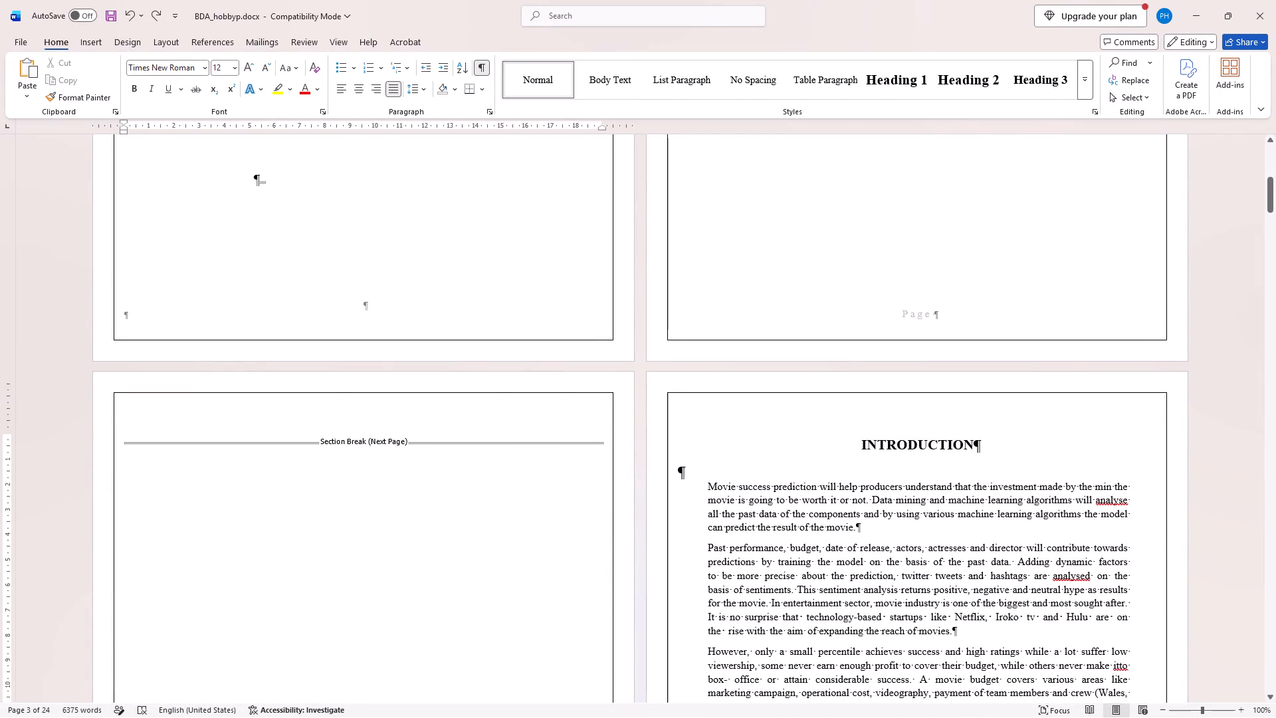
pyautogui.doubleClick(343, 445)
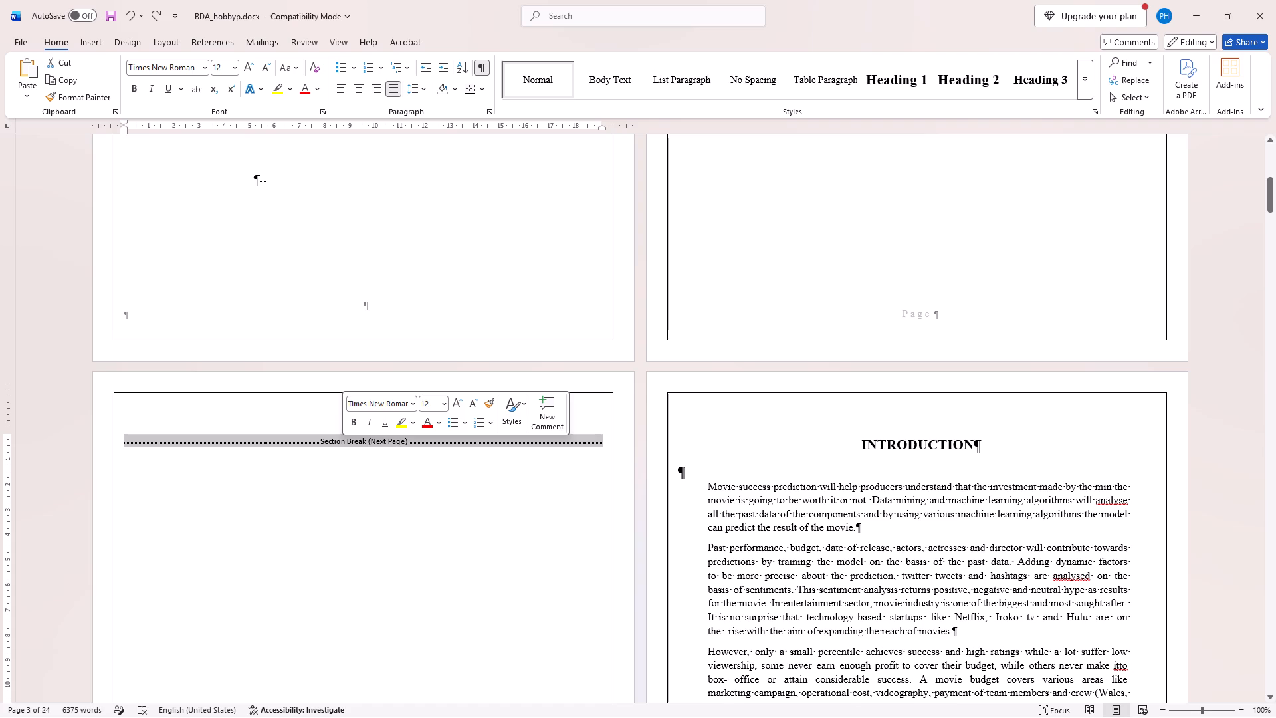
pyautogui.press('Delete')
# Replace the "Page" text in the ABSTRACT page's footer with "i".
pyautogui.scroll(1, 516, 427)
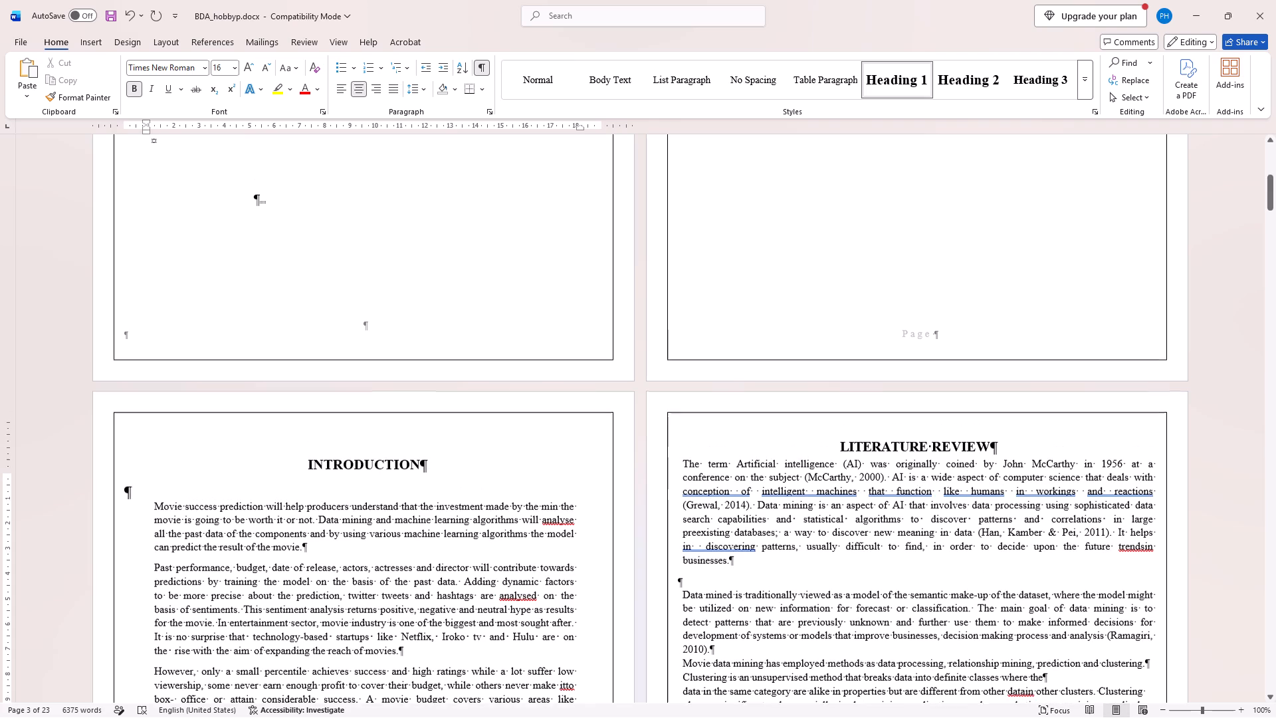
pyautogui.scroll(1, 516, 427)
pyautogui.doubleClick(927, 354)
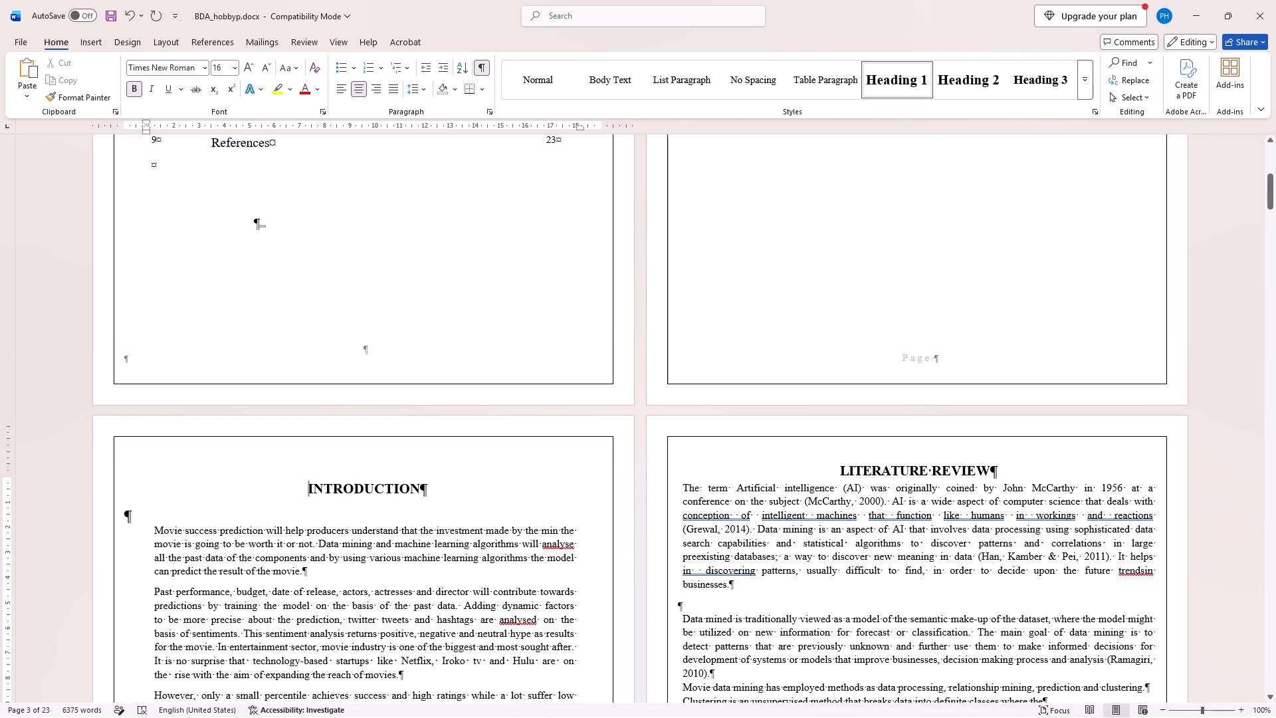
pyautogui.press('Right')
pyautogui.press('Right')
pyautogui.press('Right')
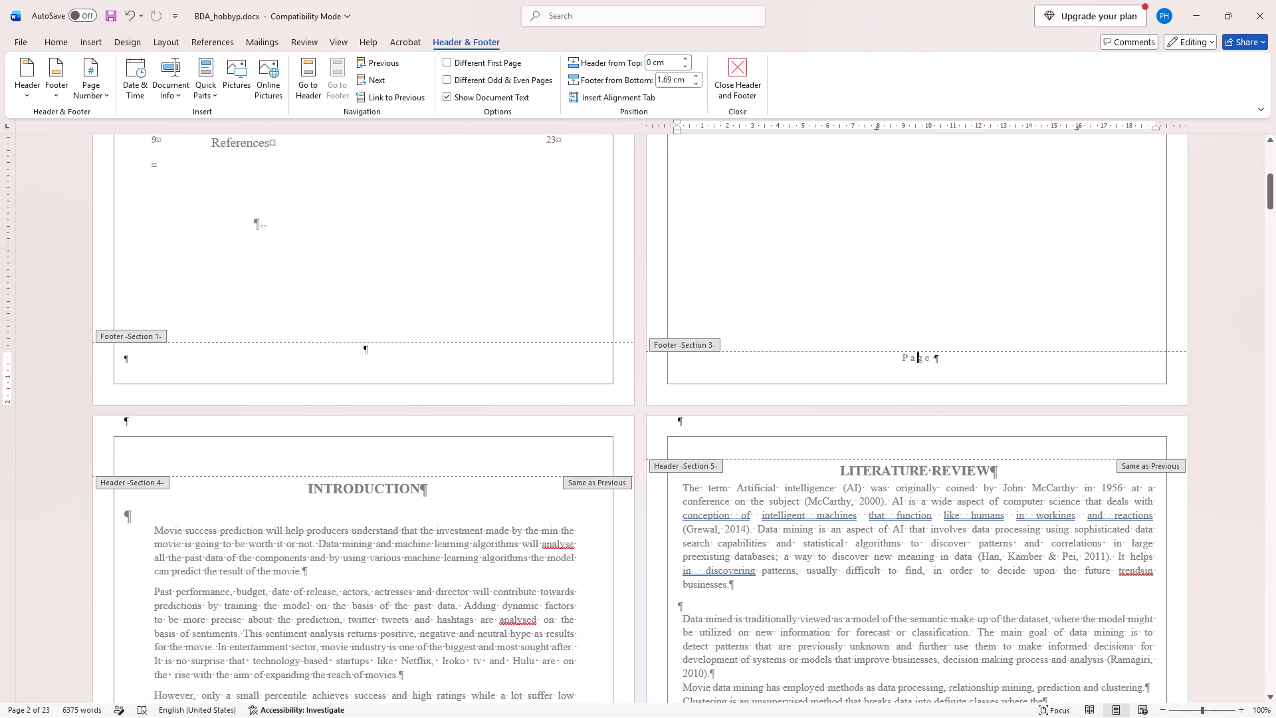
pyautogui.press('BackSpace')
pyautogui.press('BackSpace')
pyautogui.press('BackSpace')
pyautogui.press('i')
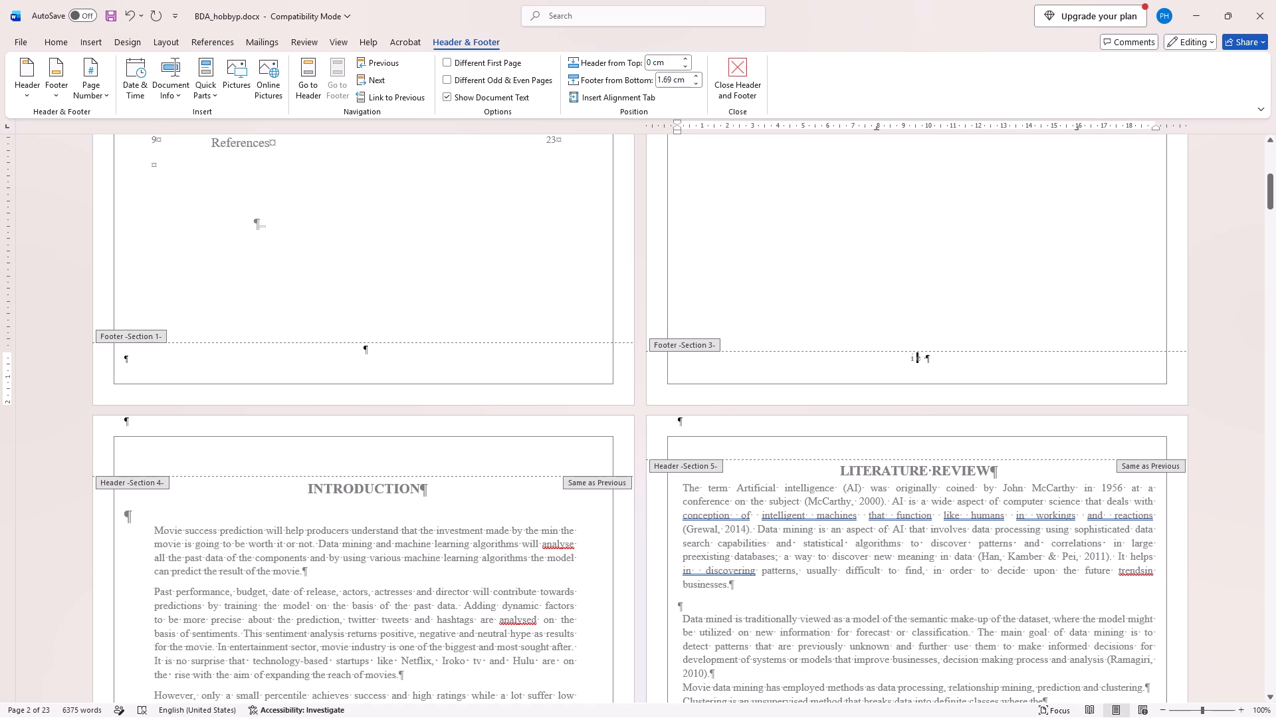
pyautogui.press('Right')
pyautogui.press('BackSpace')
pyautogui.press('BackSpace')
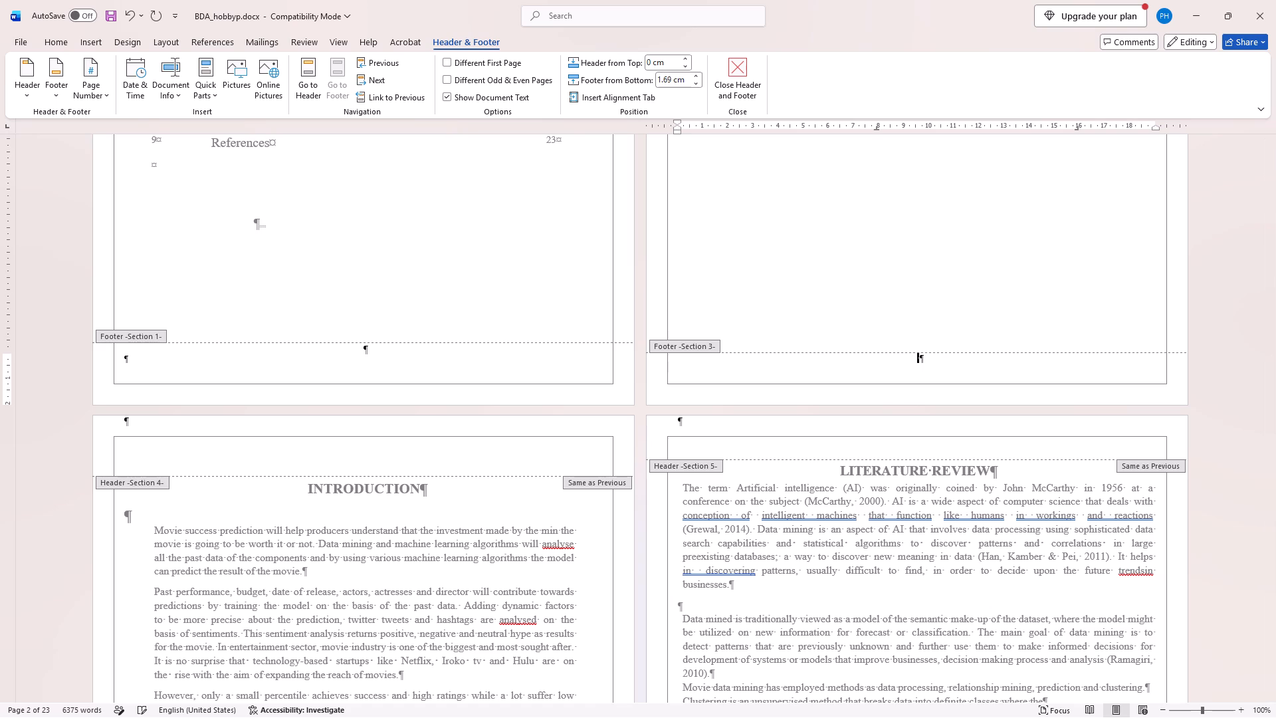
pyautogui.press('i')
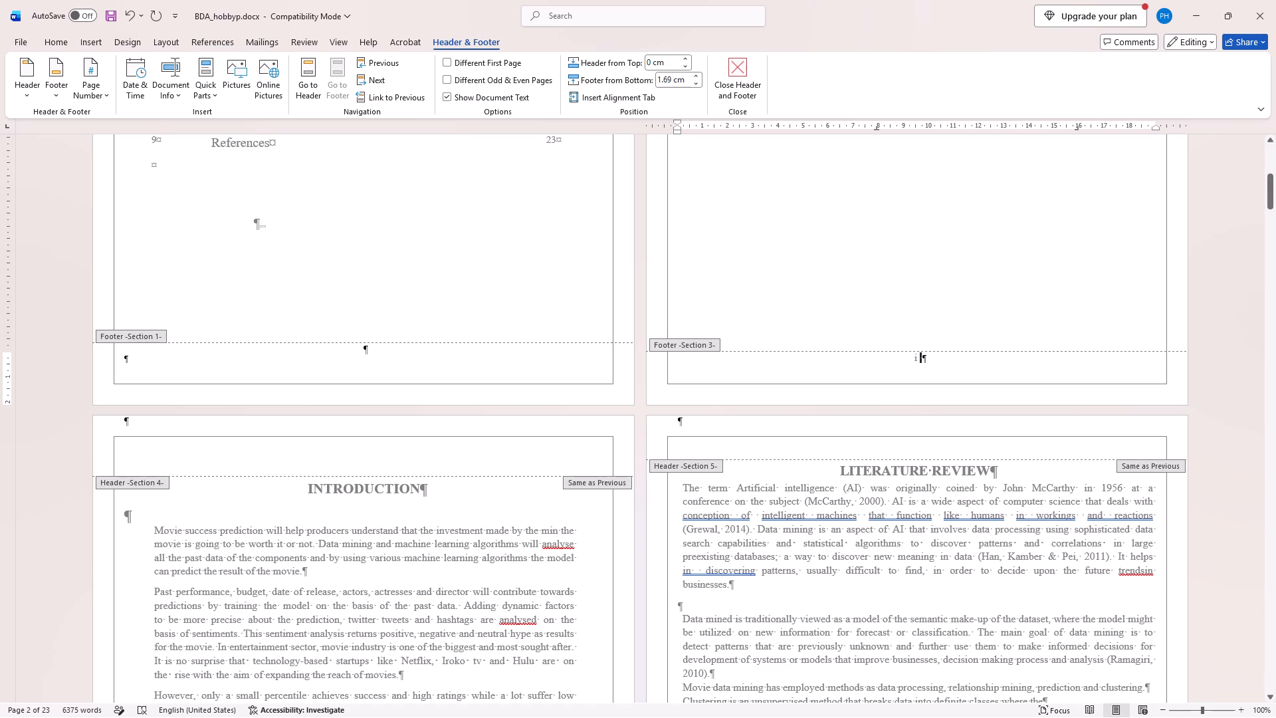
# Examine the page flow and footer numbering from INTRODUCTION through the References page, and compare them with the CONTENTS page.
pyautogui.scroll(-5, 863, 566)
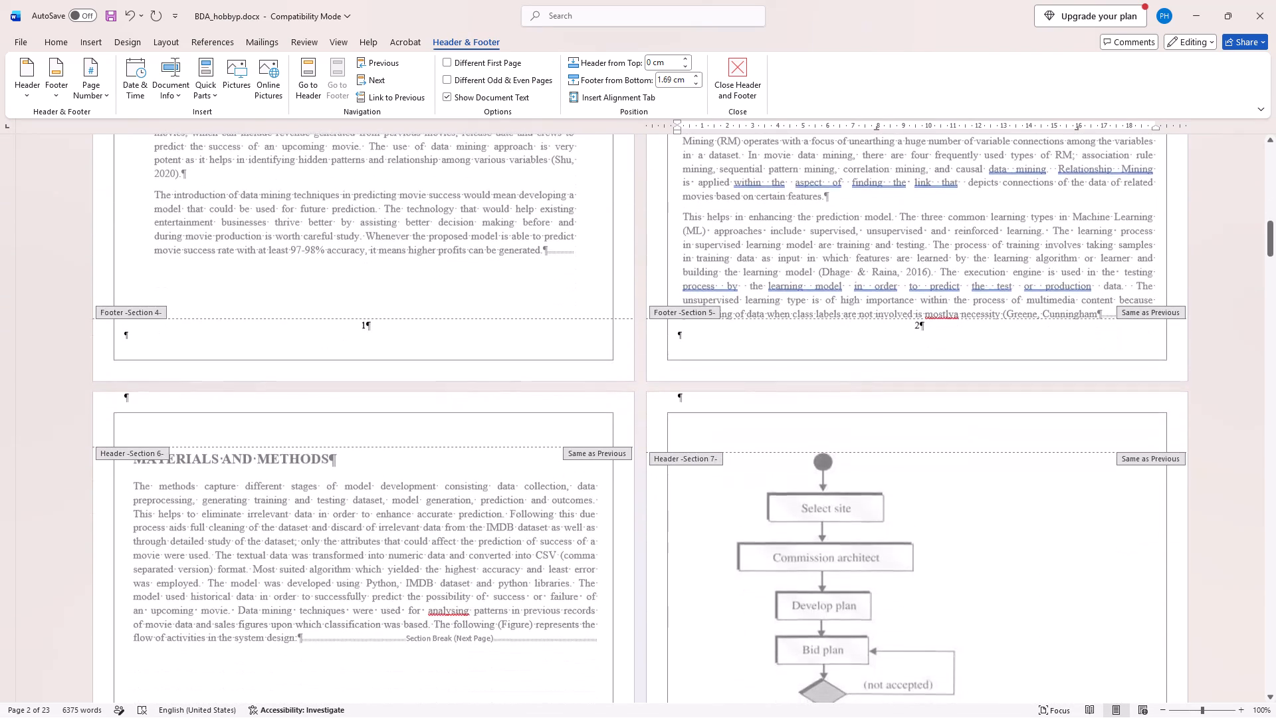
pyautogui.scroll(-5, 863, 566)
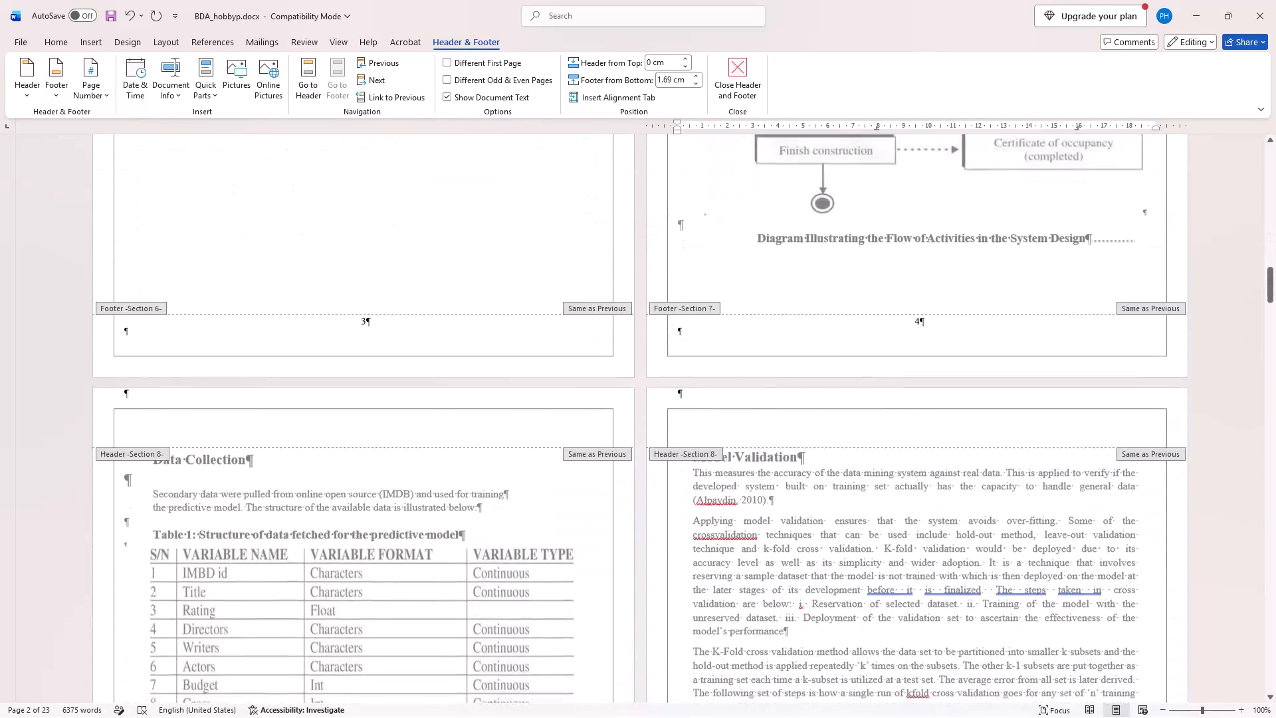
pyautogui.scroll(-5, 863, 566)
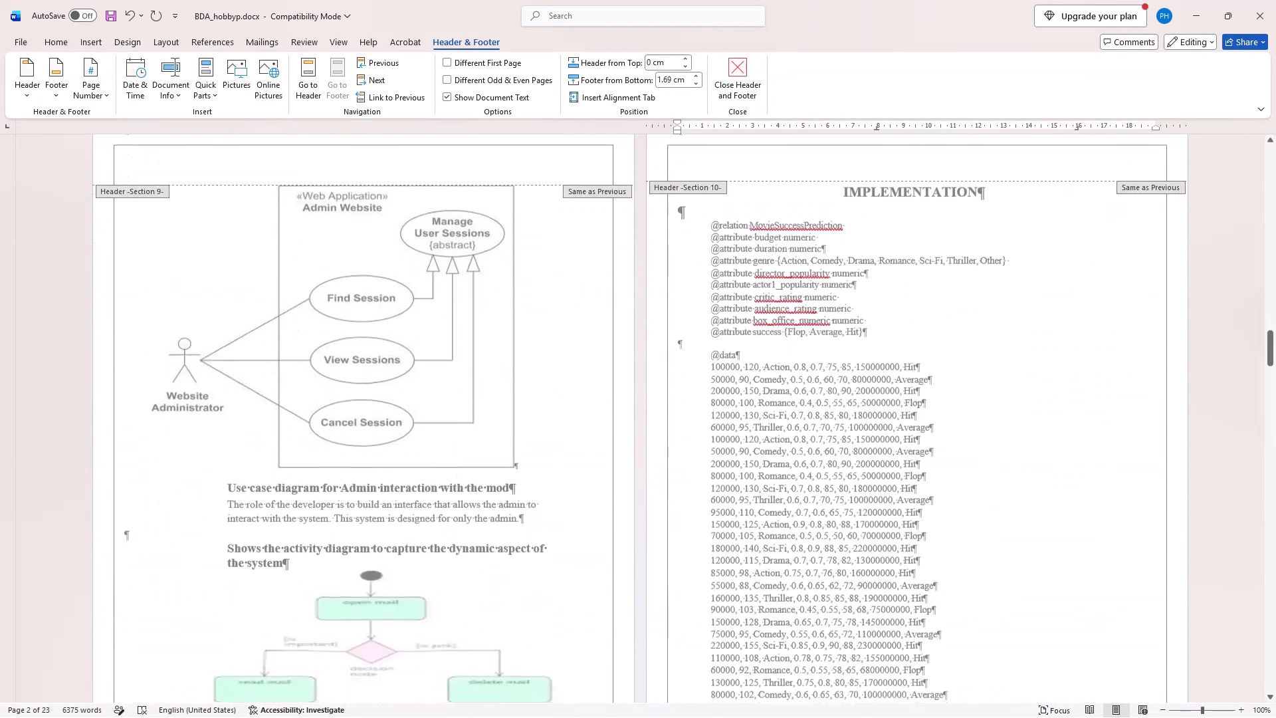
pyautogui.scroll(-5, 863, 566)
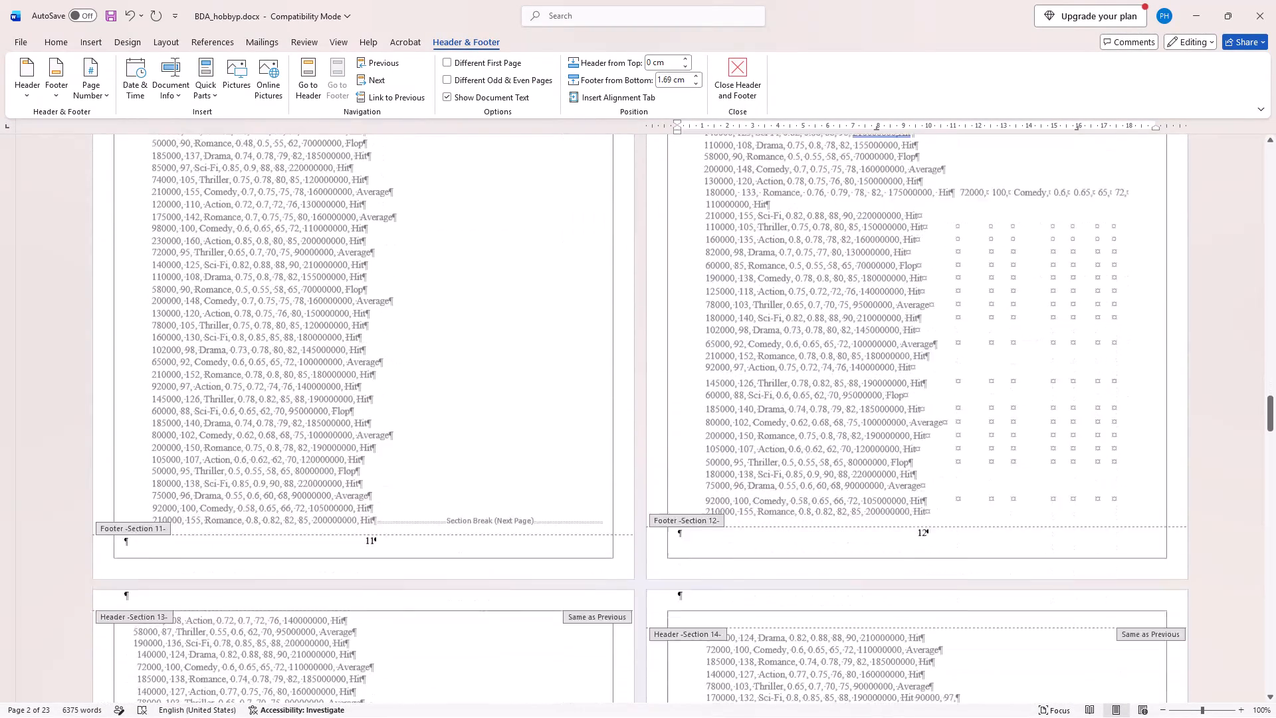
pyautogui.scroll(-8, 863, 566)
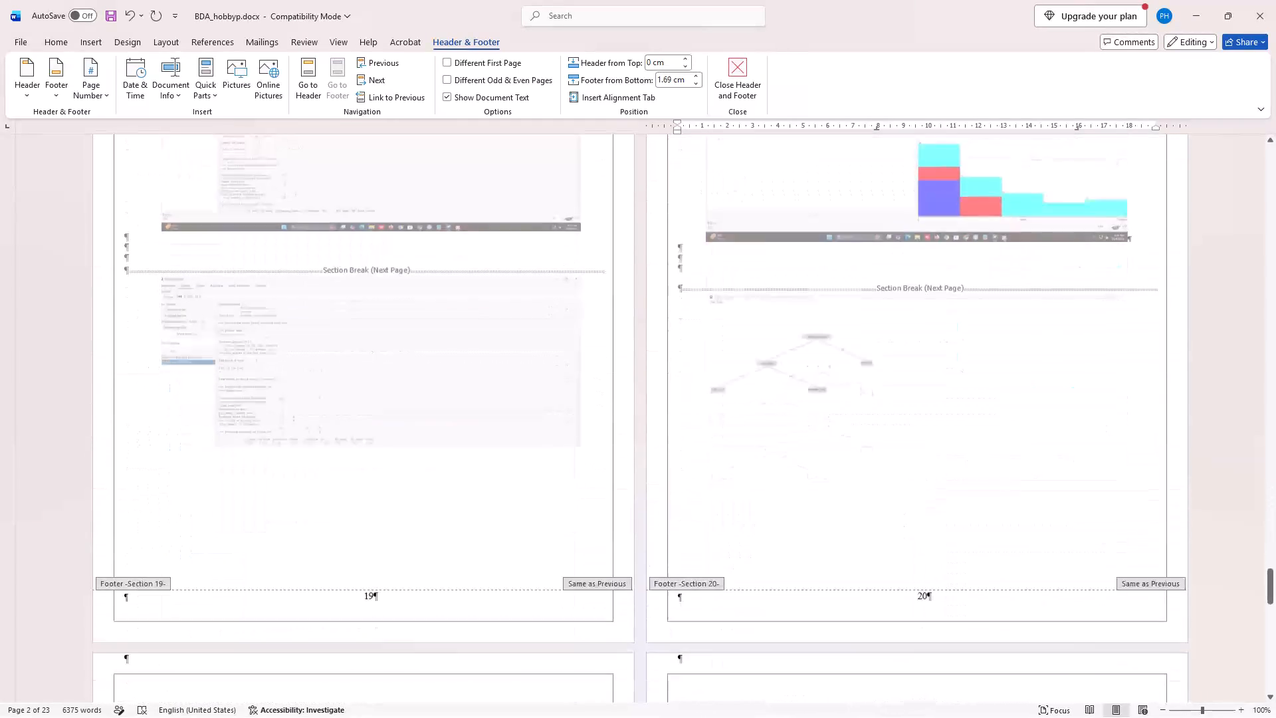
pyautogui.scroll(-4, 863, 566)
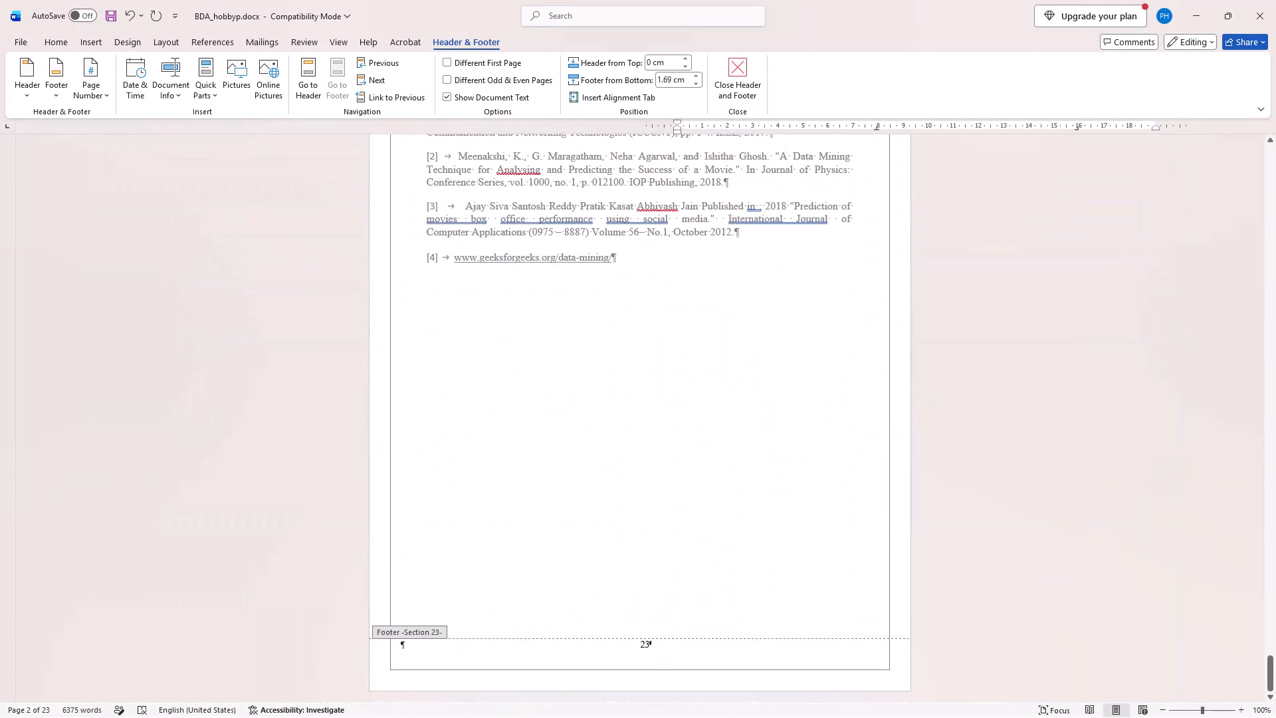
pyautogui.scroll(13, 863, 566)
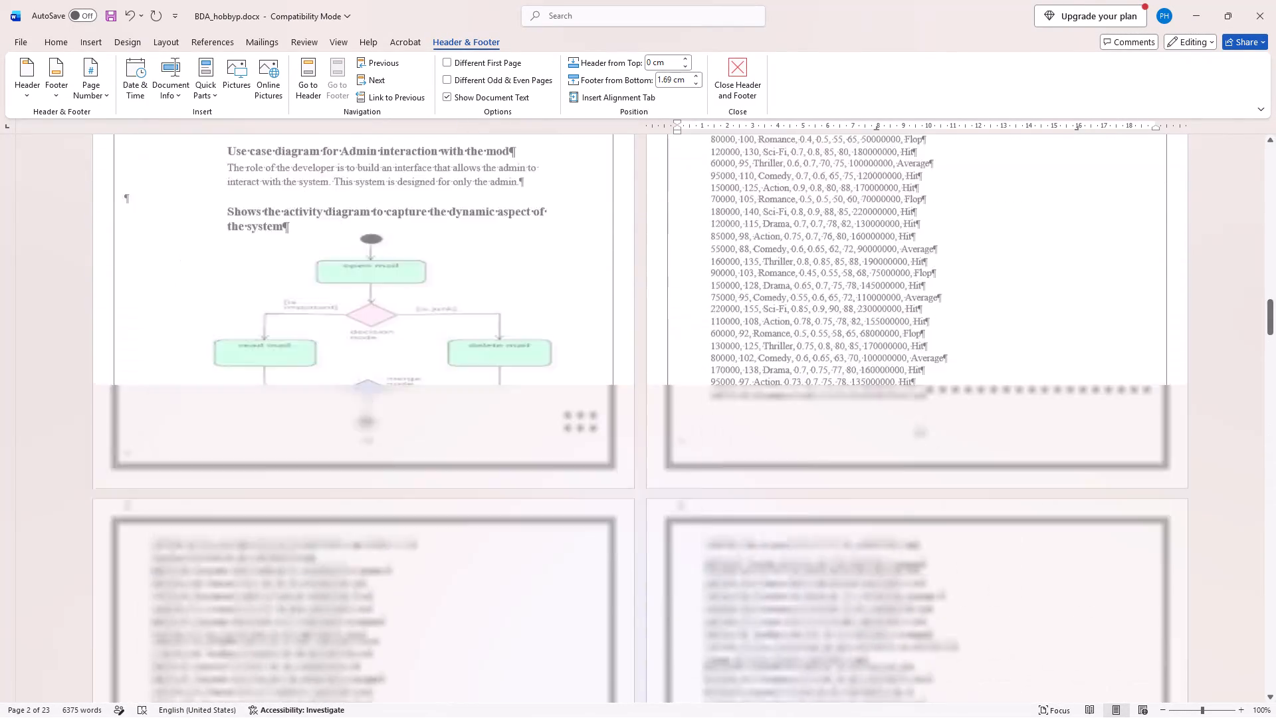
pyautogui.scroll(5, 863, 566)
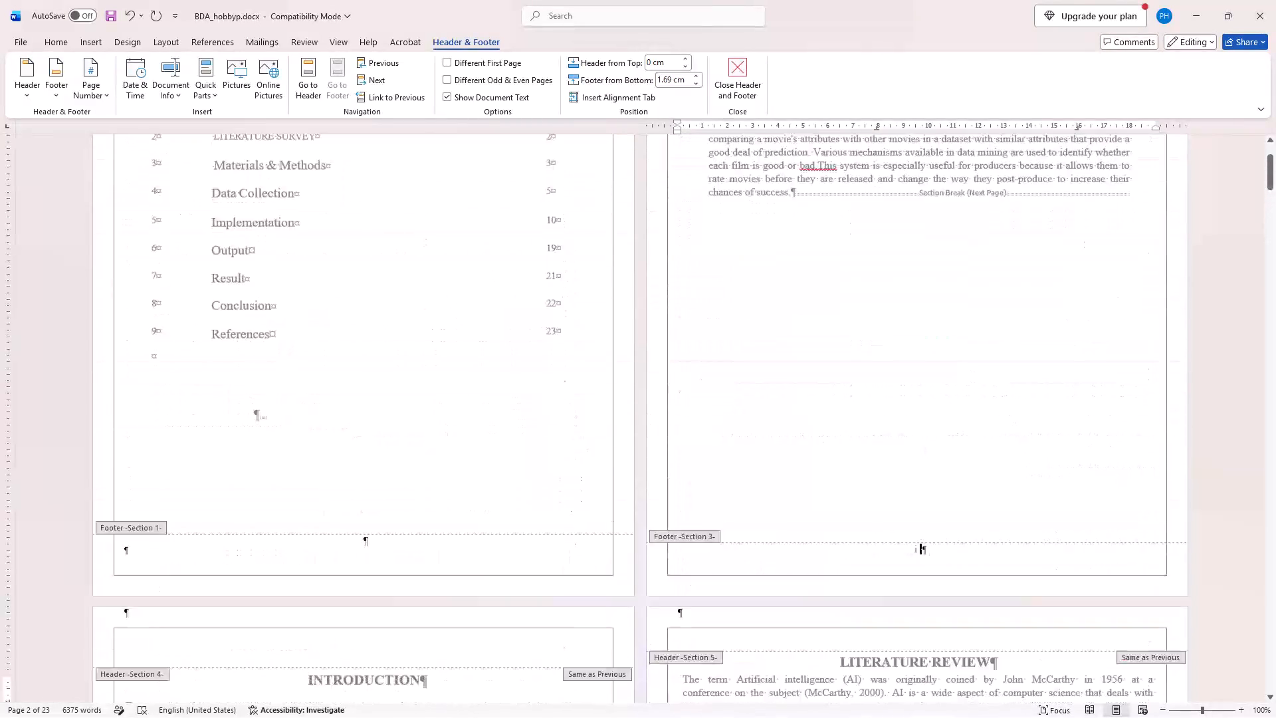
pyautogui.scroll(2, 863, 566)
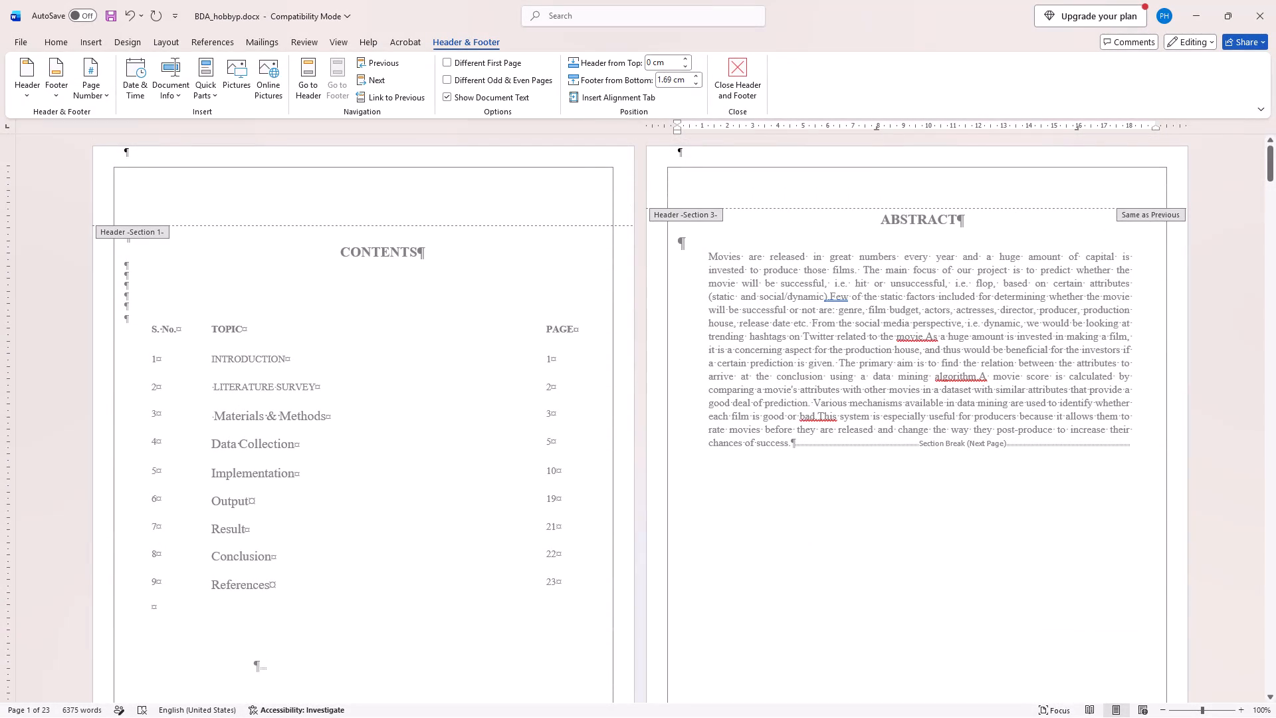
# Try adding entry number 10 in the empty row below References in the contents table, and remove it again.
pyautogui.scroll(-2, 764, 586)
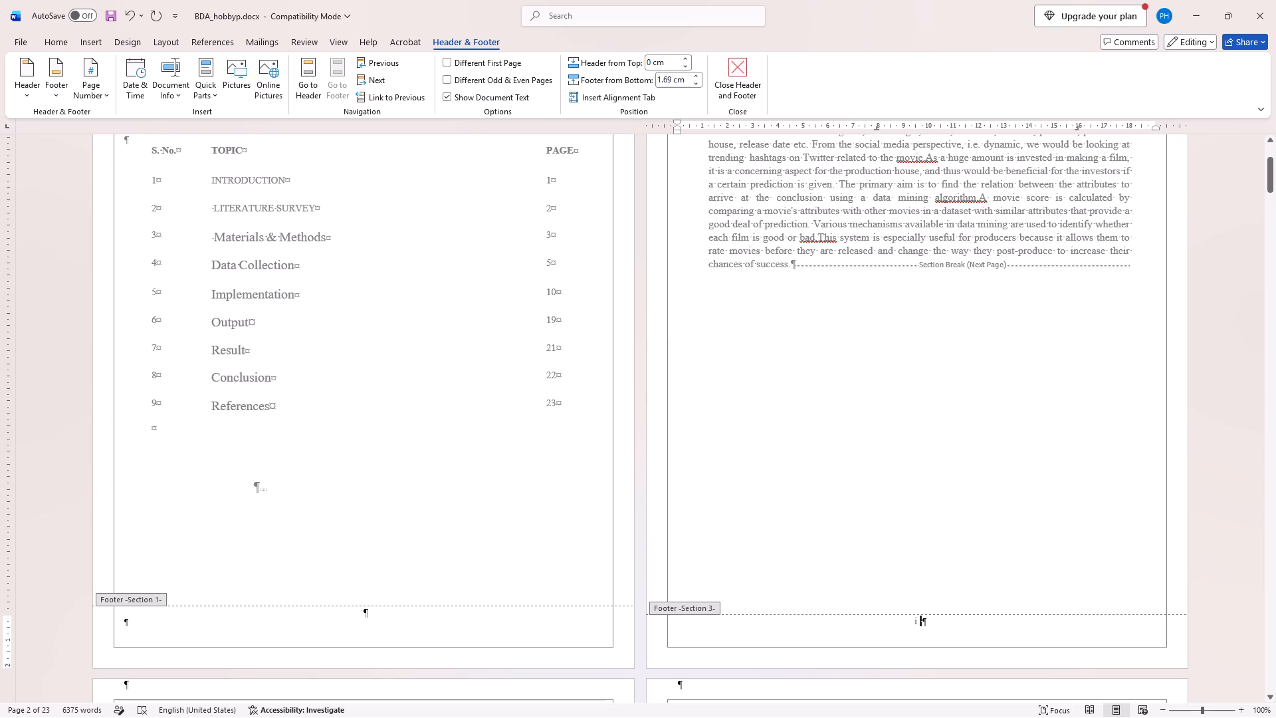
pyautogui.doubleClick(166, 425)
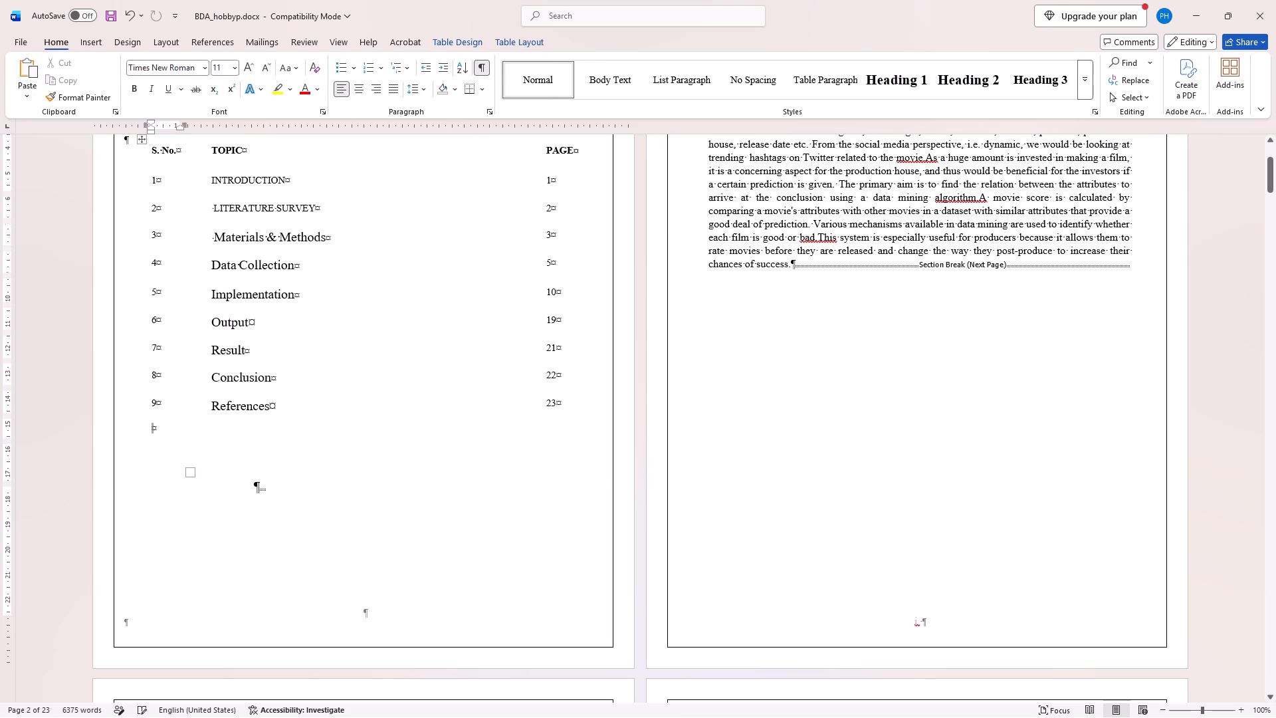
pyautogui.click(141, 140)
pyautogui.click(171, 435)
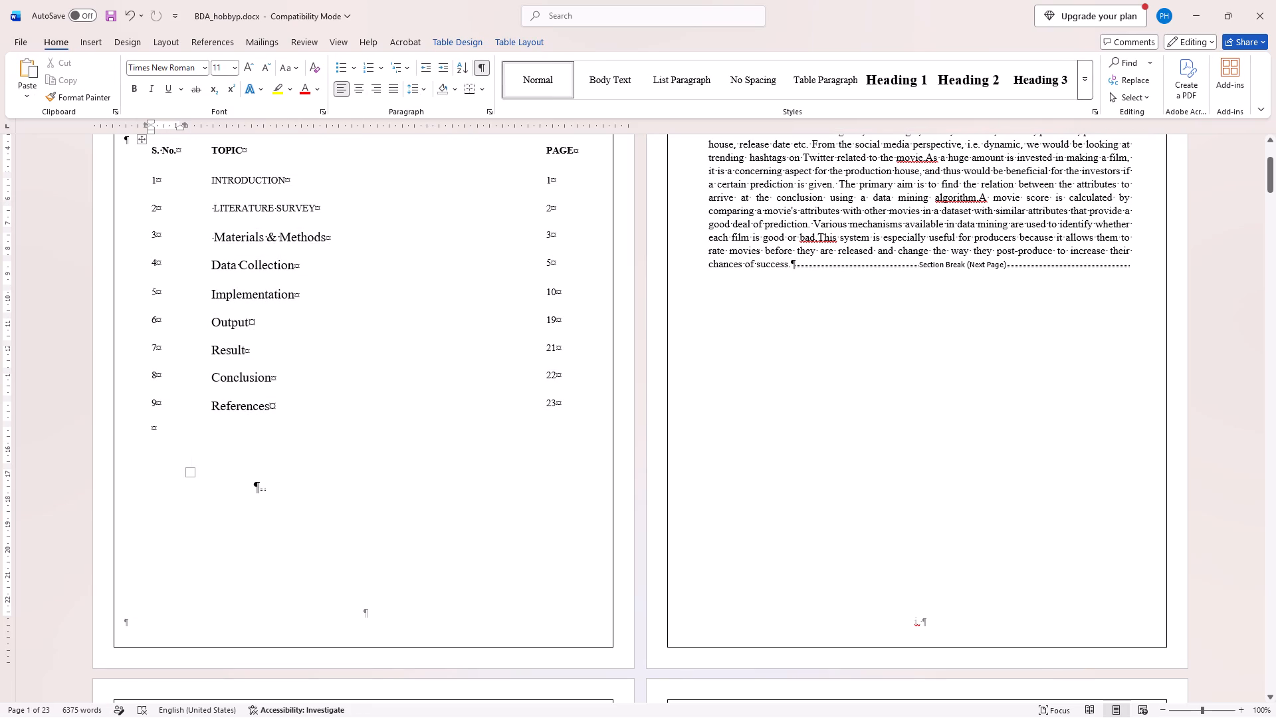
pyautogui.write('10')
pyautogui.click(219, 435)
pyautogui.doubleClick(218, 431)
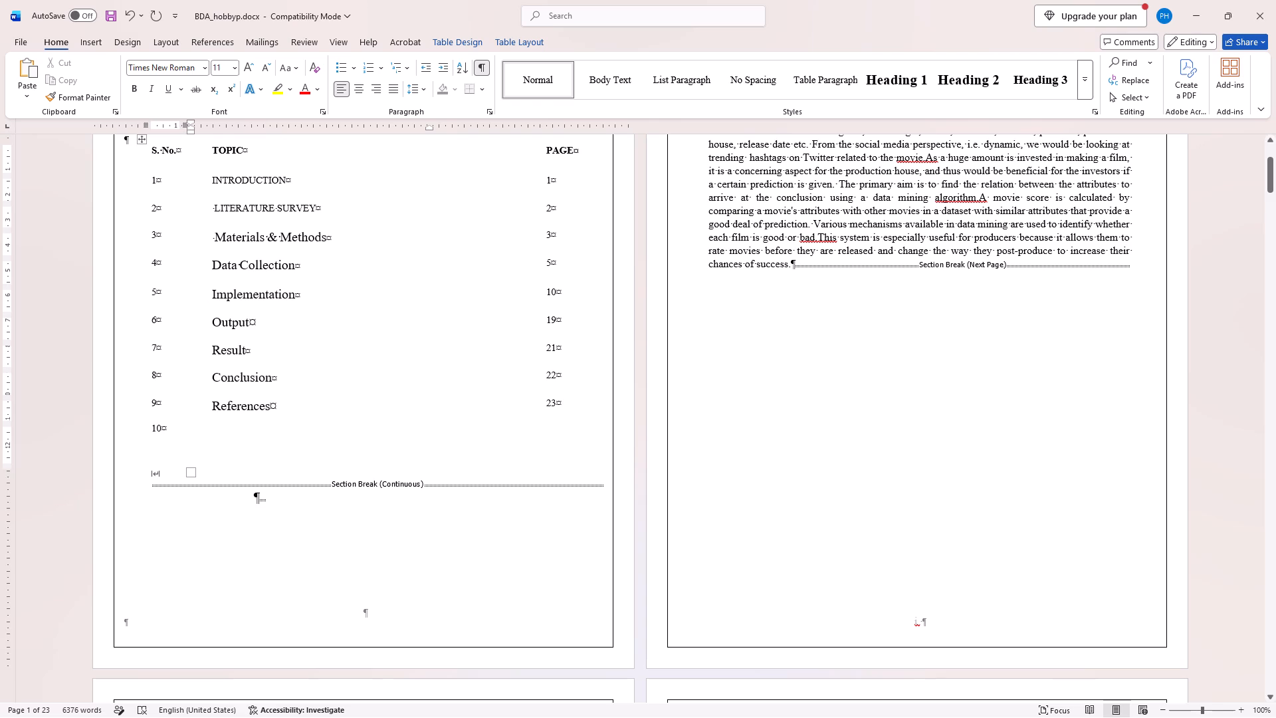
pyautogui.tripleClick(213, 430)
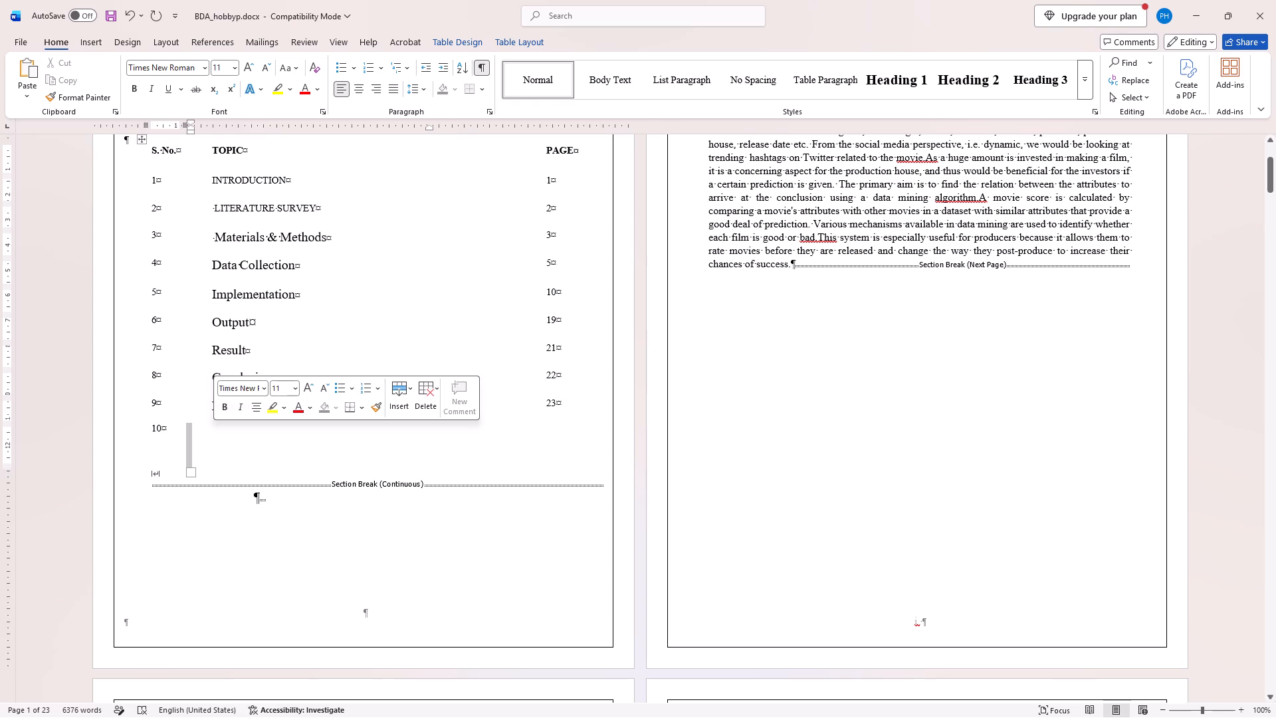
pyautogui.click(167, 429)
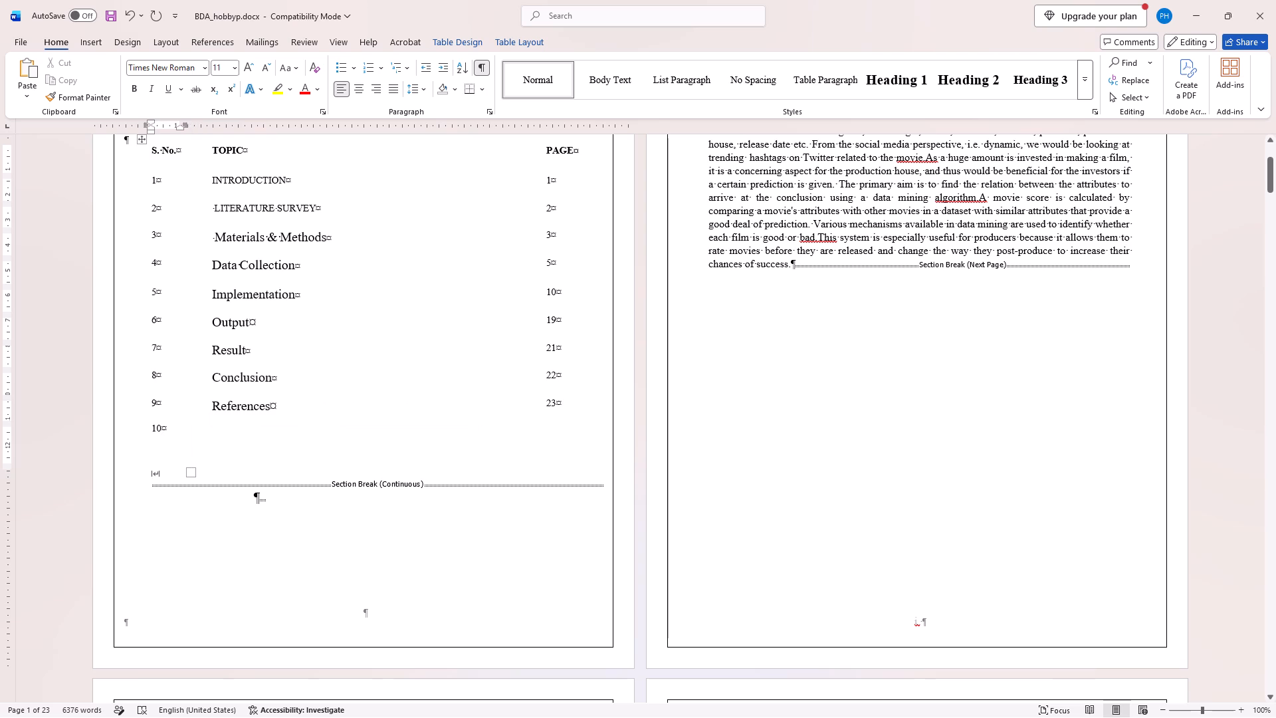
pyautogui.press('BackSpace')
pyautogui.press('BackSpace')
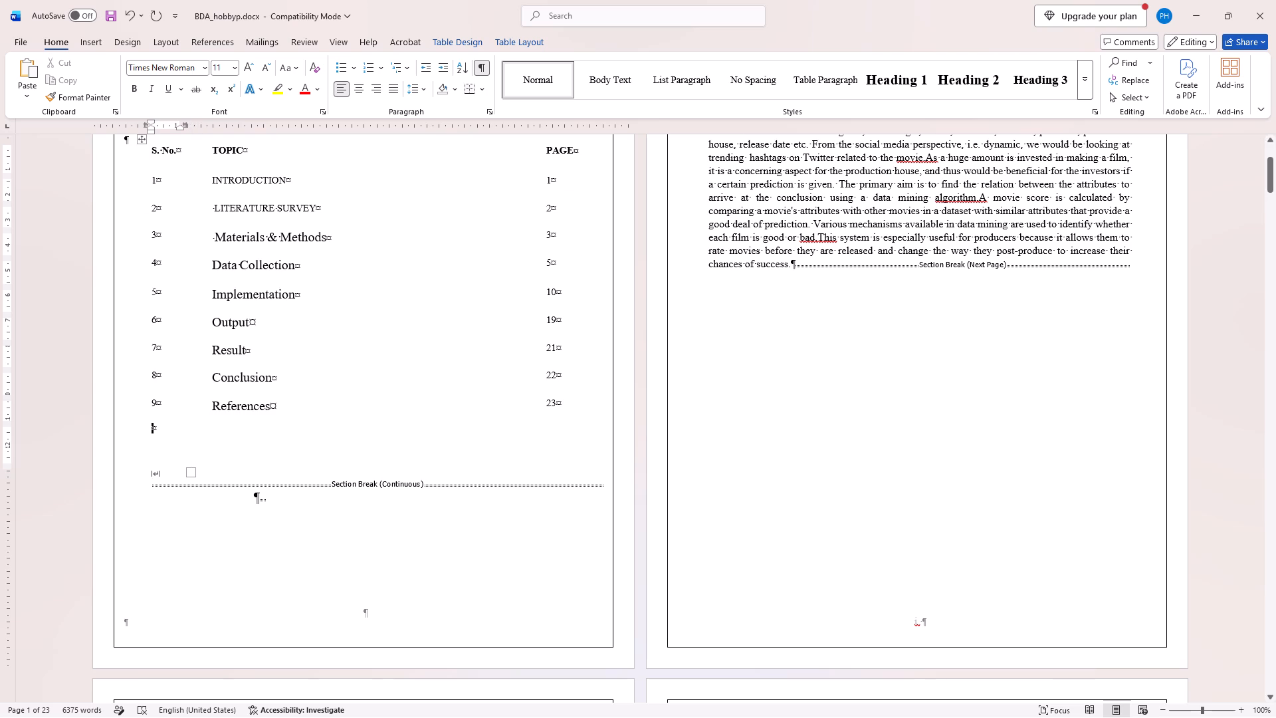
# Apply a bottom border to the whole contents table.
pyautogui.click(143, 146)
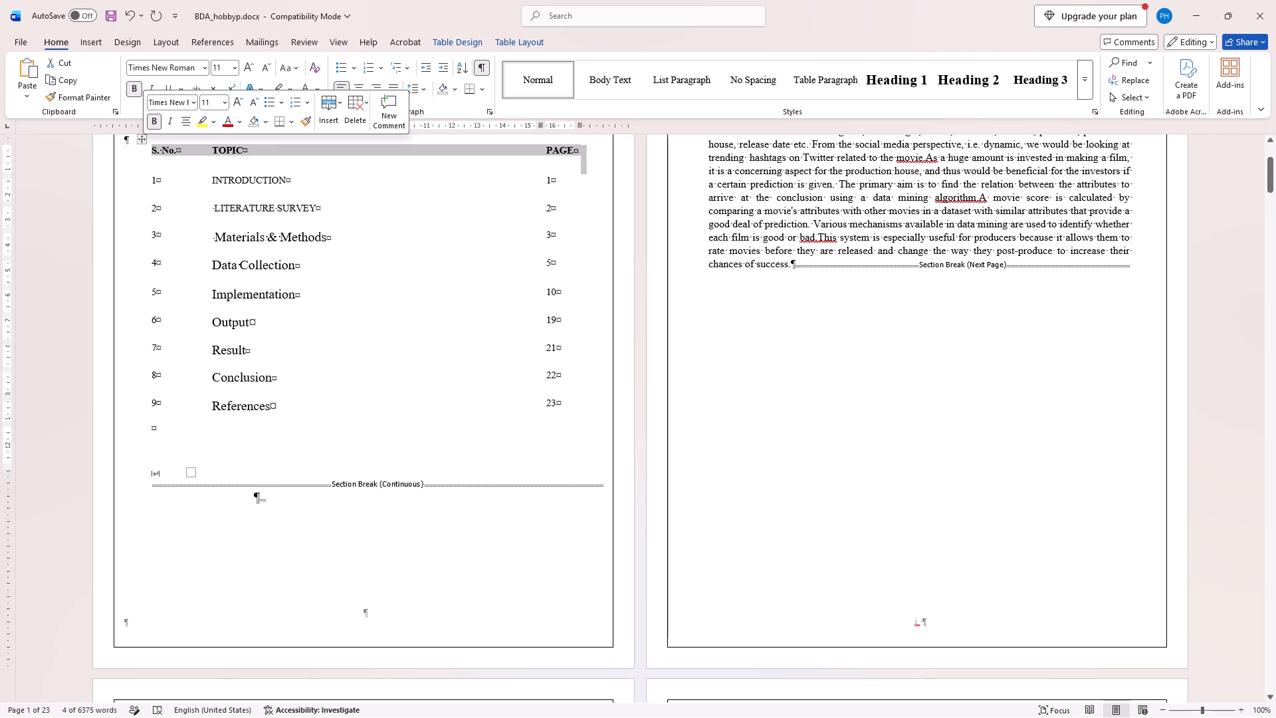
pyautogui.click(142, 142)
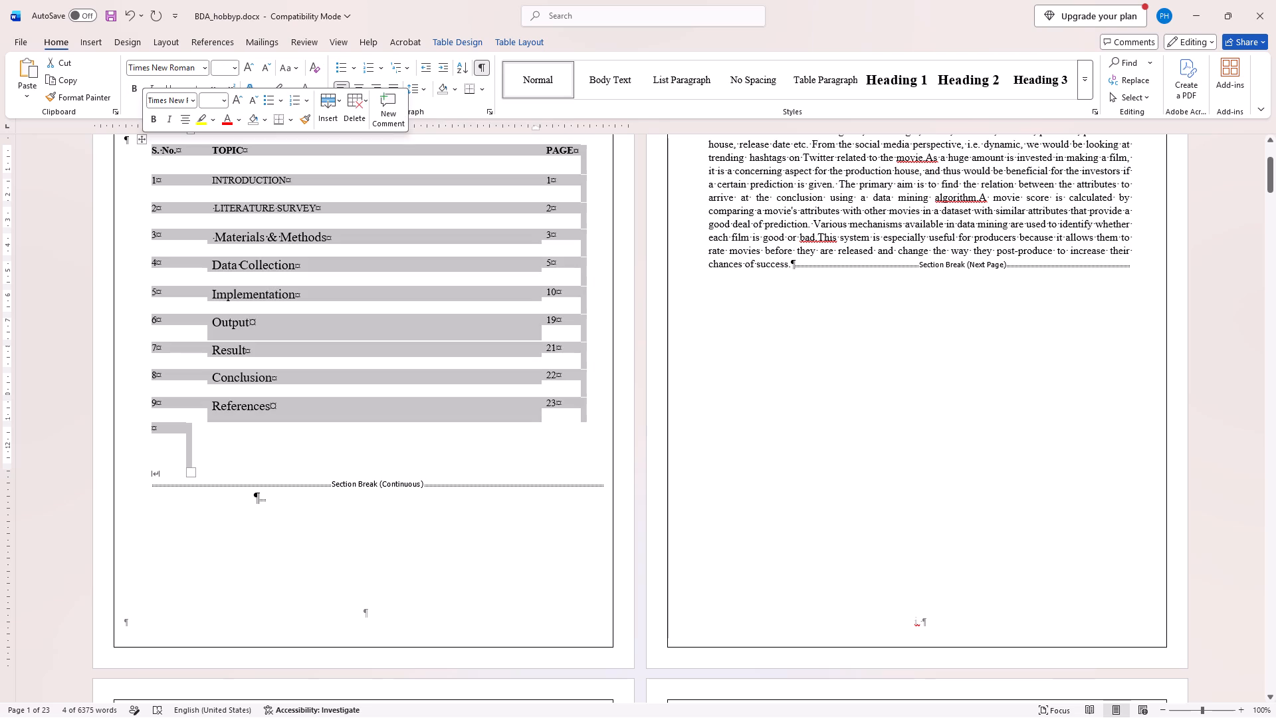
pyautogui.click(479, 92)
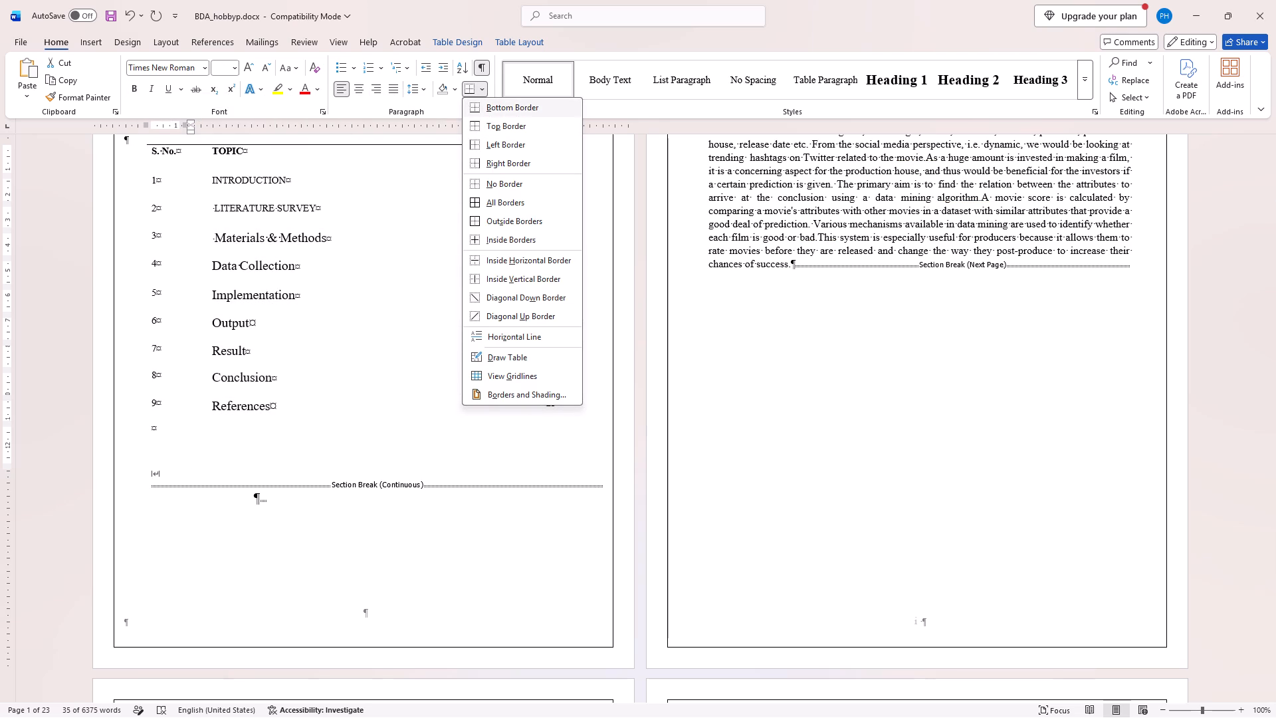
pyautogui.click(491, 108)
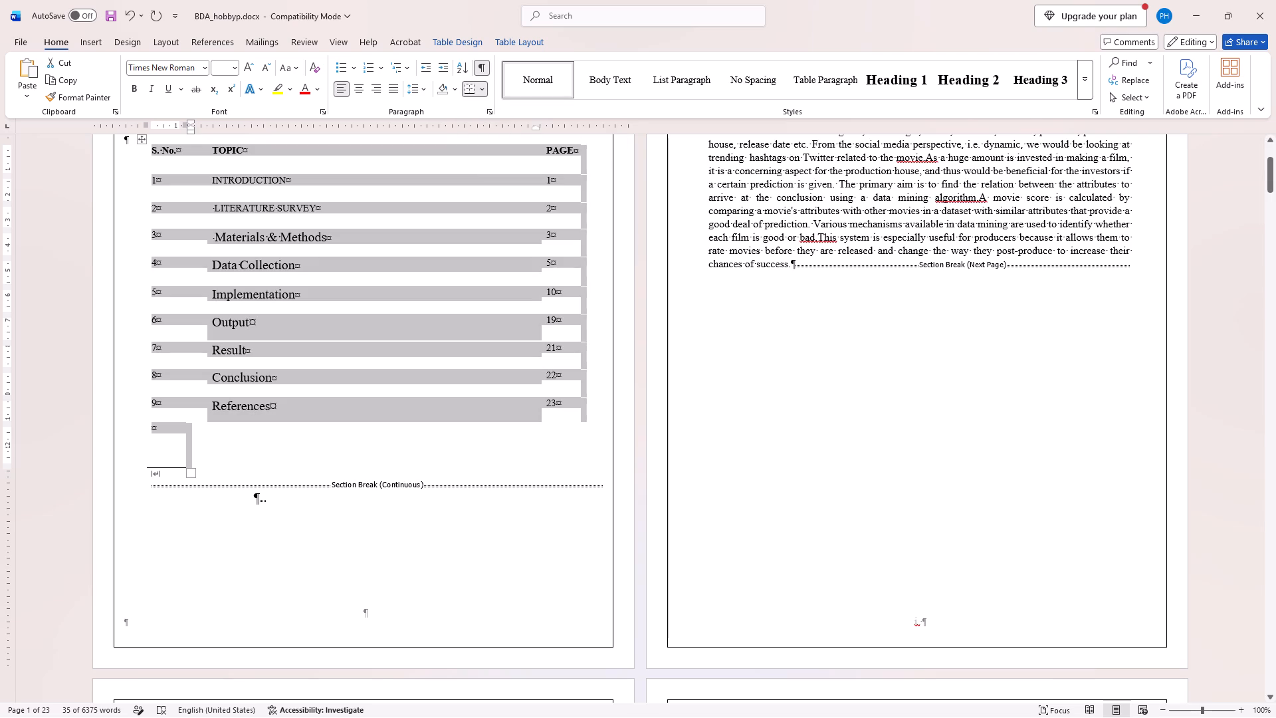
pyautogui.click(243, 461)
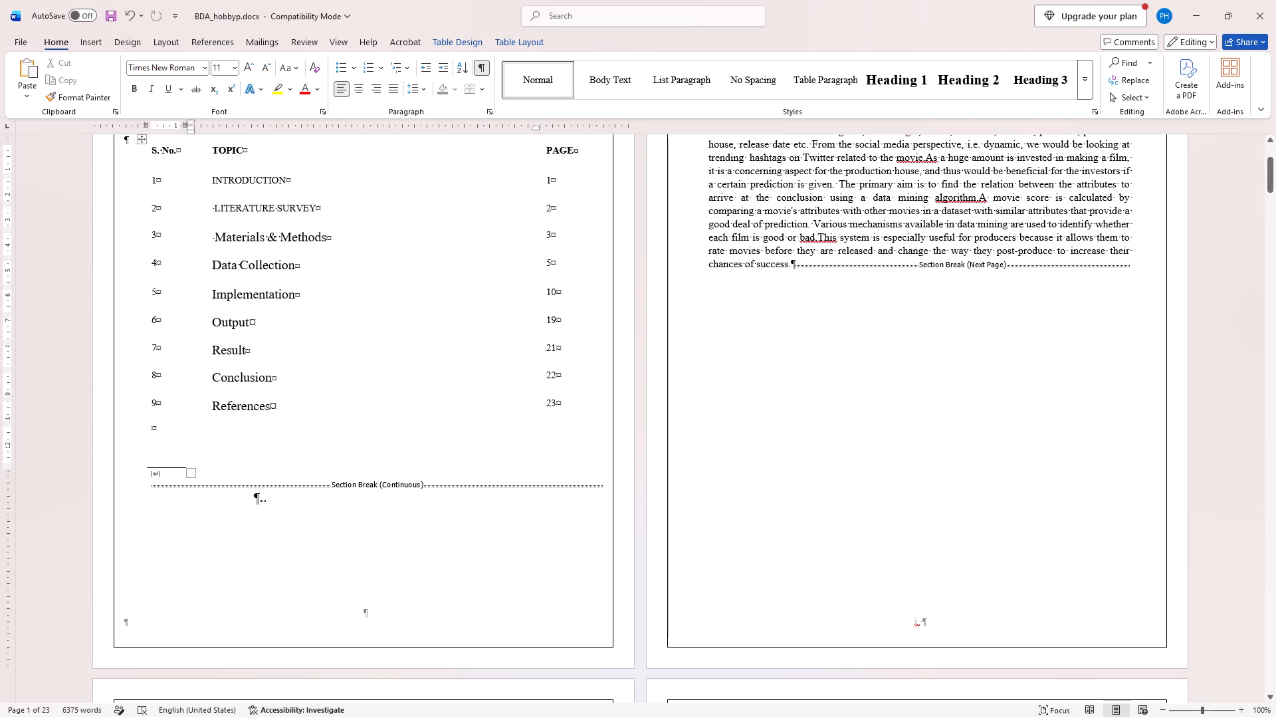
# Turn on the display of table gridlines for the contents table.
pyautogui.click(481, 89)
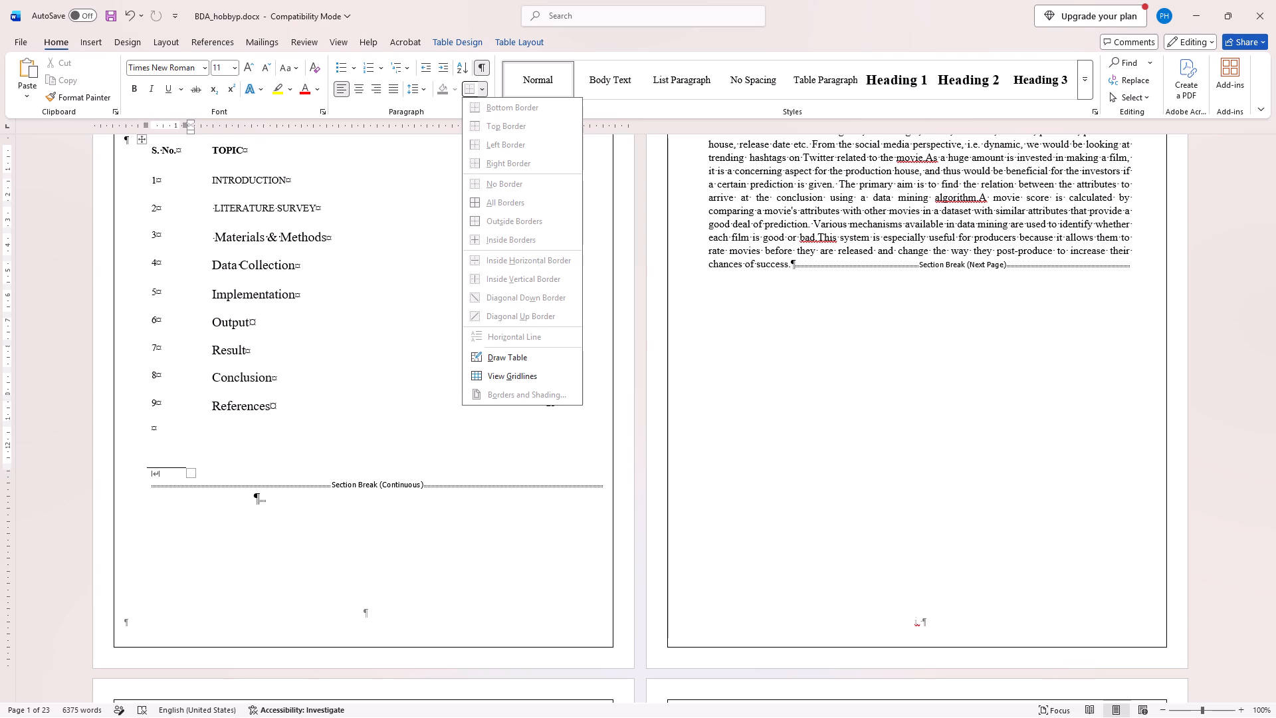
pyautogui.click(482, 375)
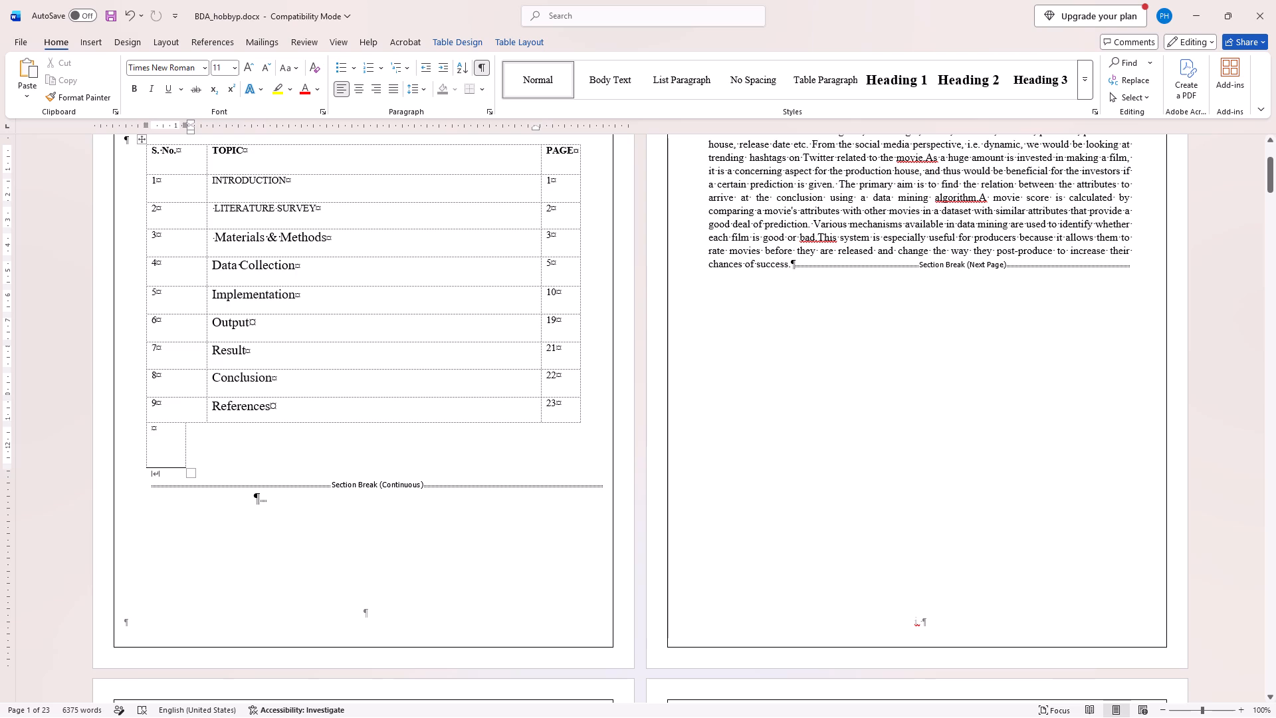
# Widen the empty last row of the contents table so its outer edge roughly matches the rows above.
pyautogui.moveTo(185, 451); pyautogui.dragTo(326, 436)
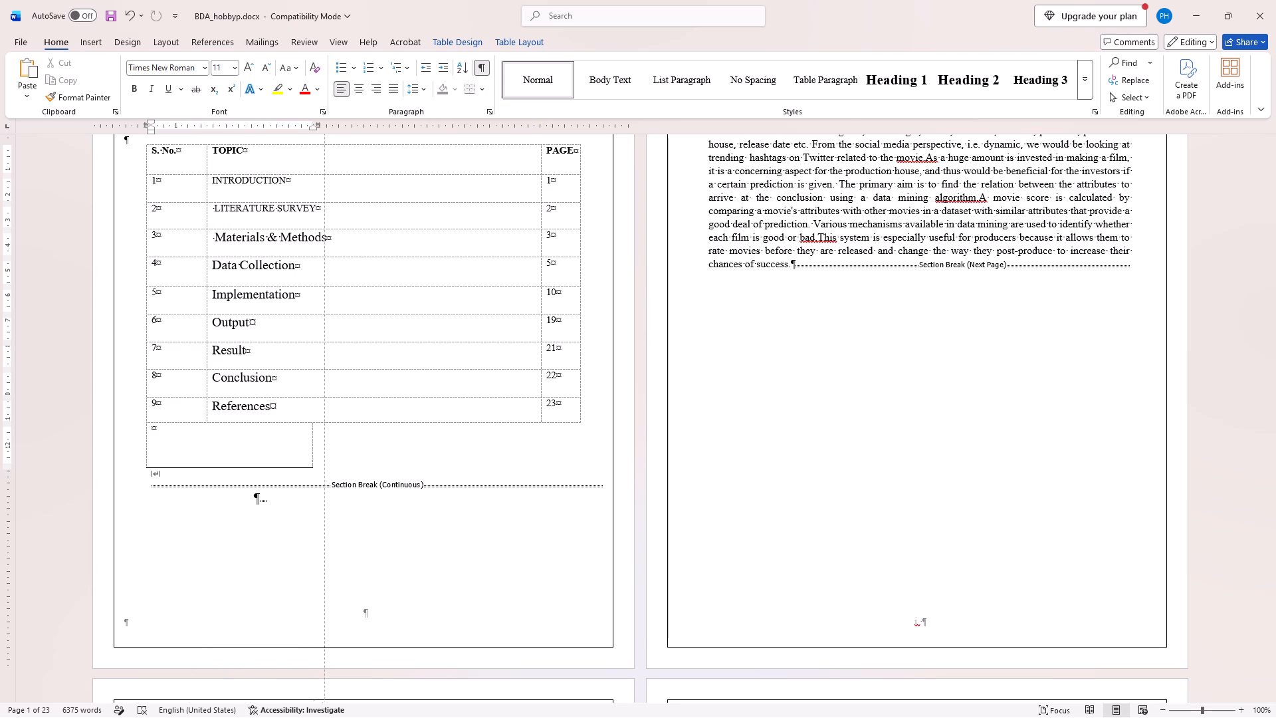
pyautogui.moveTo(326, 436); pyautogui.dragTo(516, 429)
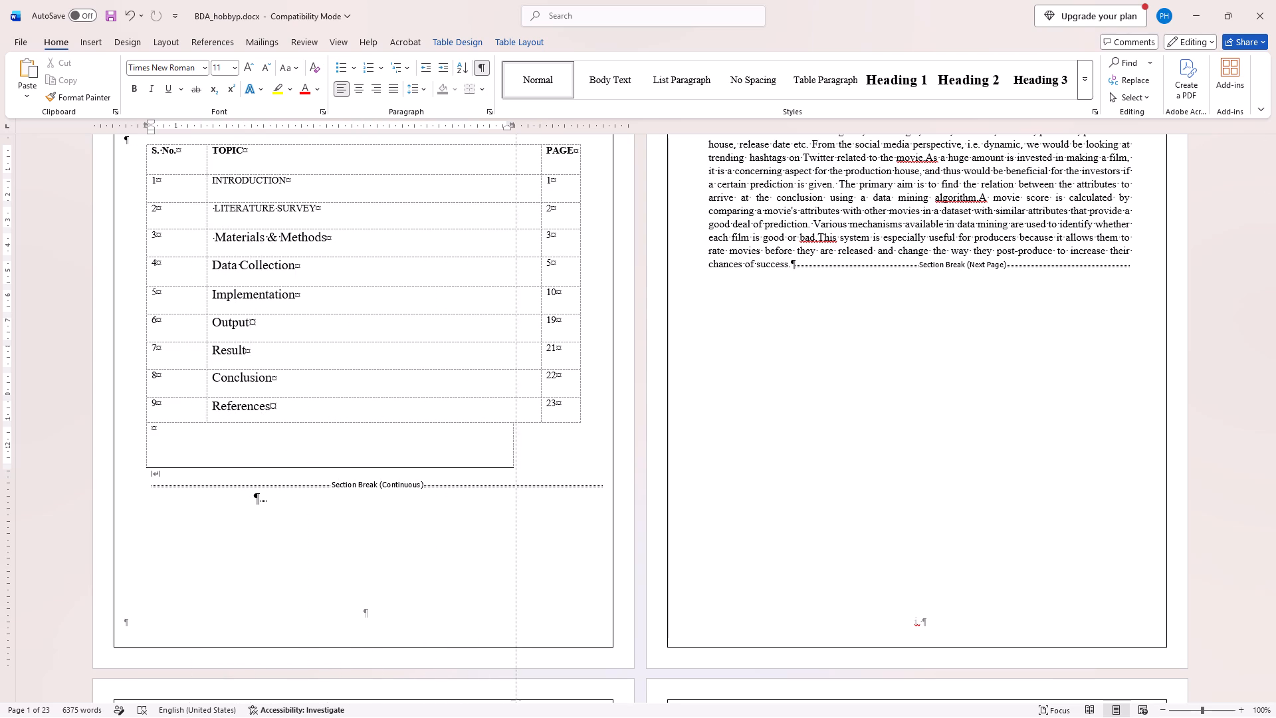
pyautogui.moveTo(516, 429); pyautogui.dragTo(572, 437)
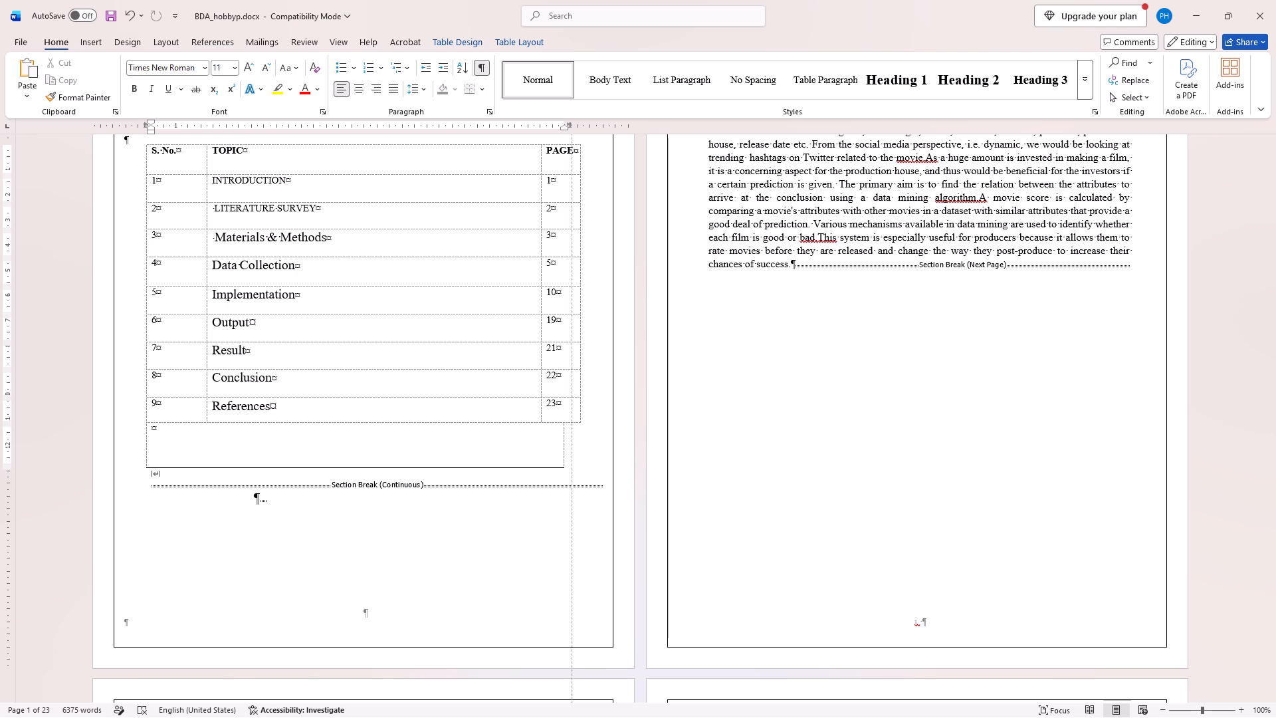
pyautogui.moveTo(572, 437); pyautogui.dragTo(582, 441)
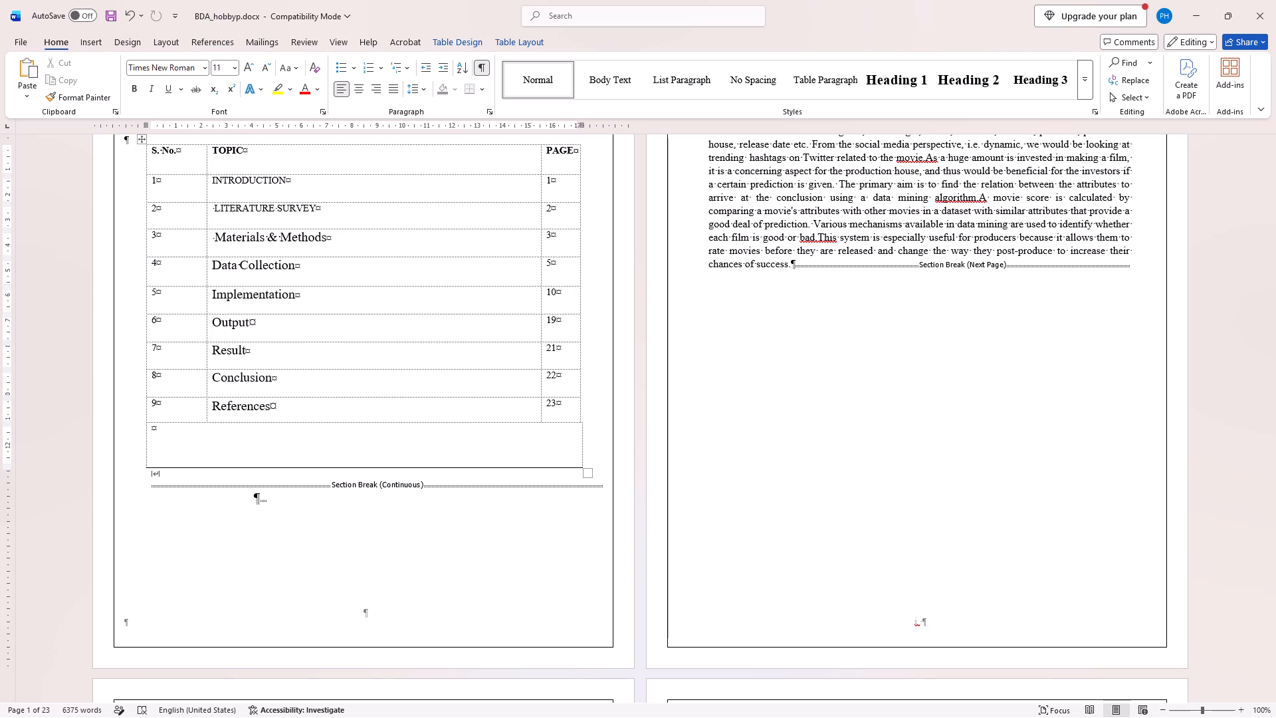
# Apply all borders to the References topic cell in the contents table.
pyautogui.click(378, 421)
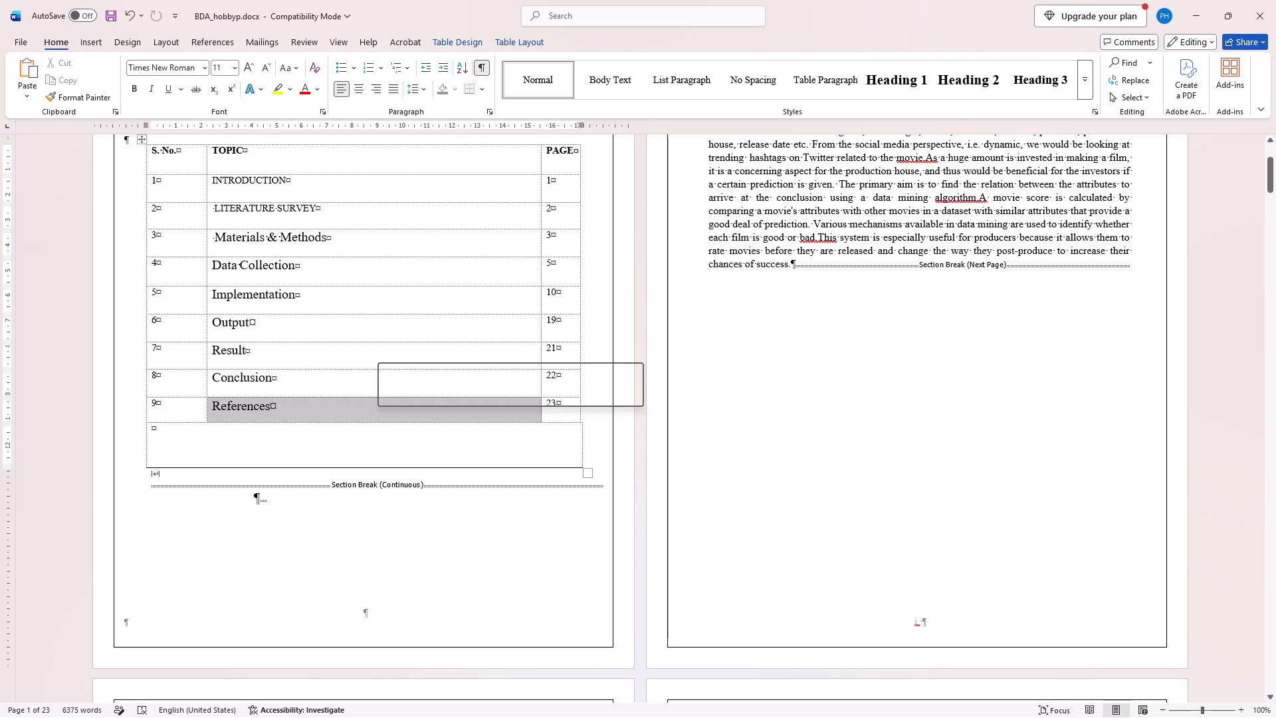
pyautogui.click(483, 92)
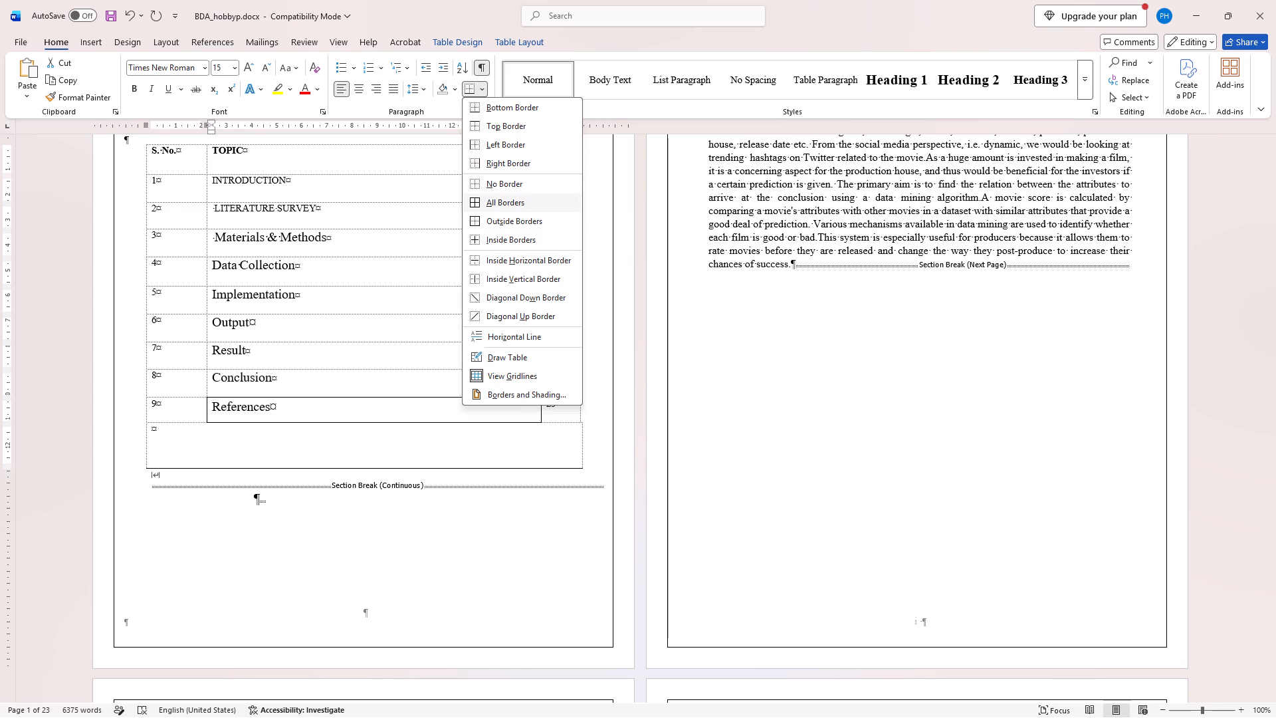
pyautogui.click(501, 356)
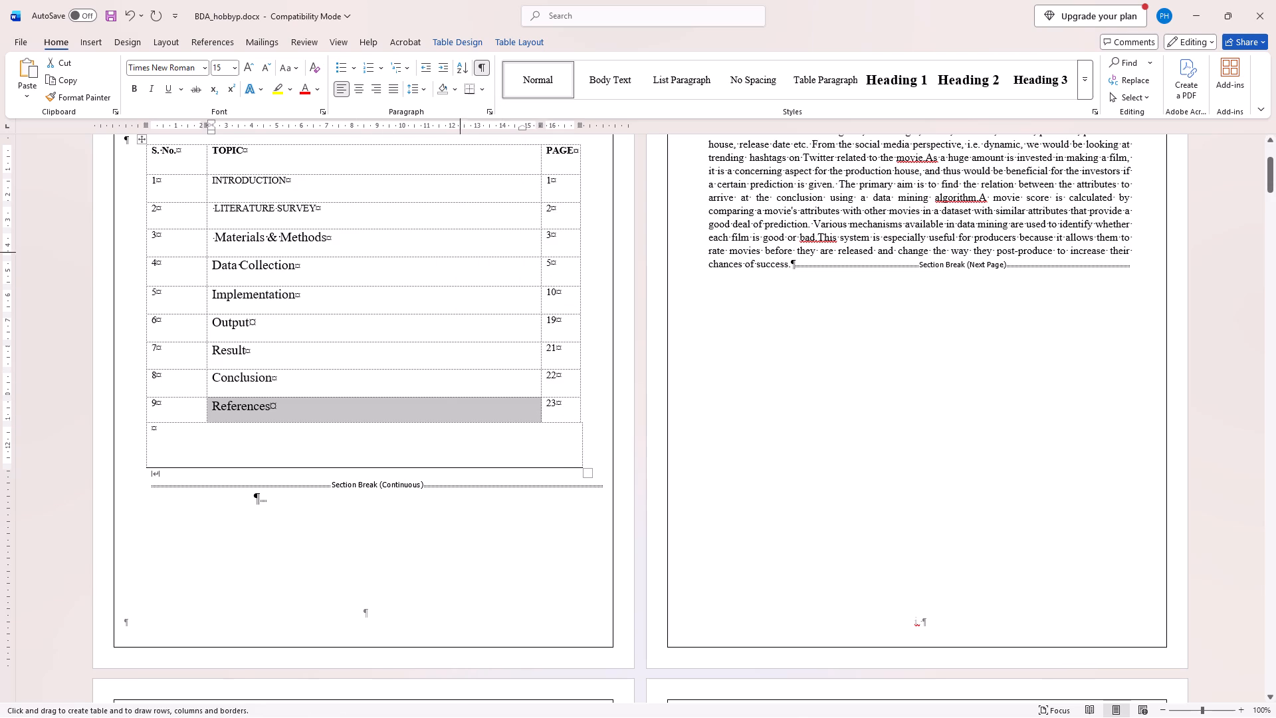
pyautogui.click(478, 91)
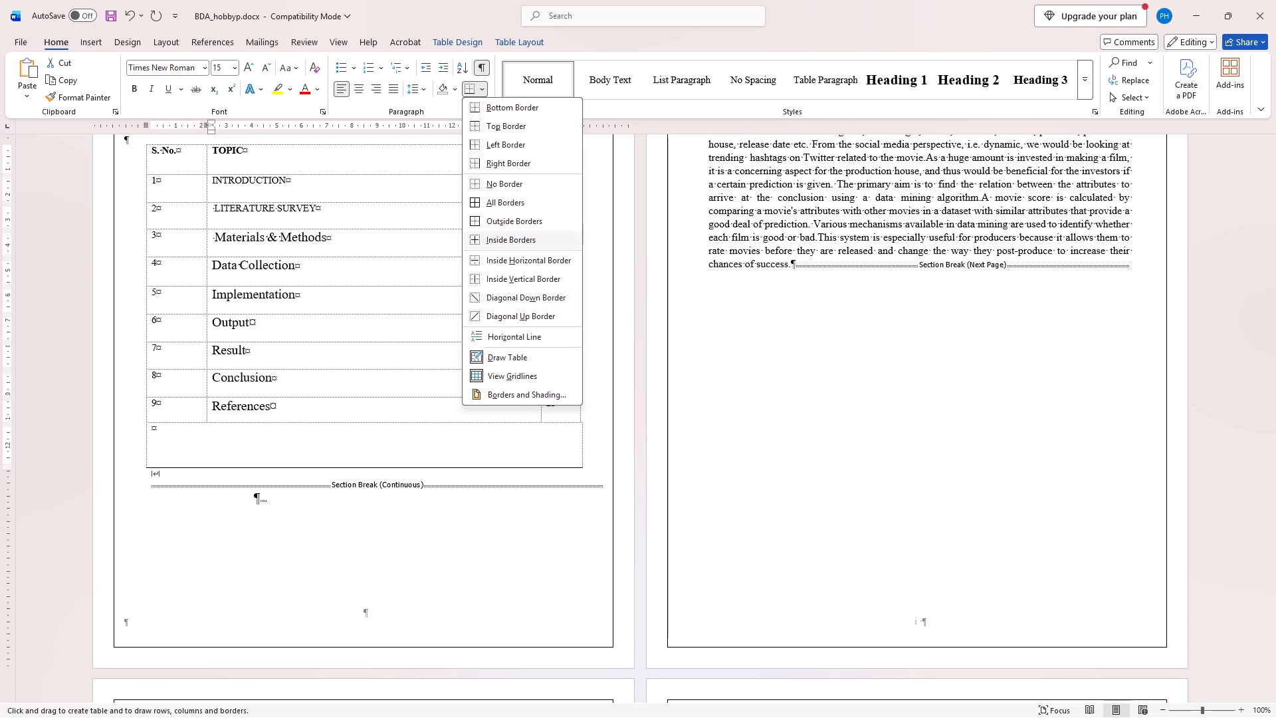
pyautogui.click(508, 196)
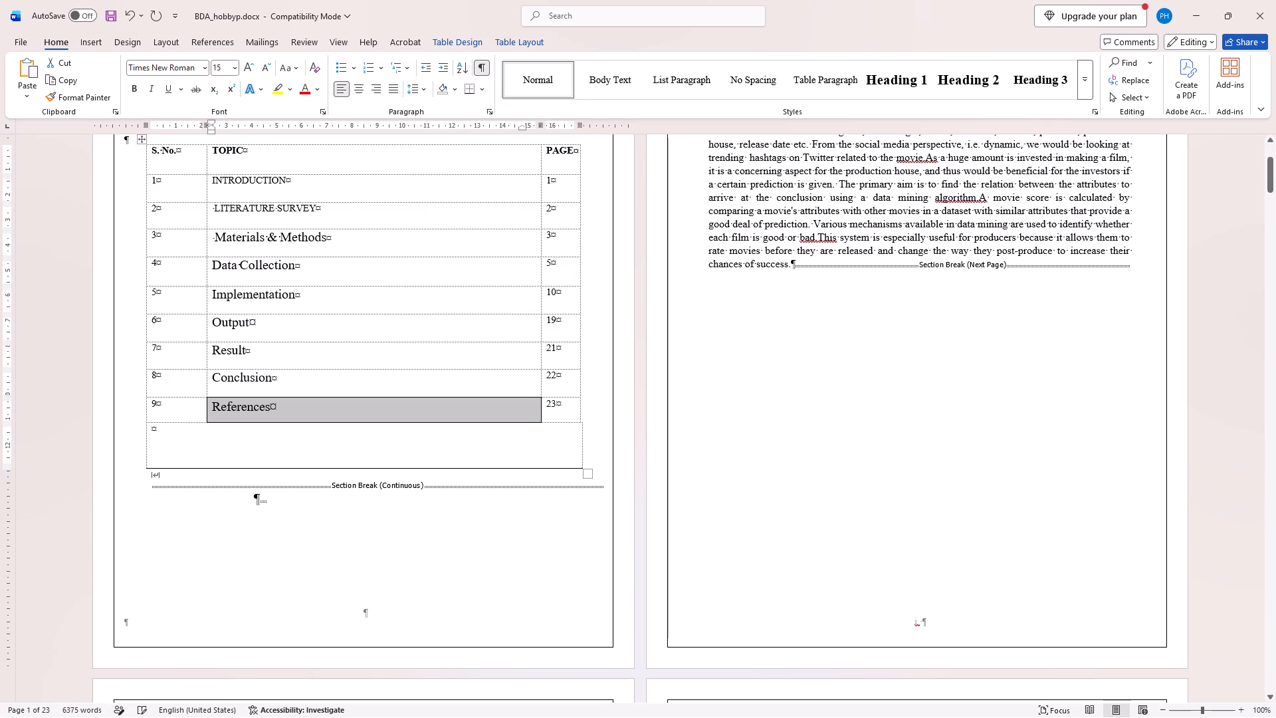
# Insert a new row below References in the contents table and enter 10 as its S.No.
pyautogui.click(409, 447)
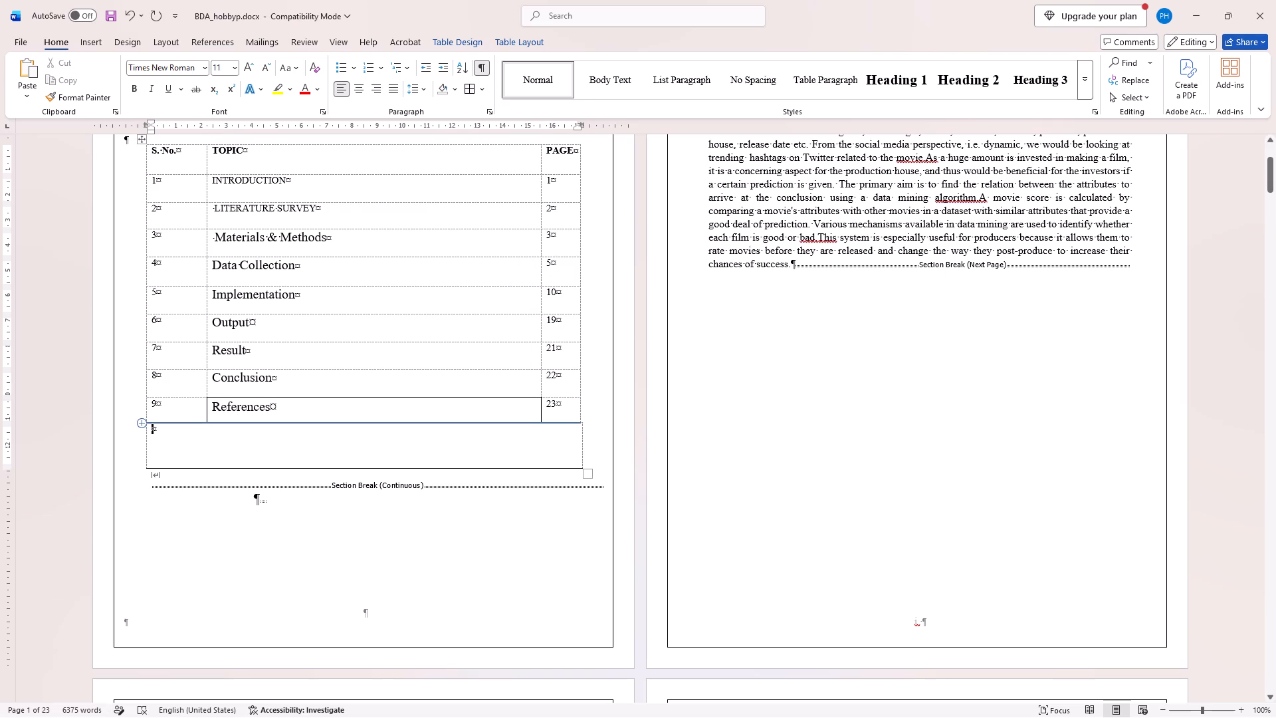
pyautogui.click(145, 424)
pyautogui.click(276, 483)
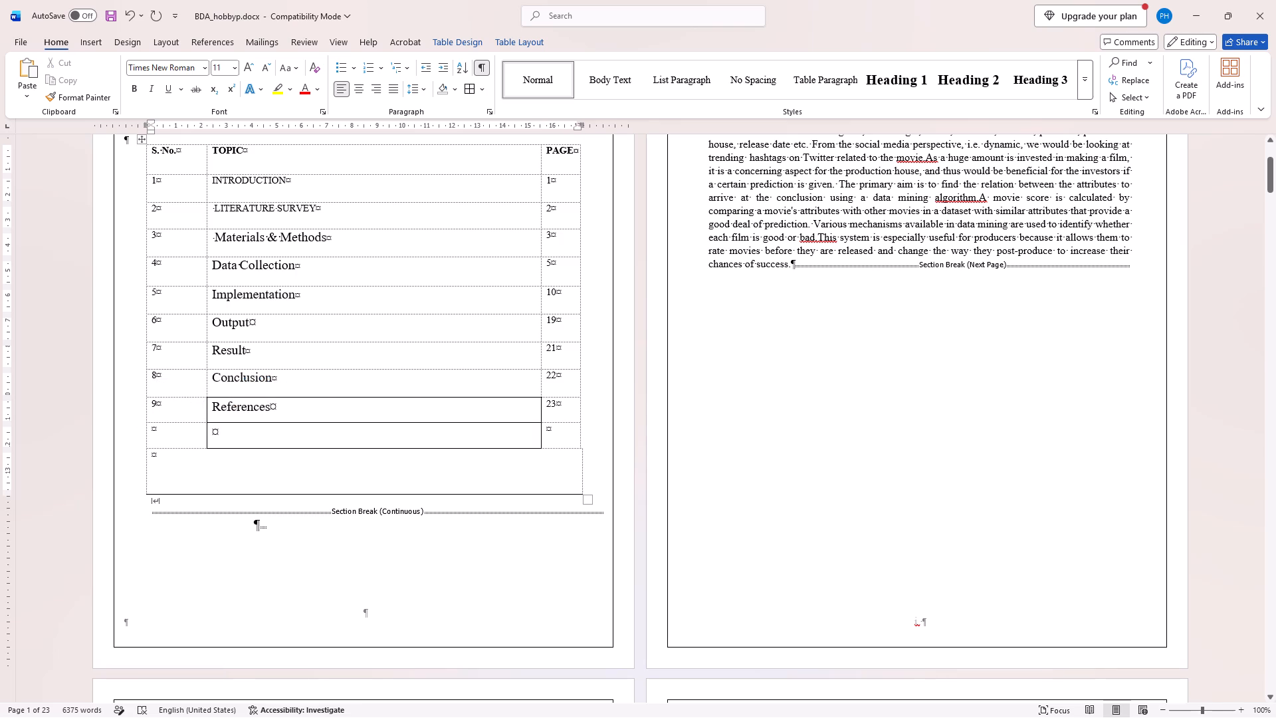
pyautogui.click(167, 439)
pyautogui.write('10')
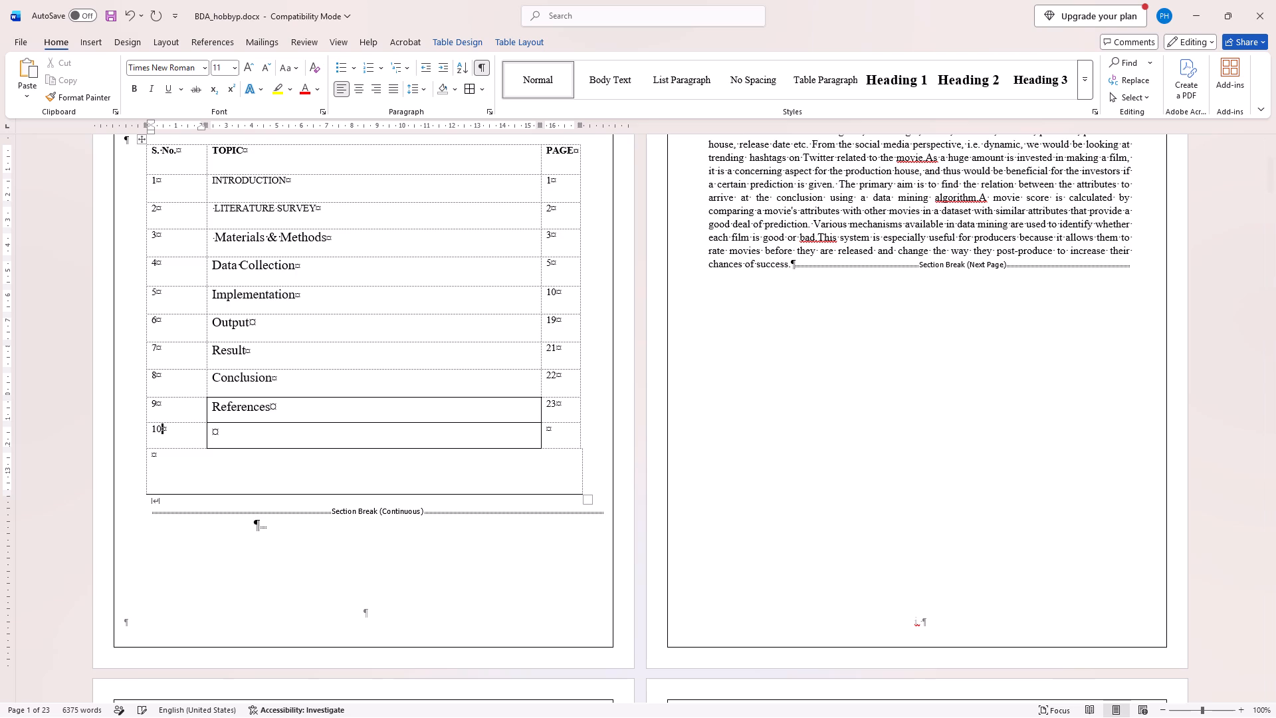
# Copy the References topic into row 10 of the contents table and replace row 9's topic with Conclusion.
pyautogui.click(256, 437)
pyautogui.moveTo(279, 407); pyautogui.dragTo(263, 404)
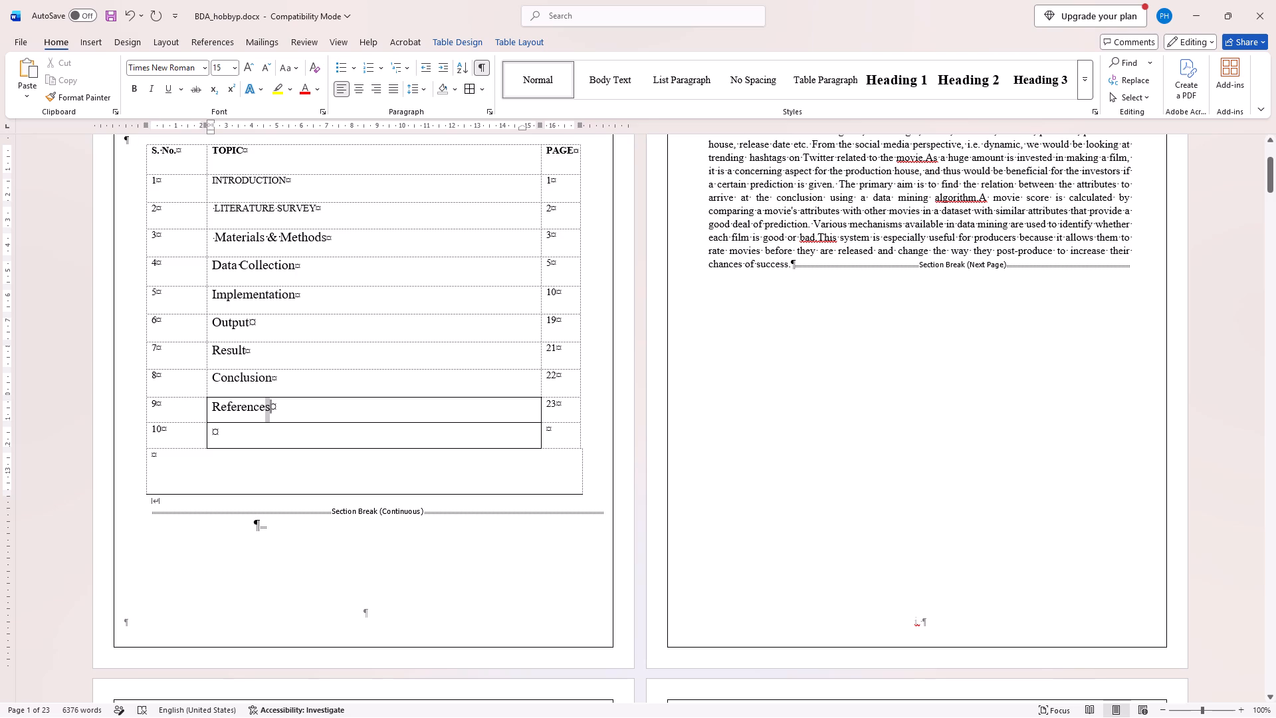
pyautogui.moveTo(263, 404); pyautogui.dragTo(209, 407)
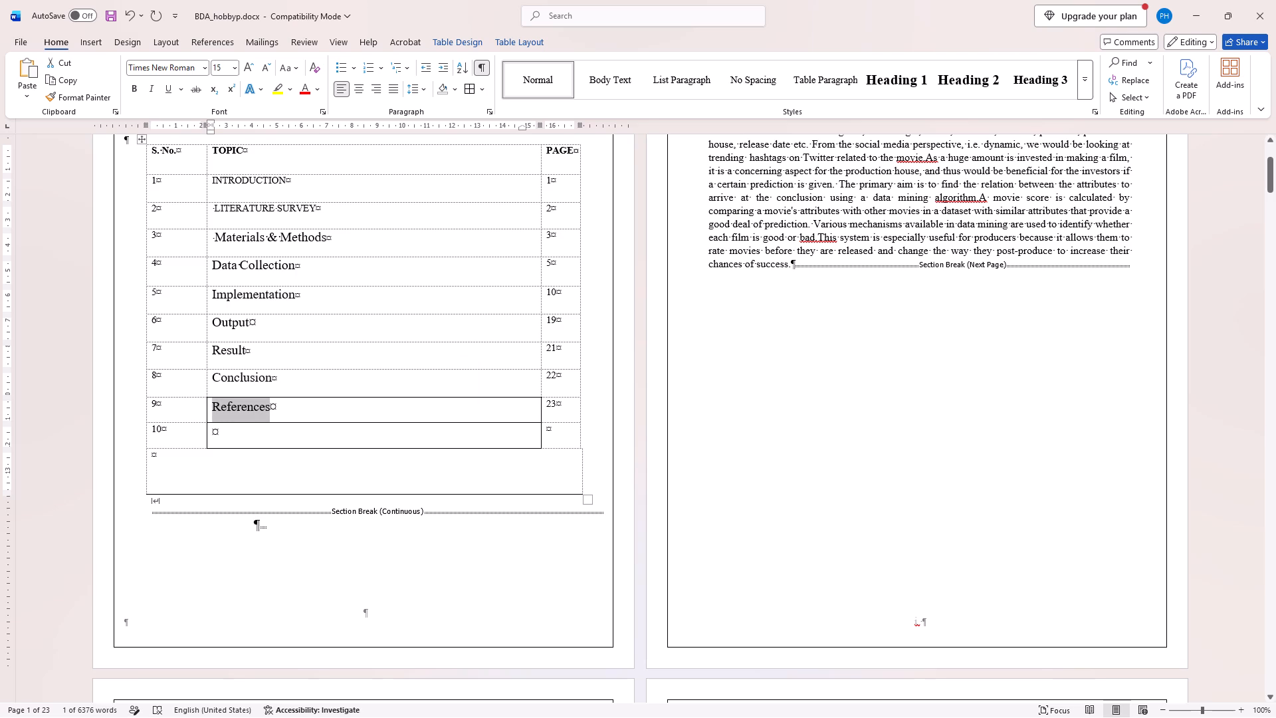
pyautogui.hotkey('ctrl', 'c')
pyautogui.click(232, 437)
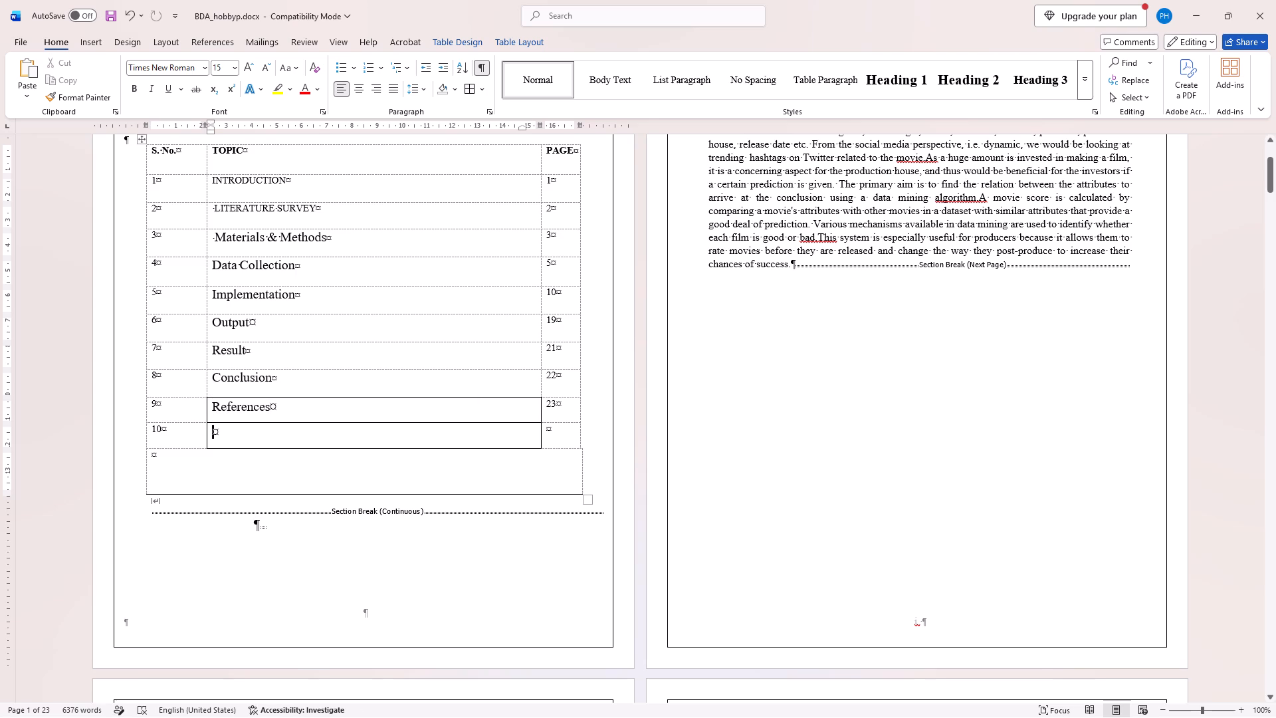
pyautogui.hotkey('ctrl', 'v')
pyautogui.moveTo(279, 378); pyautogui.dragTo(206, 380)
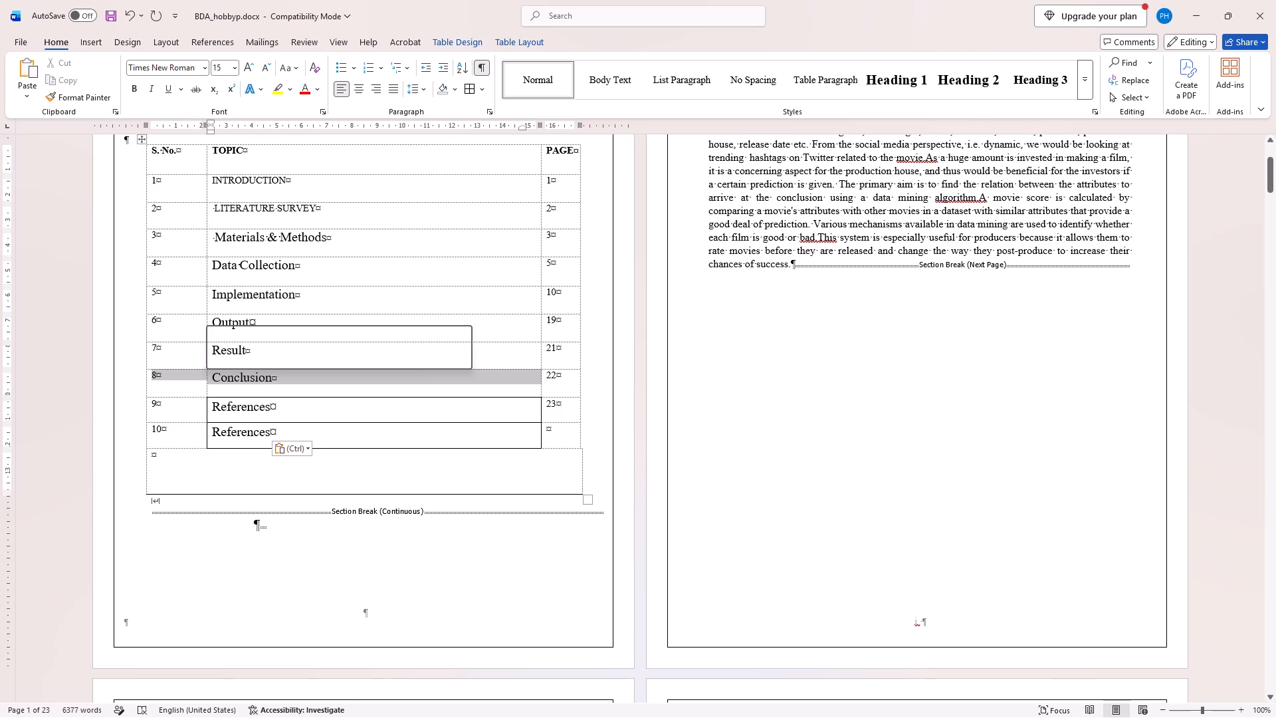
pyautogui.doubleClick(215, 380)
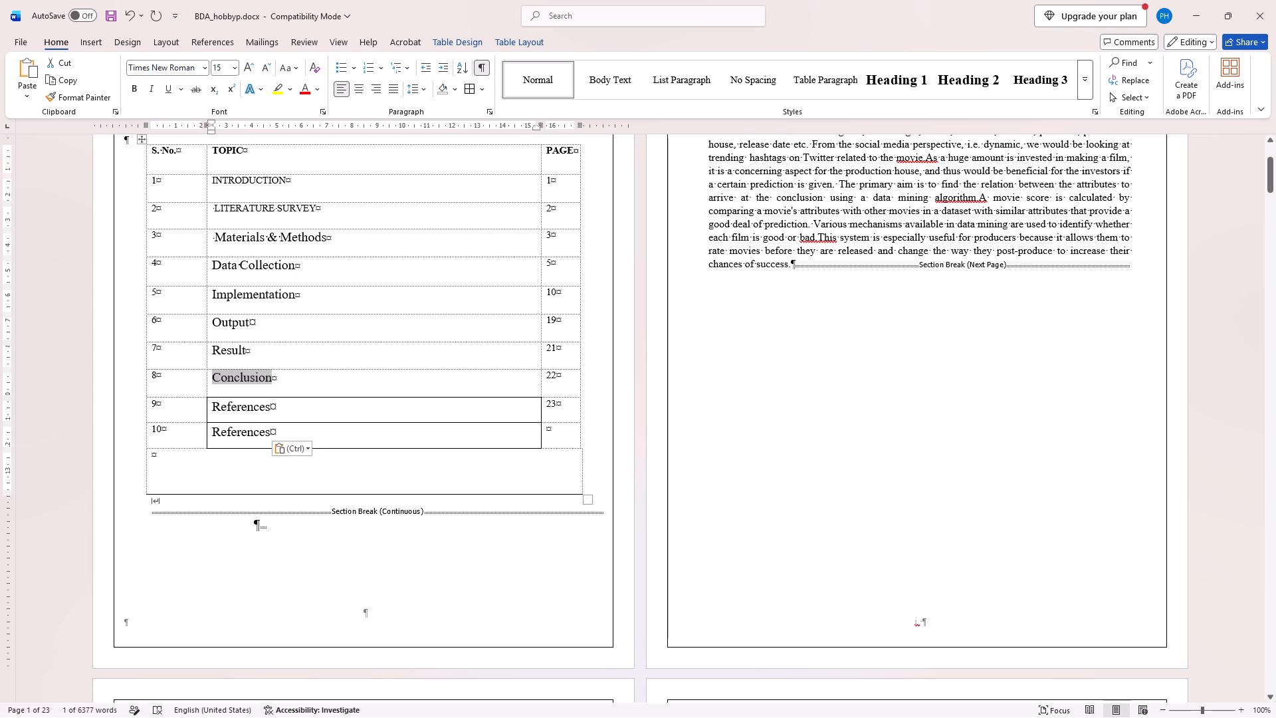
pyautogui.hotkey('ctrl', 'c')
pyautogui.doubleClick(238, 410)
pyautogui.hotkey('ctrl', 'v')
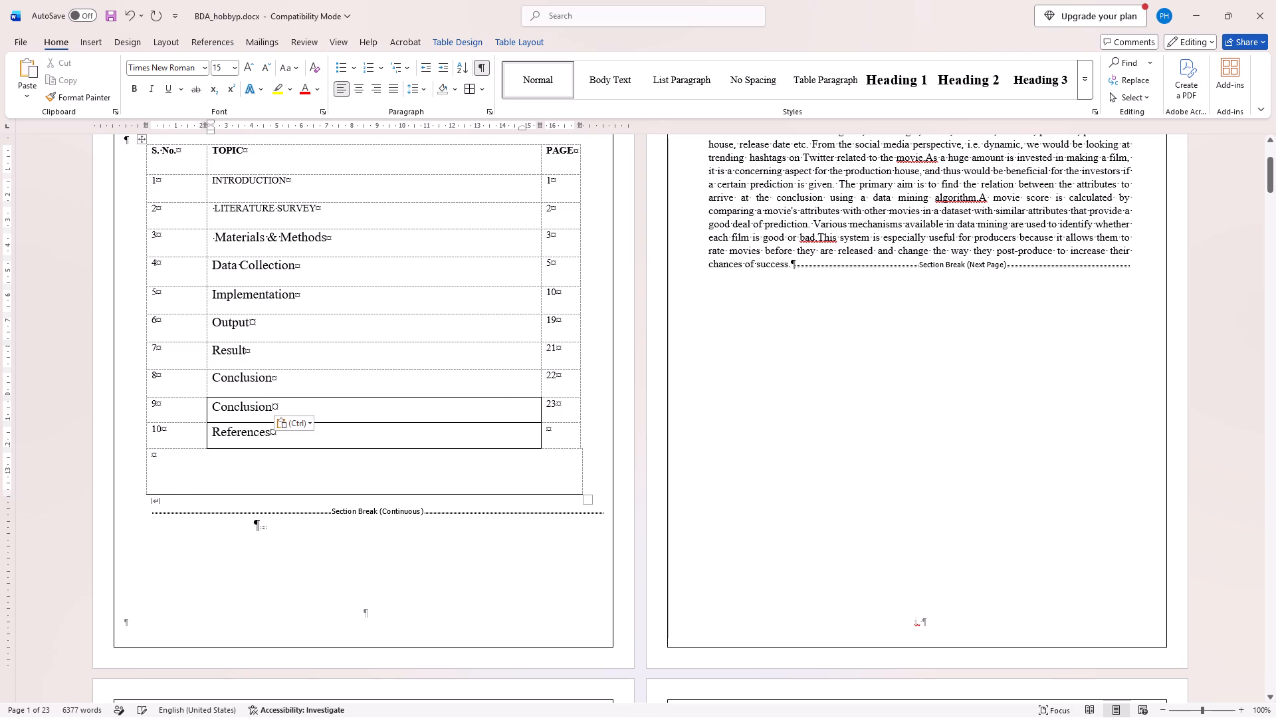
# Shift the next topics down one row by copying Result into row 8 and Output into row 7 over the existing text.
pyautogui.moveTo(274, 382); pyautogui.dragTo(225, 385)
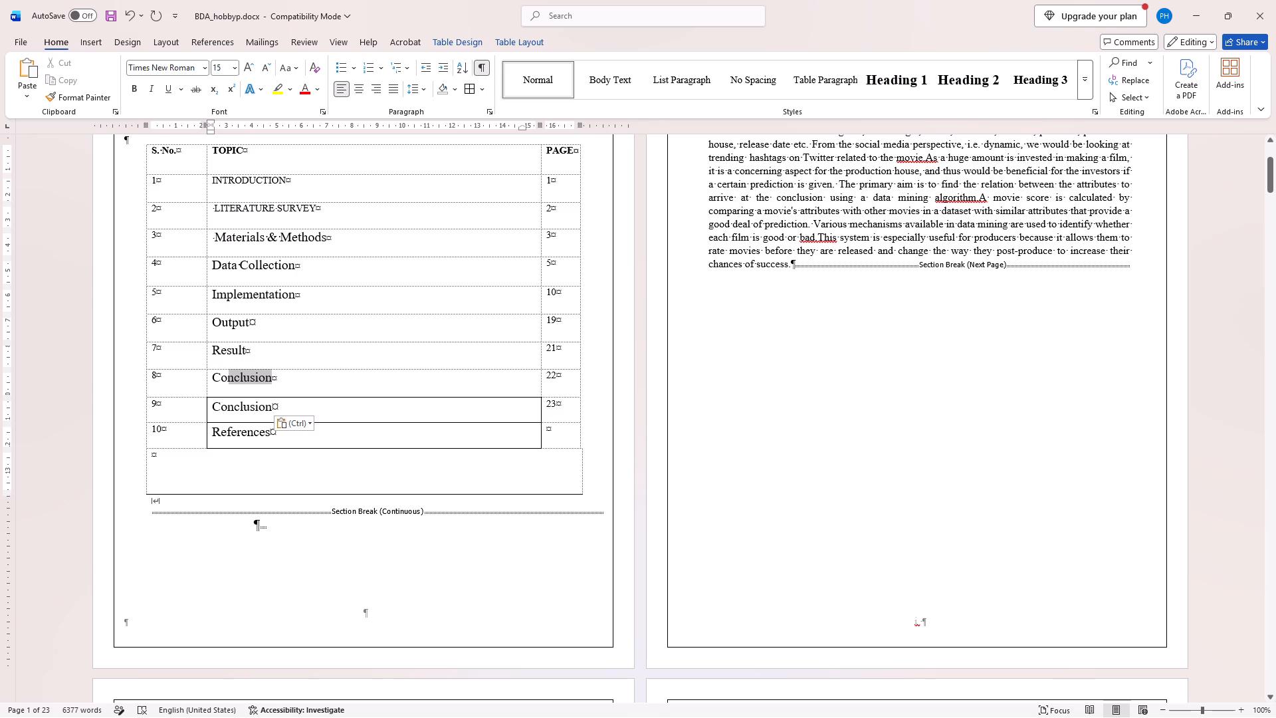
pyautogui.moveTo(225, 385); pyautogui.dragTo(212, 384)
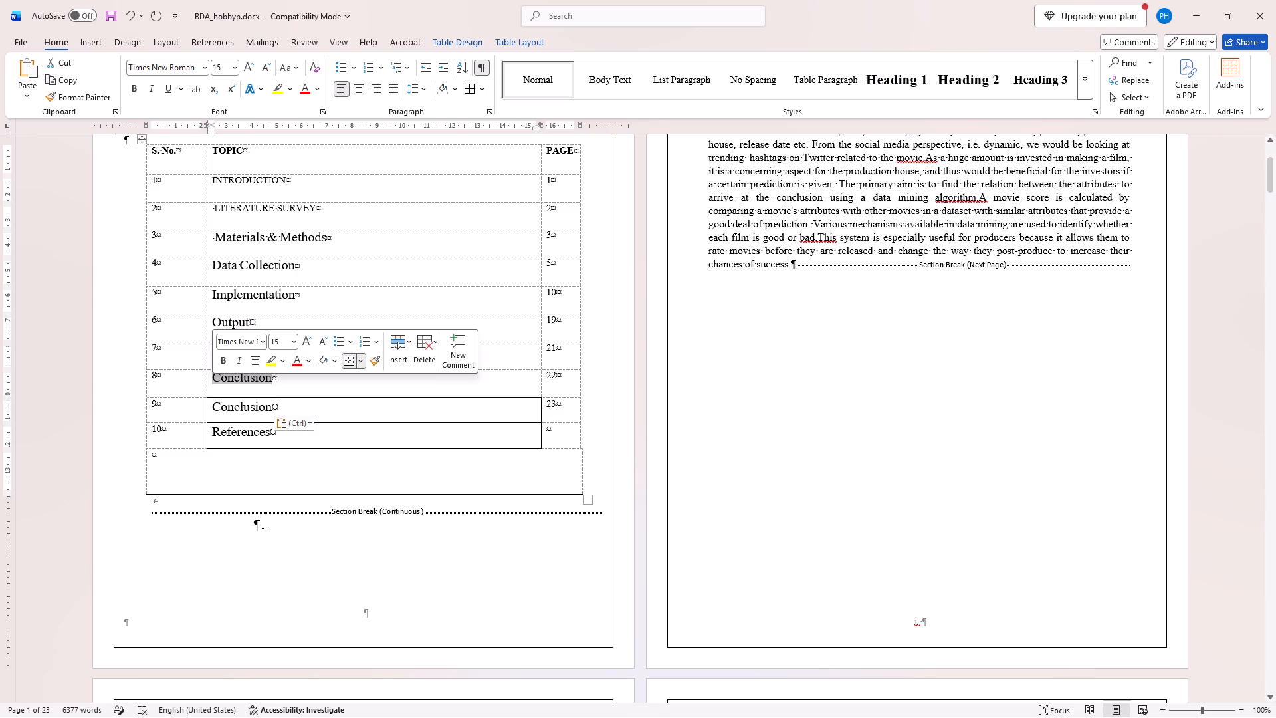
pyautogui.click(371, 407)
pyautogui.doubleClick(243, 348)
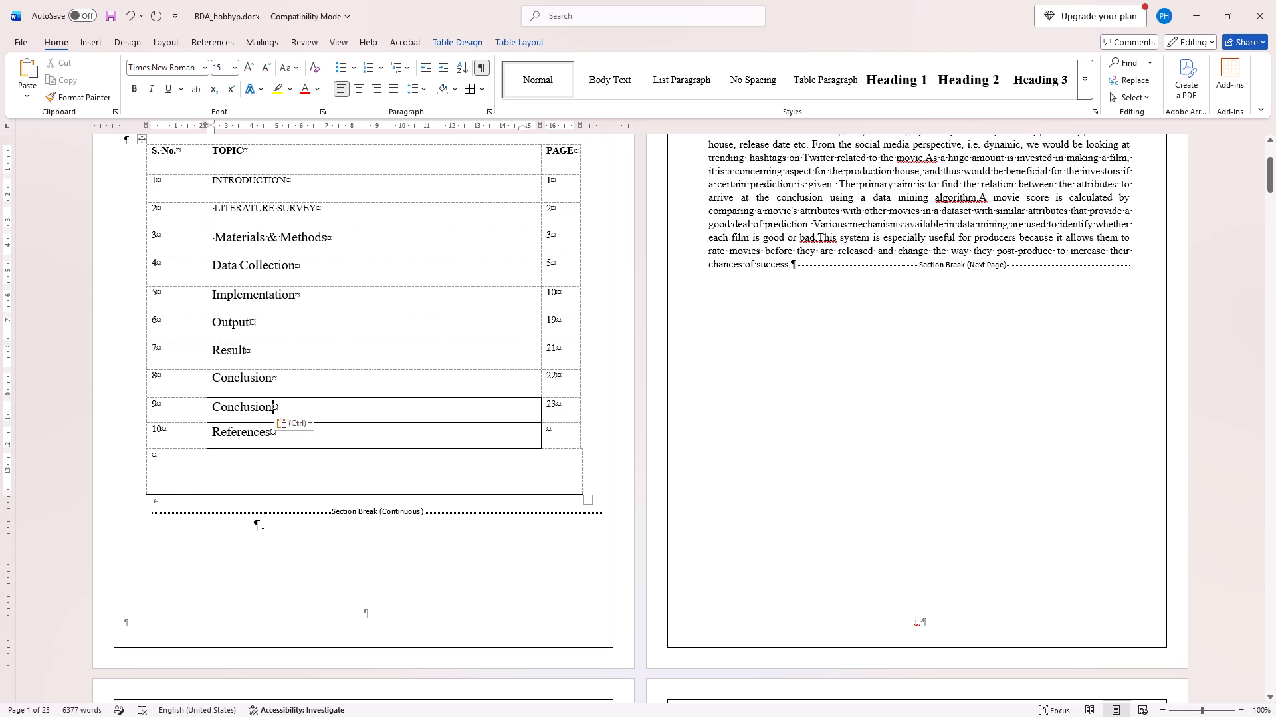
pyautogui.hotkey('ctrl', 'c')
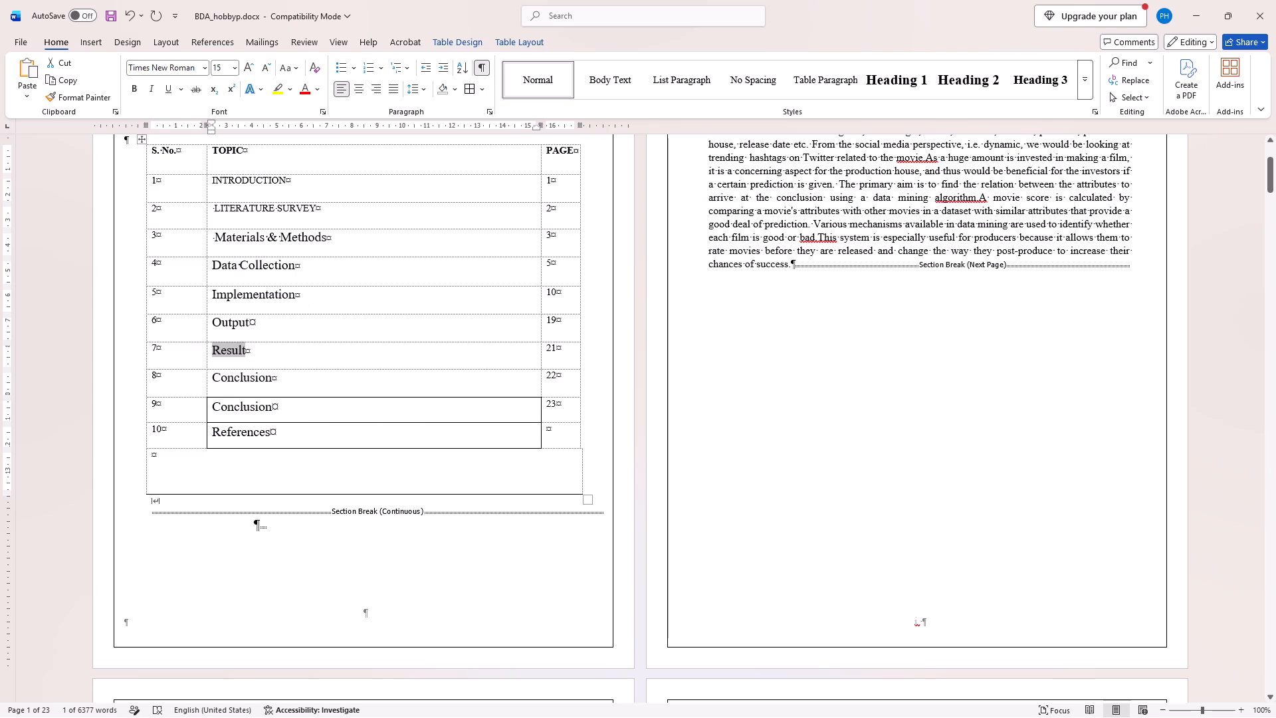
pyautogui.doubleClick(253, 379)
pyautogui.hotkey('ctrl', 'v')
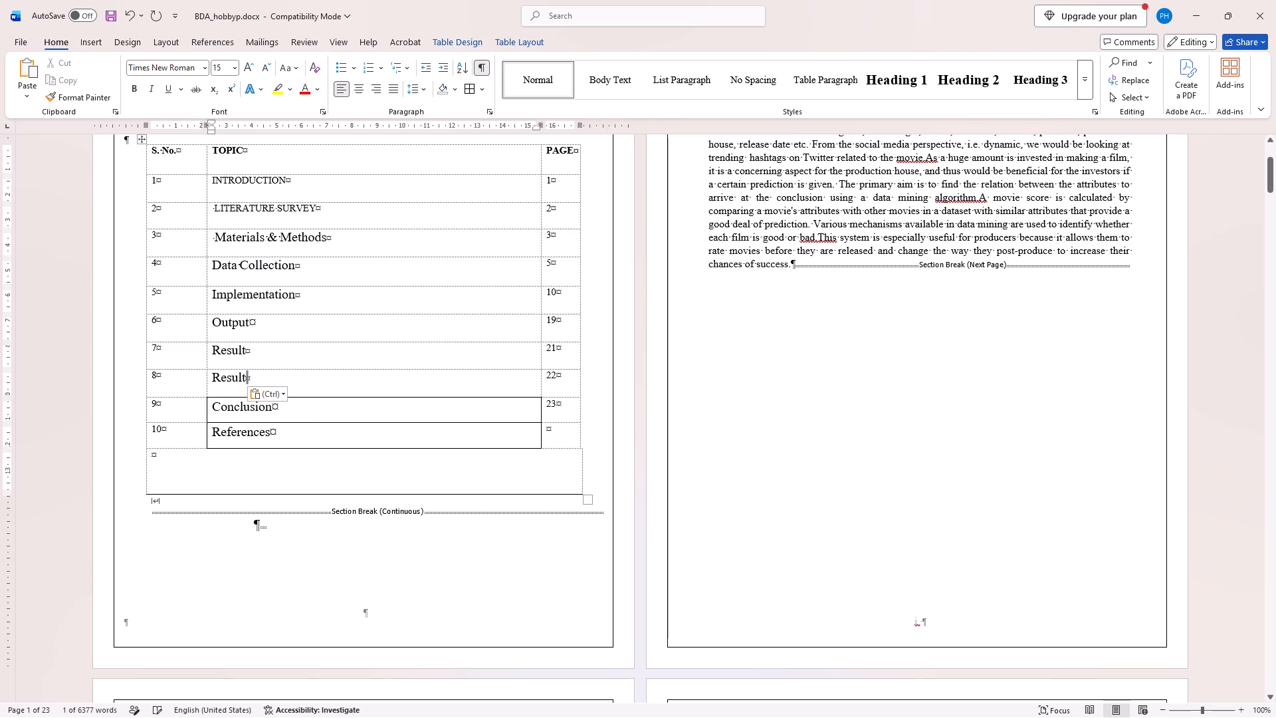
pyautogui.doubleClick(246, 323)
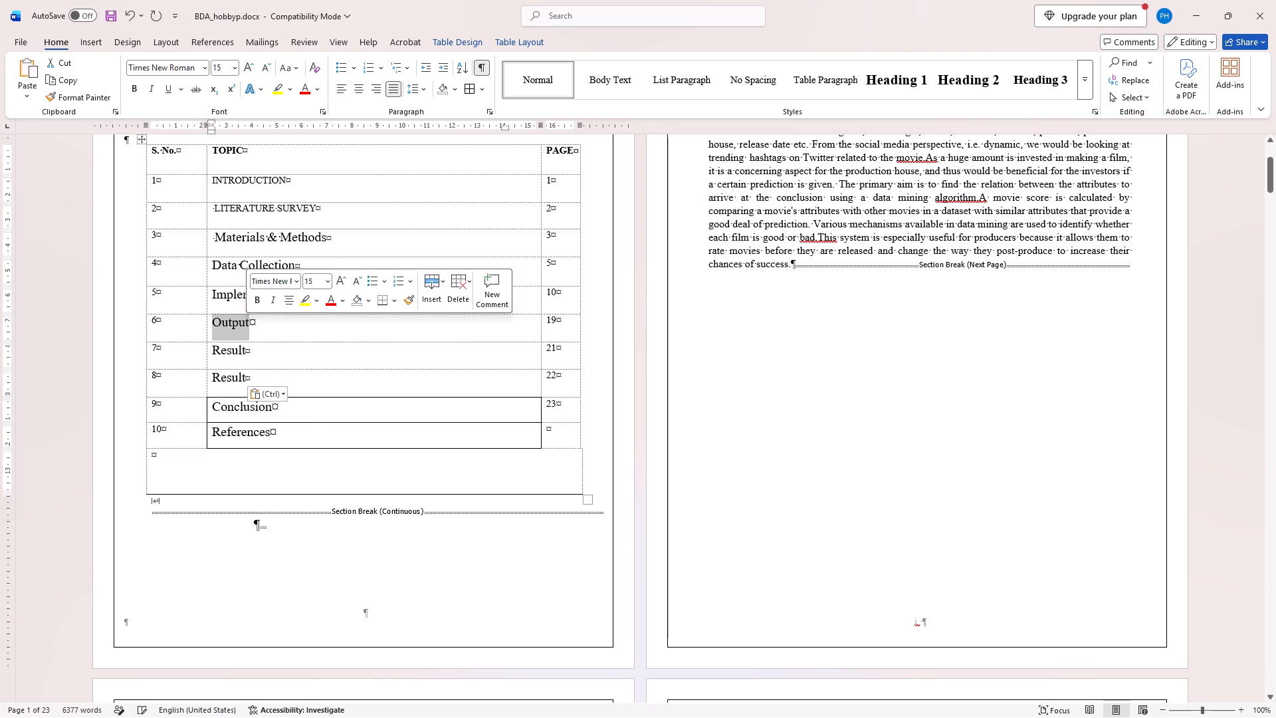
pyautogui.hotkey('ctrl', 'c')
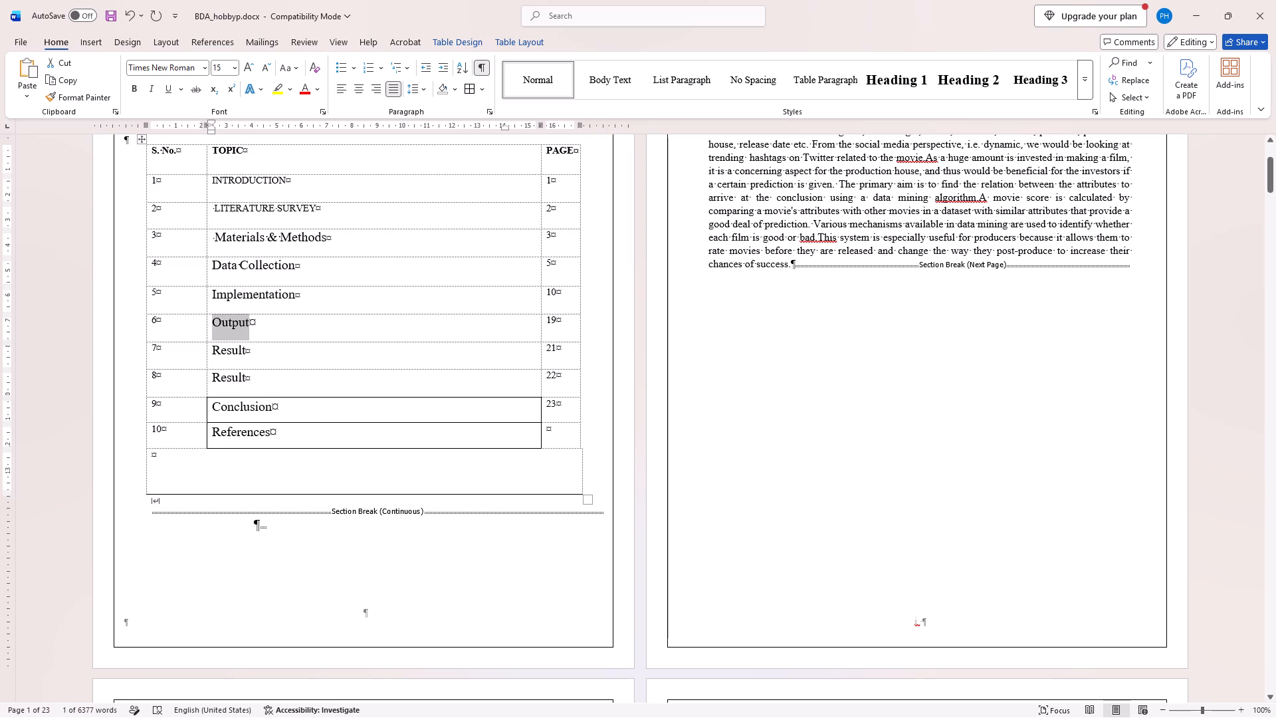
pyautogui.doubleClick(235, 349)
pyautogui.hotkey('ctrl', 'v')
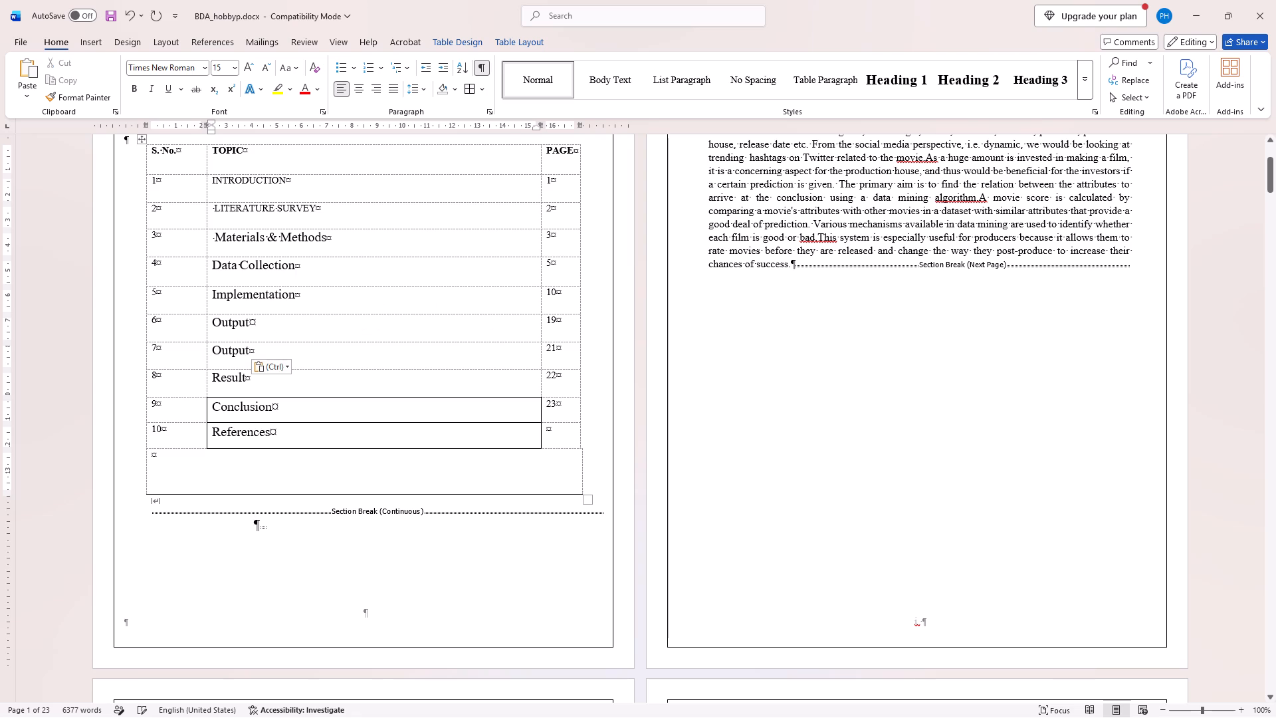
# Replace the topic in row 6 of the contents table with a copy of Implementation.
pyautogui.doubleClick(268, 297)
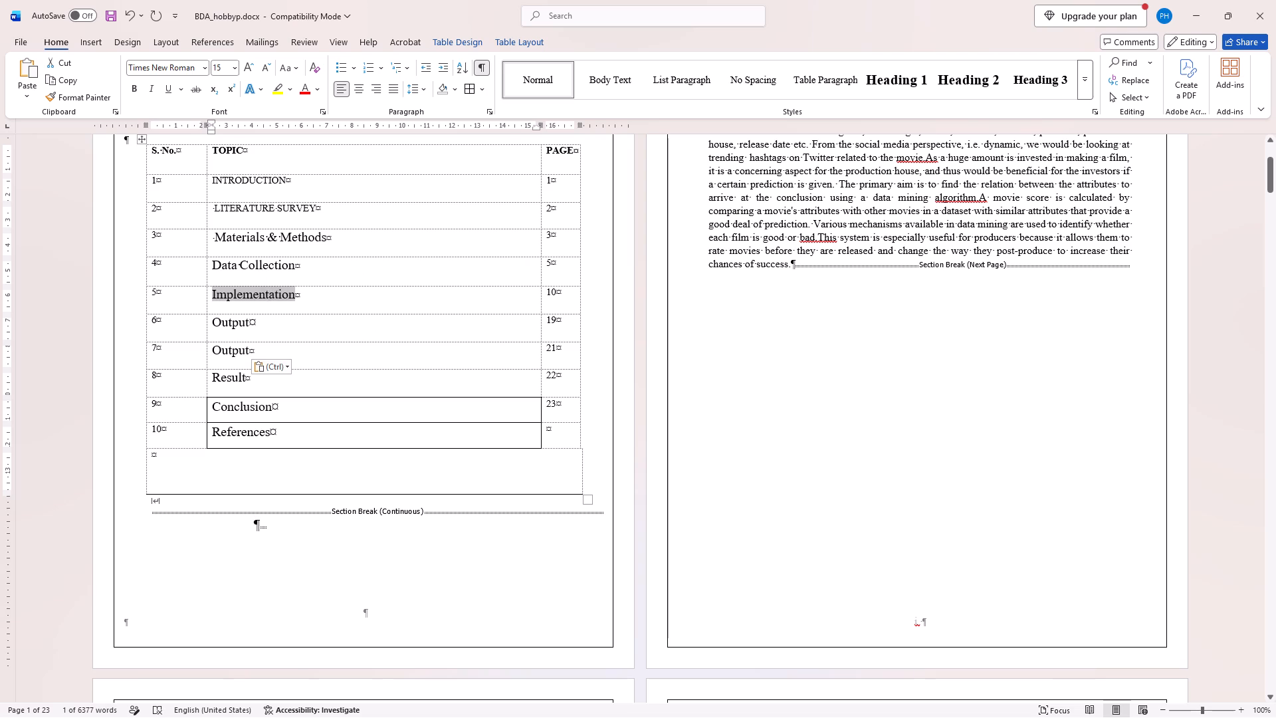
pyautogui.hotkey('ctrl', 'c')
pyautogui.doubleClick(226, 327)
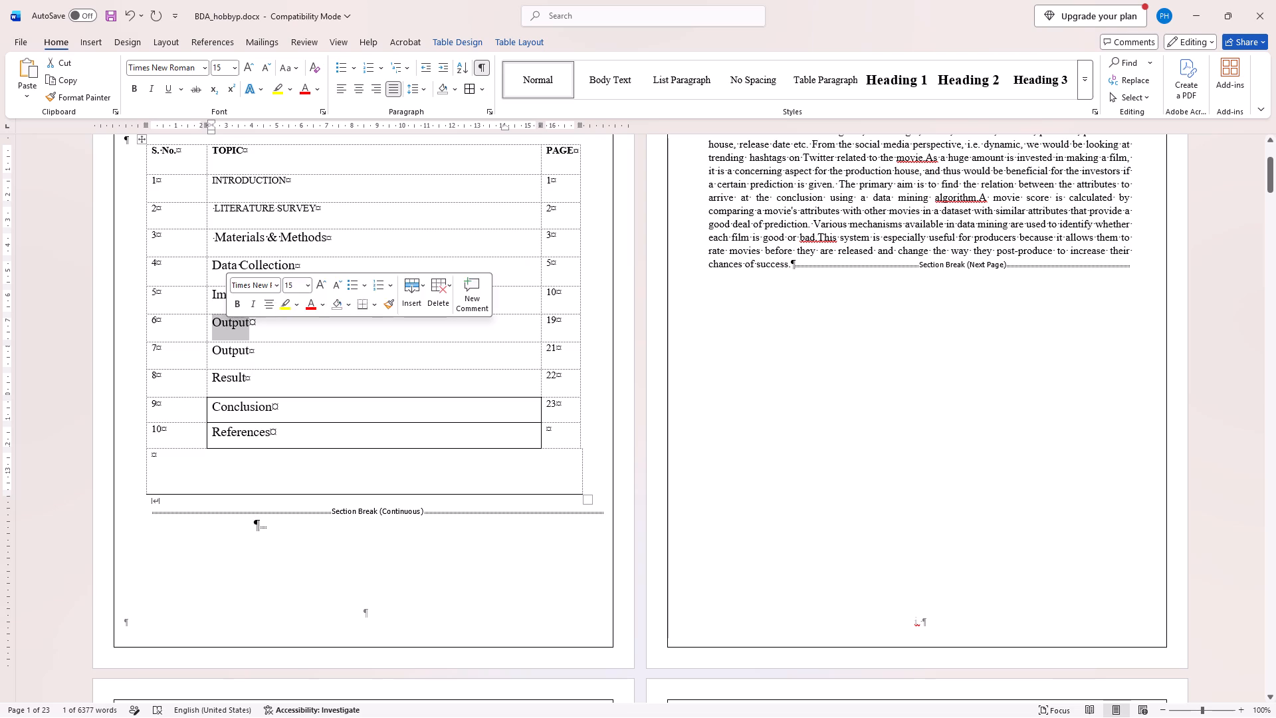
pyautogui.hotkey('ctrl', 'v')
# Replace the topic in row 5 of the contents table with a copy of Data Collection.
pyautogui.doubleClick(253, 263)
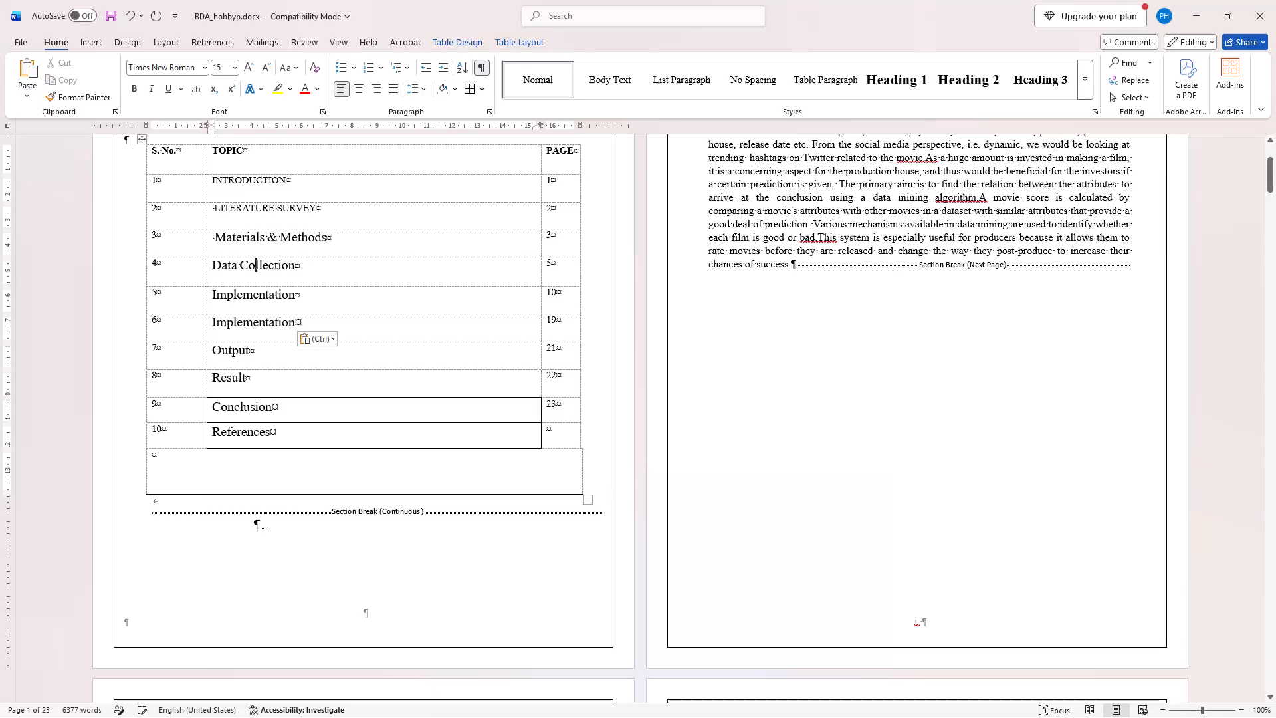
pyautogui.moveTo(214, 261); pyautogui.dragTo(251, 260)
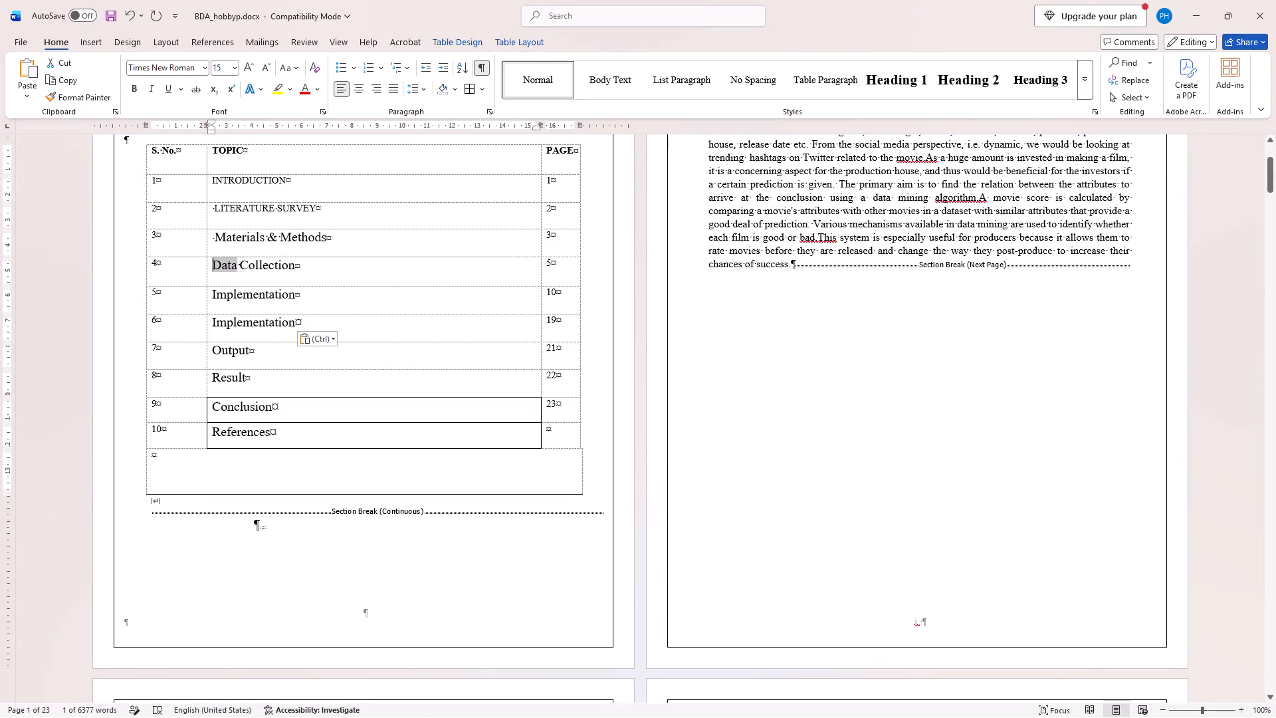
pyautogui.moveTo(251, 260); pyautogui.dragTo(303, 257)
pyautogui.hotkey('ctrl', 'c')
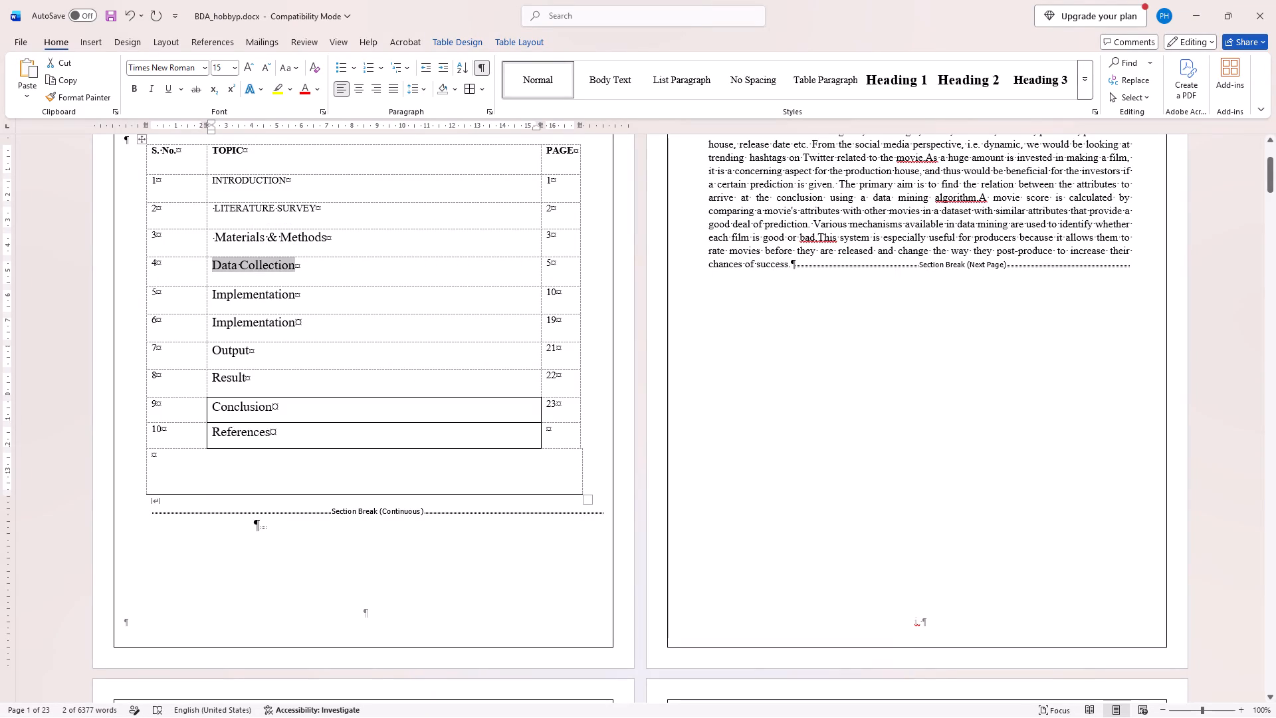
pyautogui.doubleClick(276, 293)
pyautogui.hotkey('ctrl', 'v')
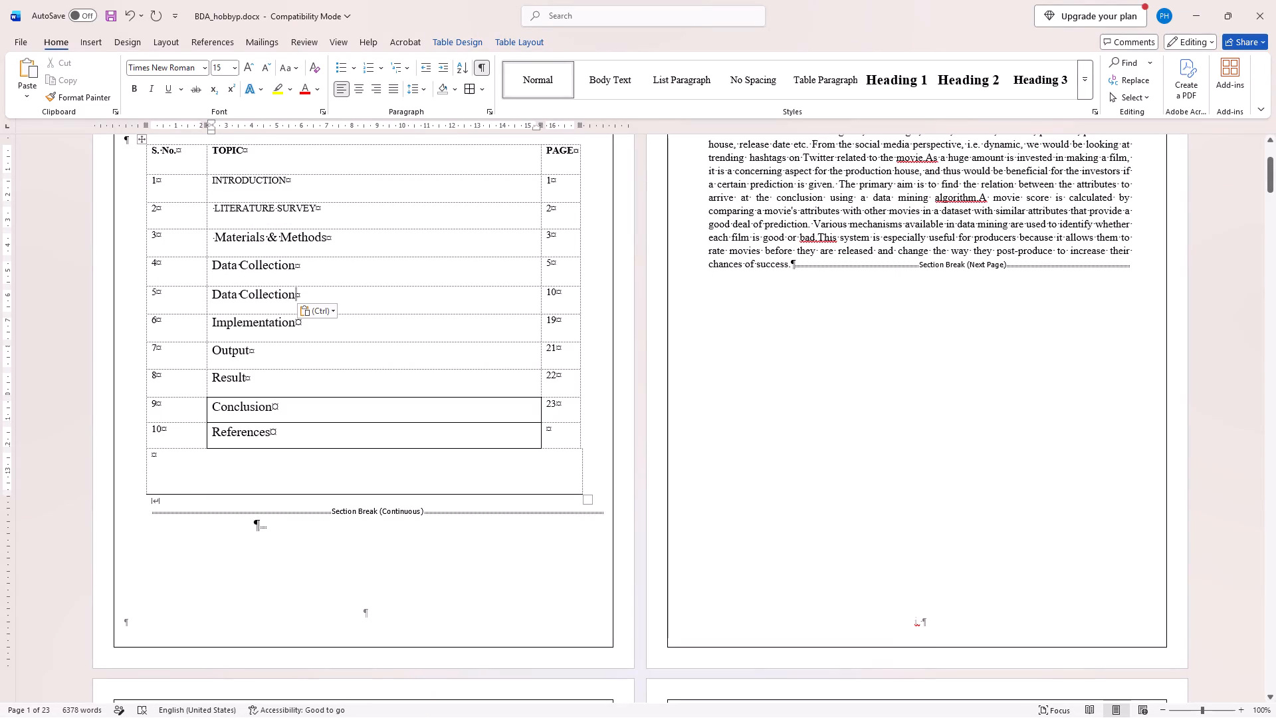
# Shift topics down one row by copying Materials & Methods into row 4 and LITERATURE SURVEY into row 3 over the existing text.
pyautogui.moveTo(215, 235); pyautogui.dragTo(348, 239)
pyautogui.hotkey('ctrl', 'c')
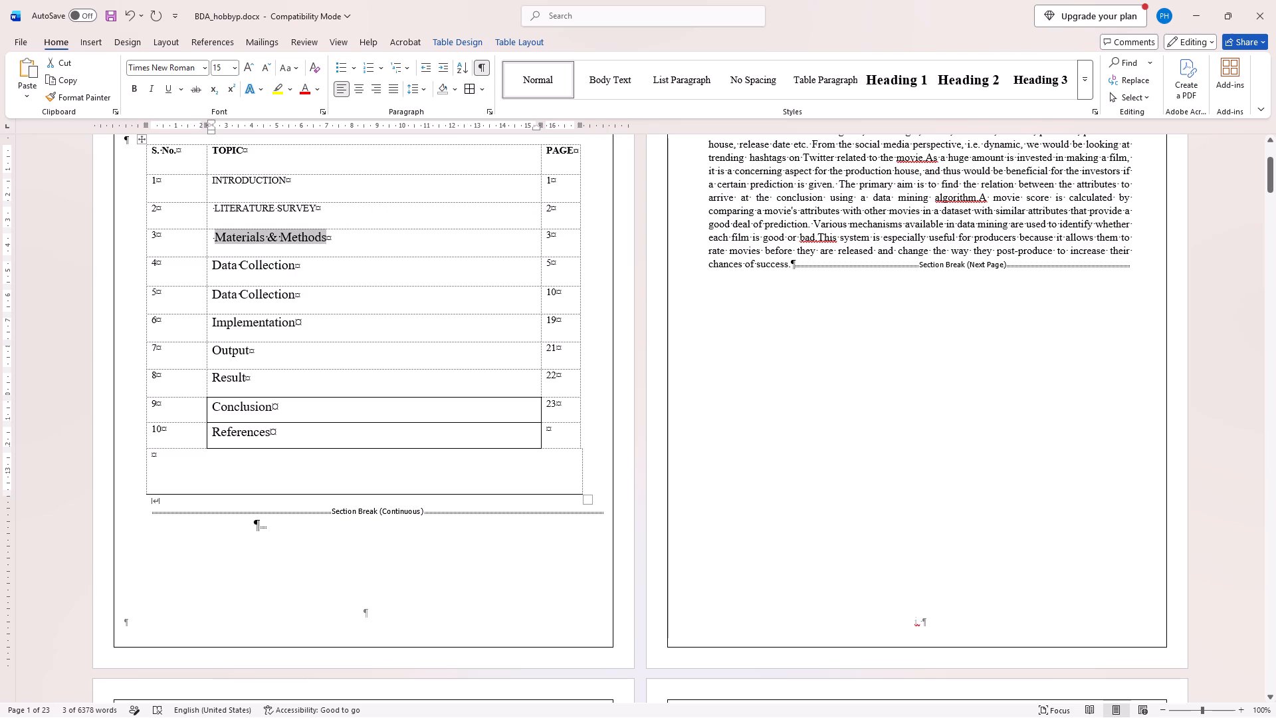
pyautogui.moveTo(214, 268); pyautogui.dragTo(304, 271)
pyautogui.hotkey('ctrl', 'v')
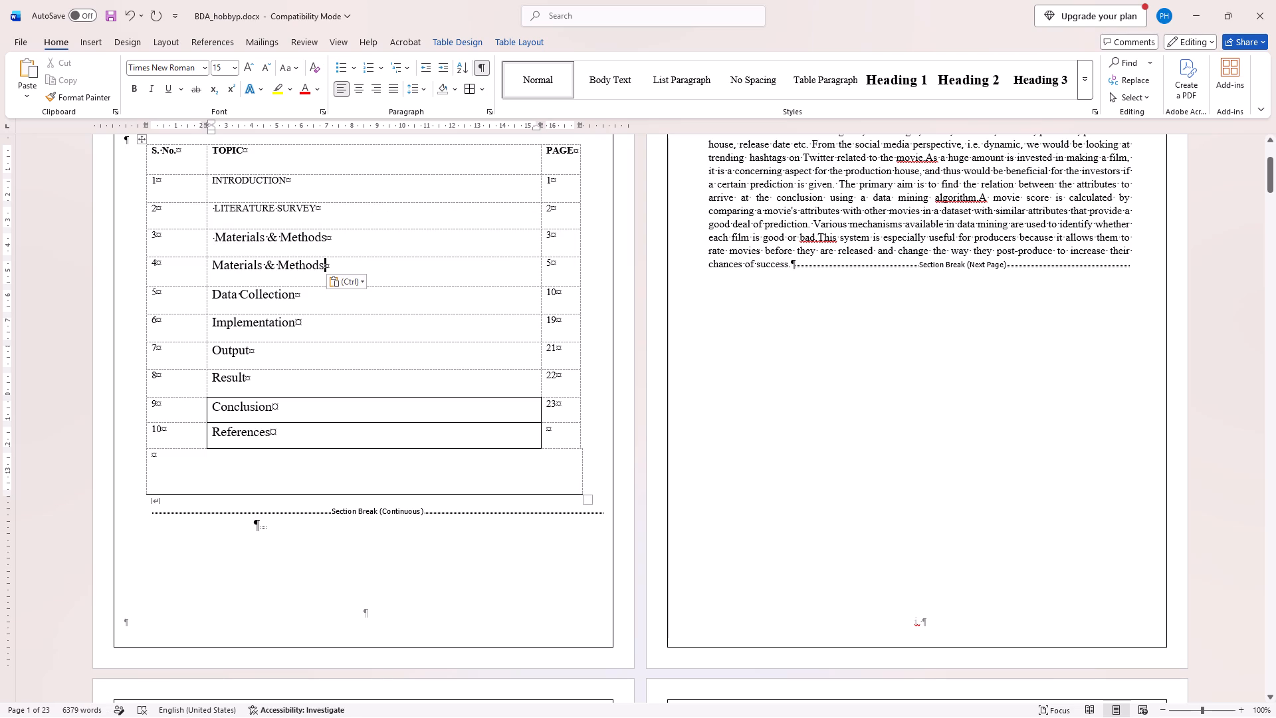
pyautogui.moveTo(216, 211); pyautogui.dragTo(323, 215)
pyautogui.hotkey('ctrl', 'c')
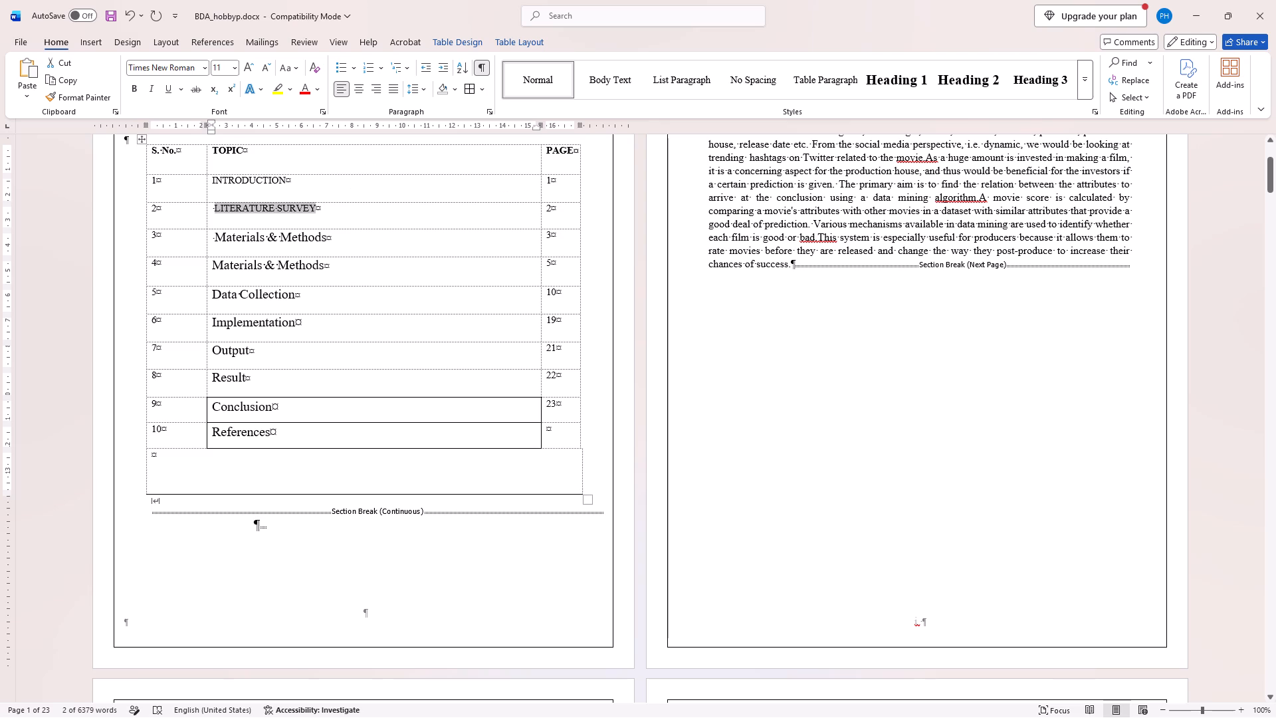
pyautogui.moveTo(219, 241); pyautogui.dragTo(344, 244)
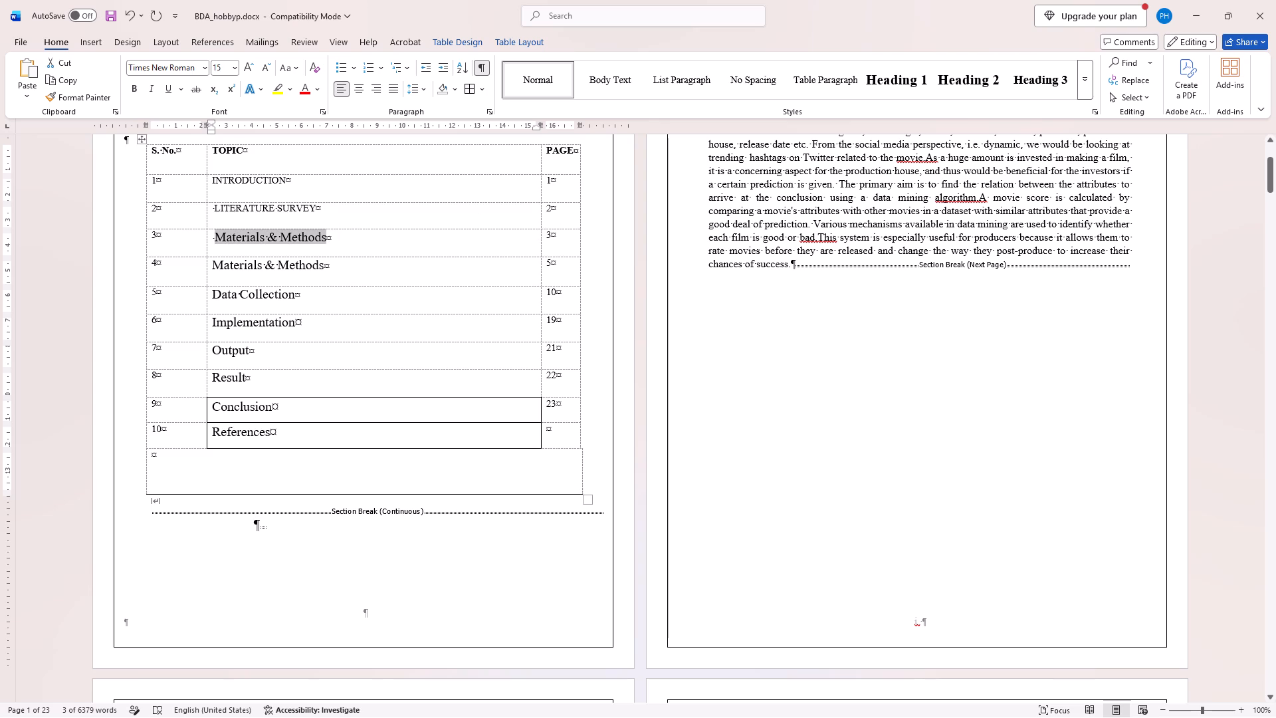
pyautogui.hotkey('ctrl', 'v')
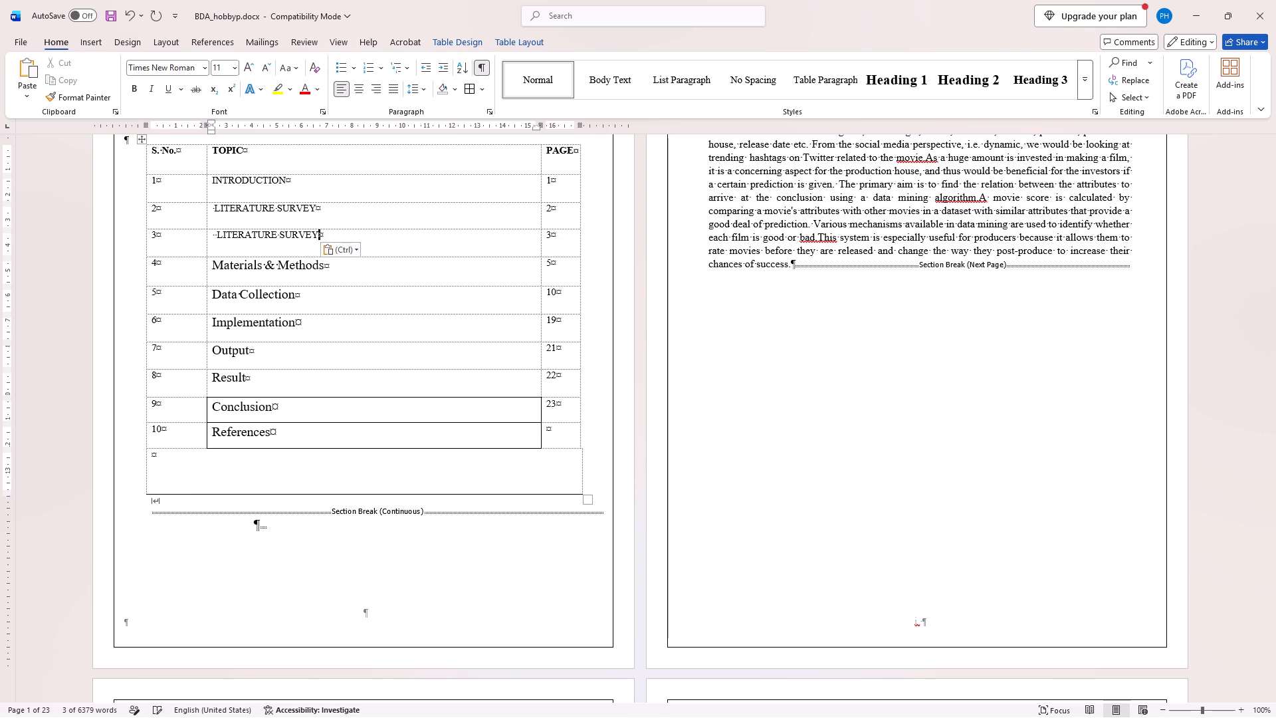
# Make the LITERATURE SURVEY topic in row 3 of the contents table bold.
pyautogui.moveTo(322, 235); pyautogui.dragTo(249, 230)
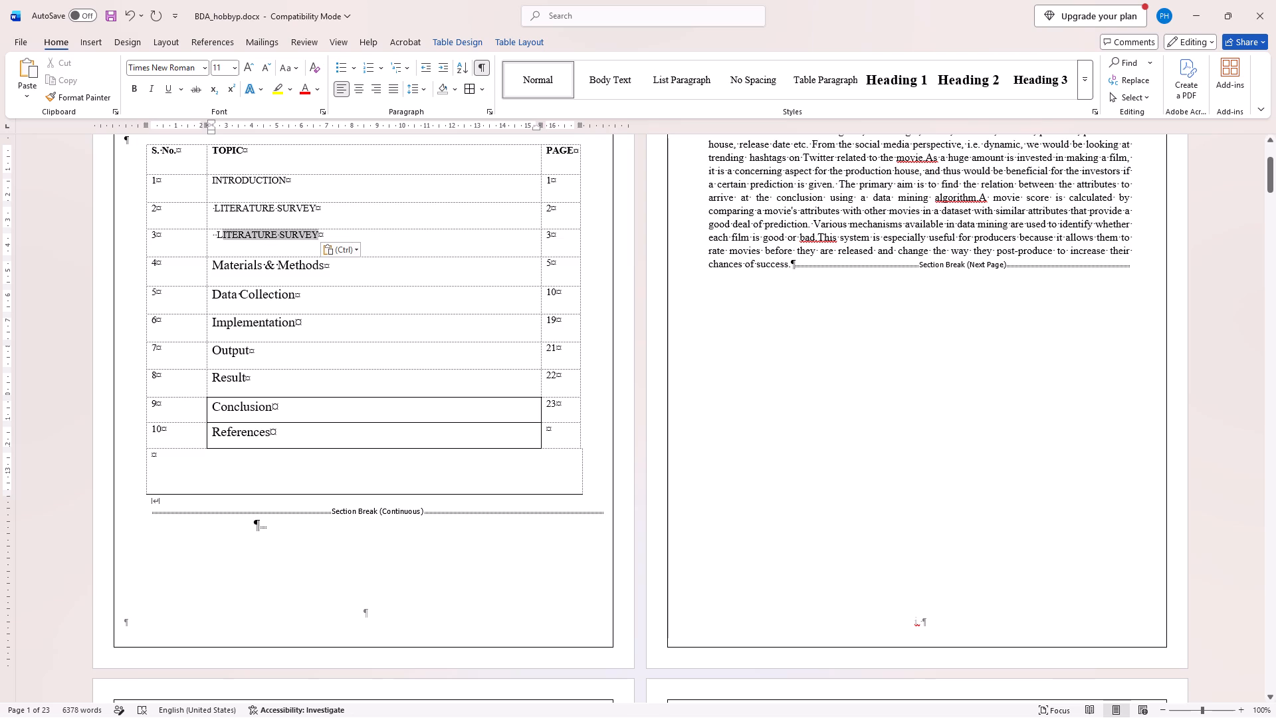
pyautogui.moveTo(249, 230); pyautogui.dragTo(219, 233)
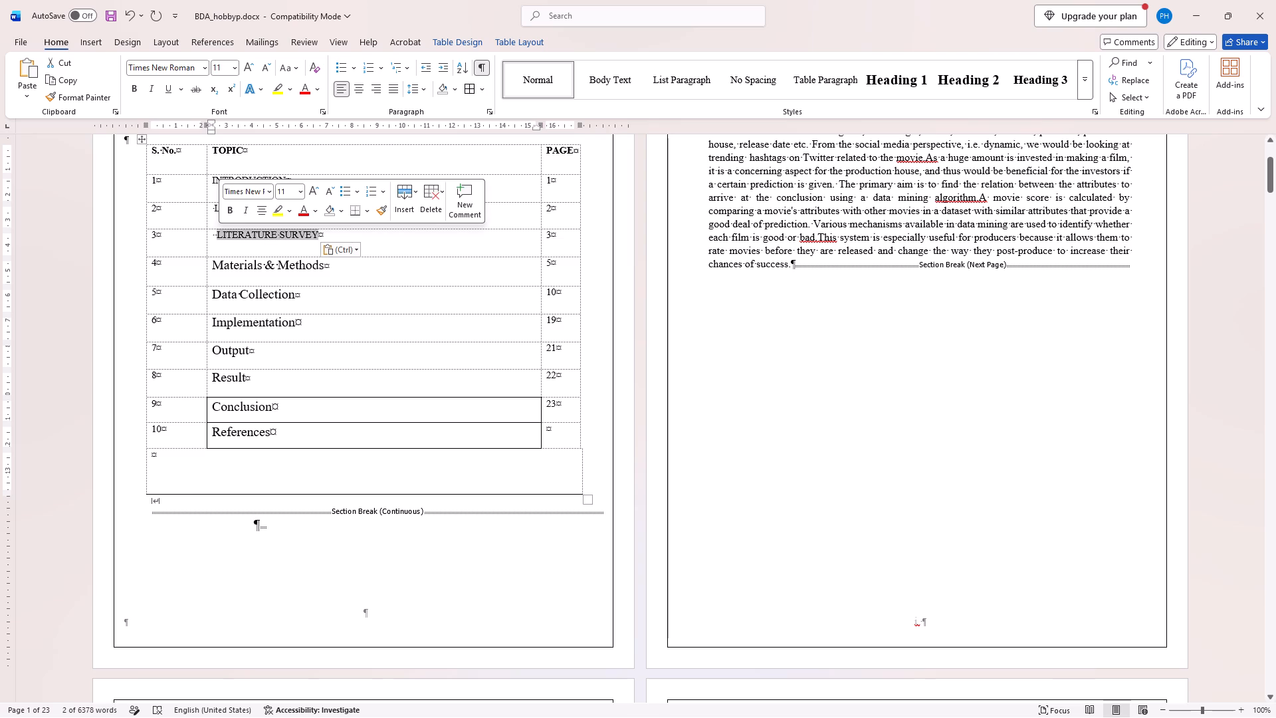
pyautogui.click(134, 92)
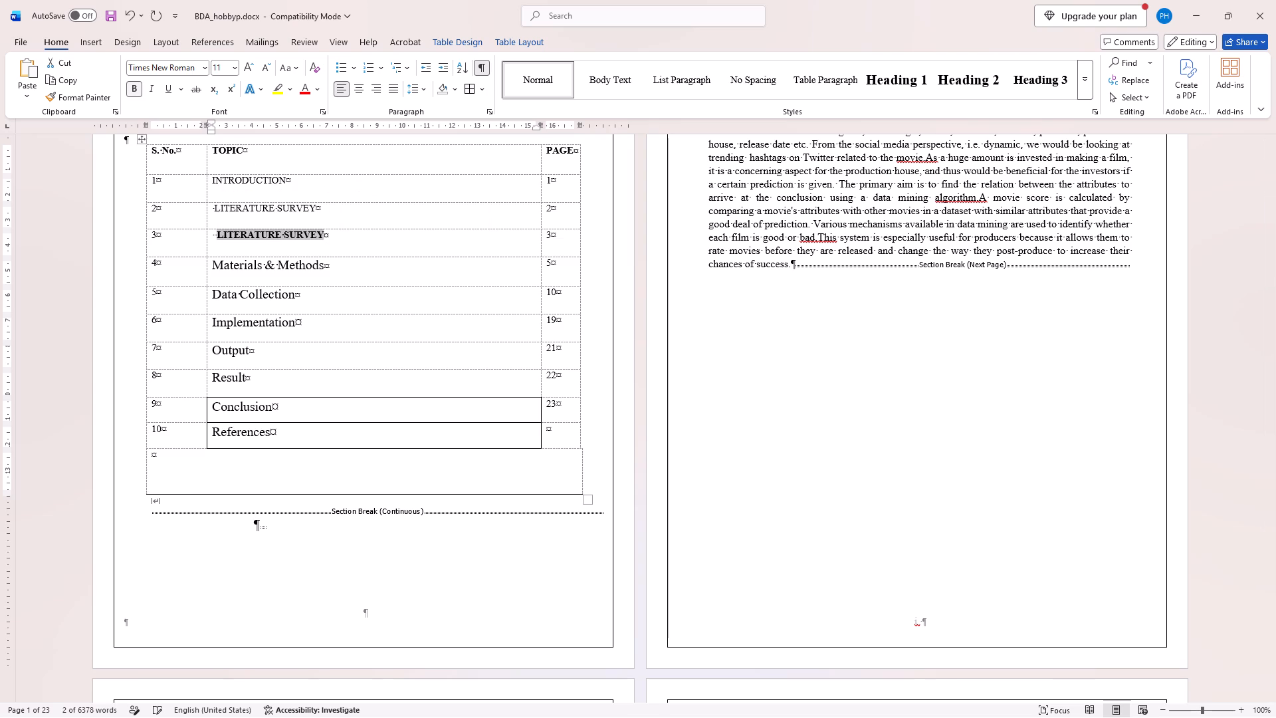
pyautogui.click(346, 247)
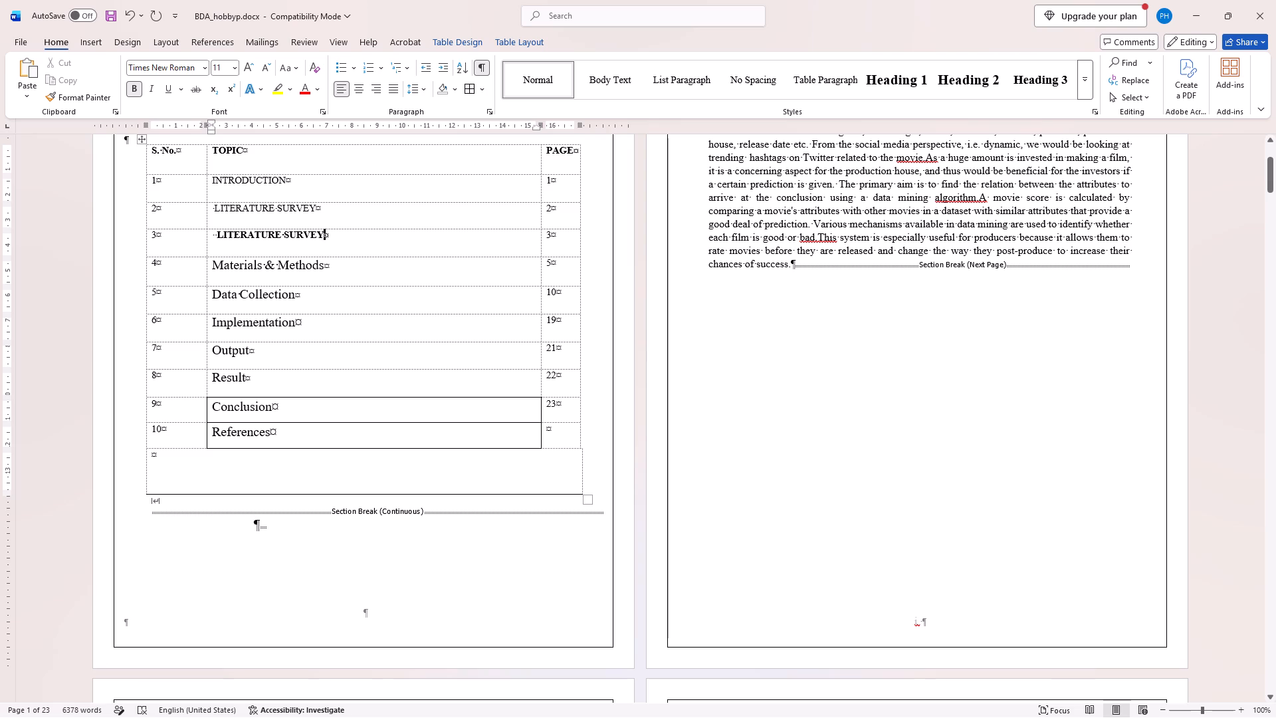
# Replace the topic in row 2 of the contents table with a copy of INTRODUCTION.
pyautogui.click(319, 209)
pyautogui.moveTo(287, 183); pyautogui.dragTo(253, 176)
pyautogui.moveTo(253, 176); pyautogui.dragTo(213, 184)
pyautogui.hotkey('ctrl', 'c')
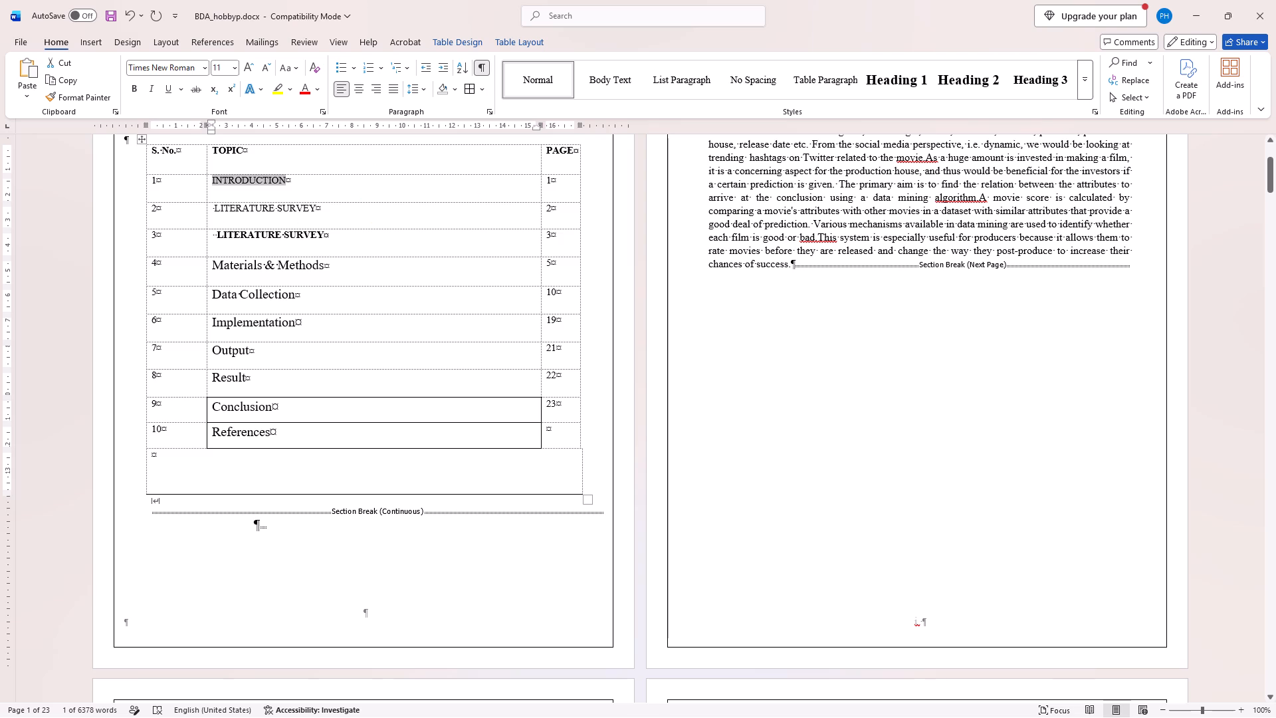
pyautogui.moveTo(318, 212); pyautogui.dragTo(215, 213)
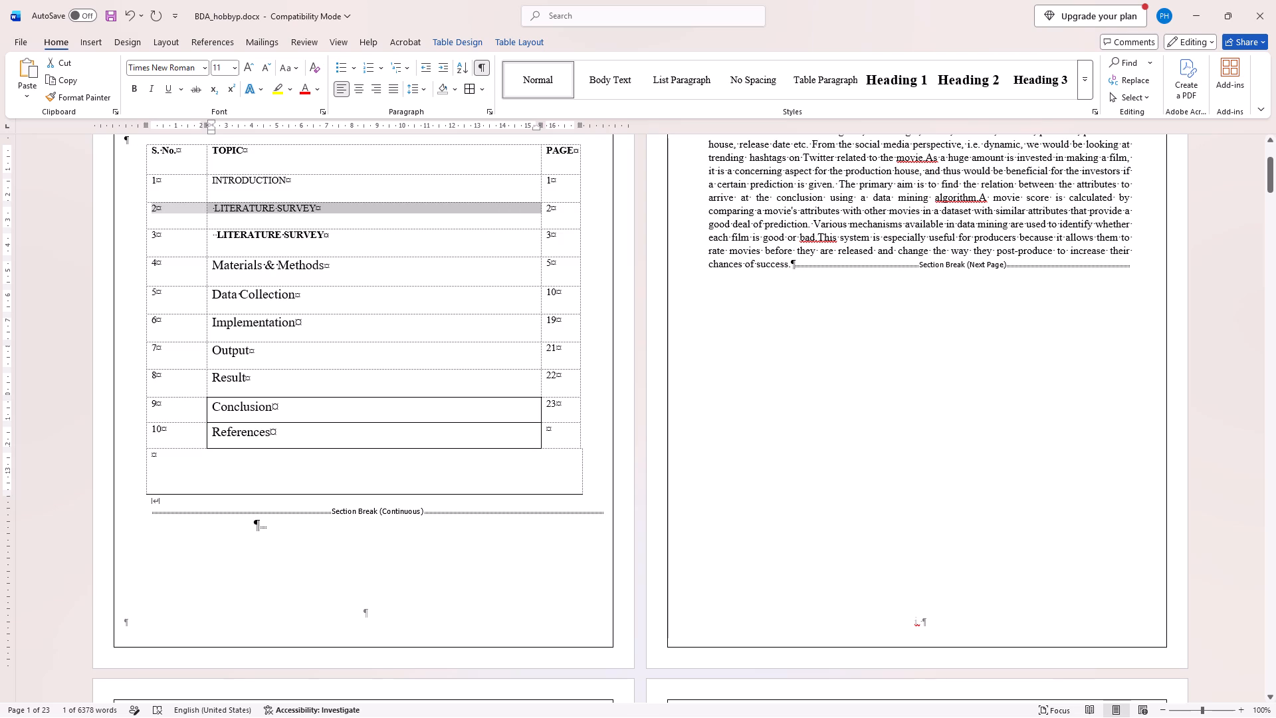
pyautogui.moveTo(215, 213); pyautogui.dragTo(217, 213)
pyautogui.hotkey('ctrl', 'v')
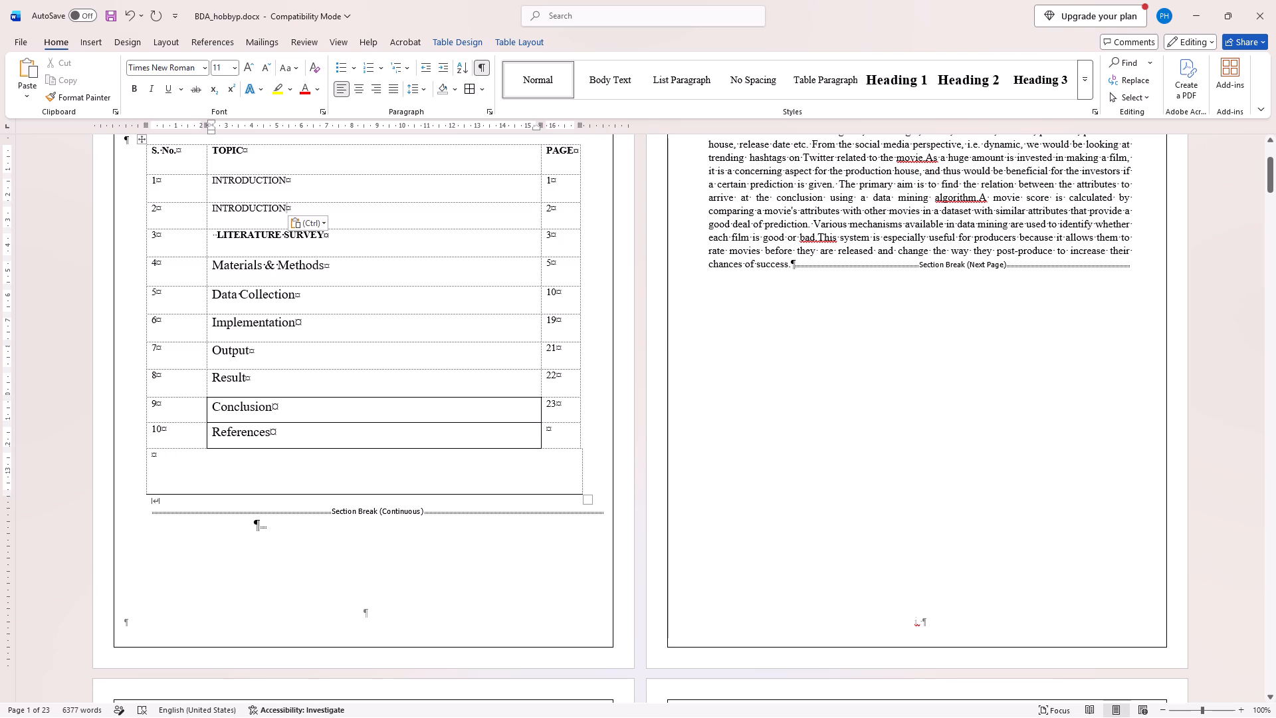
# Replace the topic in row 1 of the contents table with ABSTRACT.
pyautogui.scroll(2, 413, 193)
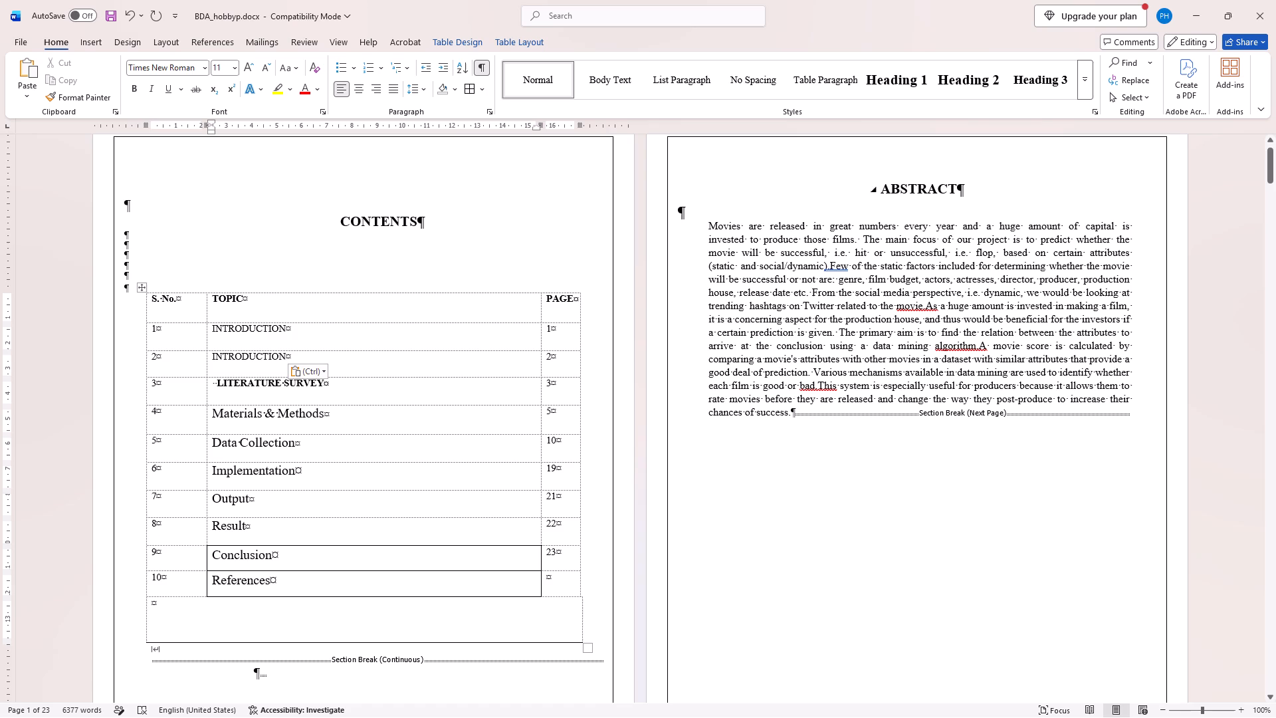
pyautogui.moveTo(292, 328); pyautogui.dragTo(209, 330)
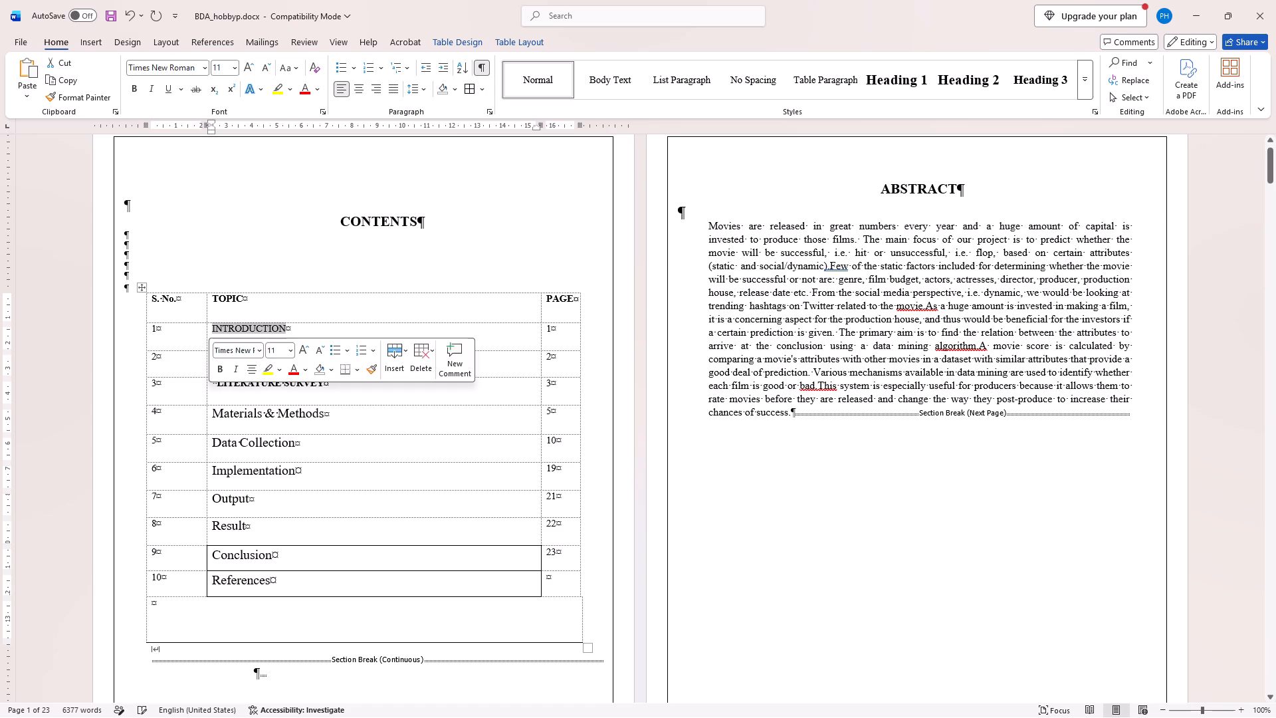
pyautogui.press('BackSpace')
pyautogui.hotkey('shift', 'a')
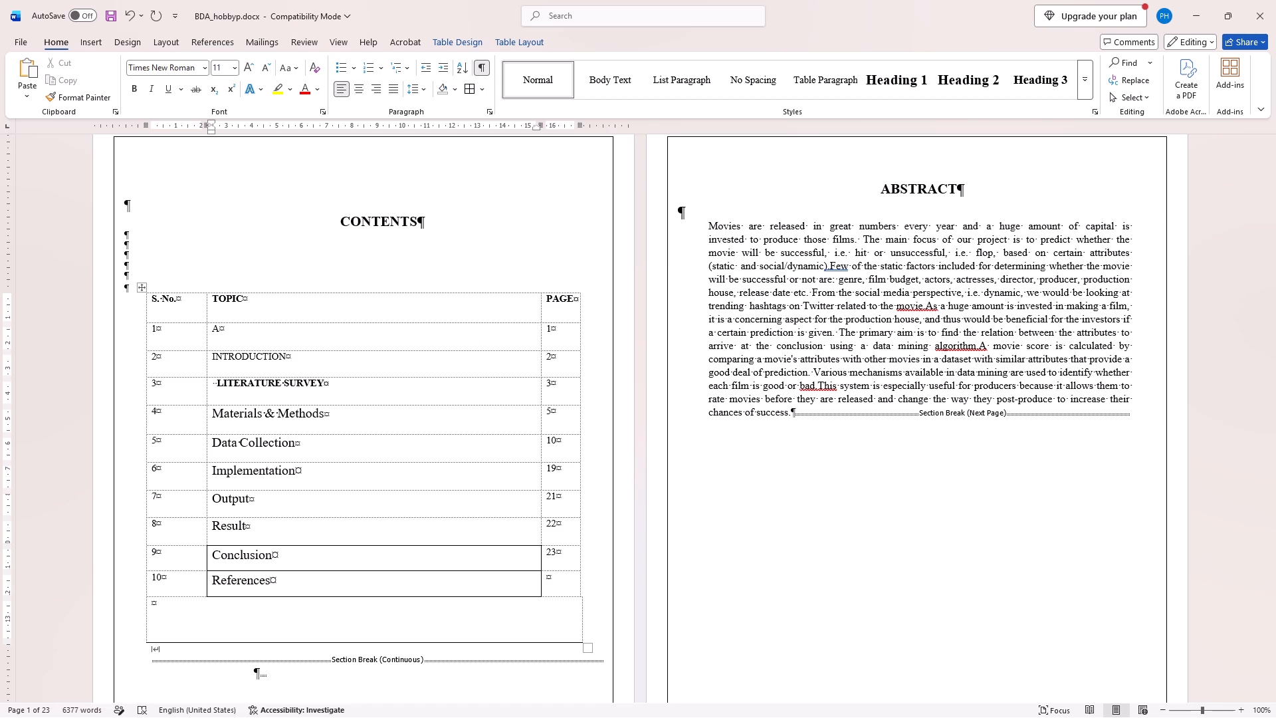
pyautogui.write('BSTRACT')
# Change the Materials & Methods topic in row 4 of the contents table to uppercase.
pyautogui.moveTo(330, 416); pyautogui.dragTo(261, 419)
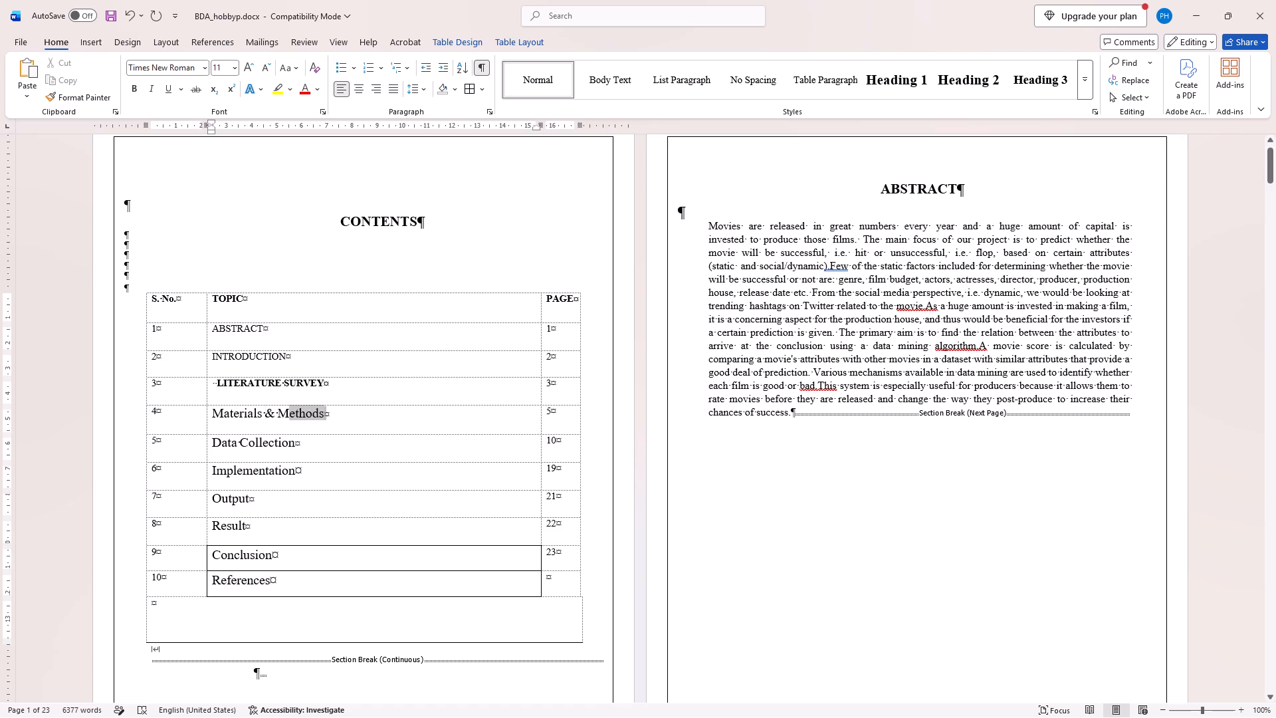
pyautogui.moveTo(261, 419); pyautogui.dragTo(218, 416)
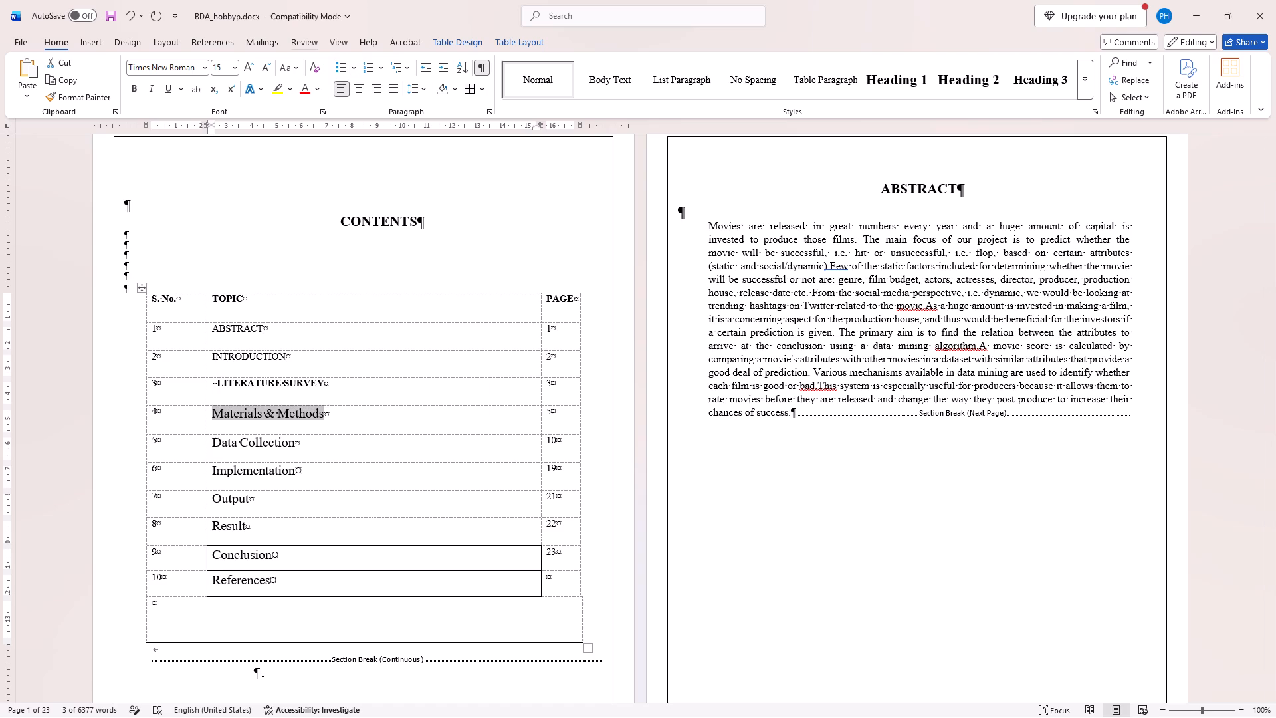
pyautogui.click(294, 64)
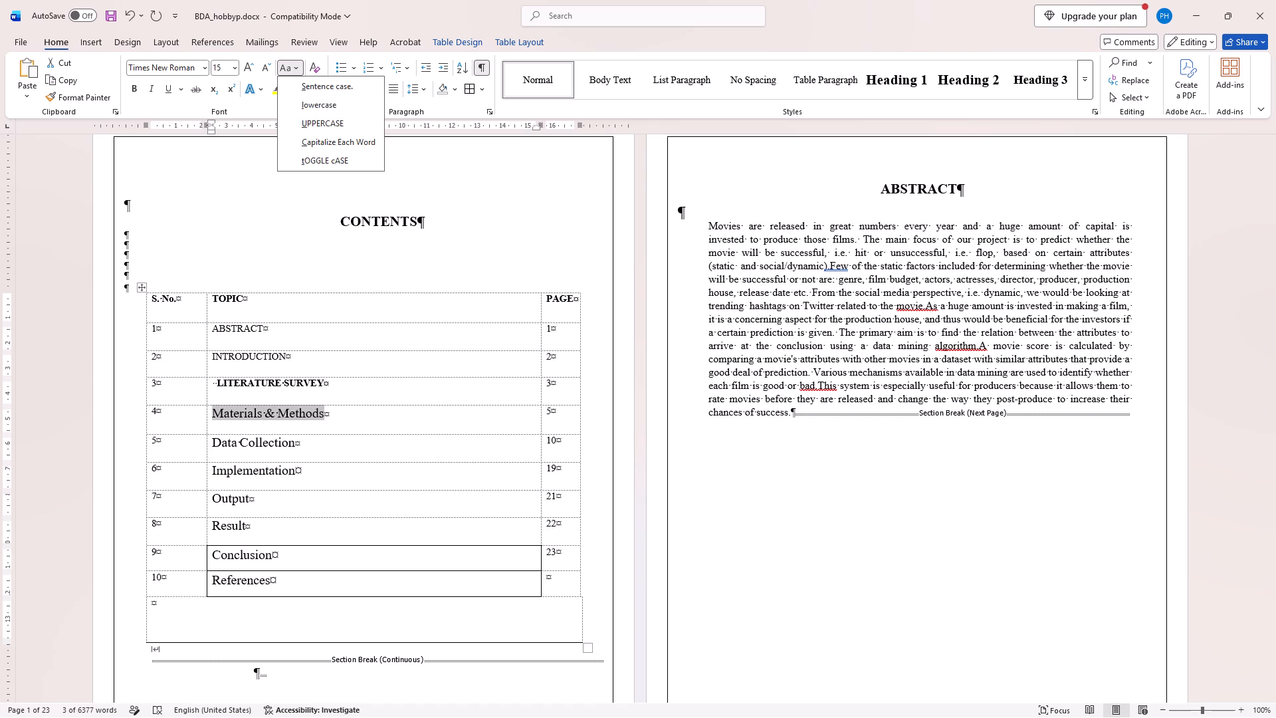
pyautogui.click(322, 118)
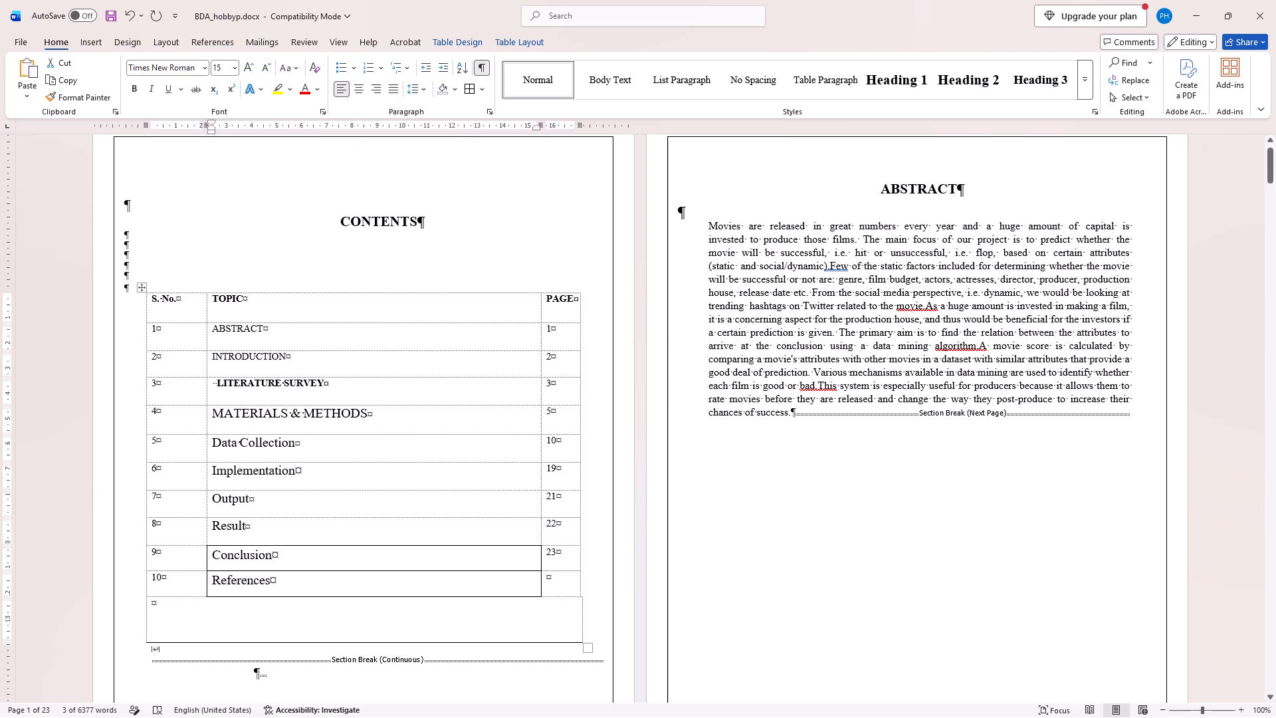
# Shorten the ABSTRACT row of the contents table by moving its lower border up.
pyautogui.moveTo(291, 352); pyautogui.dragTo(244, 360)
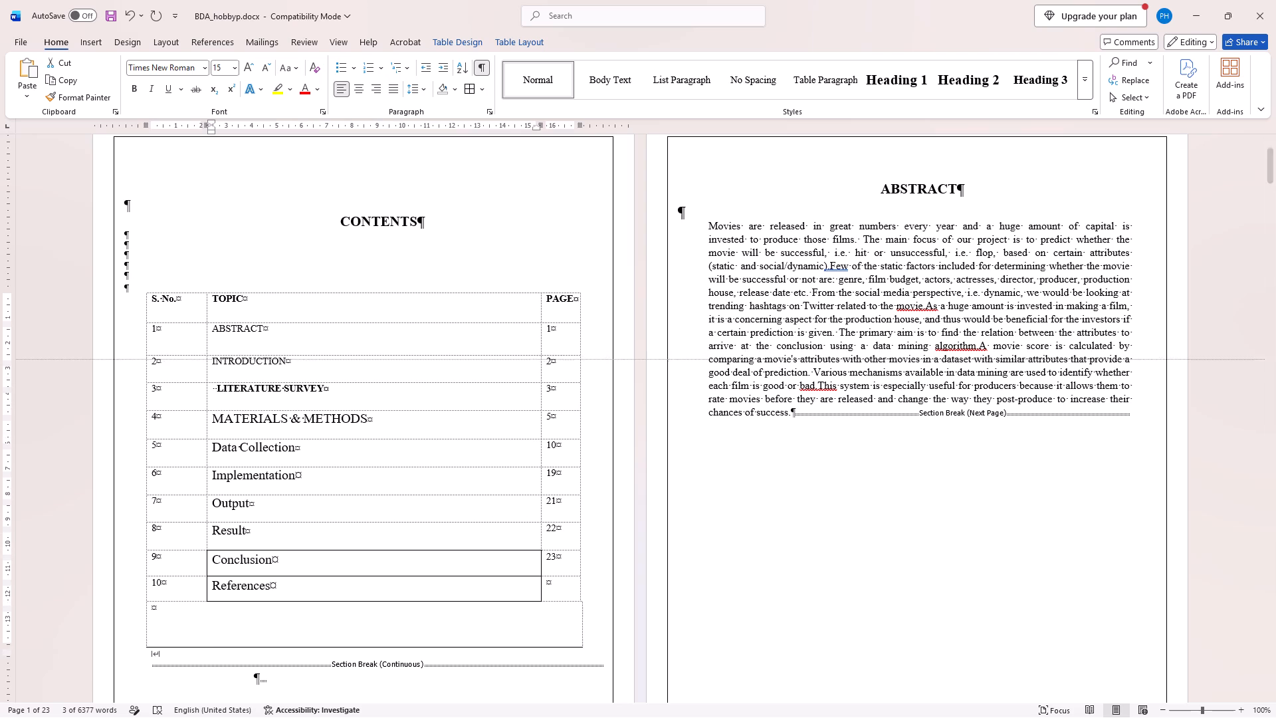
pyautogui.moveTo(244, 360); pyautogui.dragTo(207, 344)
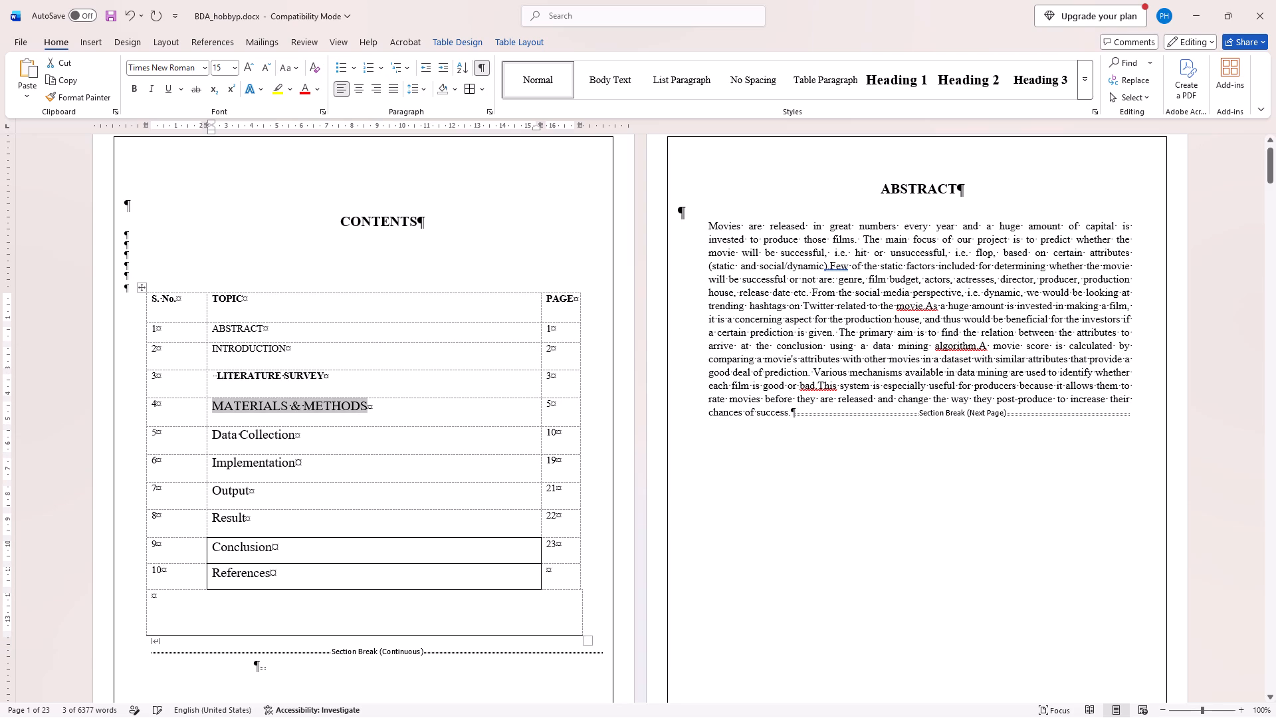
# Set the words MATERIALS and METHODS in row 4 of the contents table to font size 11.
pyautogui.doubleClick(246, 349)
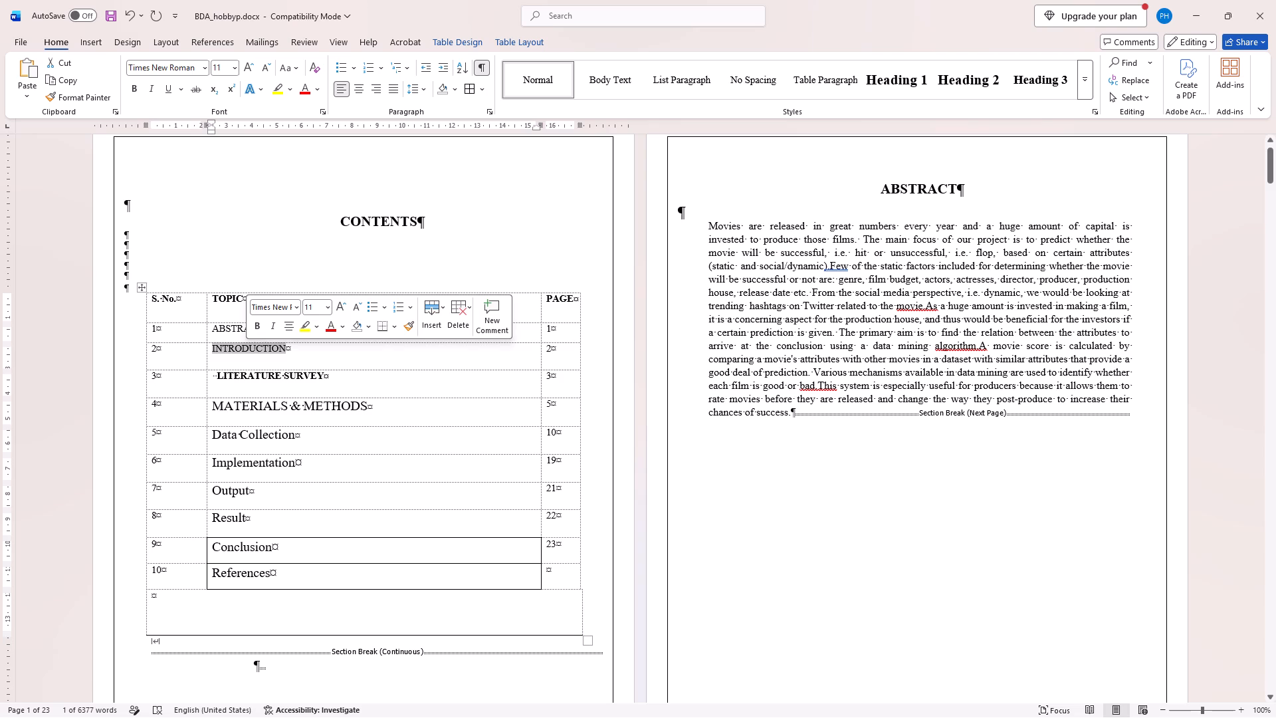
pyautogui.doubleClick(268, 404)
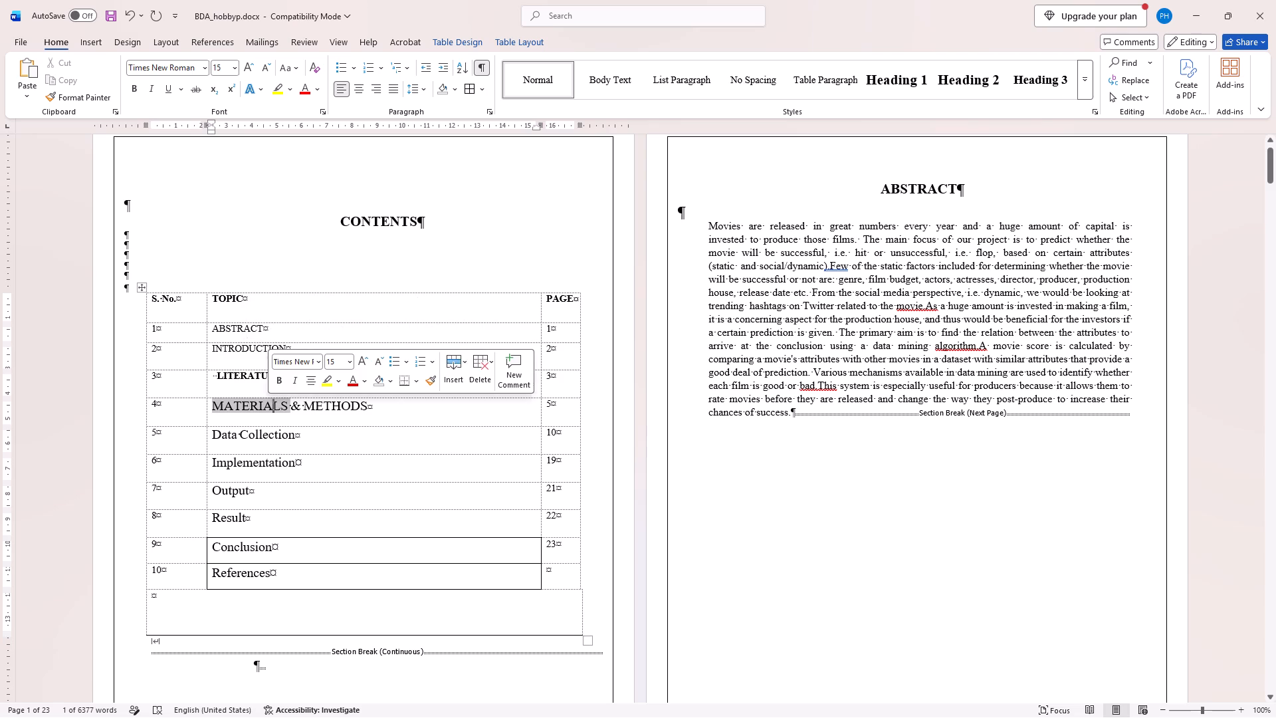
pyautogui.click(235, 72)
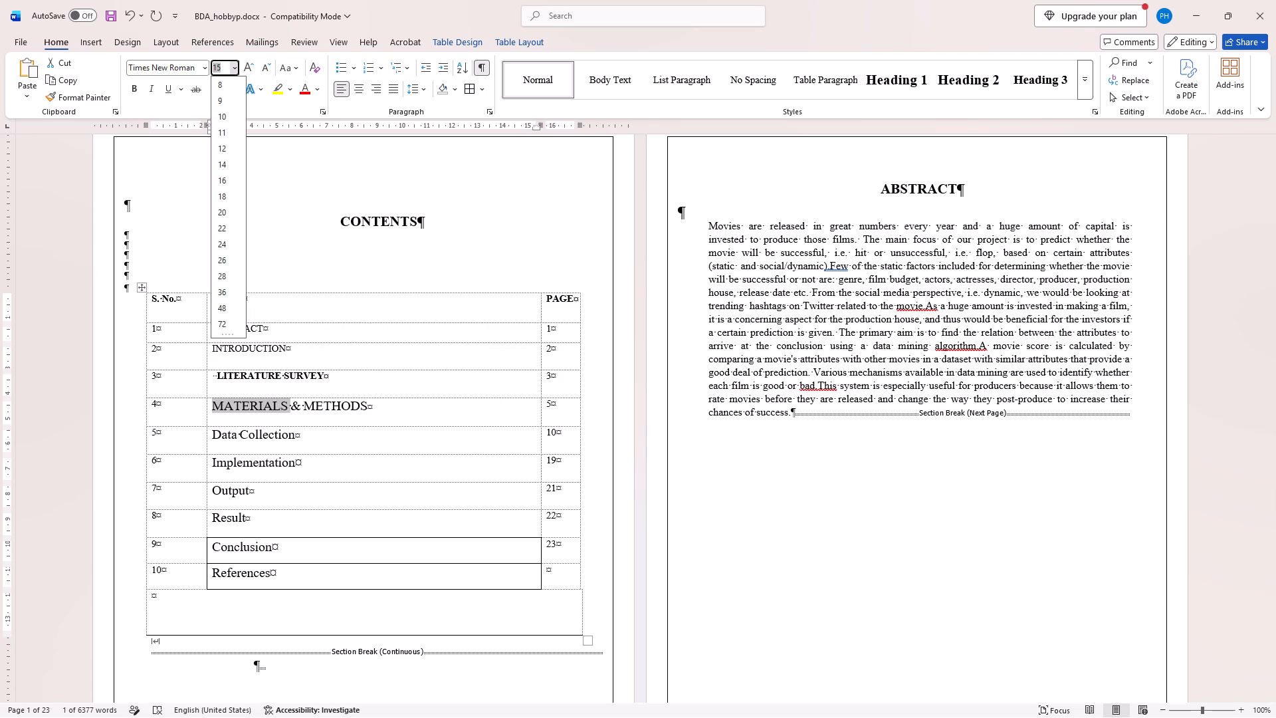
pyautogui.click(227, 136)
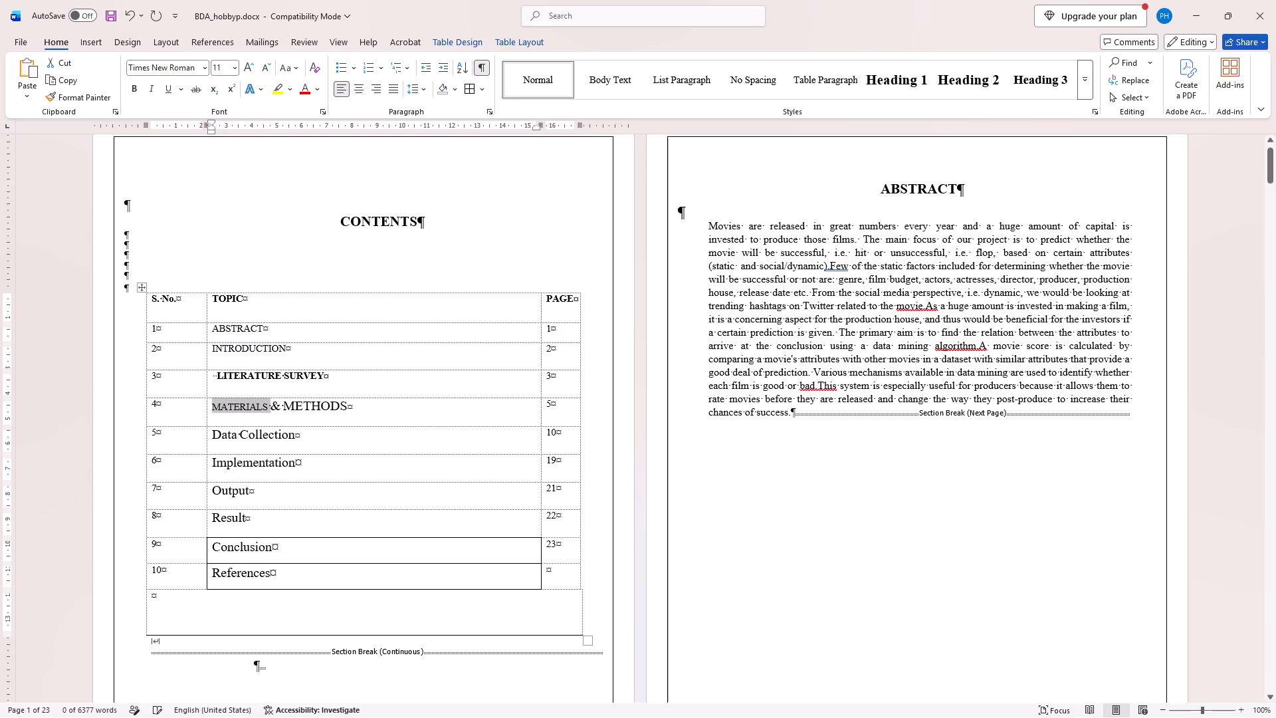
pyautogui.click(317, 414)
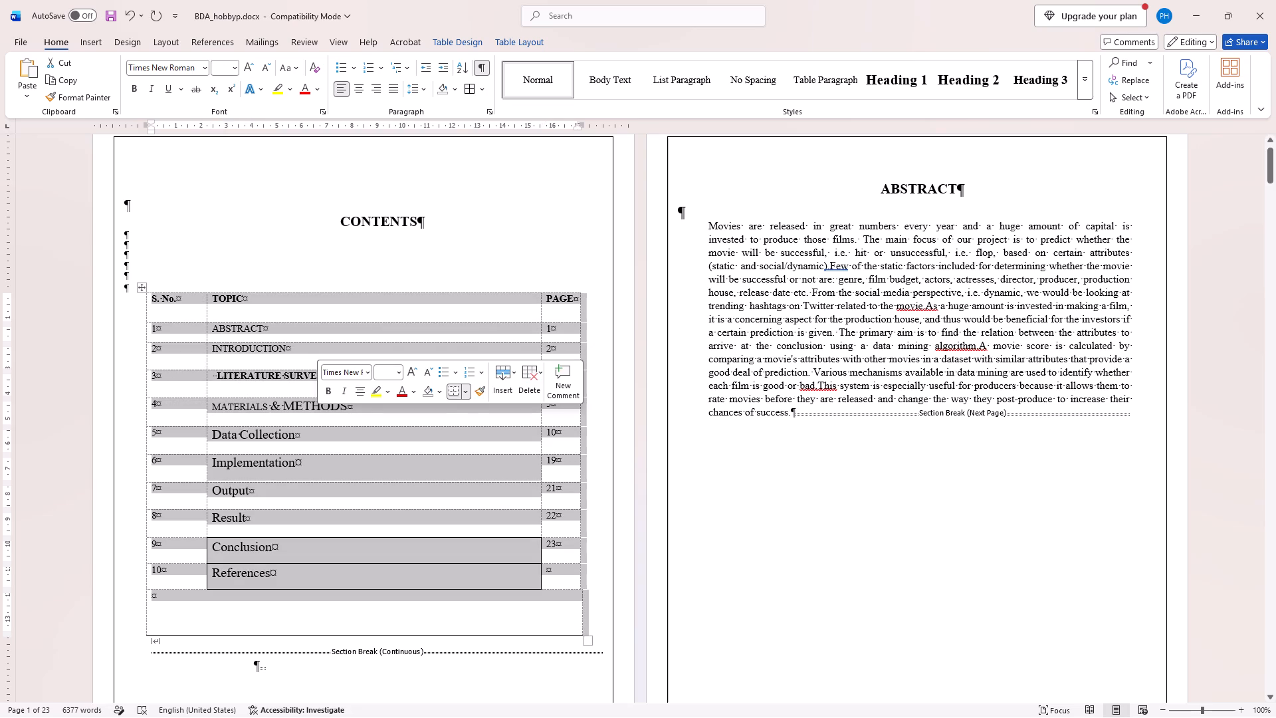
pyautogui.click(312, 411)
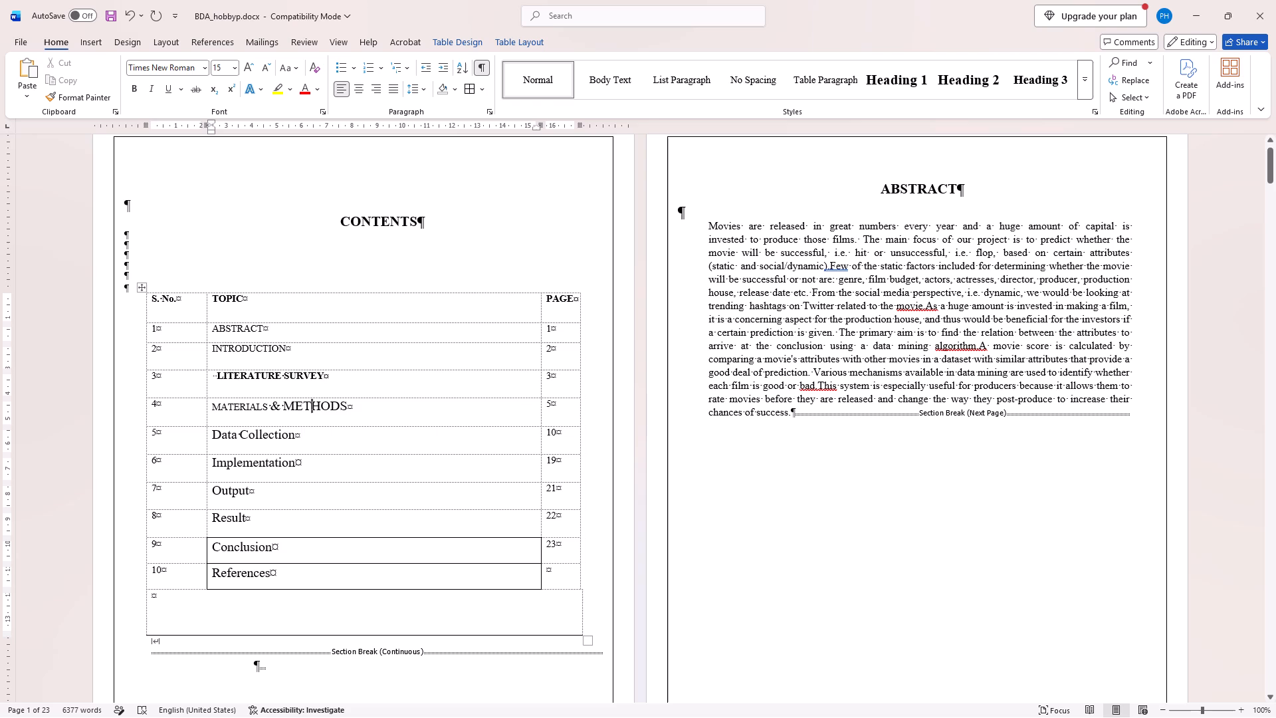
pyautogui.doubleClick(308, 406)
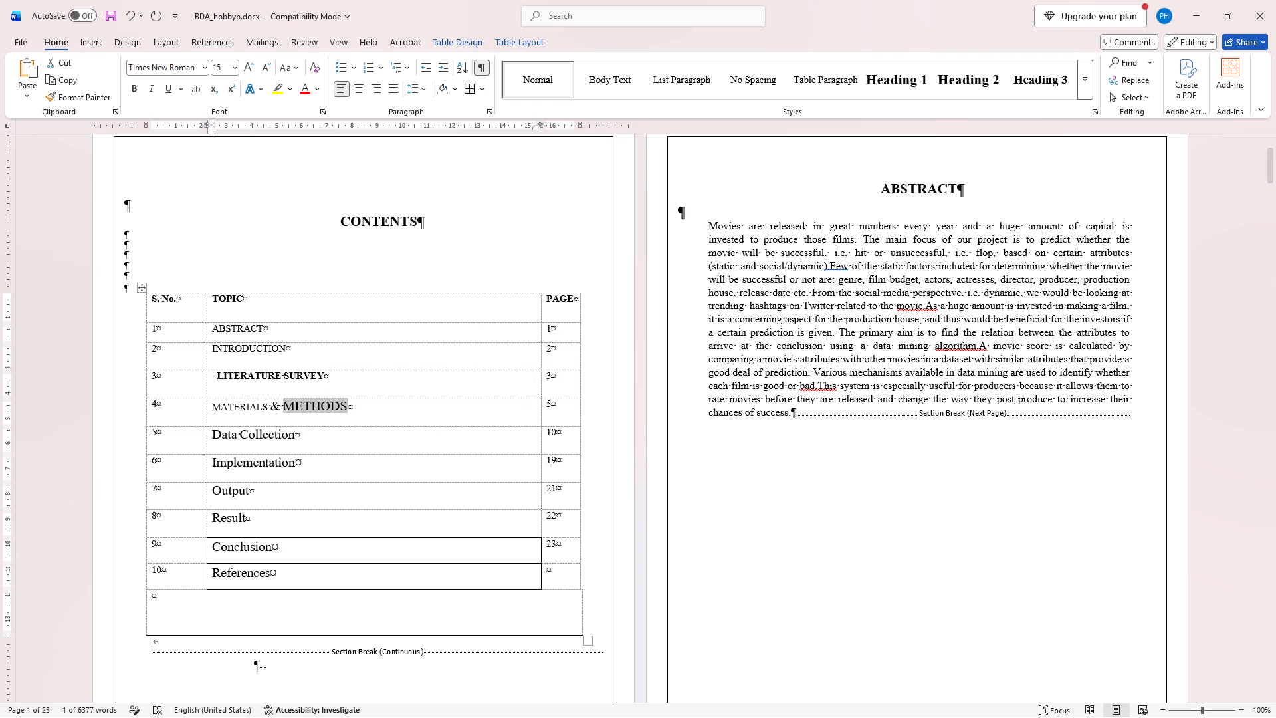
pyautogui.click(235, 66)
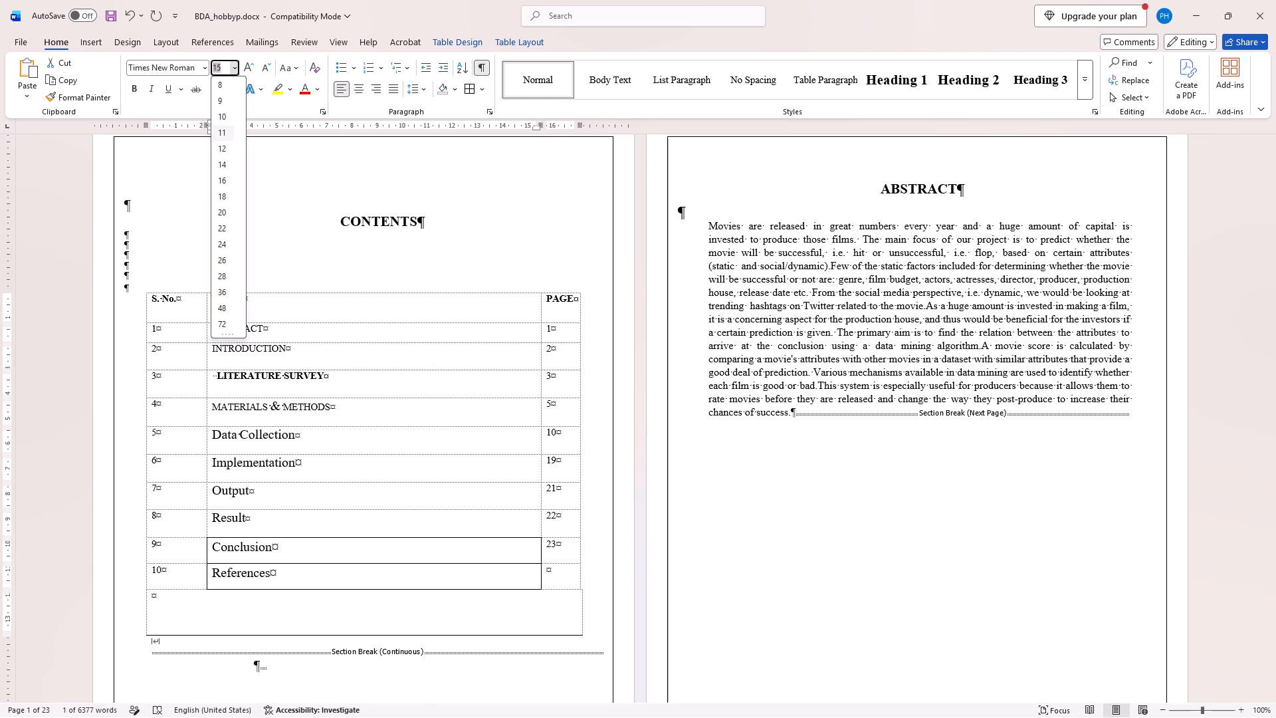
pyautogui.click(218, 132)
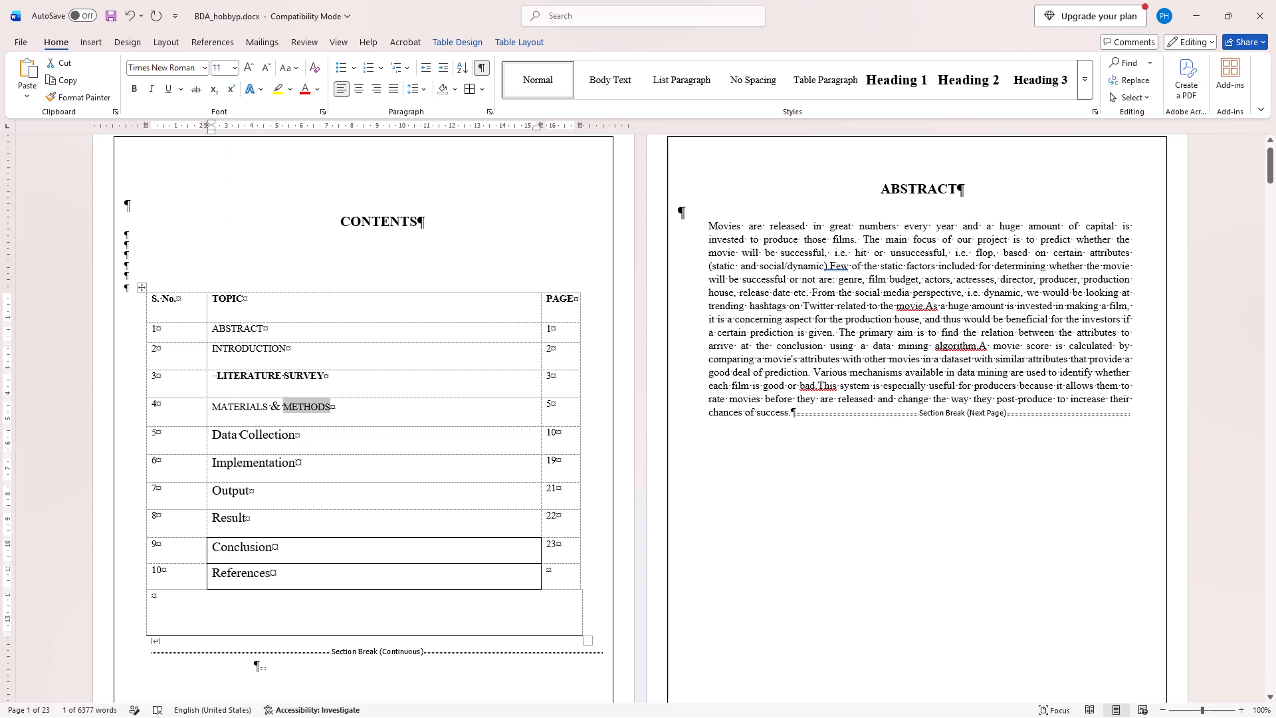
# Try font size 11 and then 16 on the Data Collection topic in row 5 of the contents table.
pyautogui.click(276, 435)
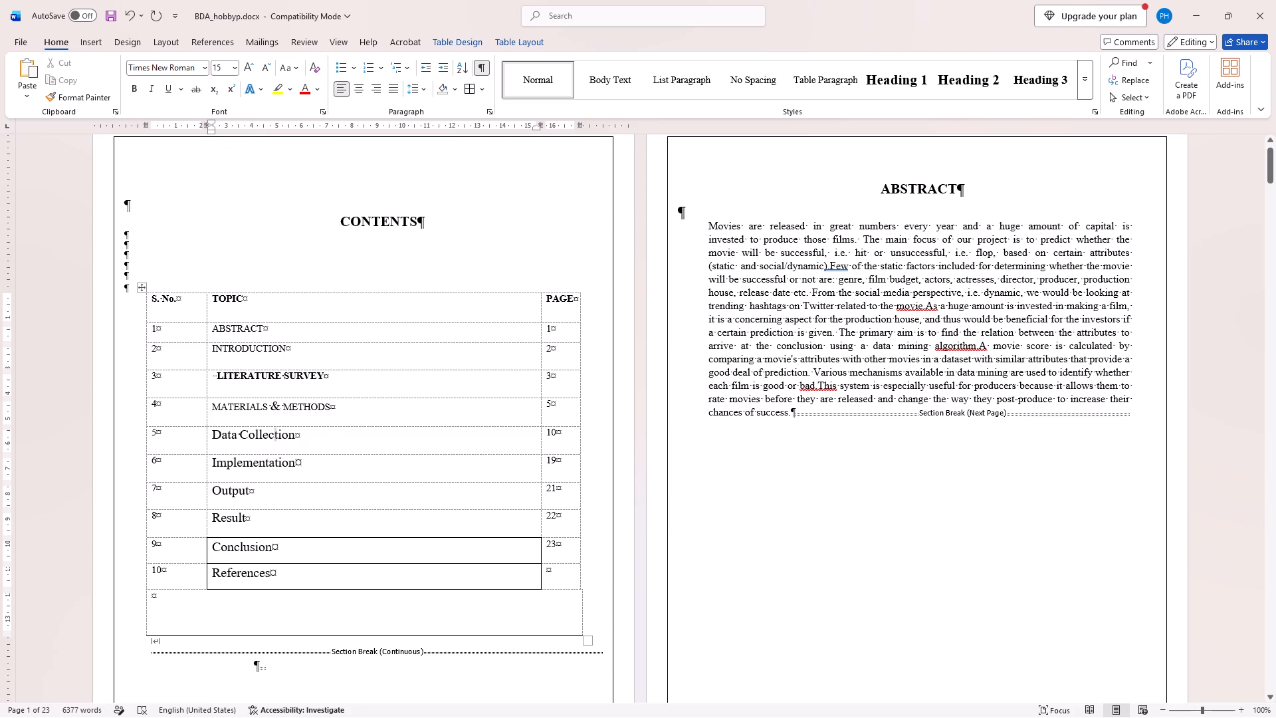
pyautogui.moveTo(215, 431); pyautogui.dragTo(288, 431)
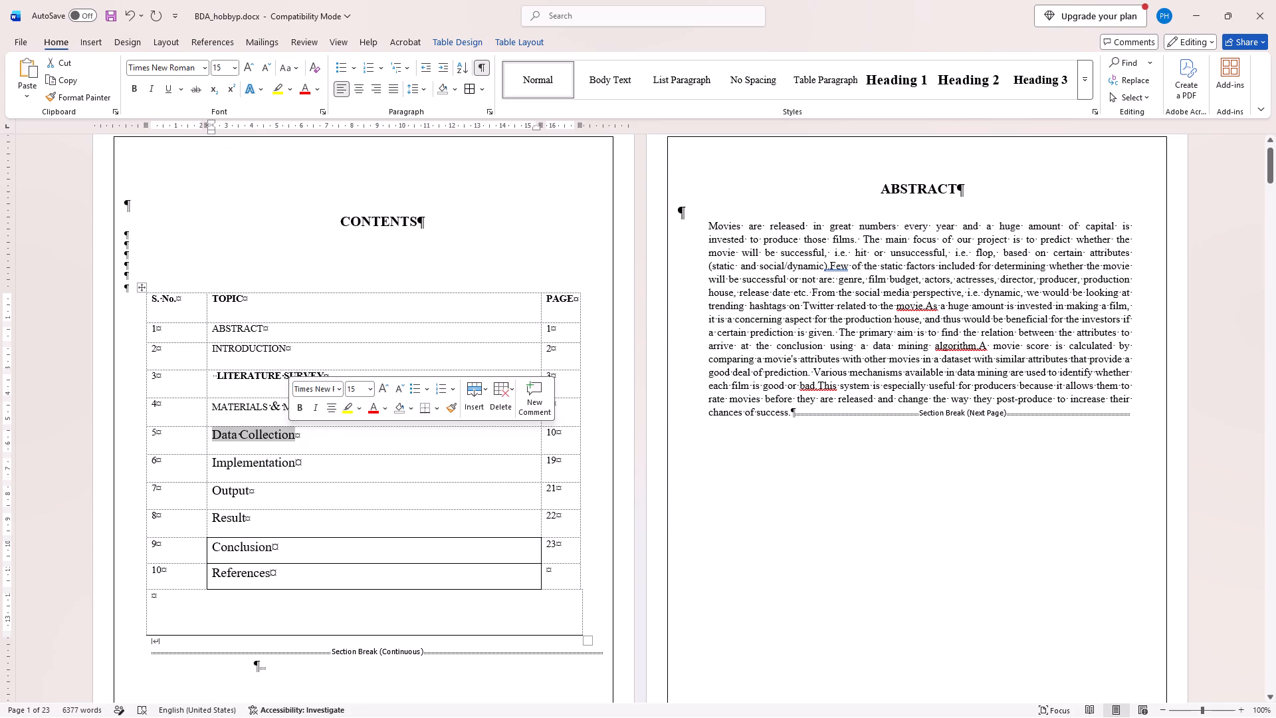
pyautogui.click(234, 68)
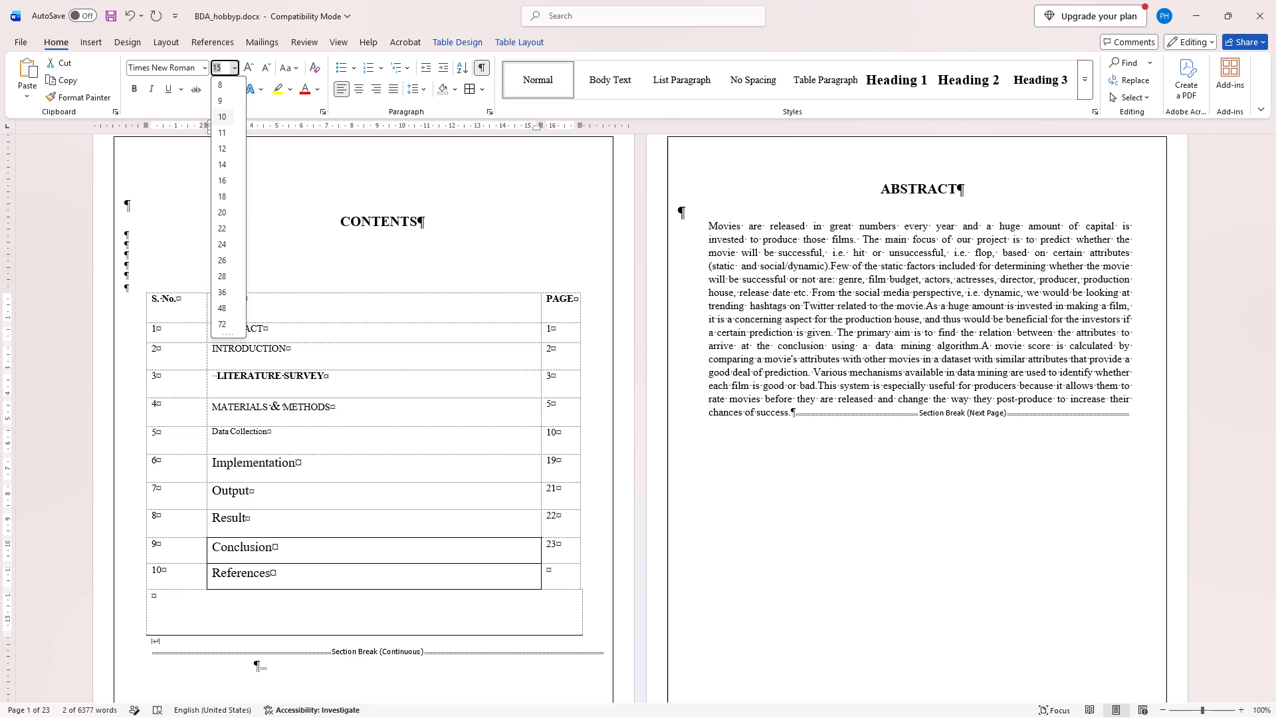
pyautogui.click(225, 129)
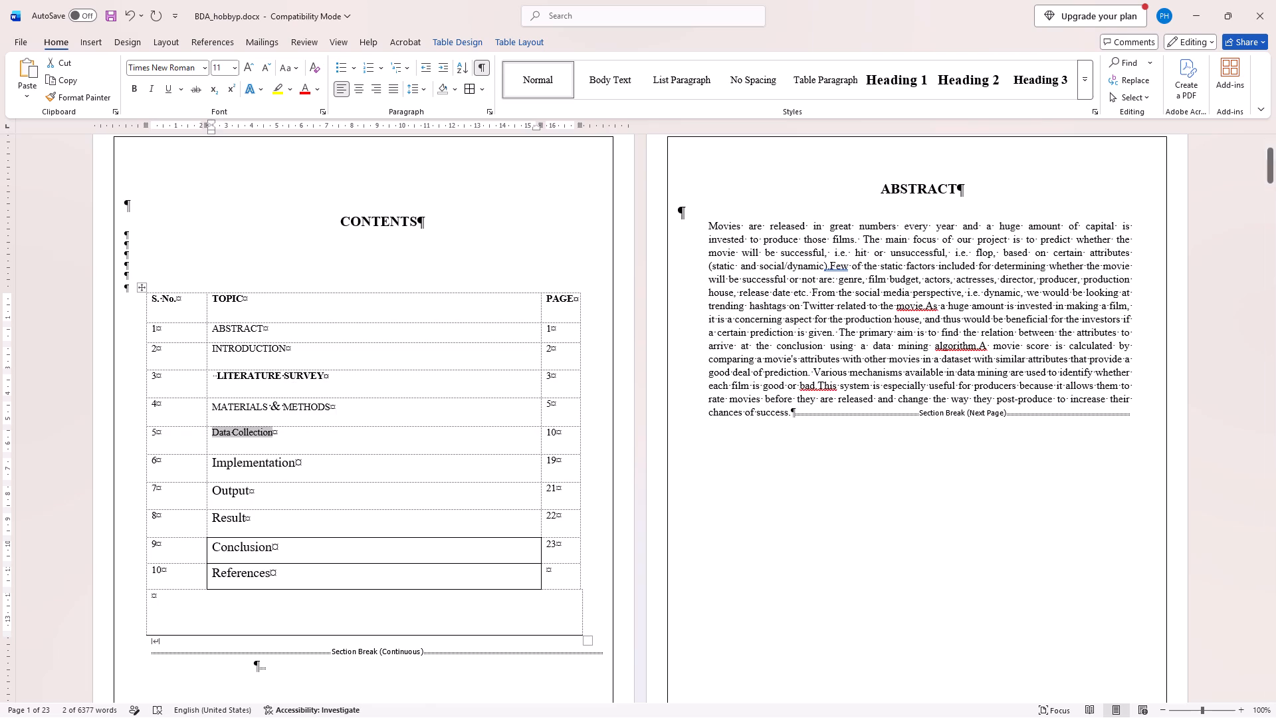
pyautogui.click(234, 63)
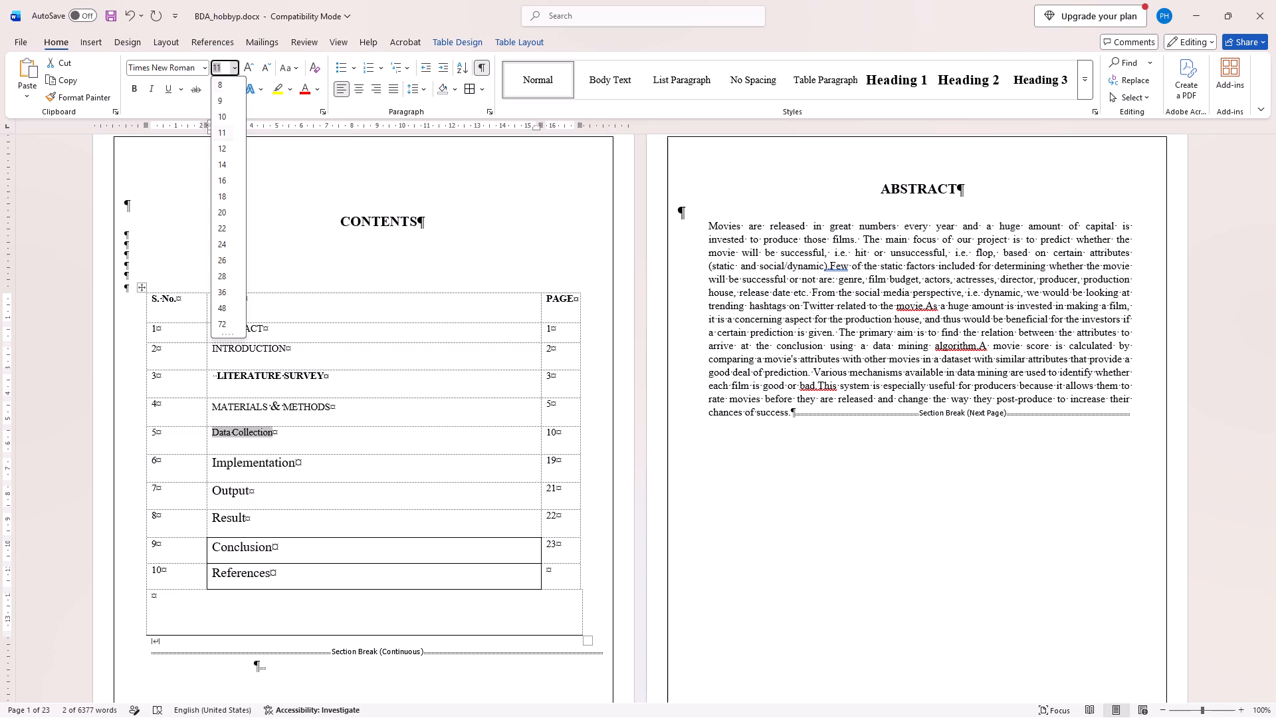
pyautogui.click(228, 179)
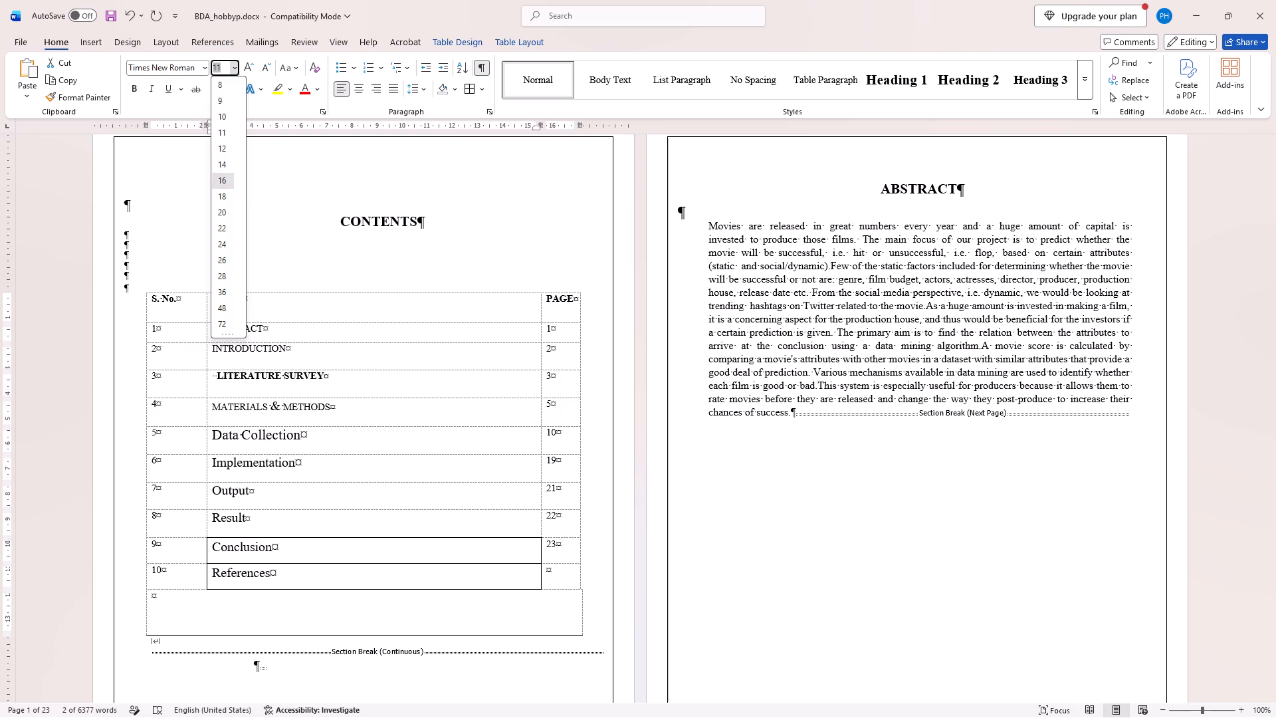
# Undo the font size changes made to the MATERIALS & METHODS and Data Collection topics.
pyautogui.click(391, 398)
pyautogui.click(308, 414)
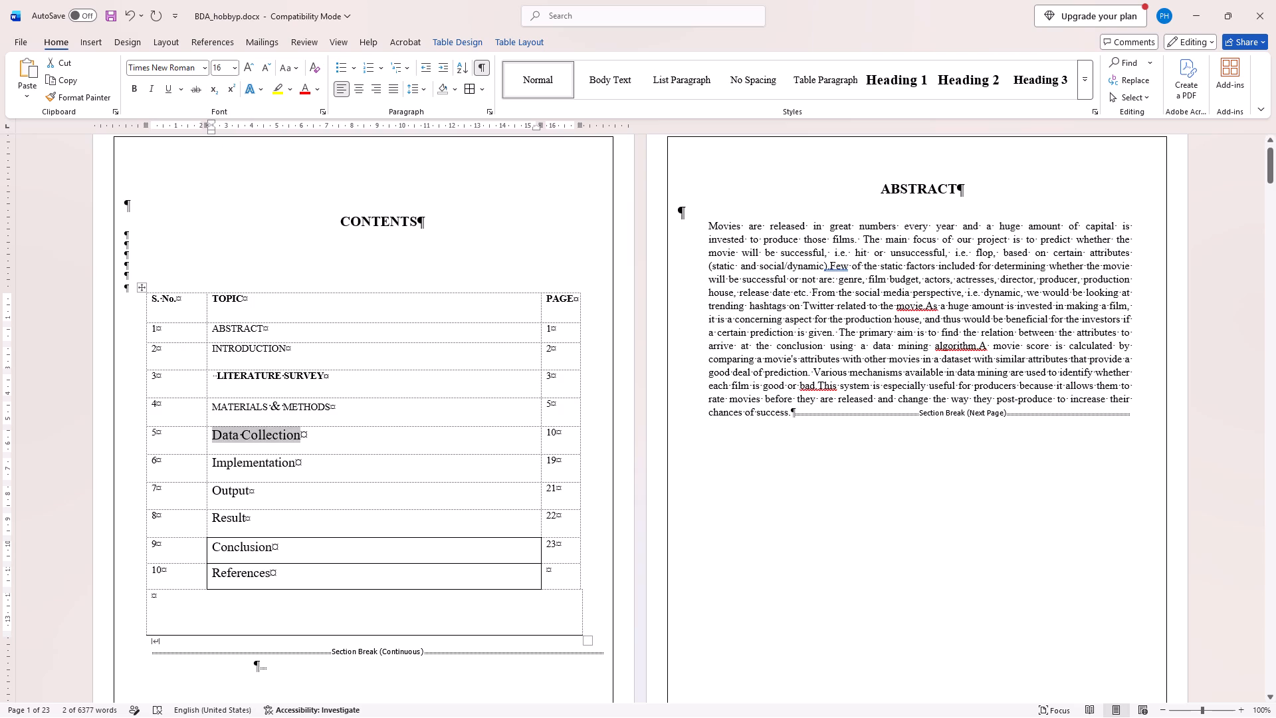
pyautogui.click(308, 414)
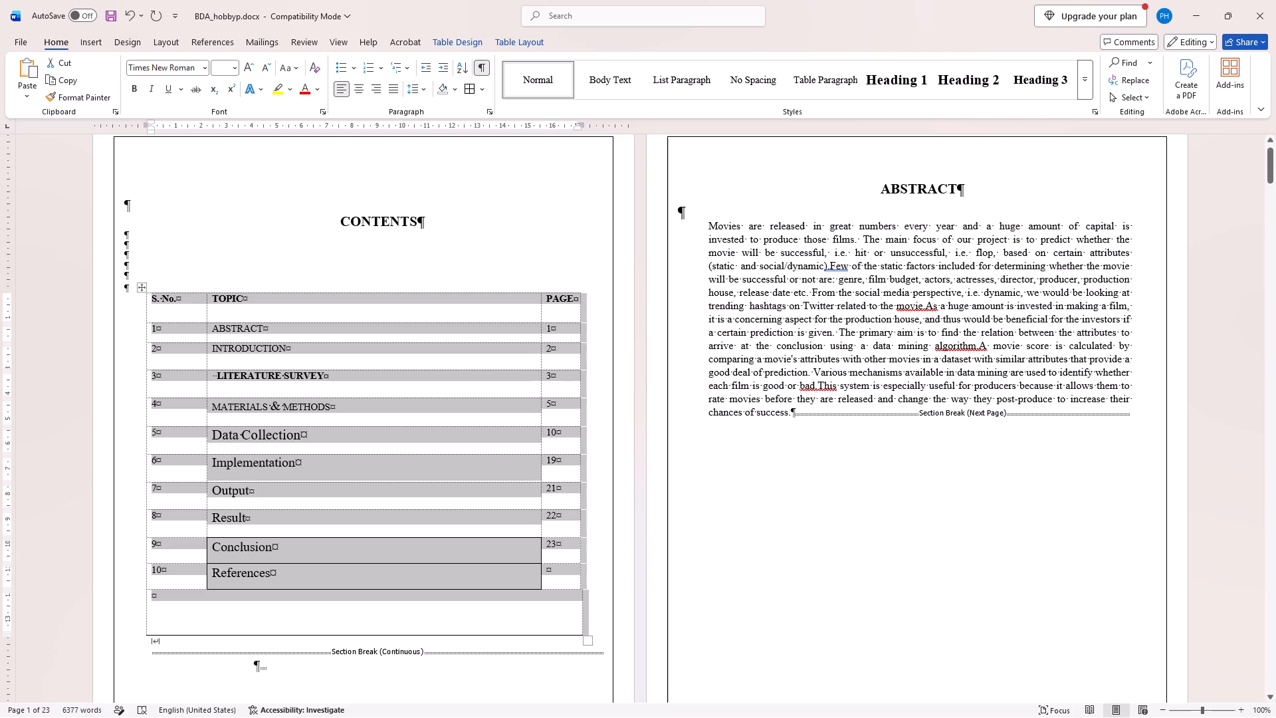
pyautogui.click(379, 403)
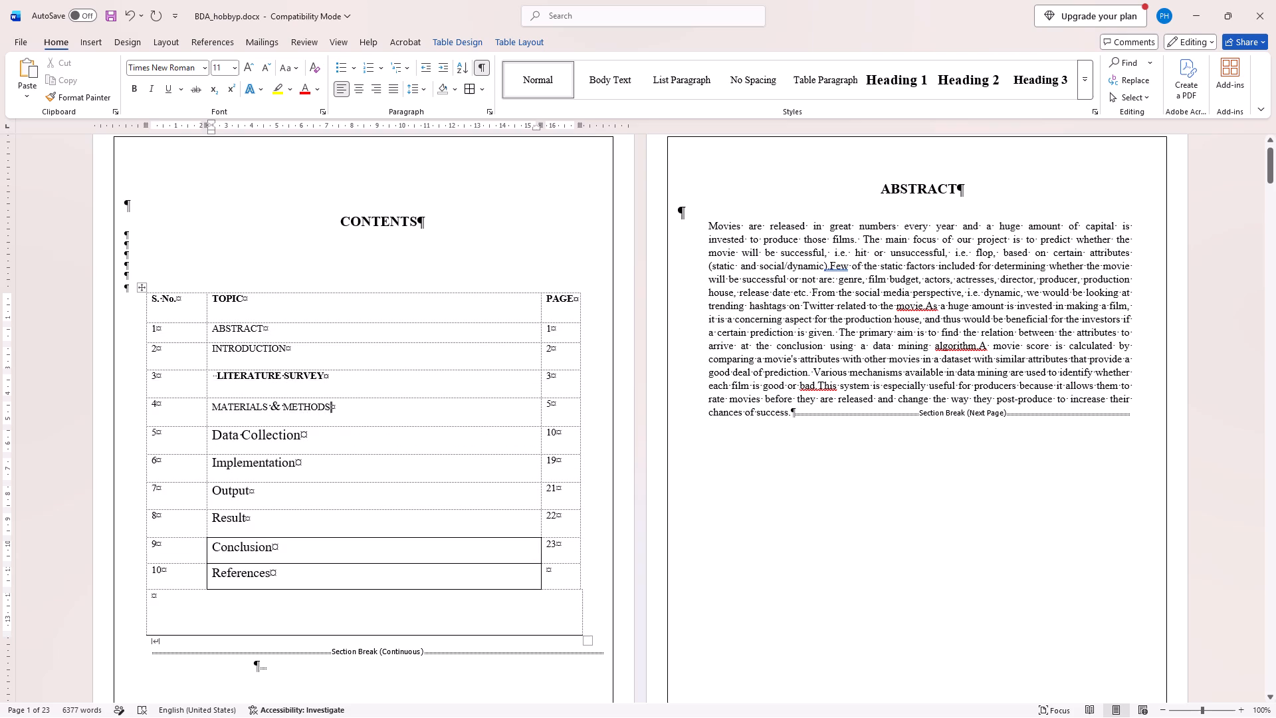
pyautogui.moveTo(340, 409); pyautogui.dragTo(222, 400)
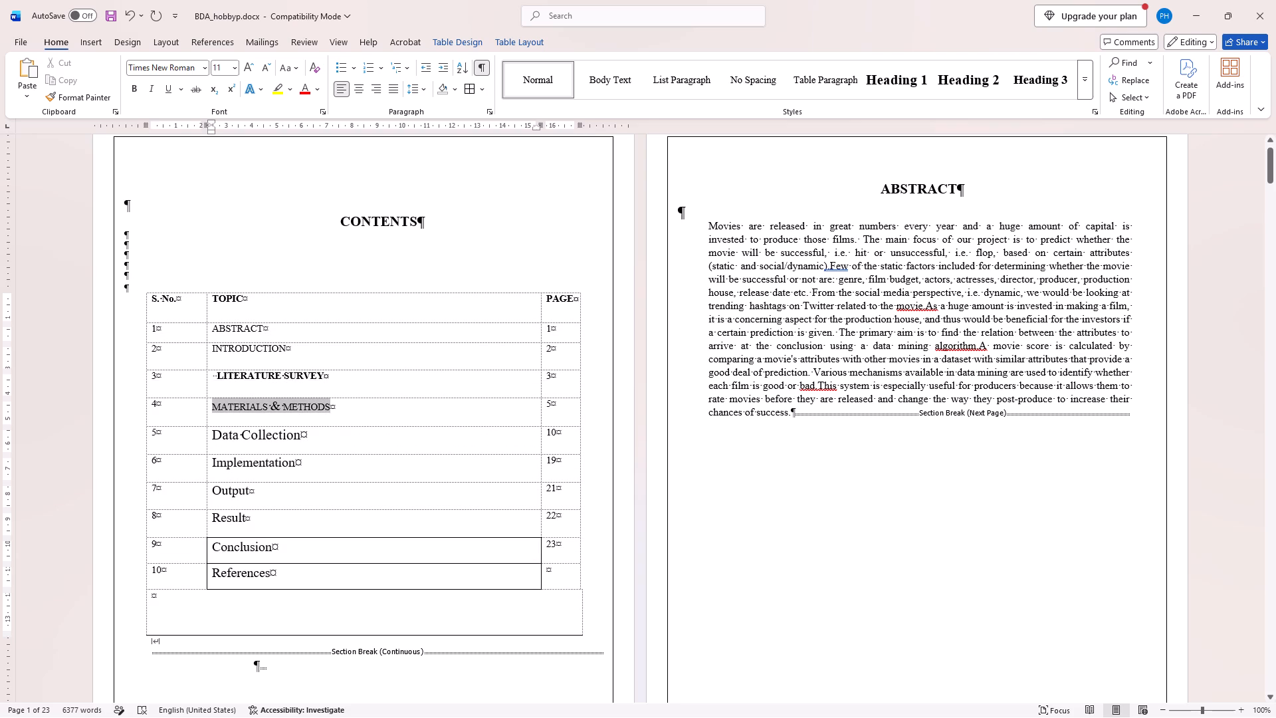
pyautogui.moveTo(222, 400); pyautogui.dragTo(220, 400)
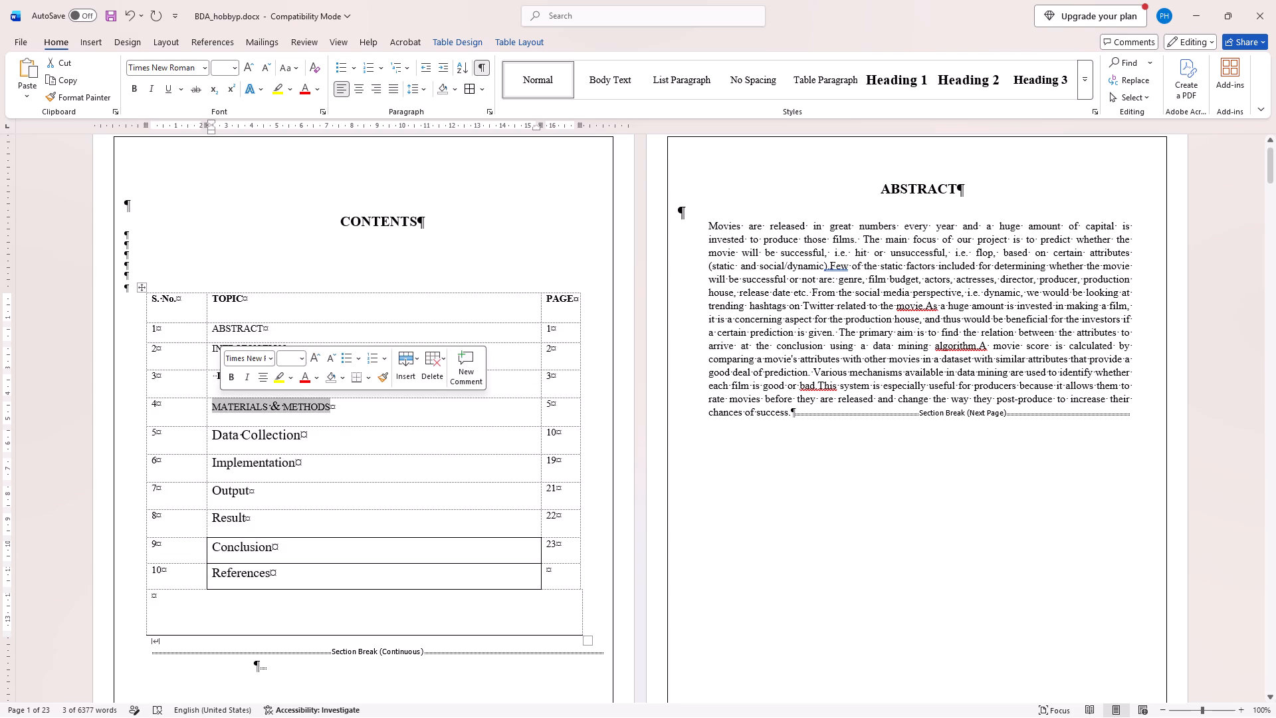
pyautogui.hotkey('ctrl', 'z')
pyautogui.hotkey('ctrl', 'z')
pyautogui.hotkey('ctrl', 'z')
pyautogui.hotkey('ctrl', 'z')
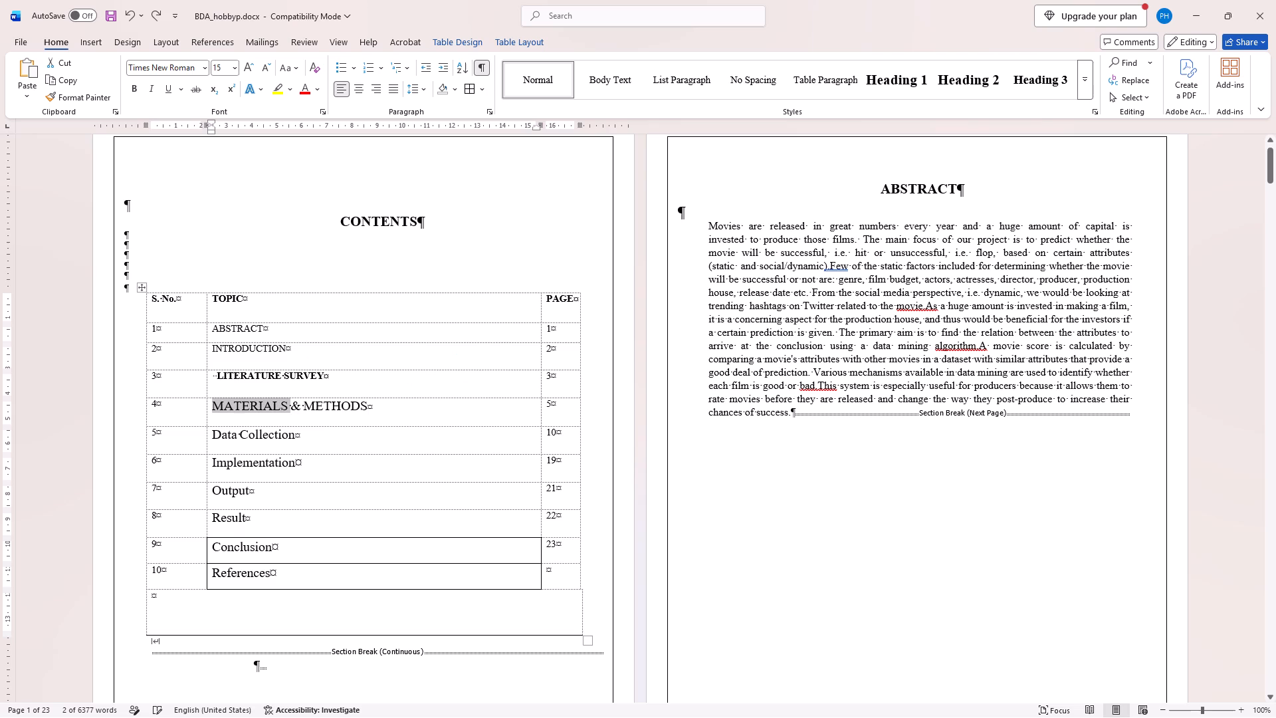
# Undo the height reduction of the ABSTRACT row and the uppercase change of the Materials & Methods topic.
pyautogui.hotkey('ctrl', 'z')
pyautogui.hotkey('ctrl', 'z')
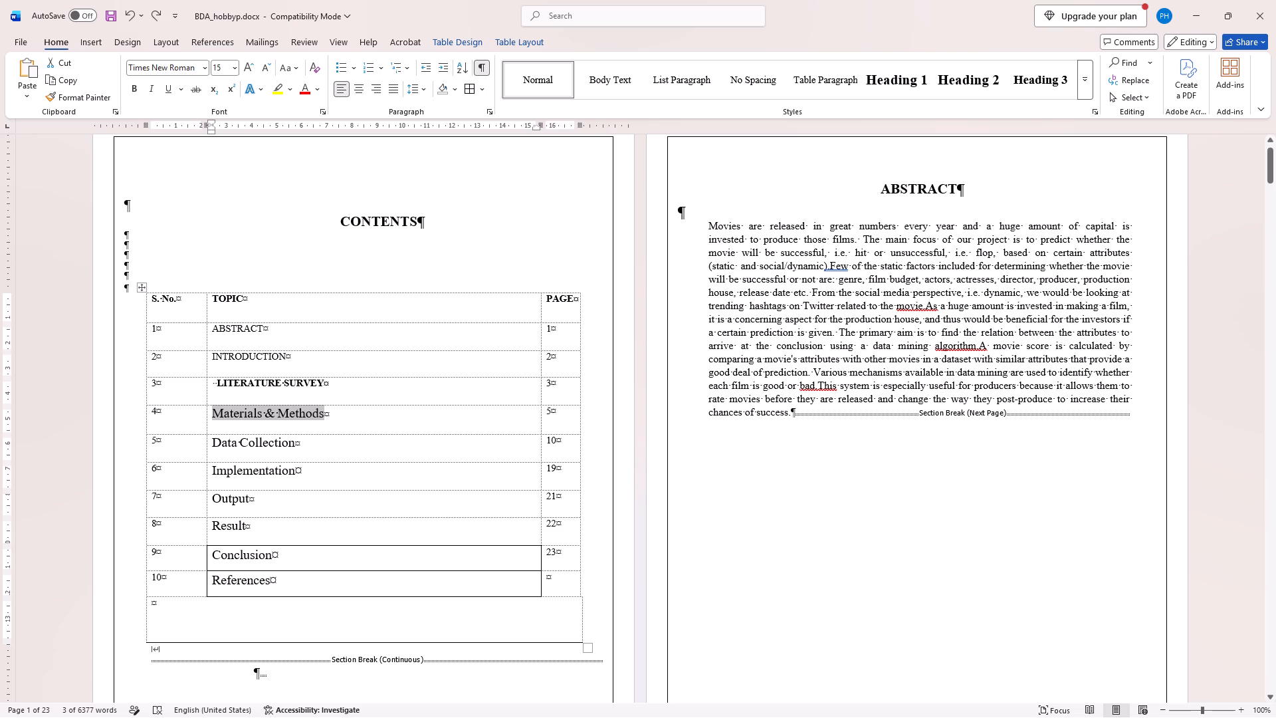
# Replace the INTRODUCTION topic in row 2 of the contents table with Introduction in title case.
pyautogui.scroll(-2, 382, 393)
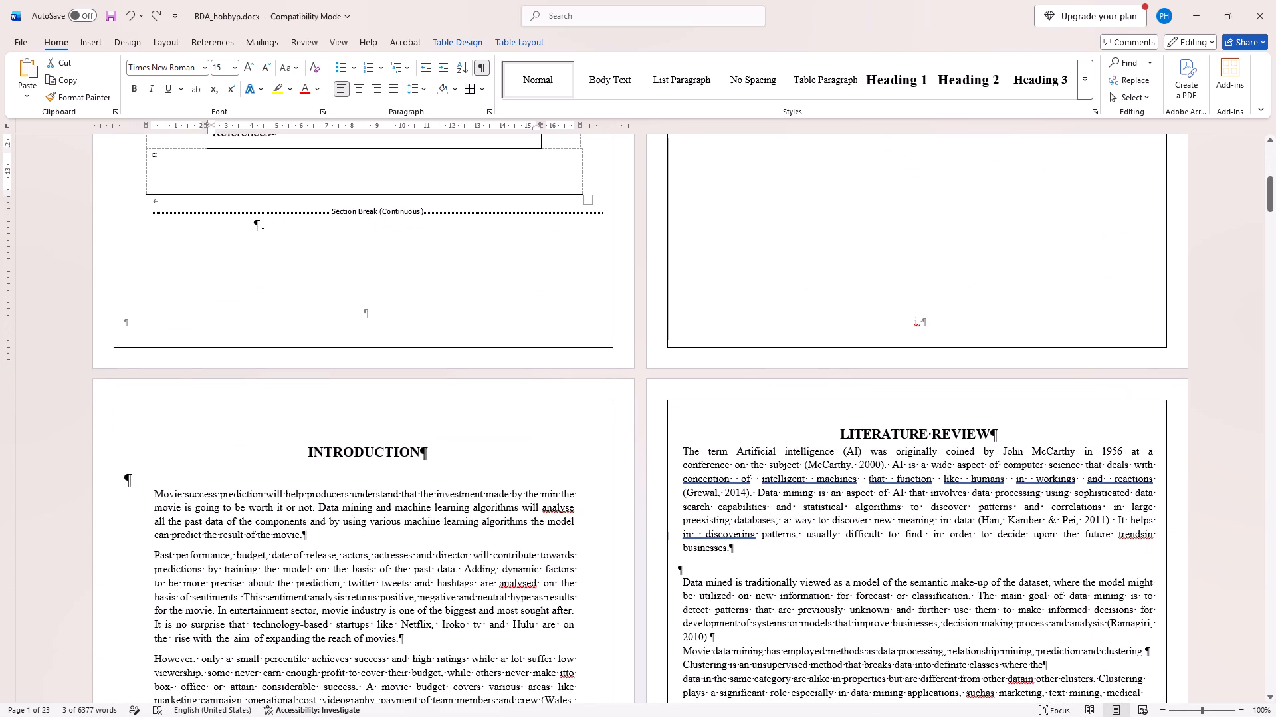
pyautogui.scroll(1, 318, 452)
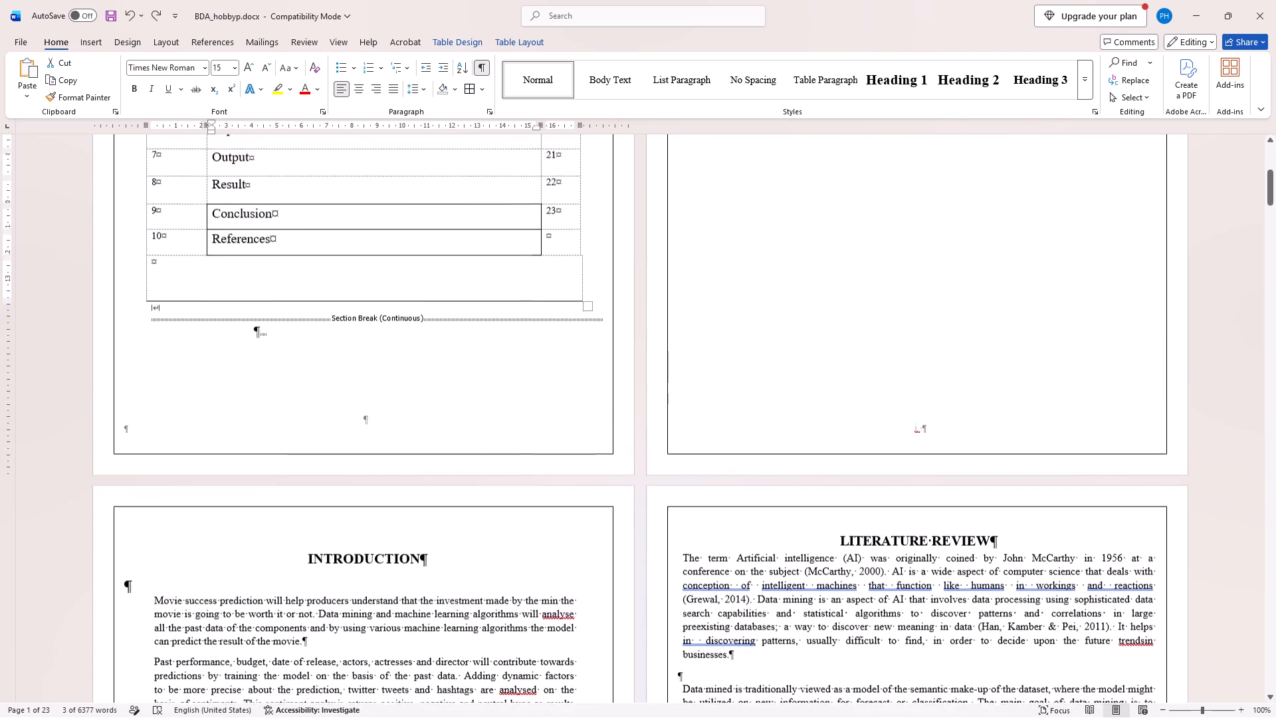
pyautogui.scroll(2, 318, 452)
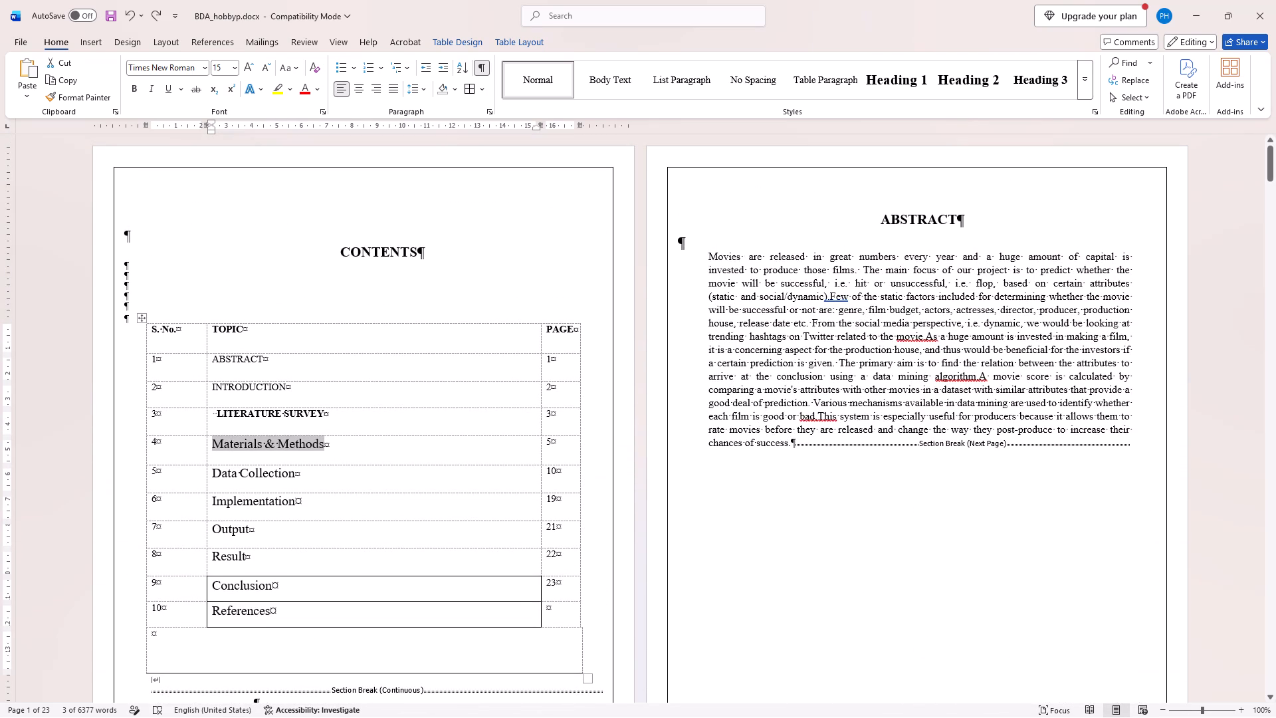
pyautogui.click(294, 381)
pyautogui.click(322, 388)
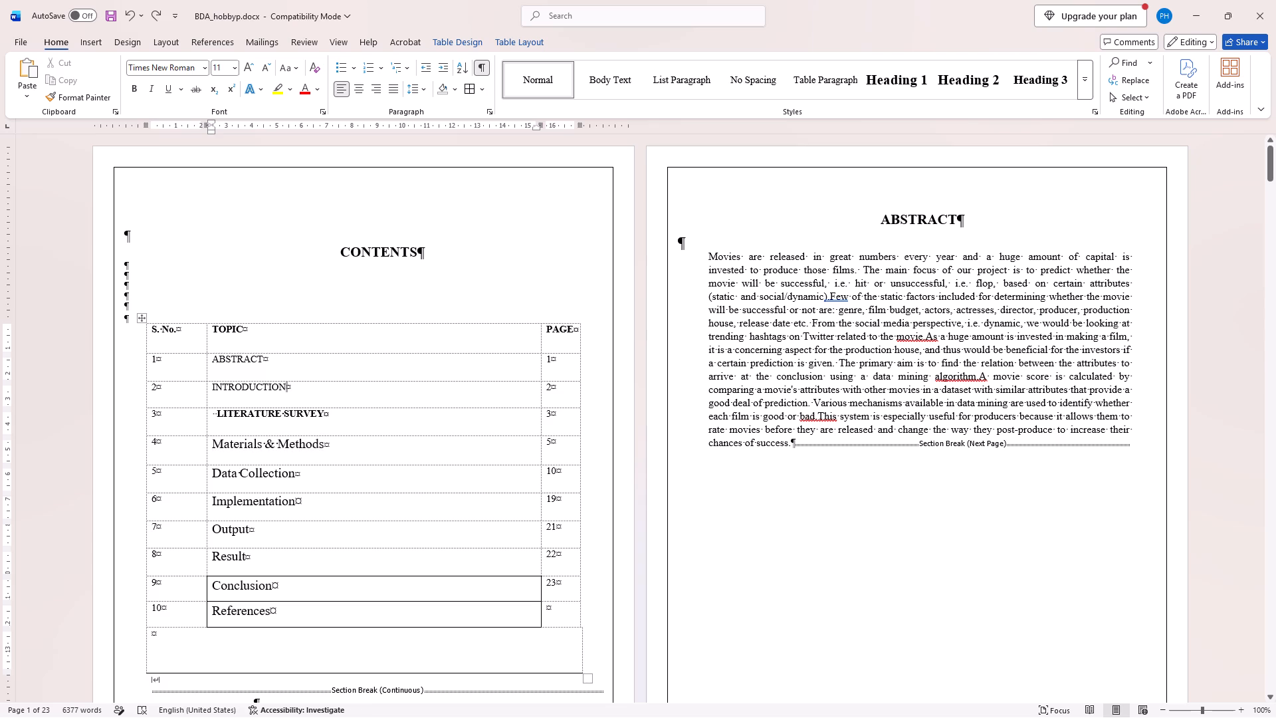
pyautogui.press('BackSpace')
pyautogui.press('BackSpace')
pyautogui.press('BackSpace')
pyautogui.press('BackSpace')
pyautogui.press('BackSpace')
pyautogui.press('BackSpace')
pyautogui.press('BackSpace')
pyautogui.press('BackSpace')
pyautogui.press('BackSpace')
pyautogui.press('BackSpace')
pyautogui.press('BackSpace')
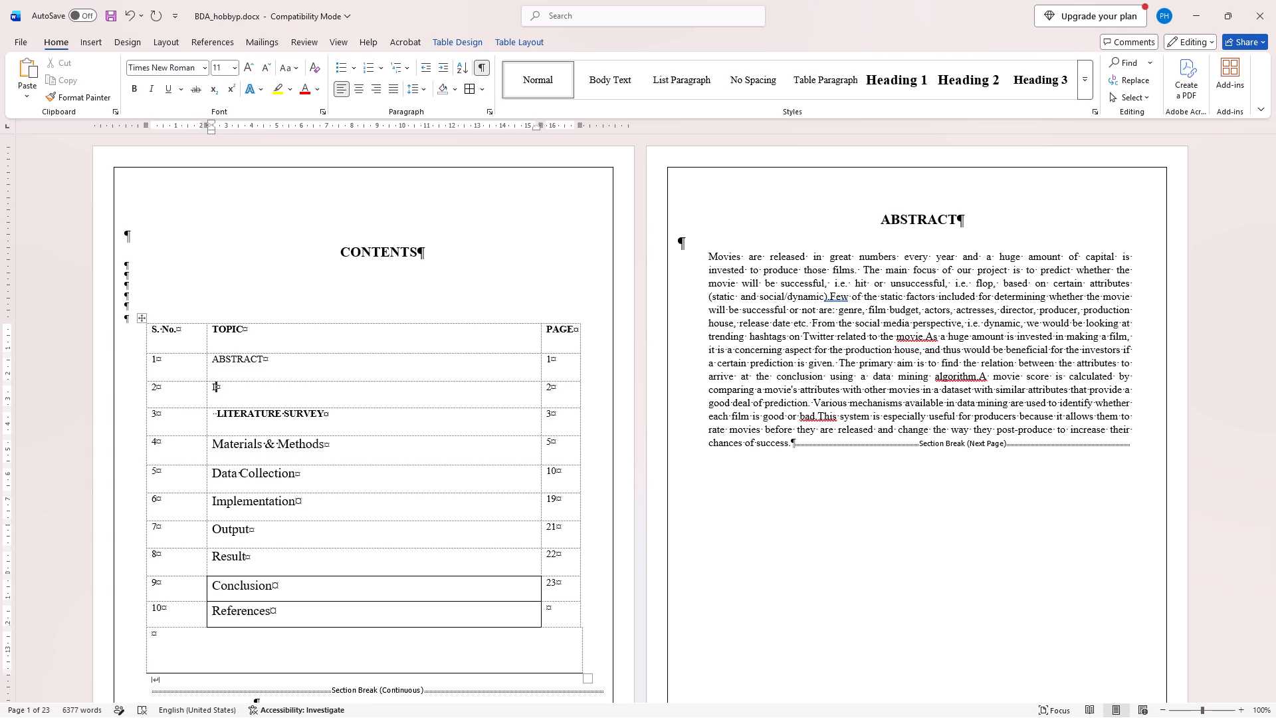
pyautogui.press('BackSpace')
pyautogui.write('Introduction')
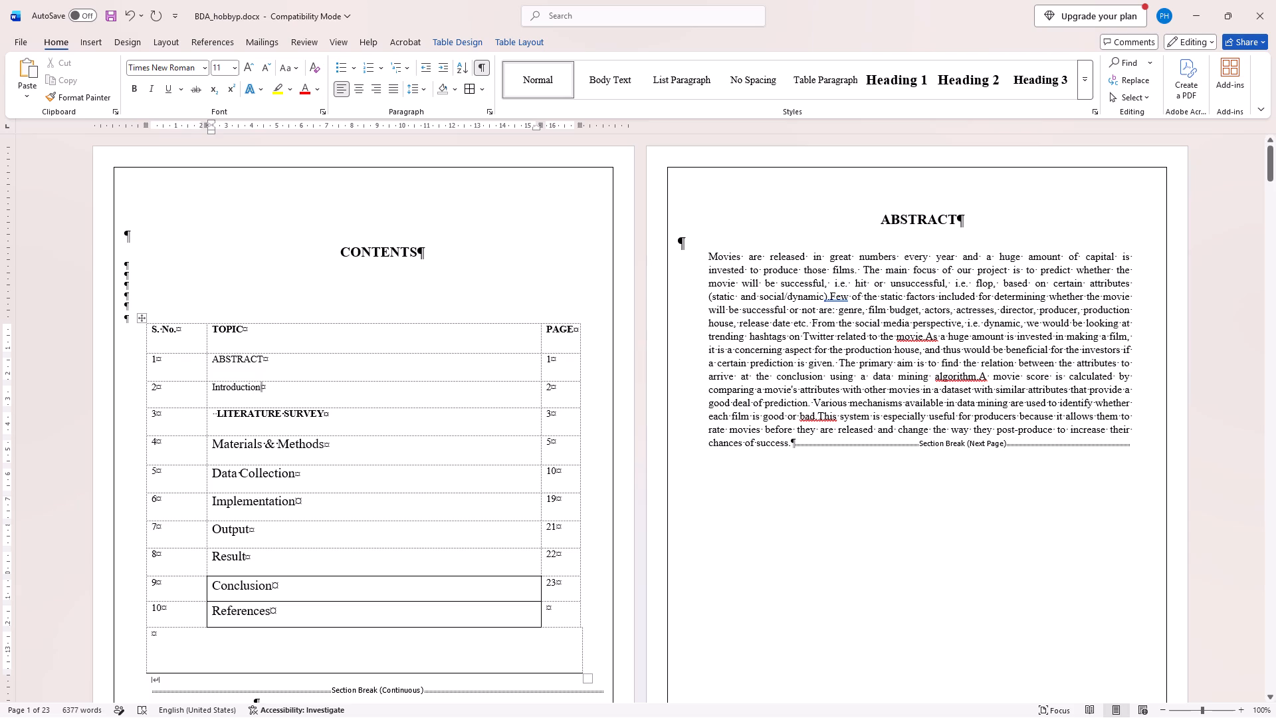
# Set the Introduction topic in row 2 of the contents table to font size 16.
pyautogui.moveTo(213, 389); pyautogui.dragTo(271, 390)
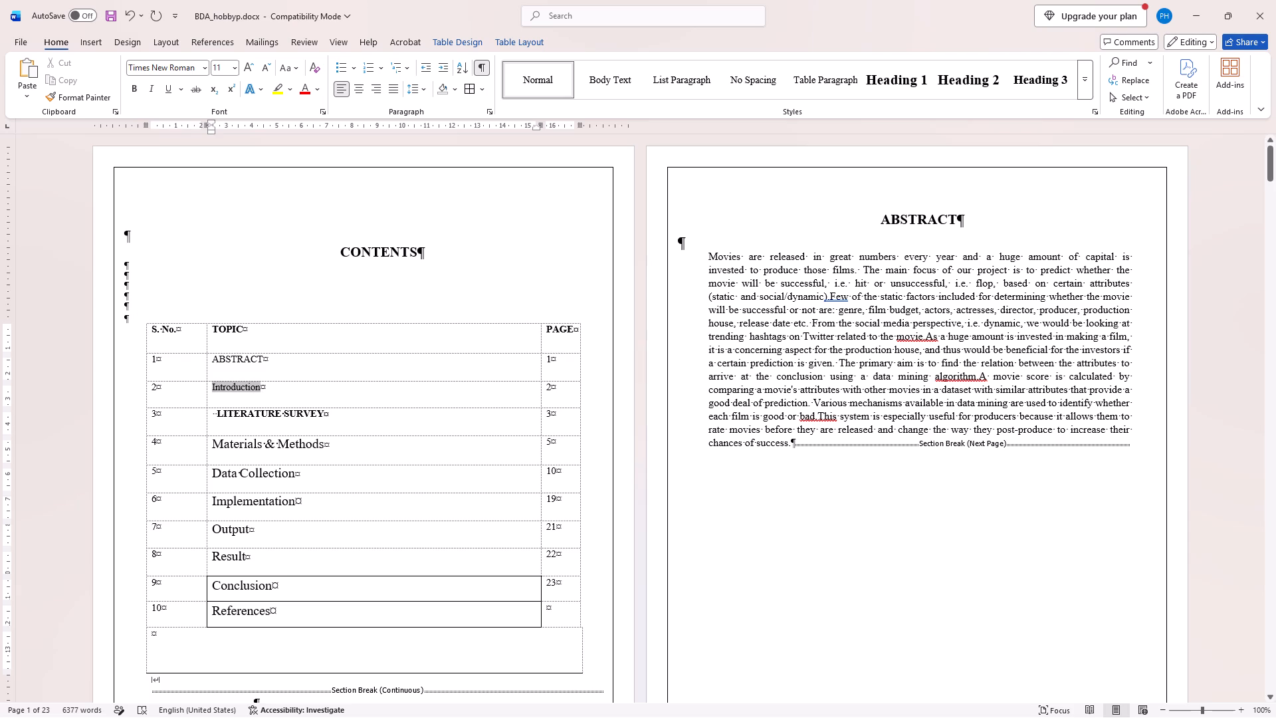
pyautogui.moveTo(271, 390); pyautogui.dragTo(272, 390)
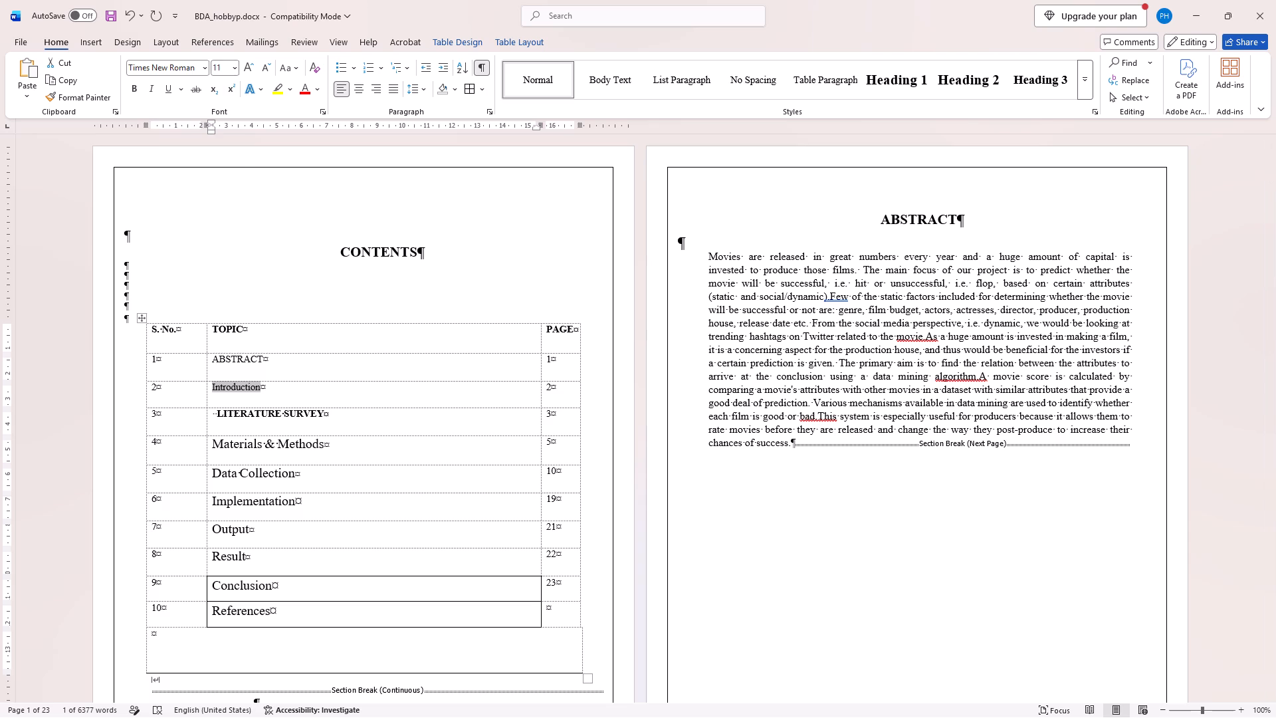
pyautogui.click(234, 72)
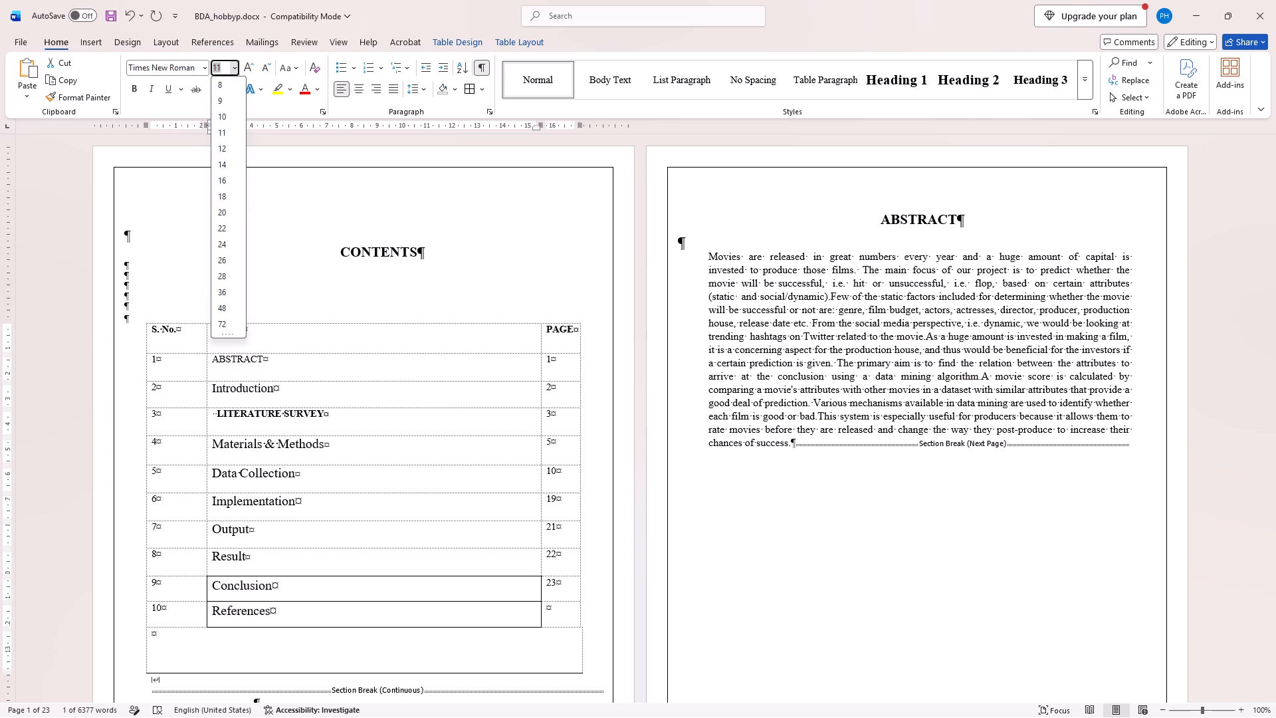
pyautogui.click(227, 179)
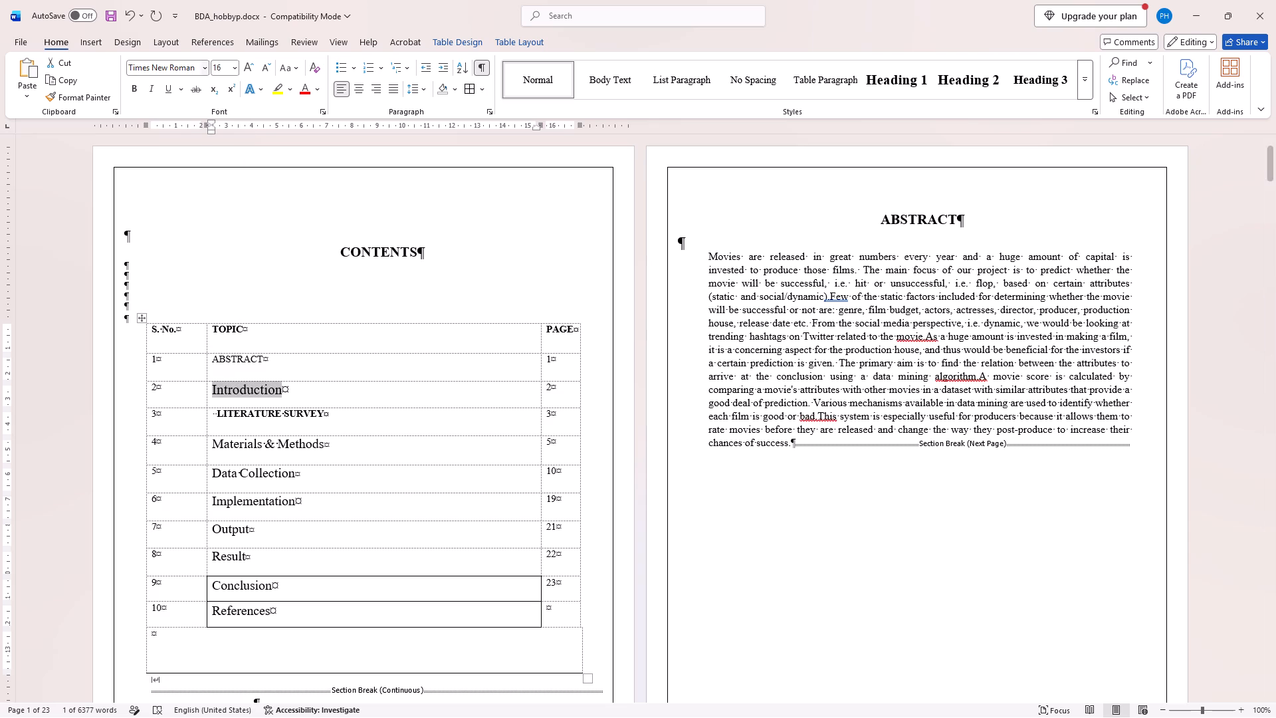
pyautogui.click(327, 396)
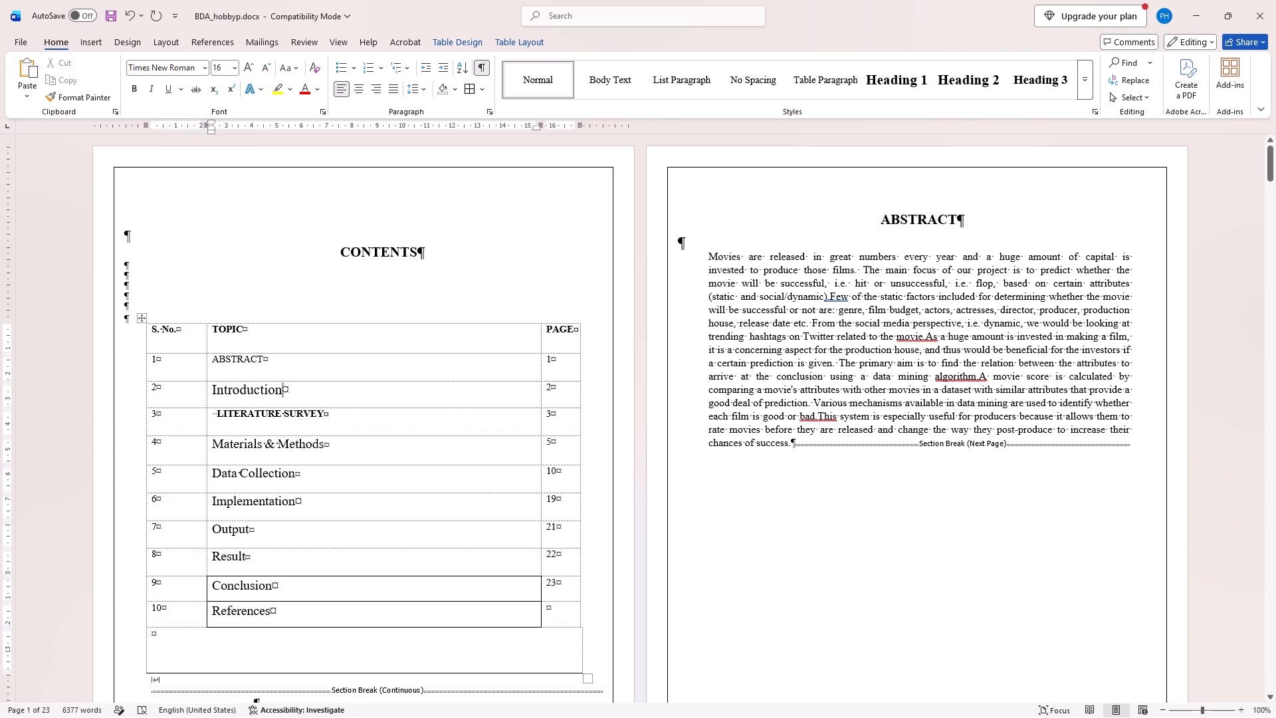
# Replace the LITERATURE SURVEY topic in row 3 of the contents table with Literature Survey in title case.
pyautogui.moveTo(336, 418); pyautogui.dragTo(217, 423)
pyautogui.press('BackSpace')
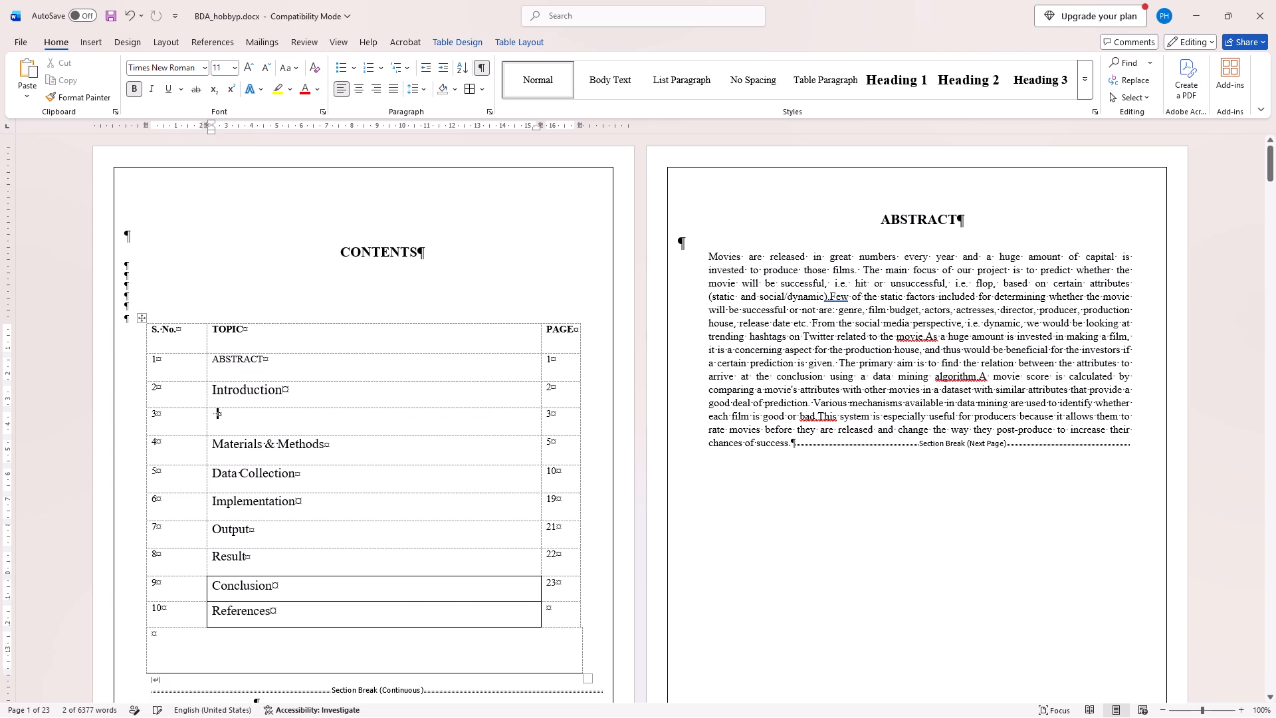
pyautogui.write('Literature')
pyautogui.press('space')
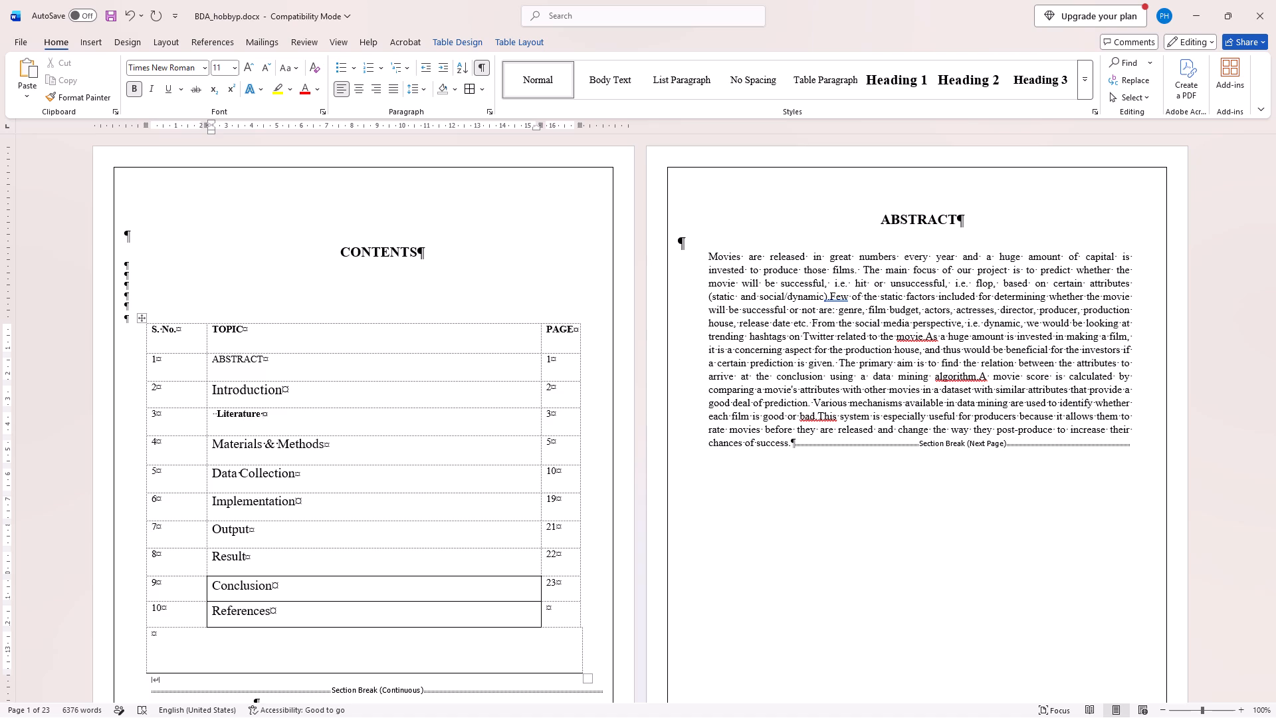
pyautogui.write('Survey')
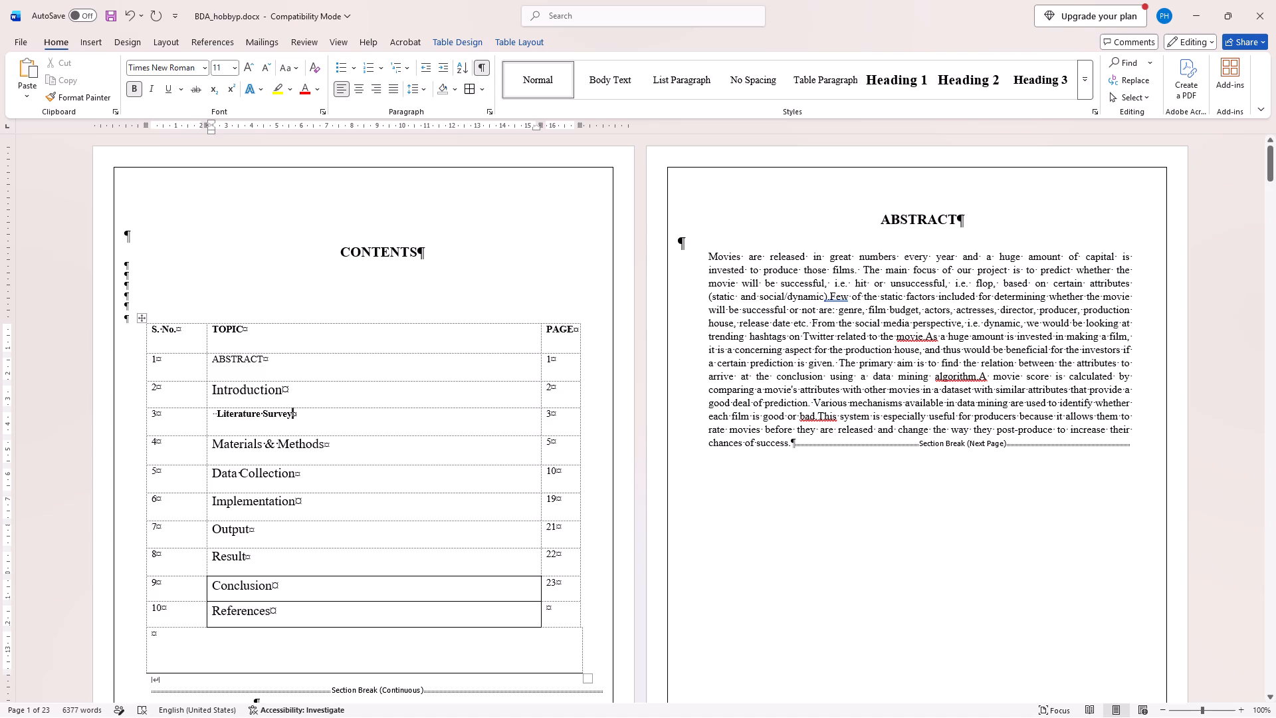
# Set both words of the Literature Survey topic in the contents table to font size 16.
pyautogui.moveTo(292, 419); pyautogui.dragTo(241, 419)
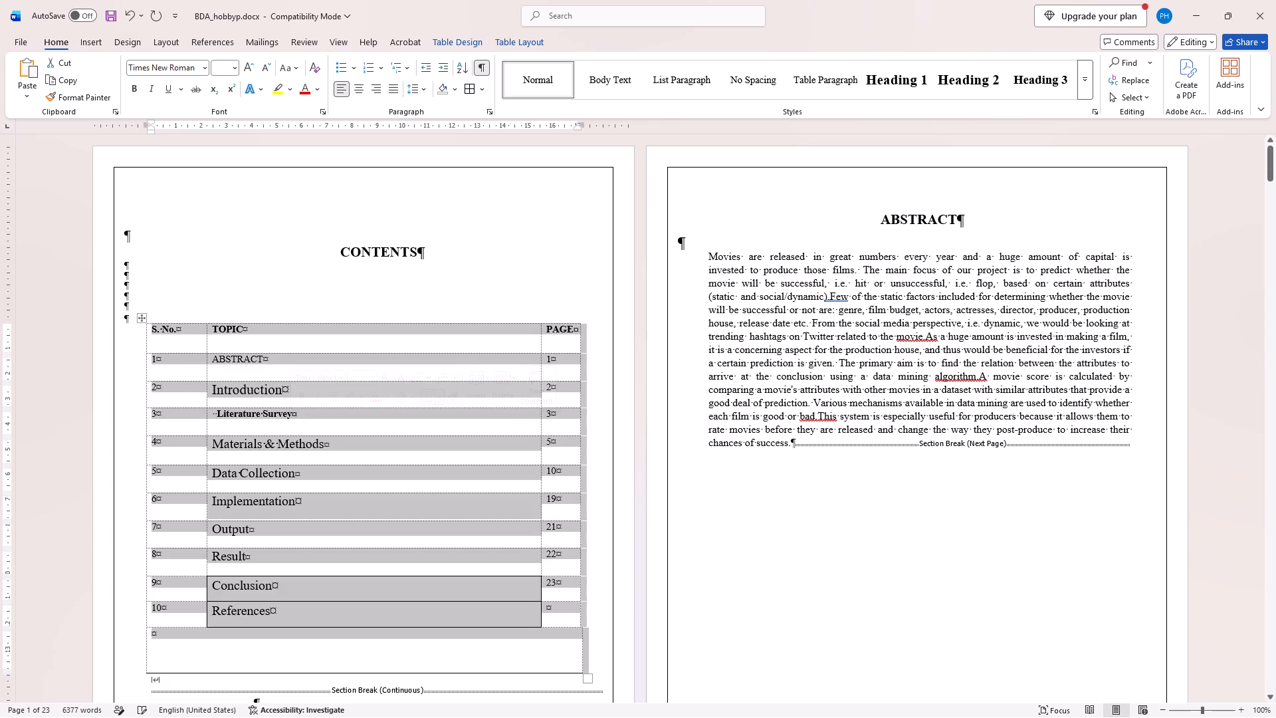
pyautogui.moveTo(241, 419); pyautogui.dragTo(236, 417)
pyautogui.doubleClick(236, 417)
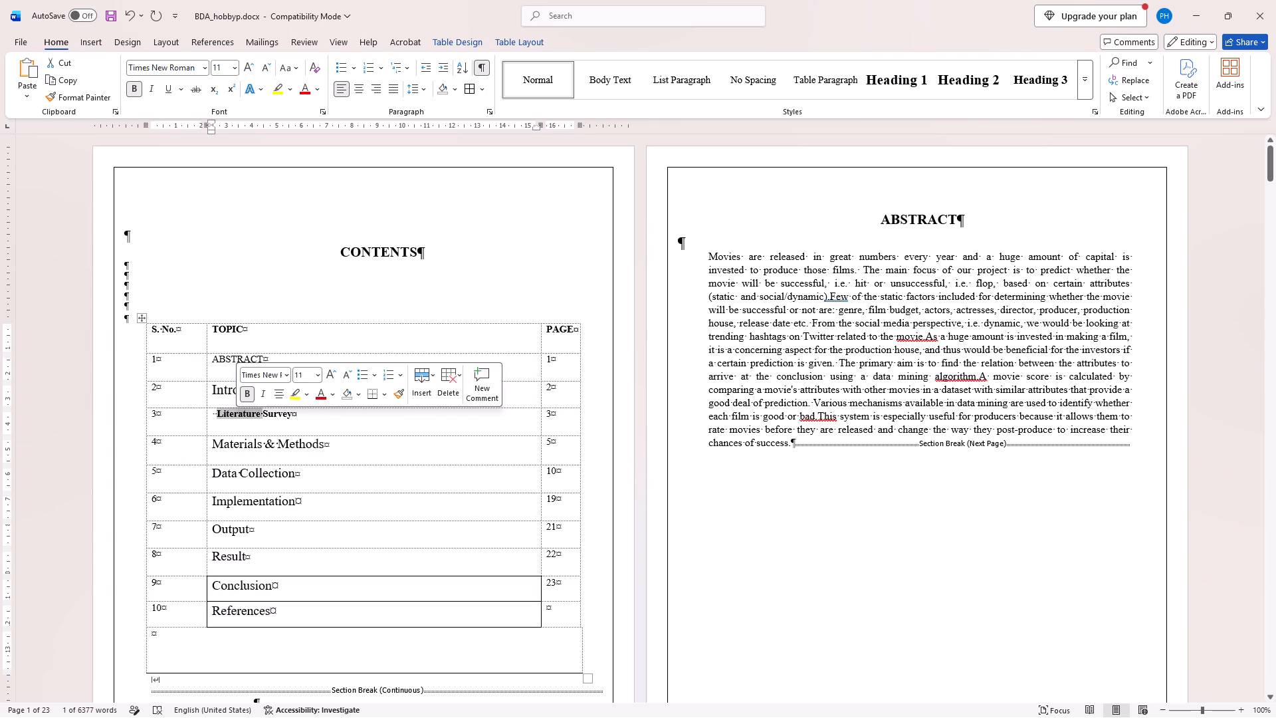
pyautogui.click(230, 65)
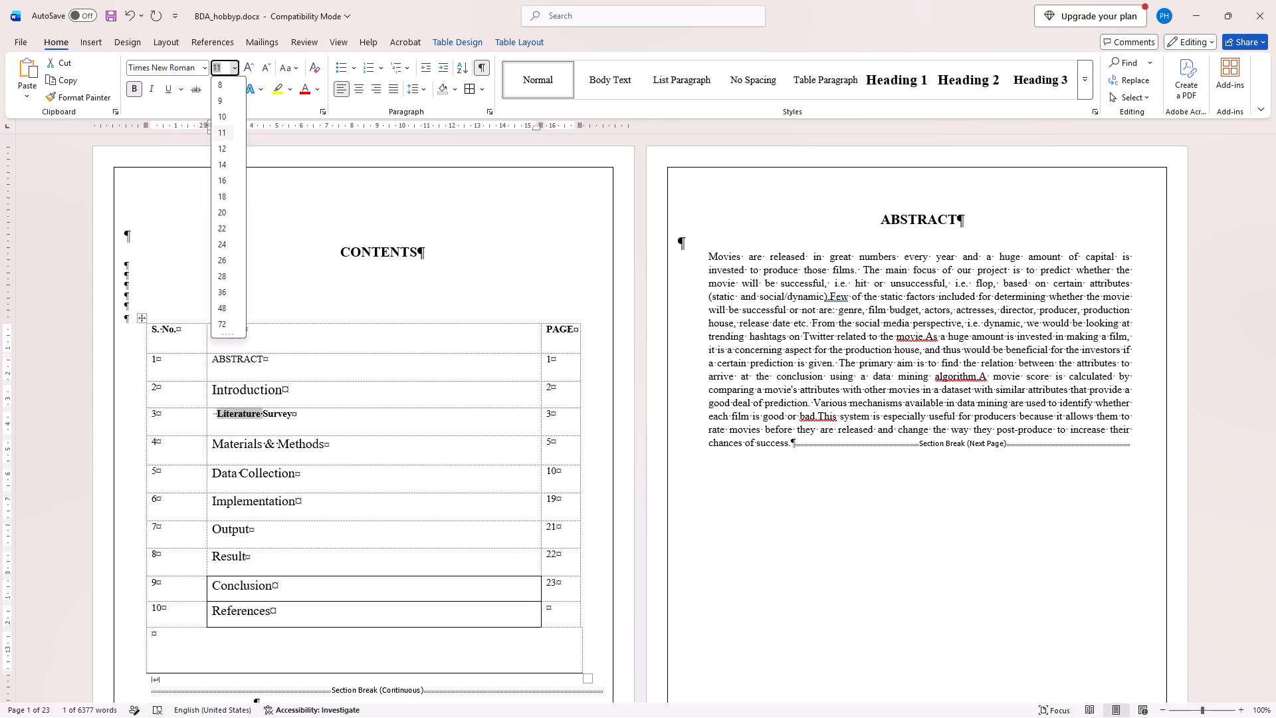
pyautogui.click(221, 175)
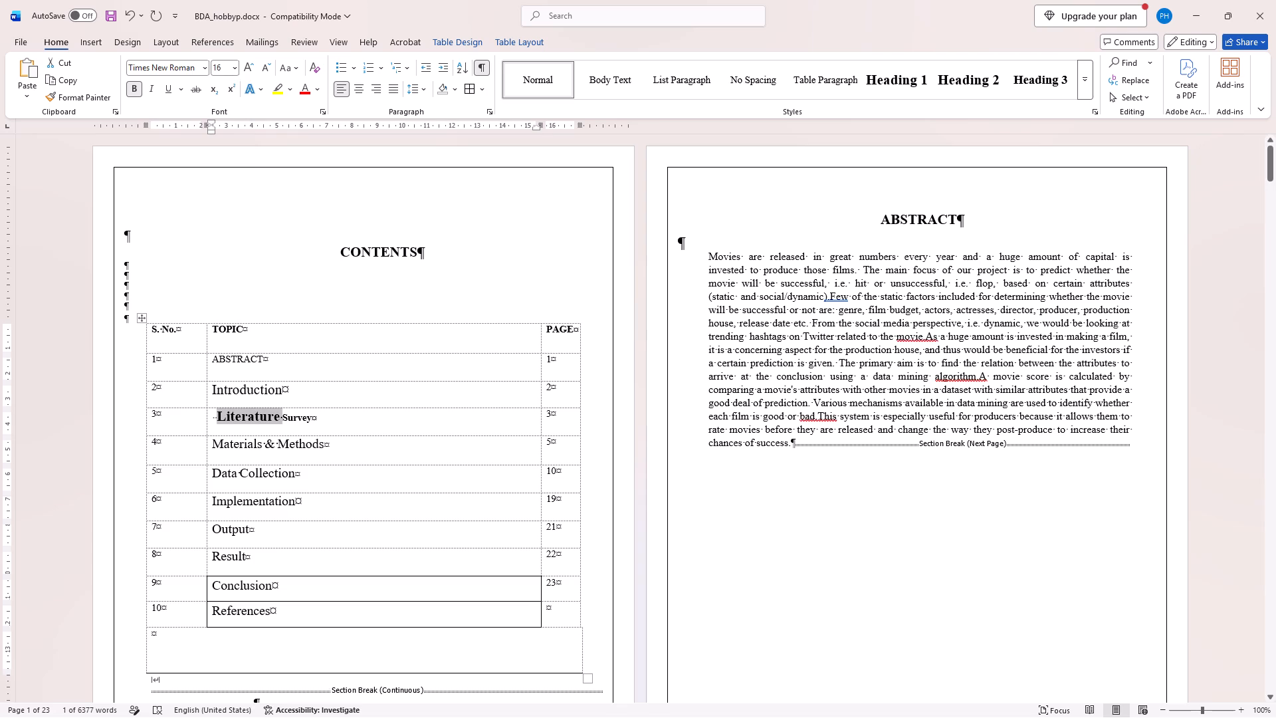
pyautogui.moveTo(320, 414); pyautogui.dragTo(294, 414)
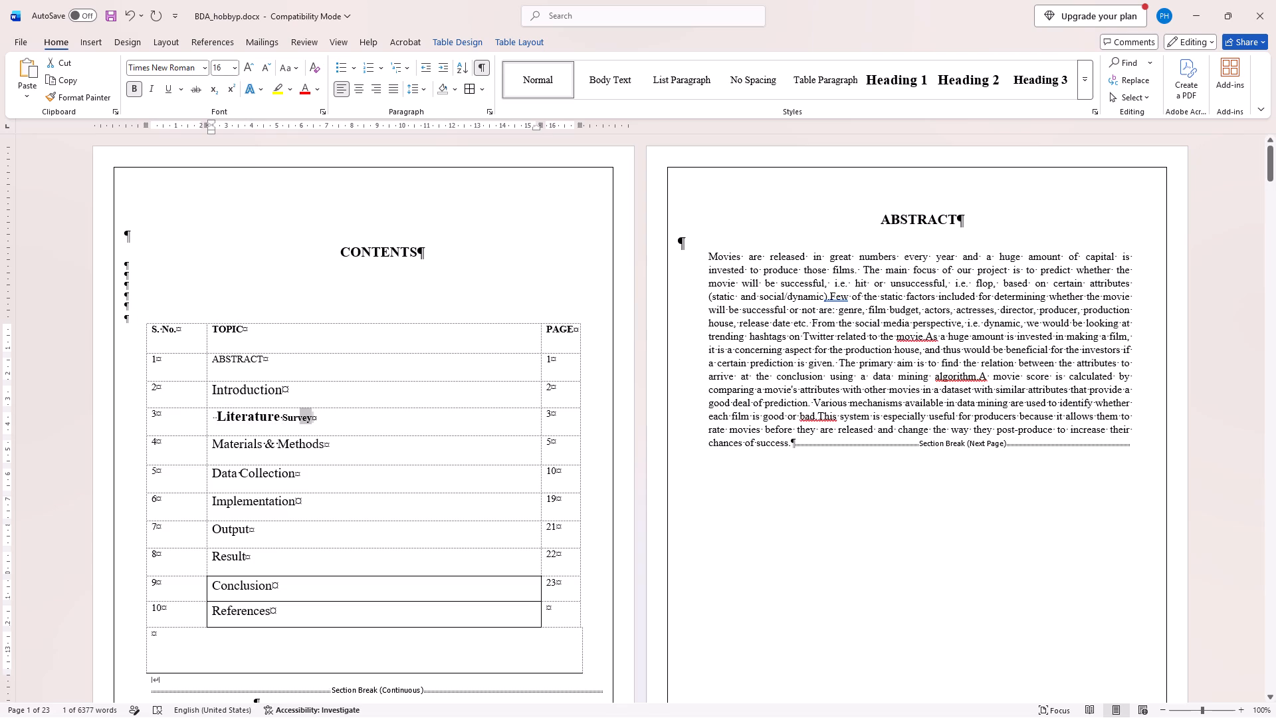
pyautogui.moveTo(294, 414); pyautogui.dragTo(278, 414)
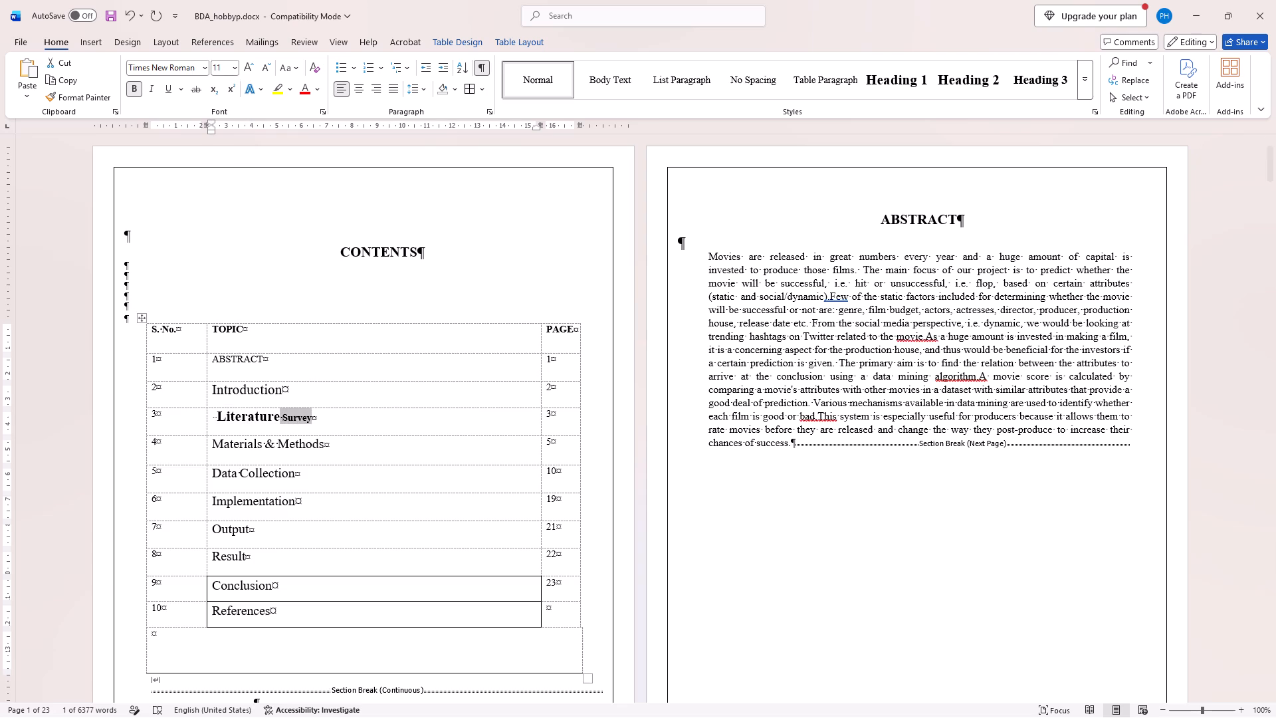
pyautogui.click(232, 70)
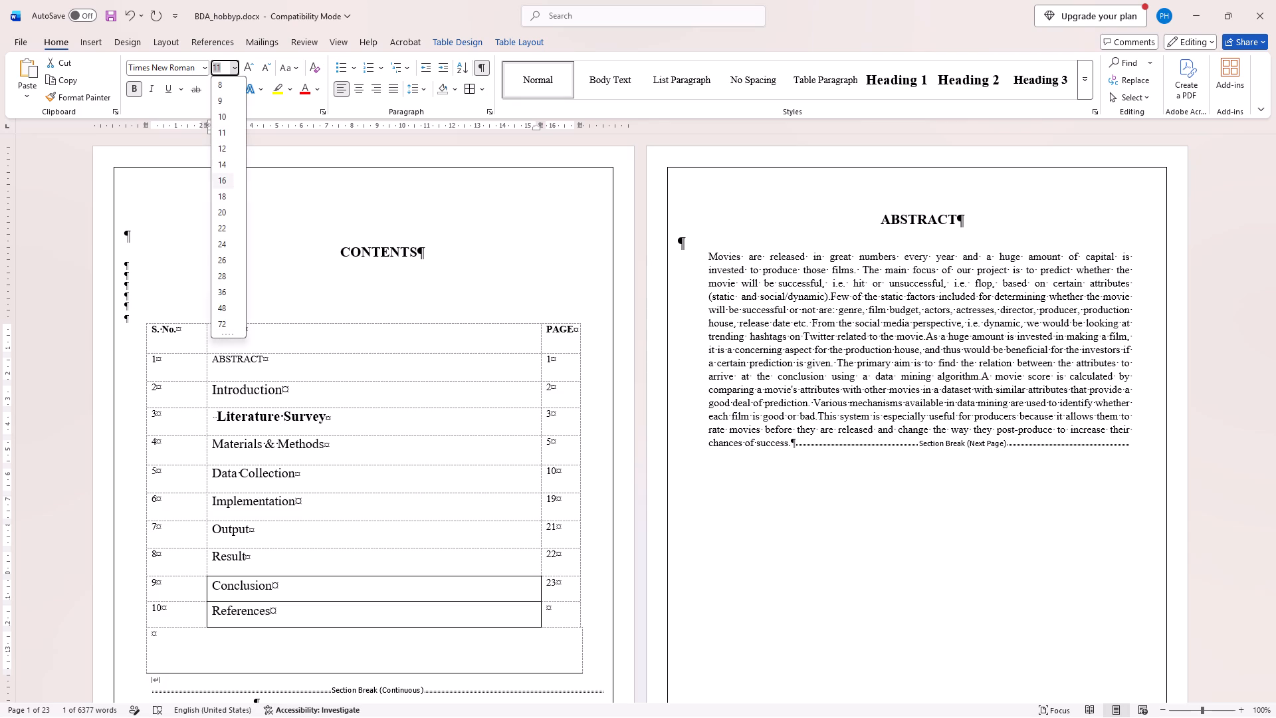
pyautogui.click(227, 178)
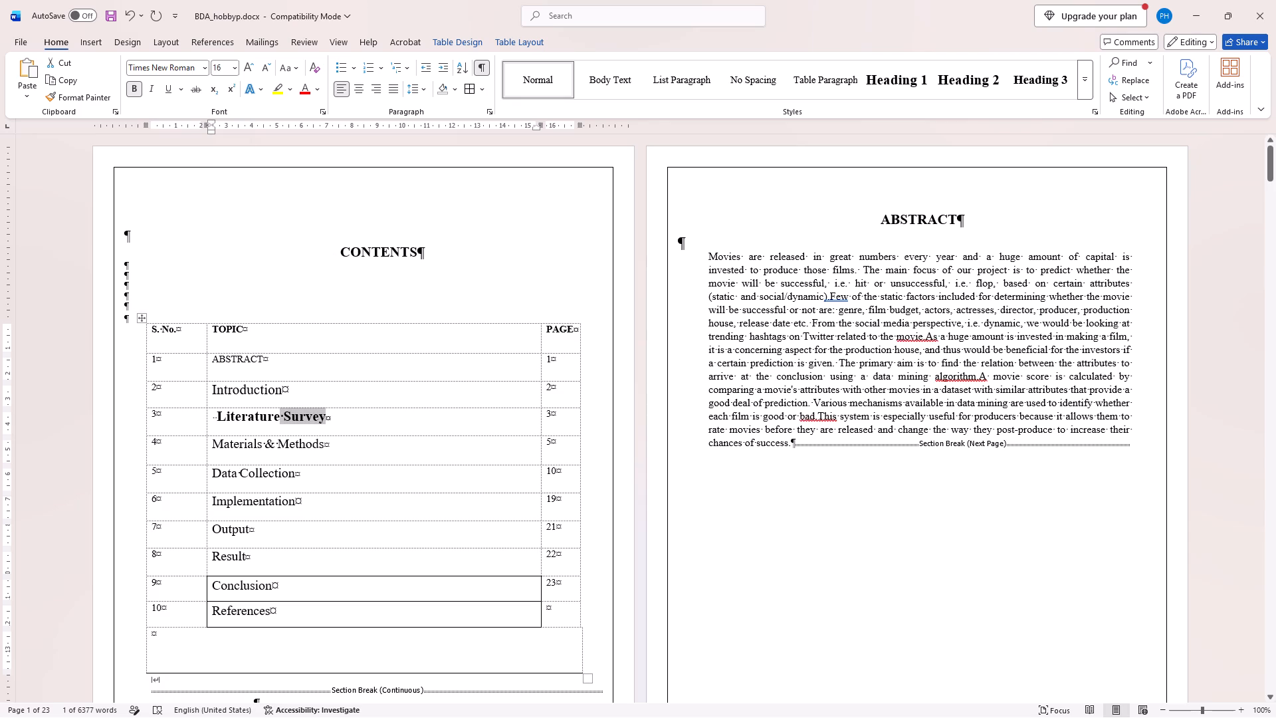
# Remove the bold formatting from both words of the Literature Survey topic.
pyautogui.click(132, 93)
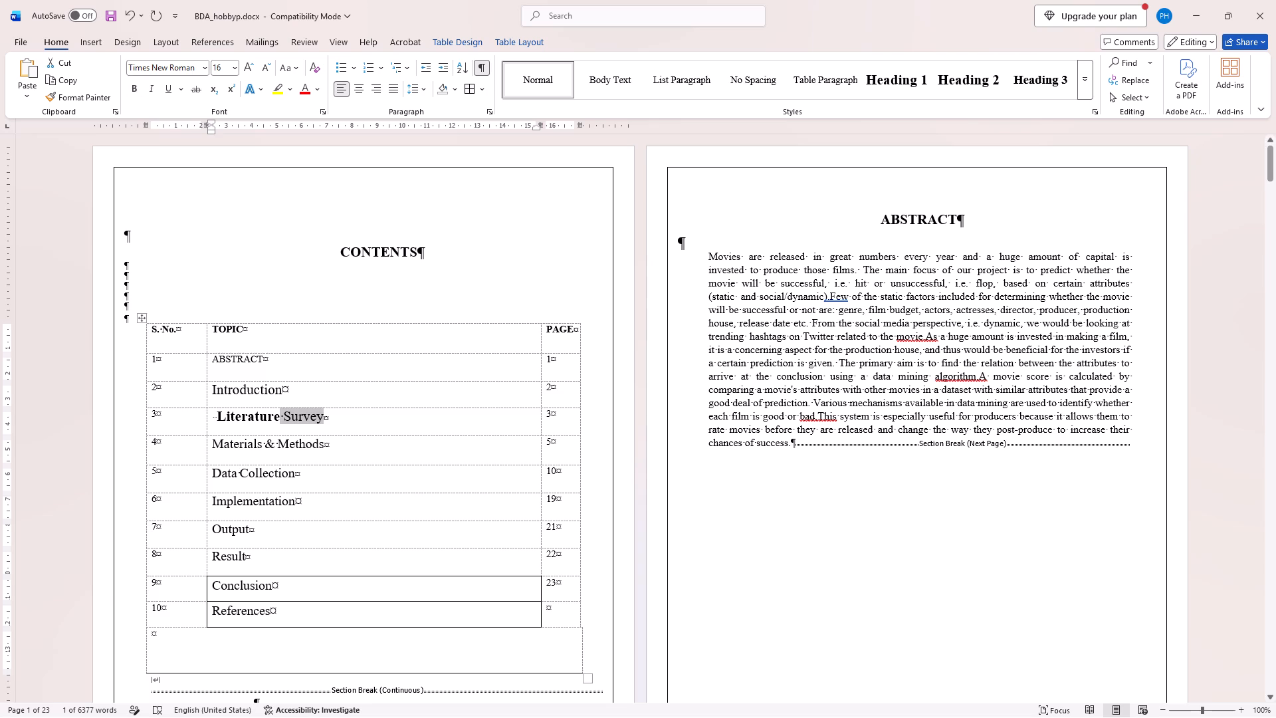
pyautogui.doubleClick(238, 415)
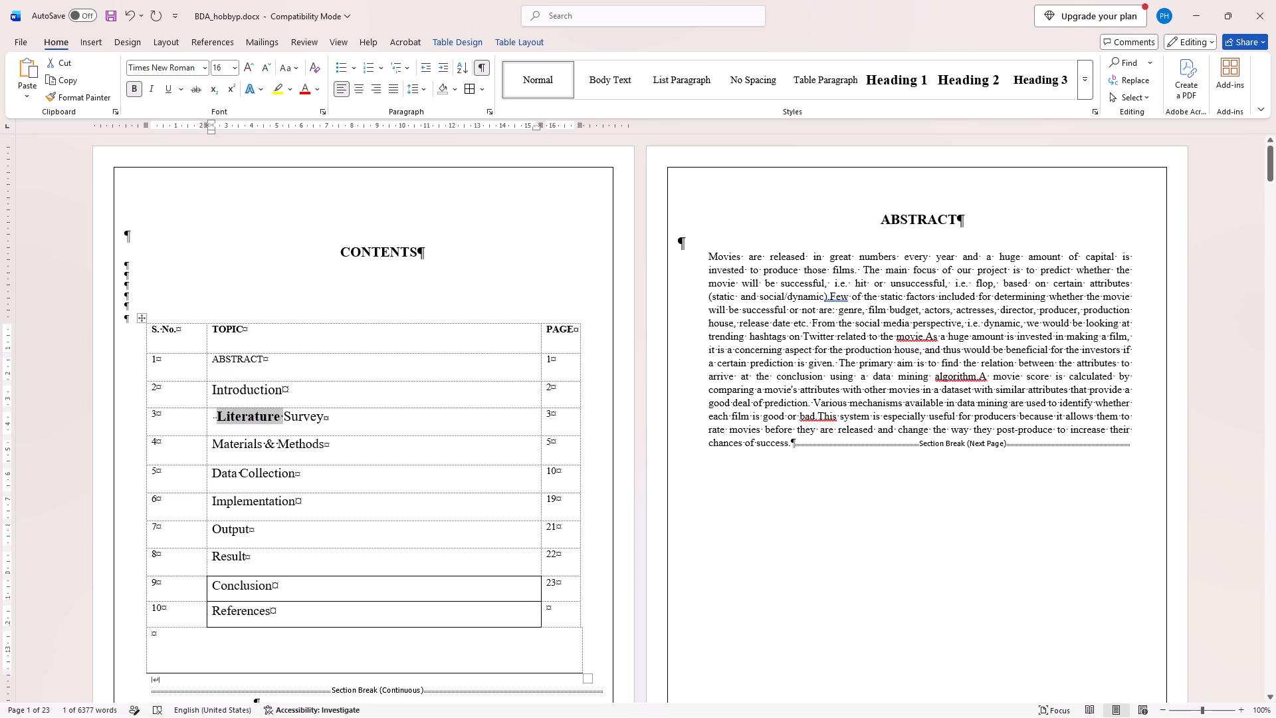
pyautogui.click(128, 88)
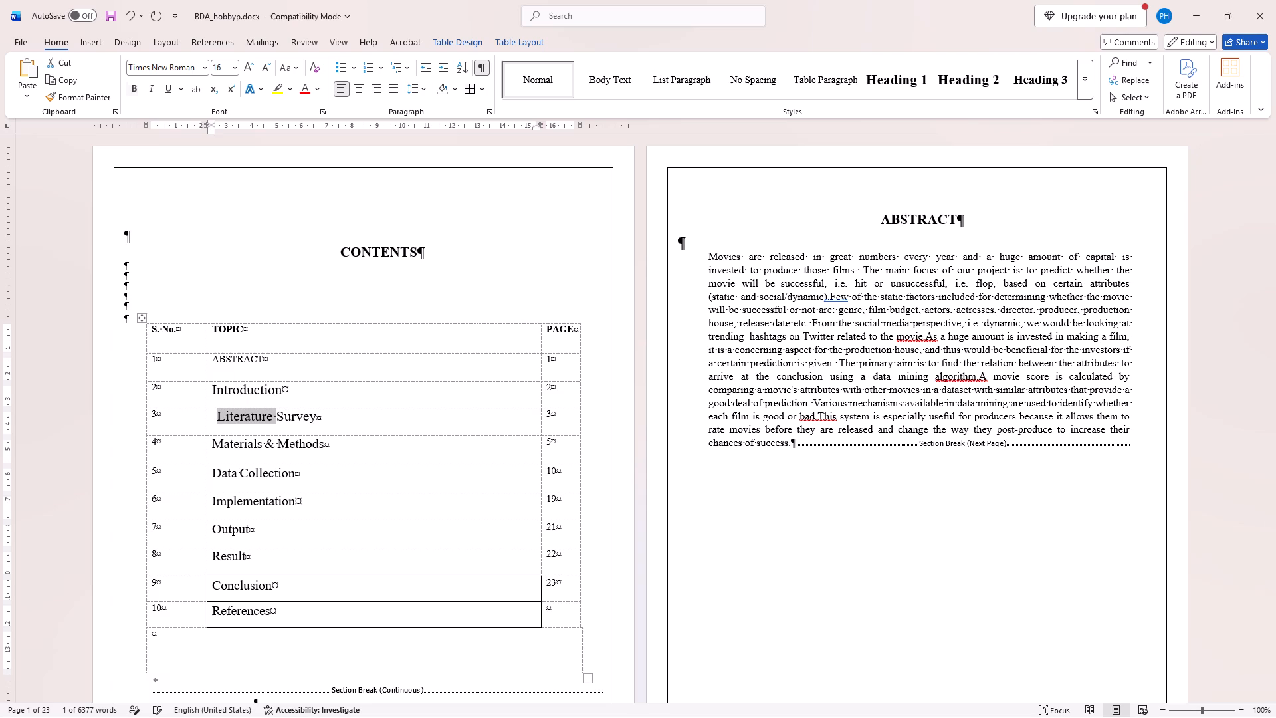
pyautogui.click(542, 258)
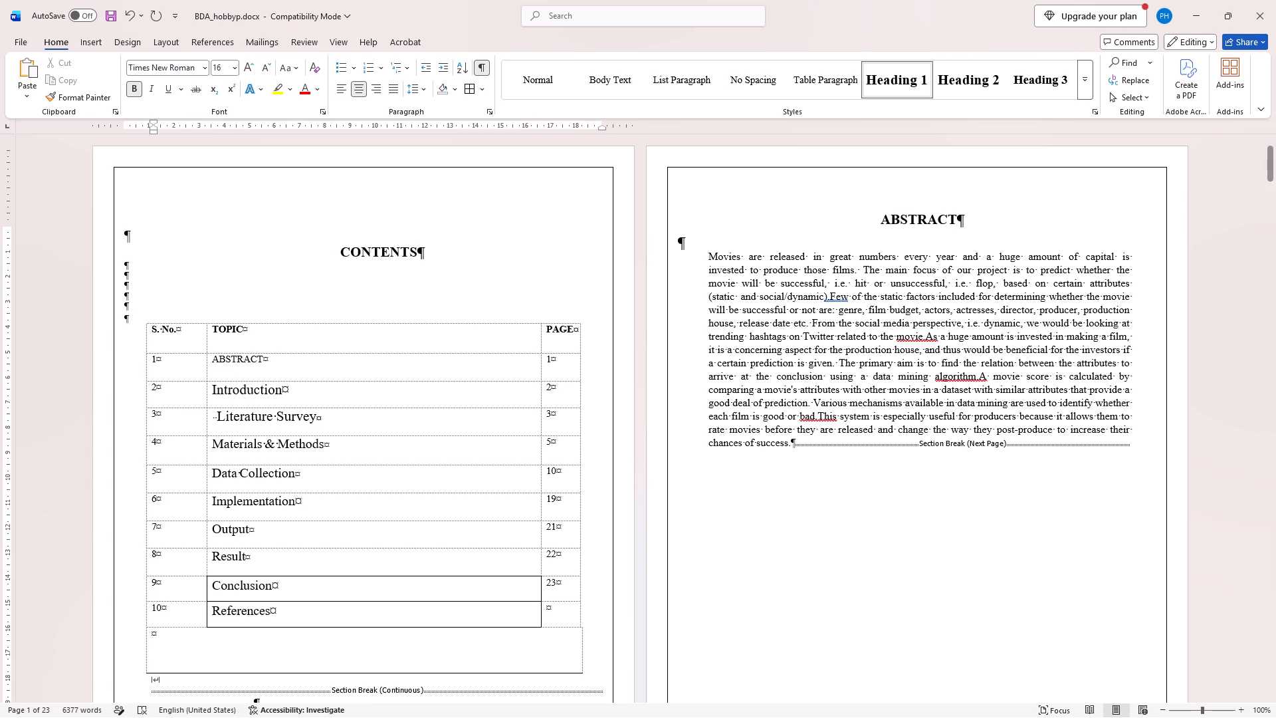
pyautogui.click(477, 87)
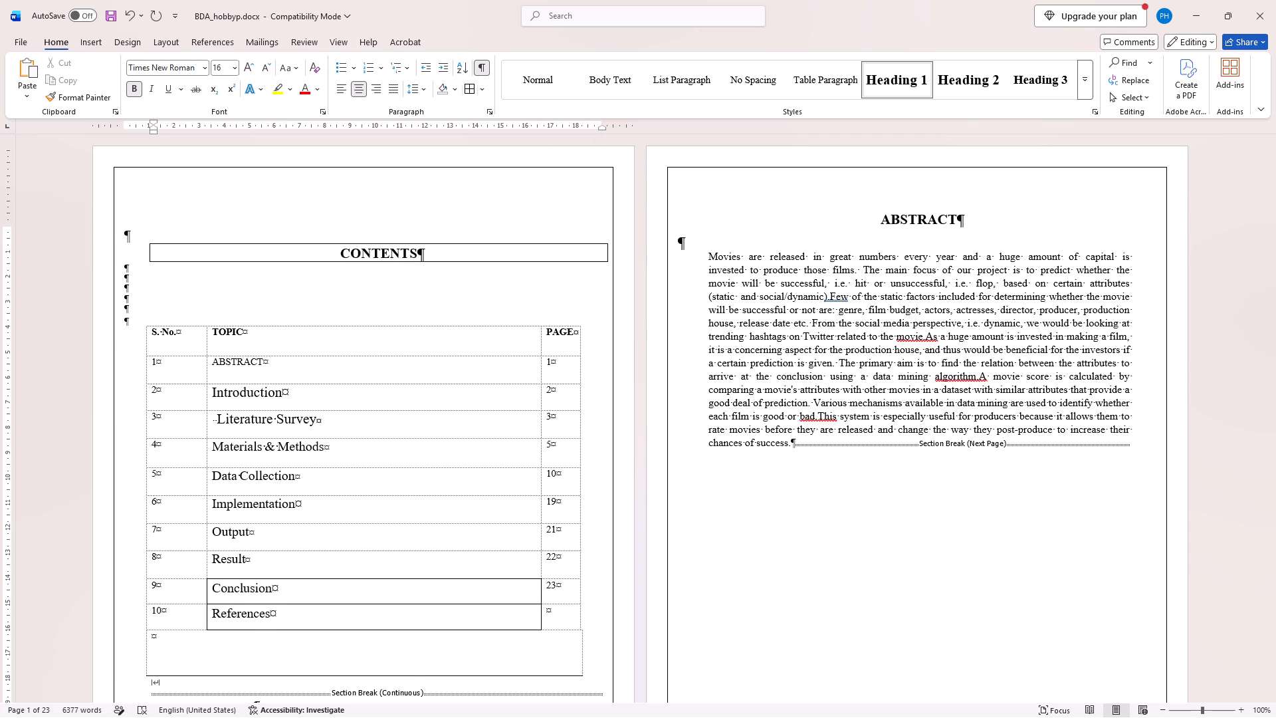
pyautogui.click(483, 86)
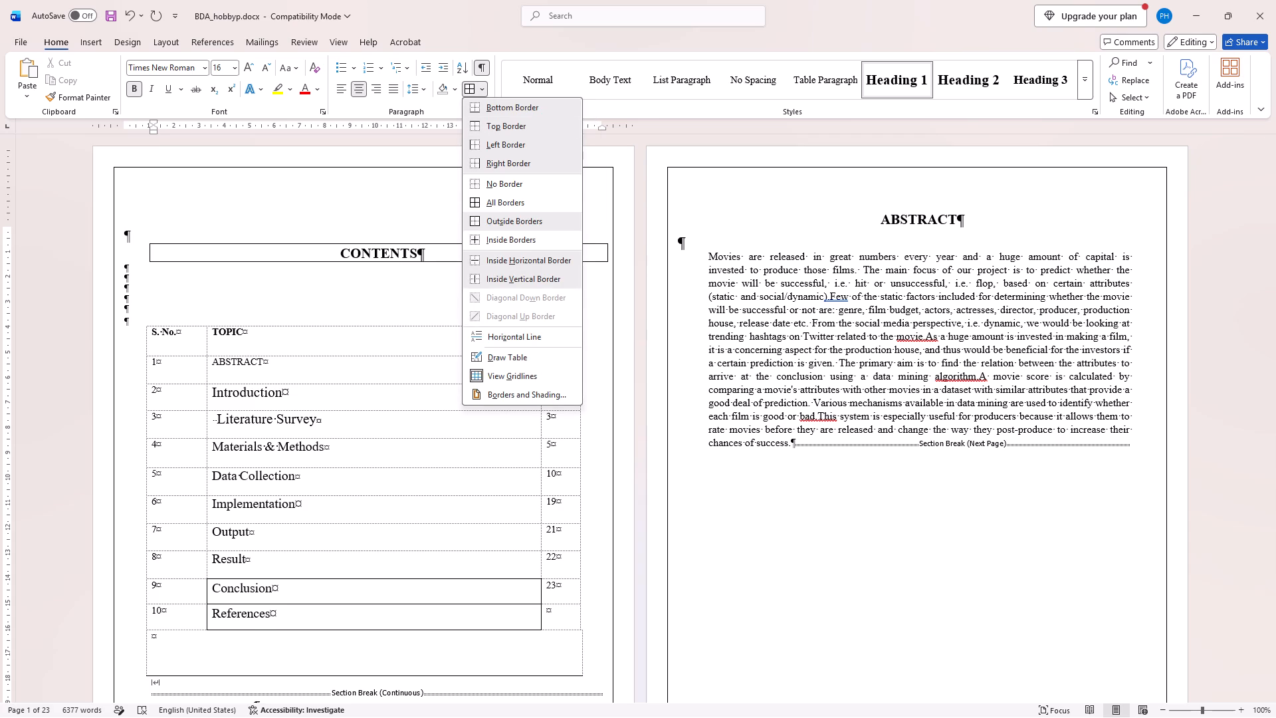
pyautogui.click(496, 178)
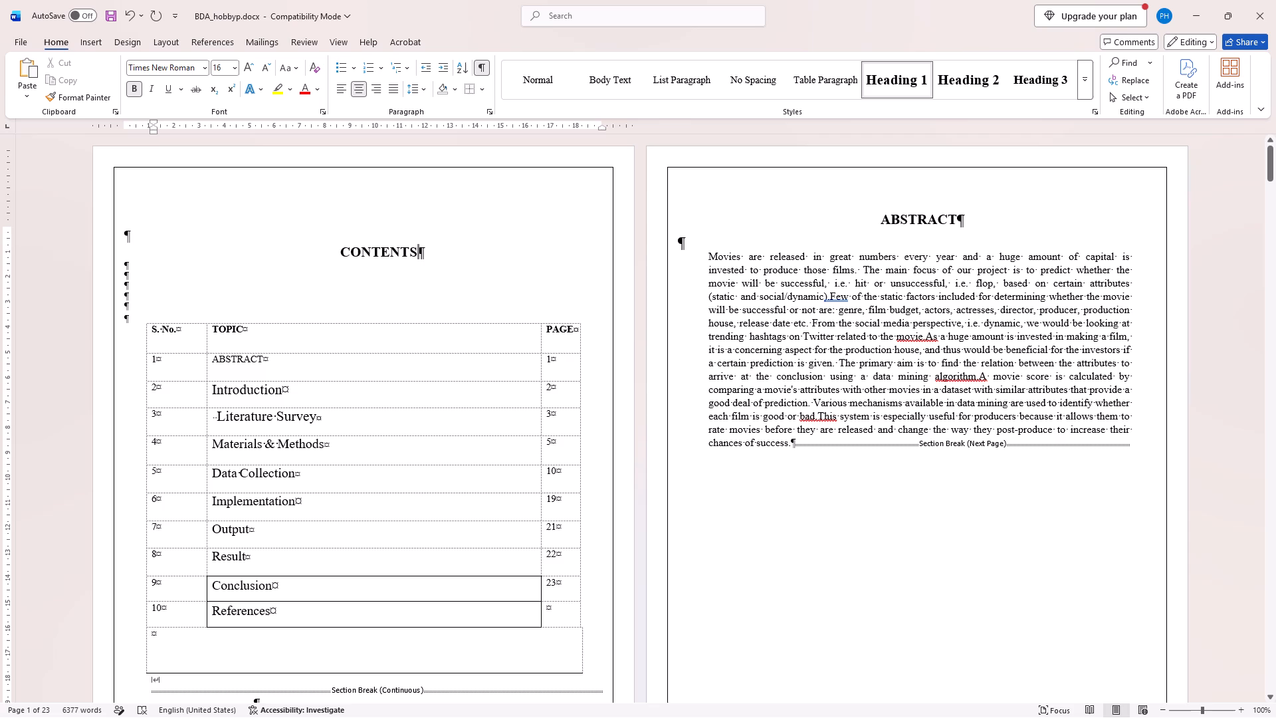
# Remove the borders from the whole contents table, including the Conclusion and References cells, with the No Border option.
pyautogui.click(454, 415)
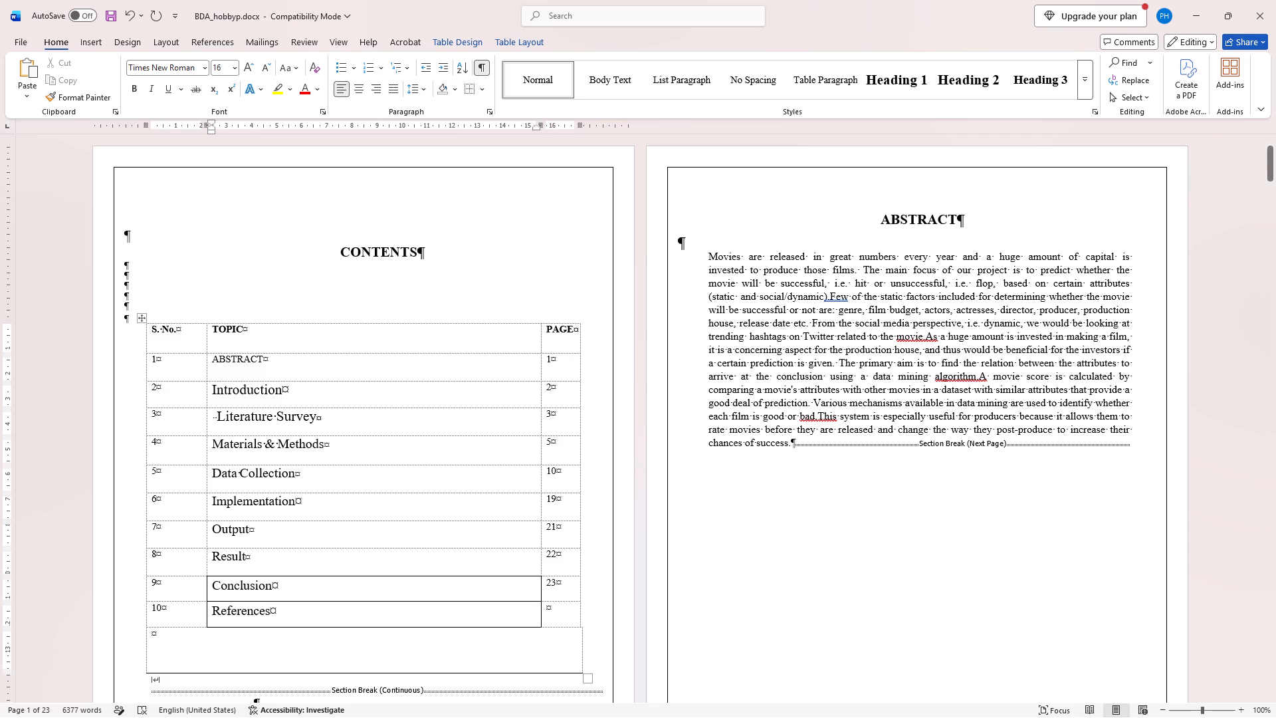
pyautogui.click(485, 86)
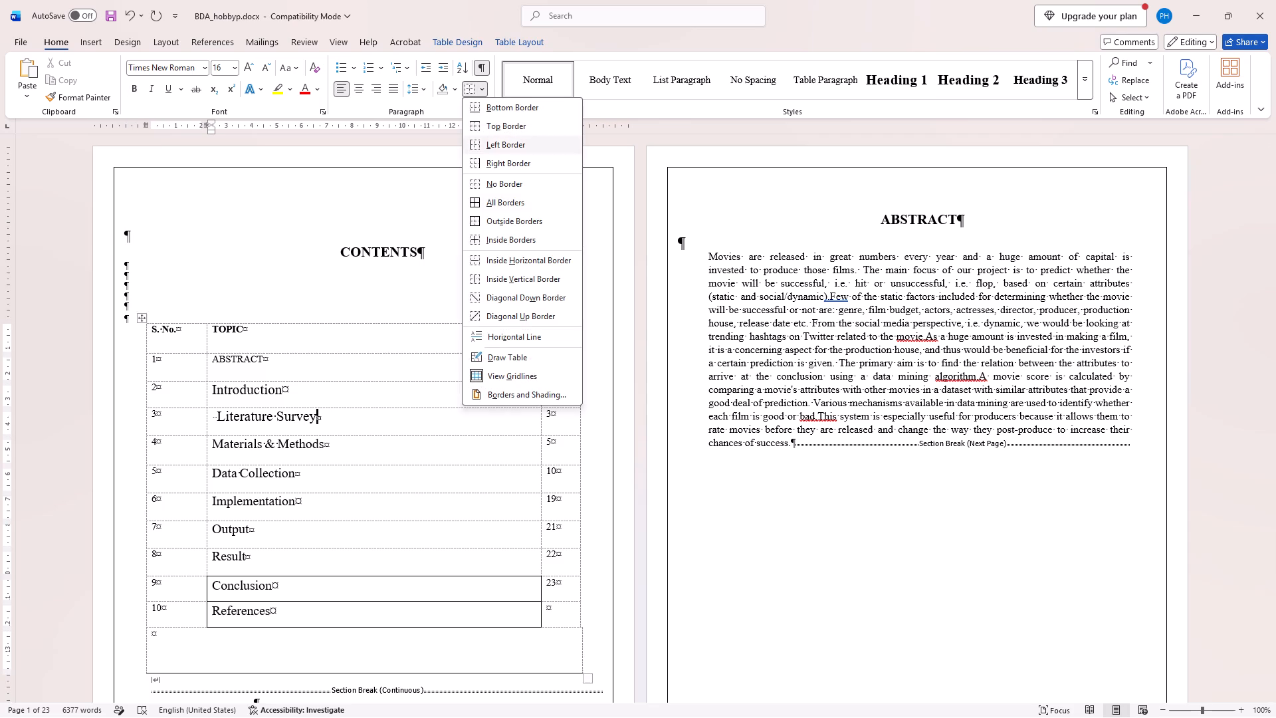
pyautogui.click(509, 182)
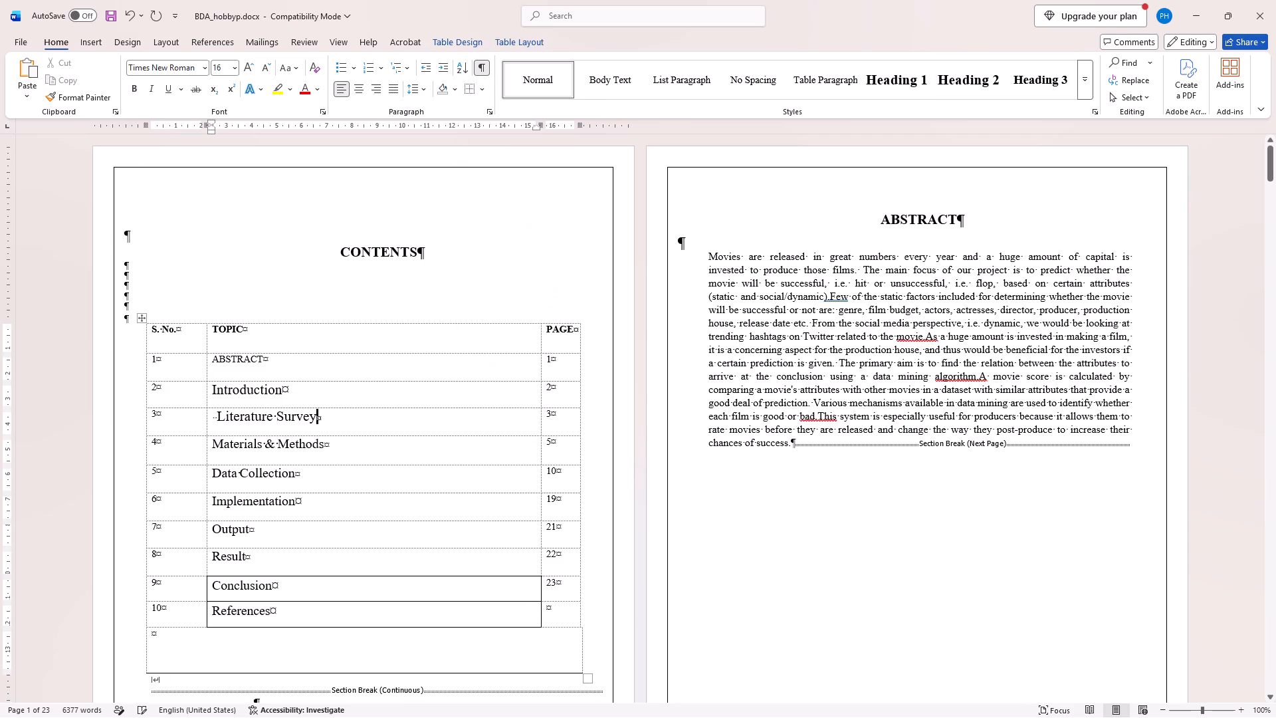
pyautogui.click(142, 317)
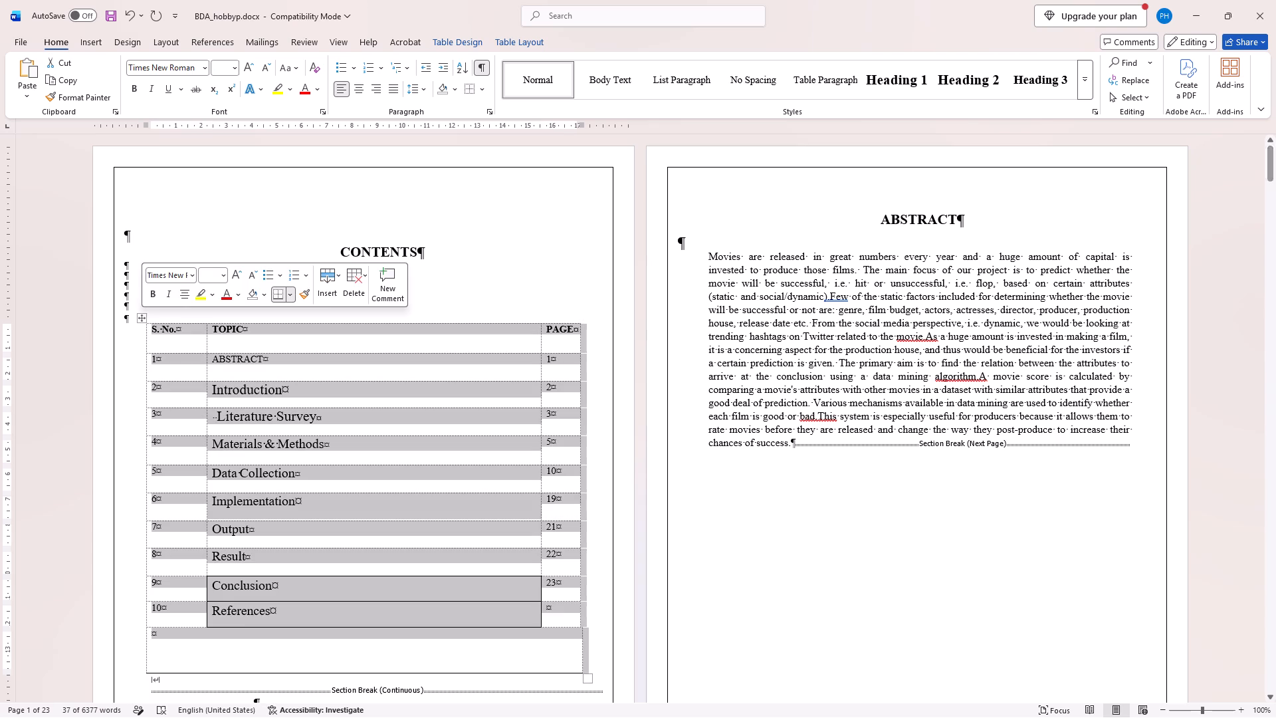
pyautogui.click(482, 94)
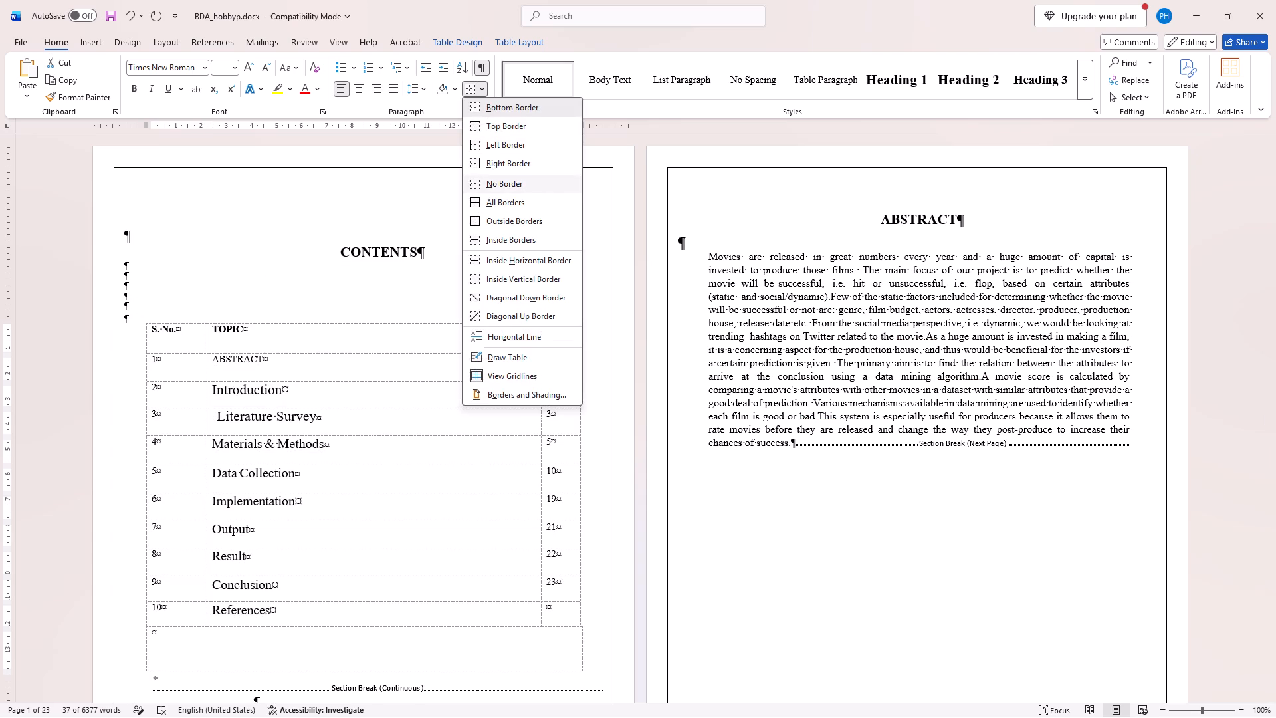
pyautogui.click(494, 185)
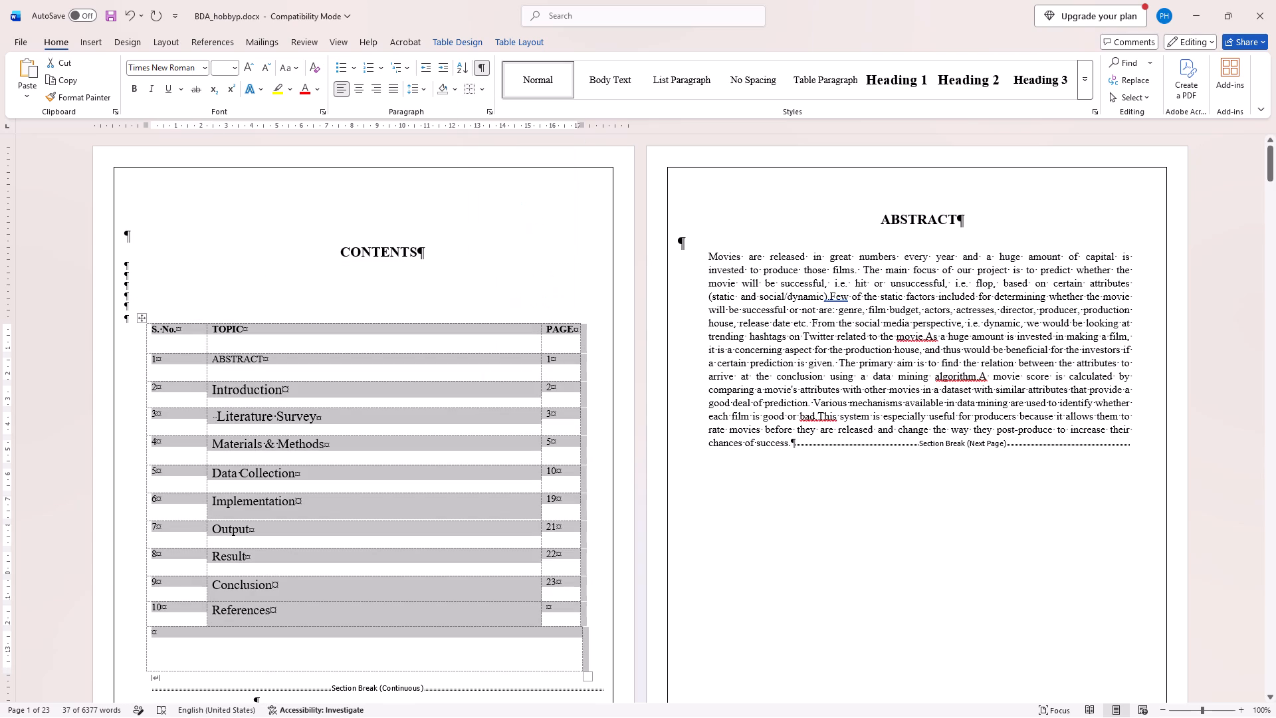
pyautogui.click(203, 314)
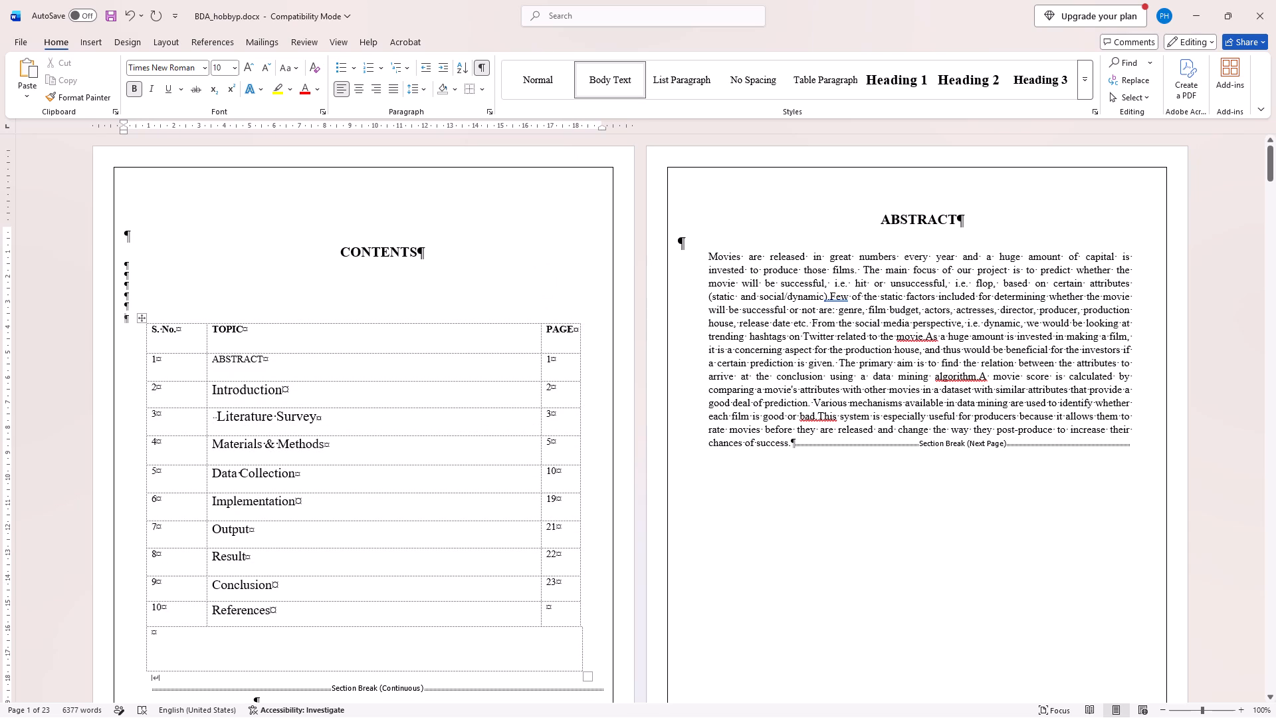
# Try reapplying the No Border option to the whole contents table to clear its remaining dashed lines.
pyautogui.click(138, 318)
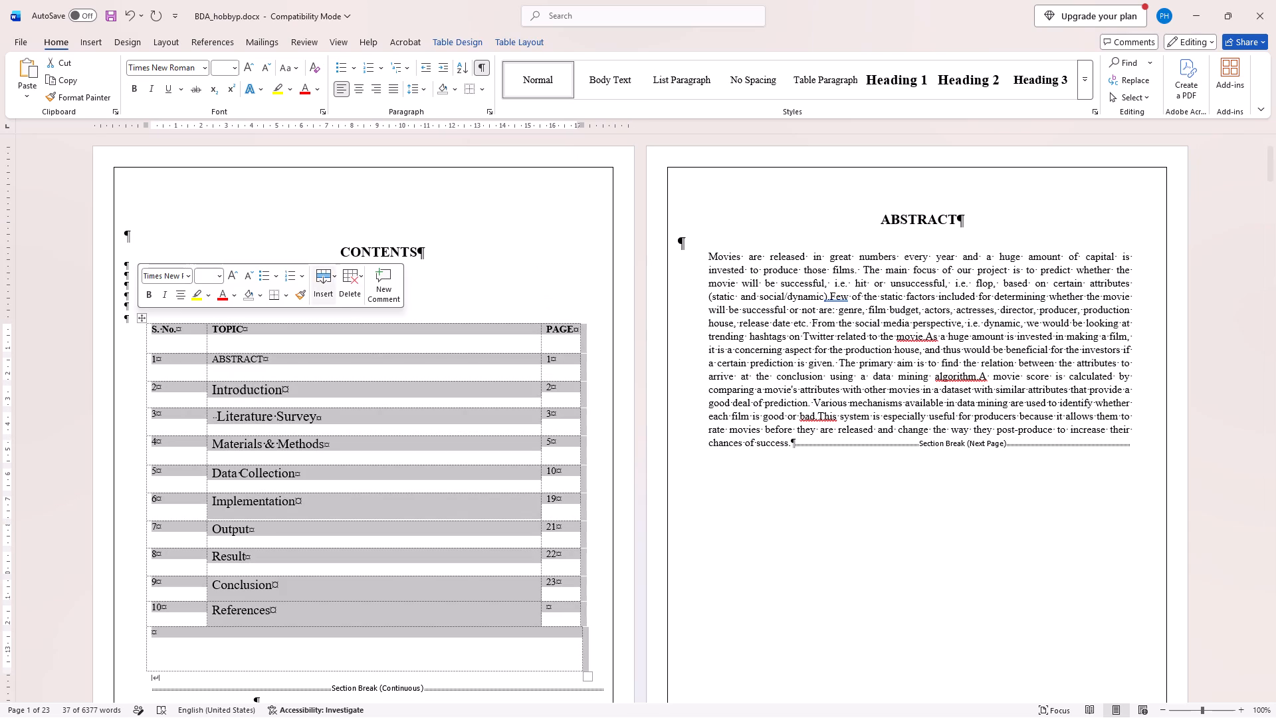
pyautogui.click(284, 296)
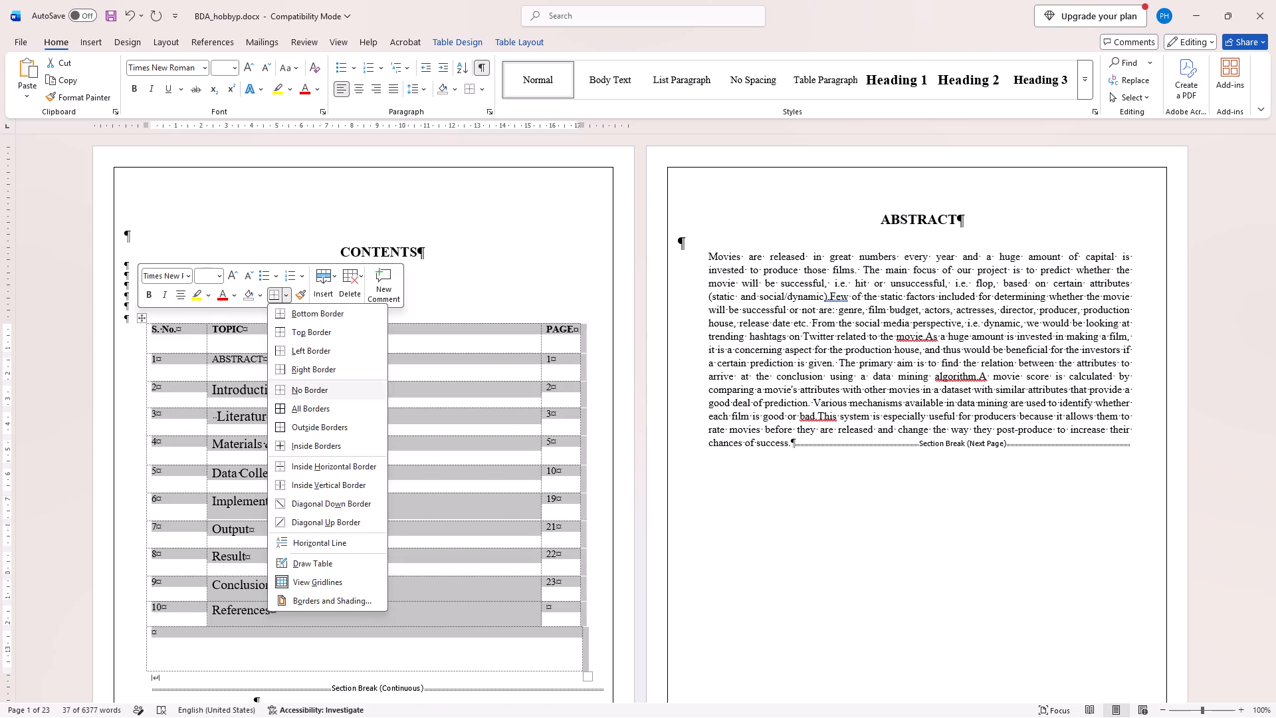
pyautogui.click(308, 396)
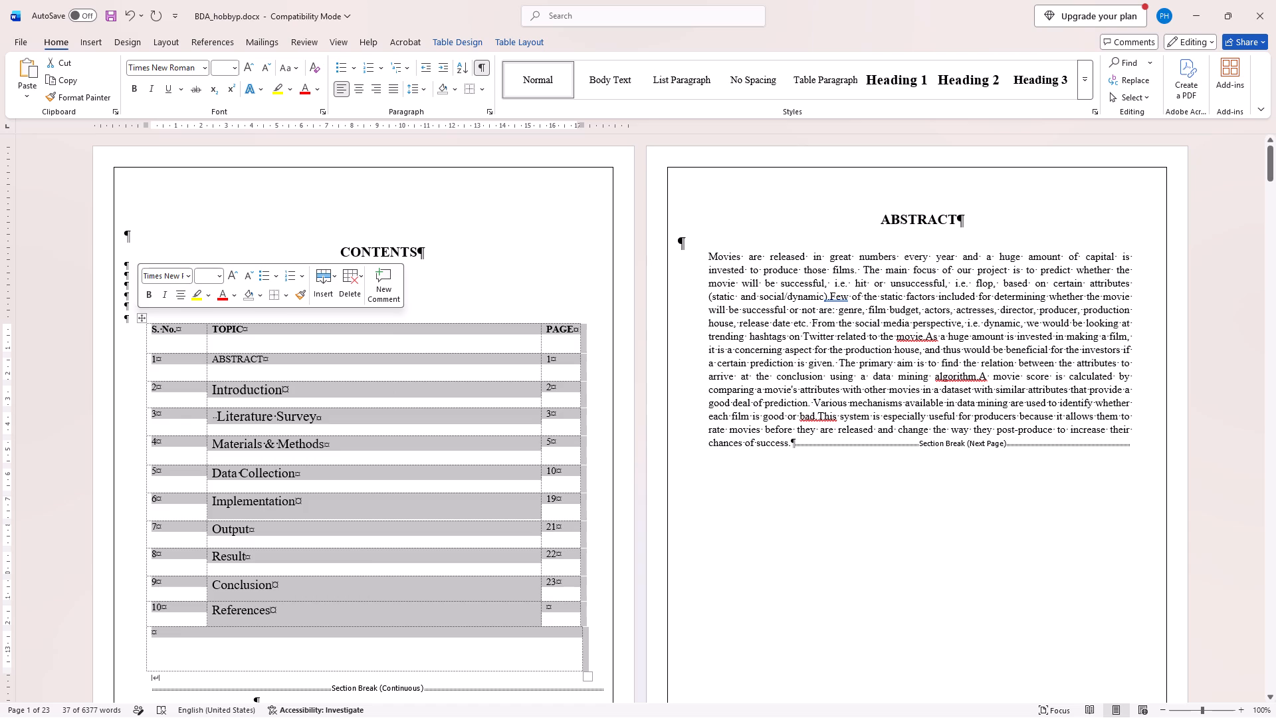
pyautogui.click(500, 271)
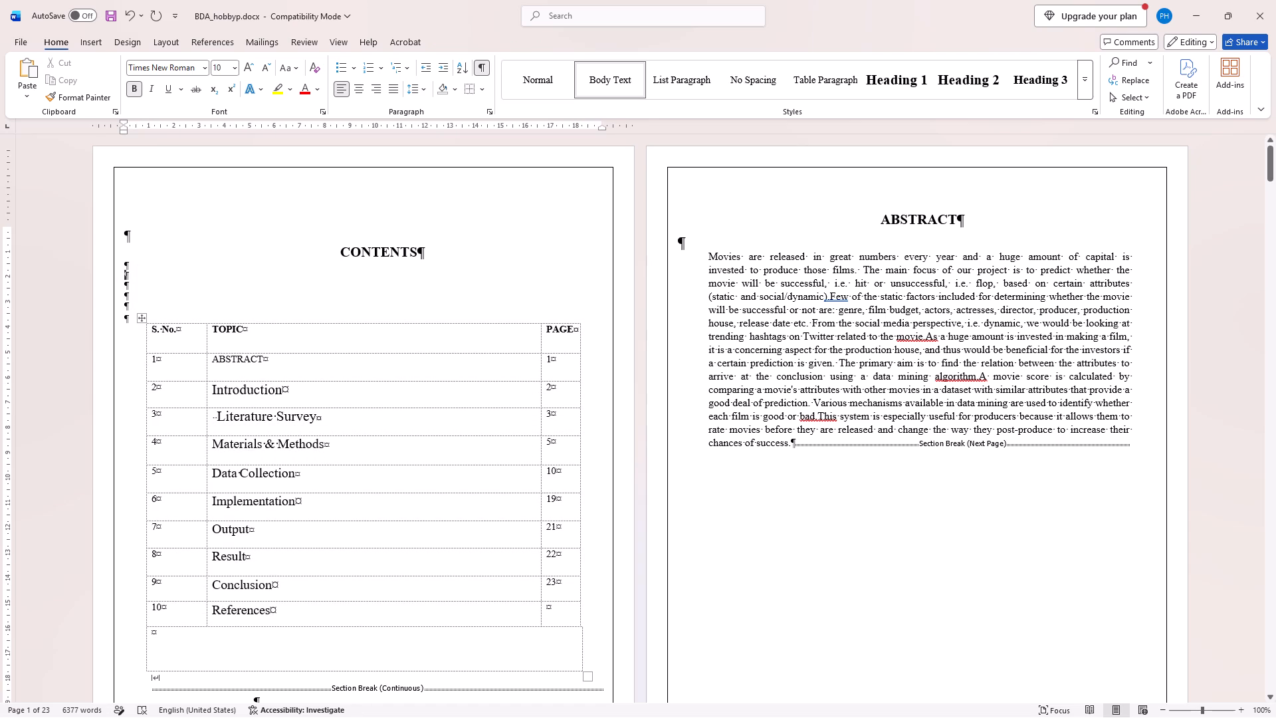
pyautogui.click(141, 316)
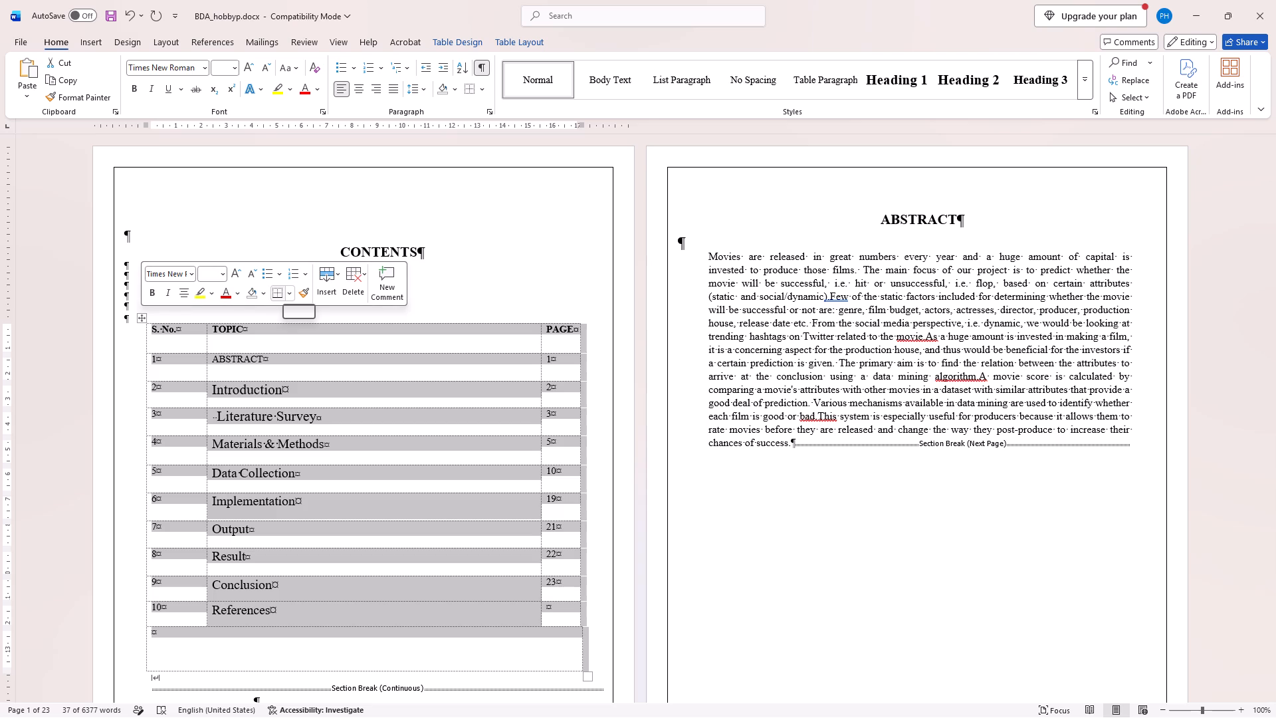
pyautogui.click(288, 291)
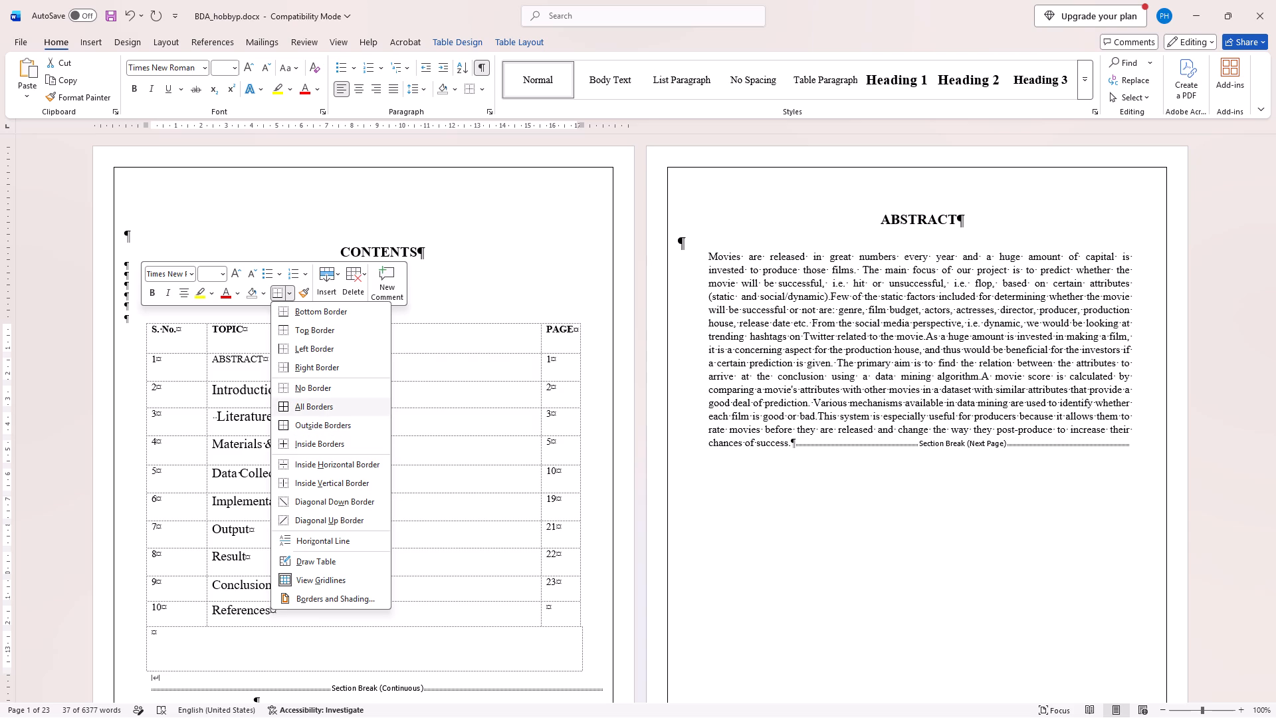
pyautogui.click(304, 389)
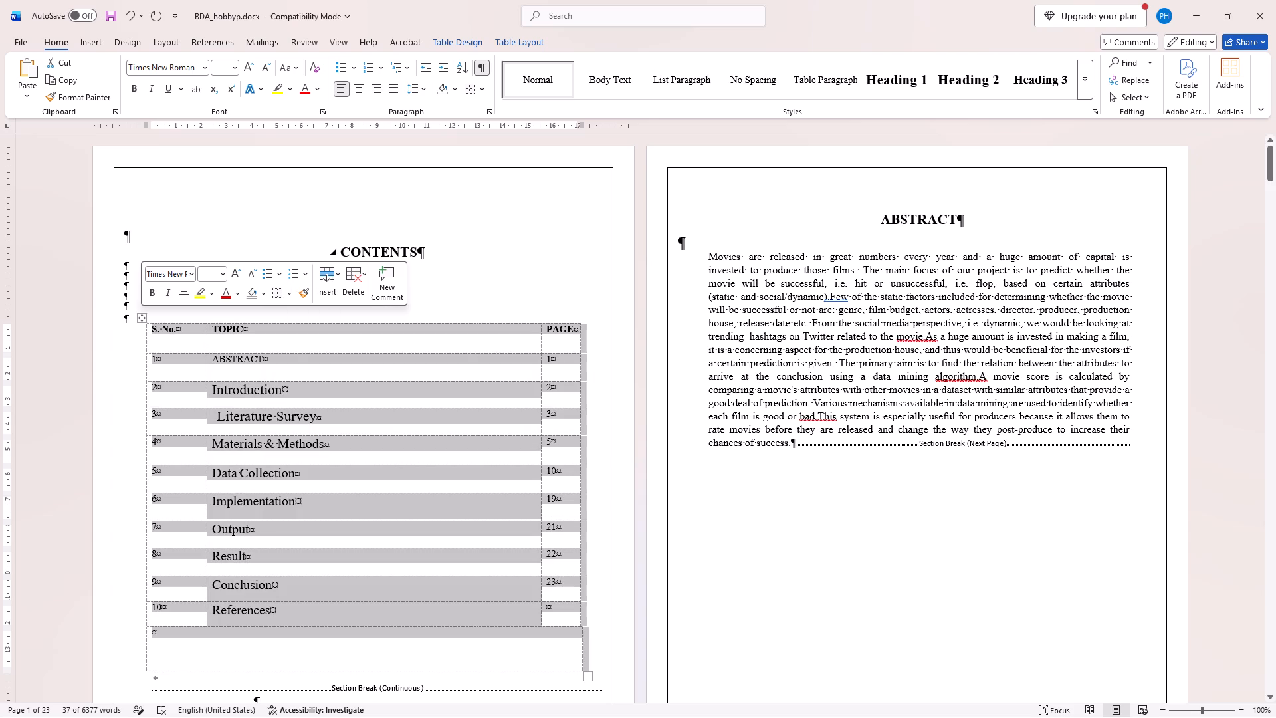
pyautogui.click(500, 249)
# Hide the paragraph marks and other formatting symbols in the document.
pyautogui.scroll(-1, 493, 322)
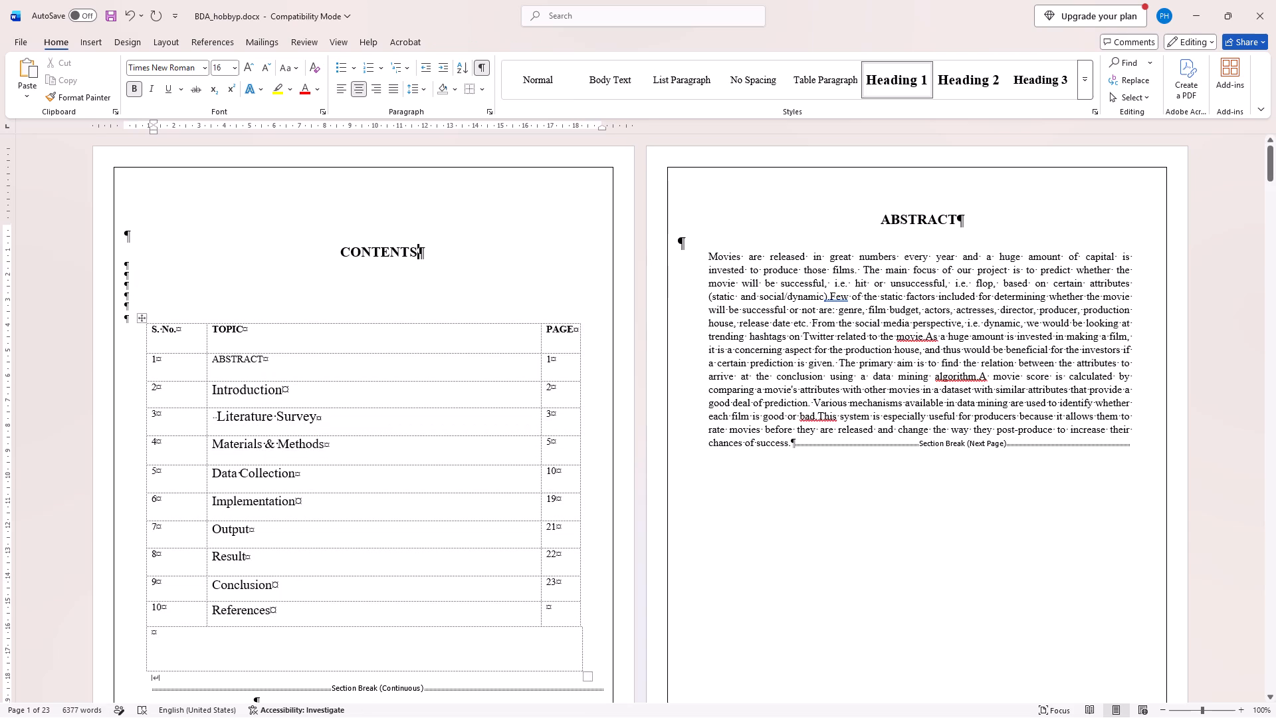
pyautogui.scroll(-1, 493, 322)
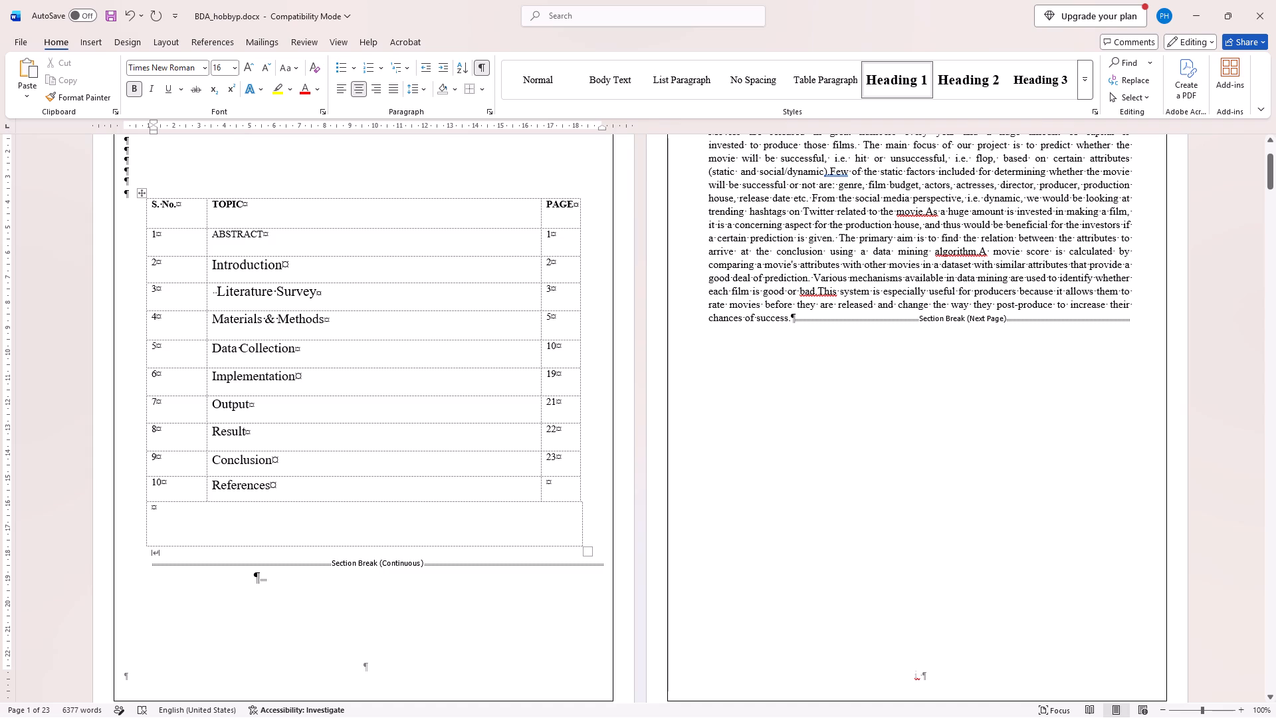
pyautogui.click(479, 65)
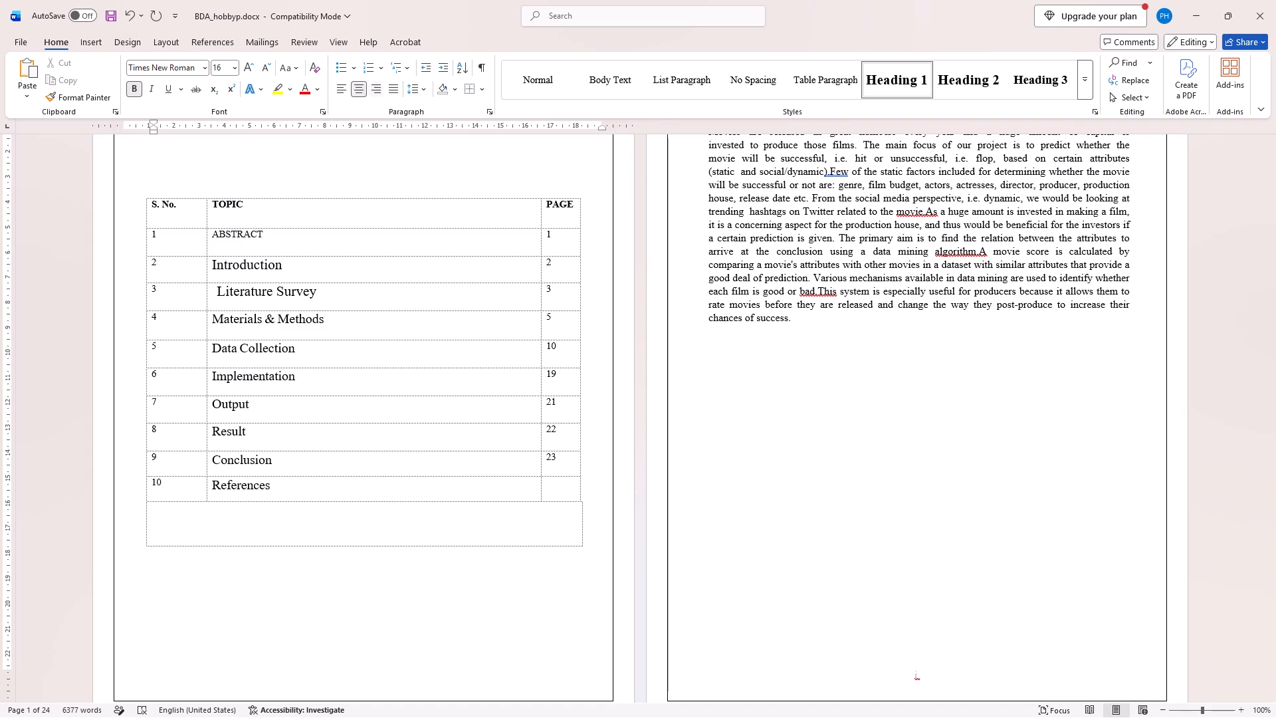
# Select the whole contents table and apply the Bottom Border option to it.
pyautogui.click(484, 94)
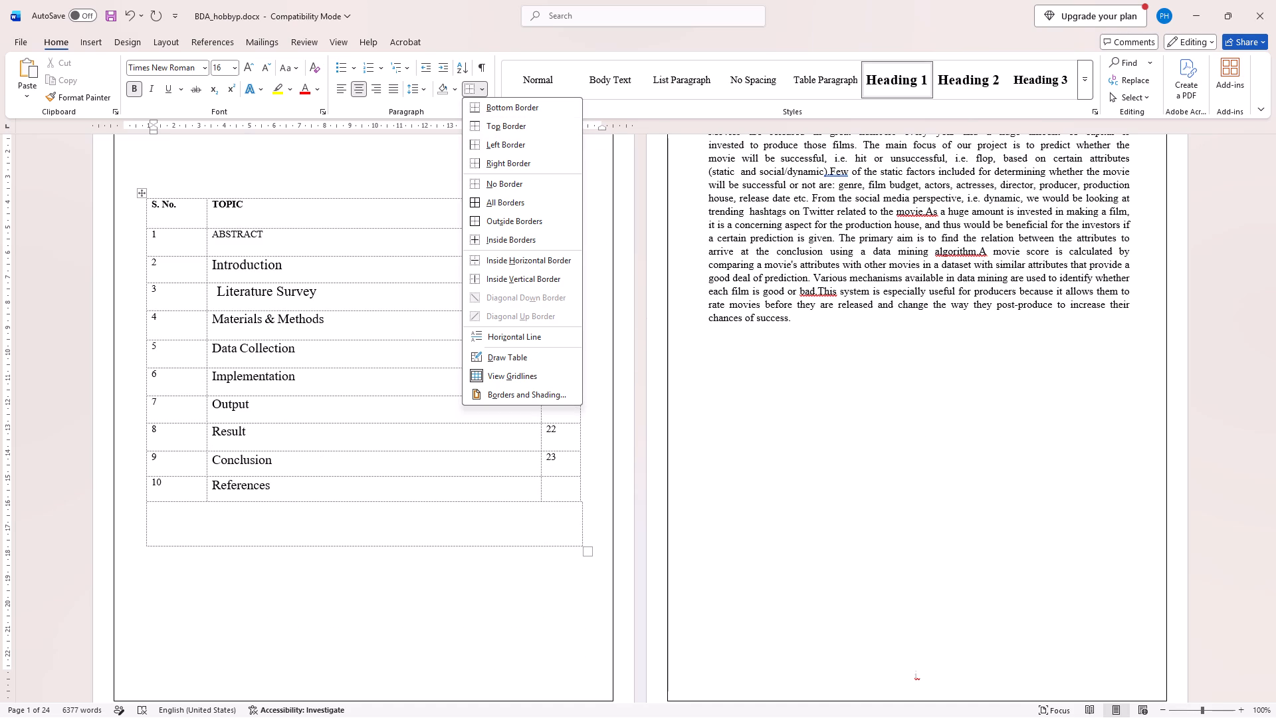
pyautogui.click(141, 189)
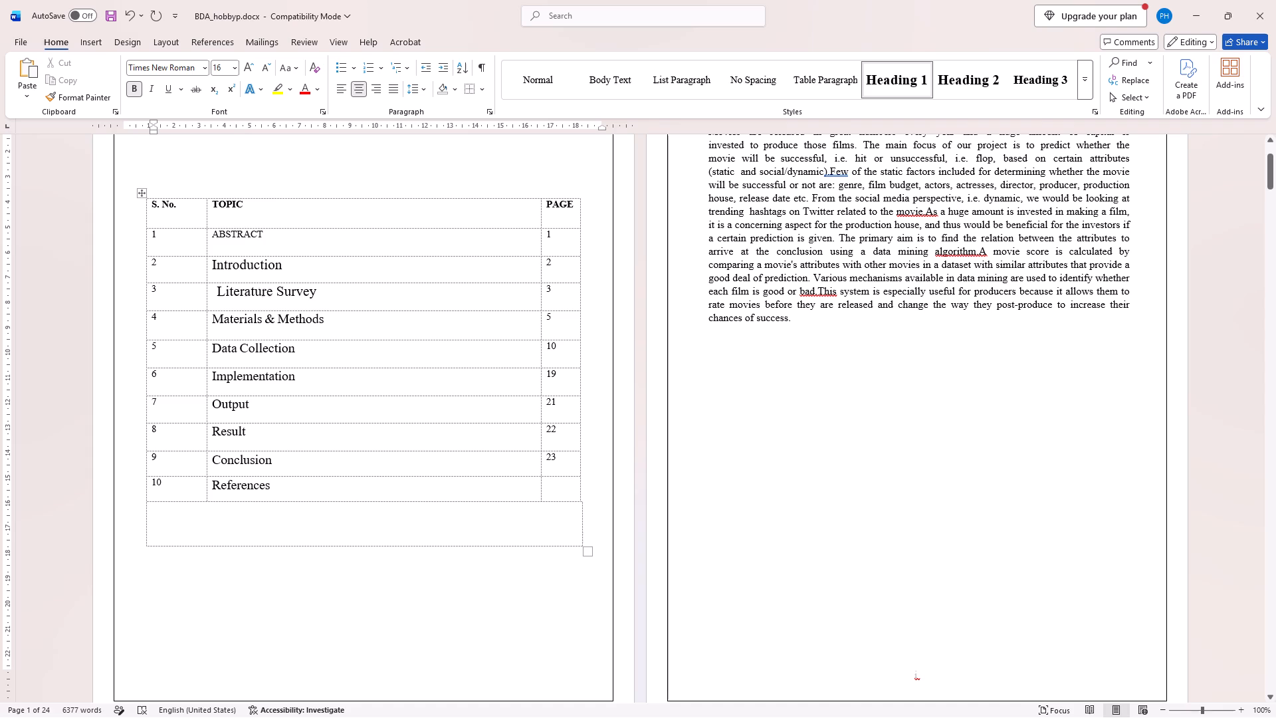
pyautogui.click(141, 191)
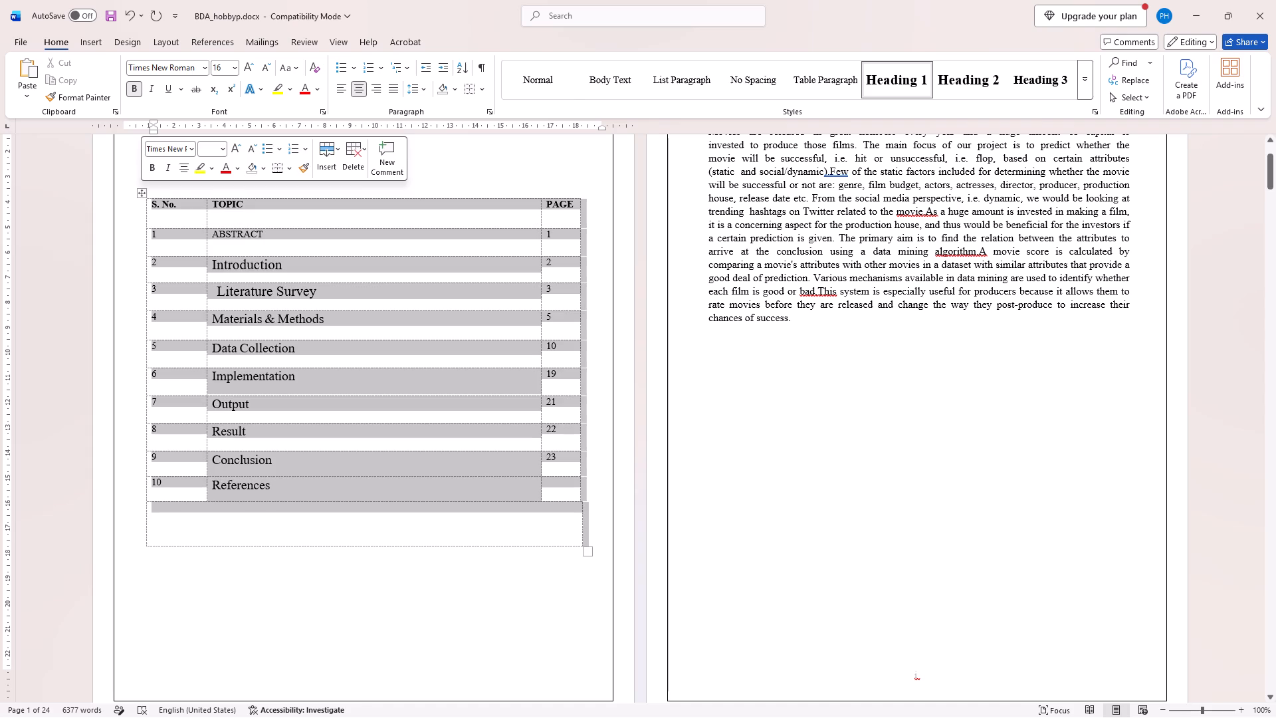
pyautogui.click(286, 168)
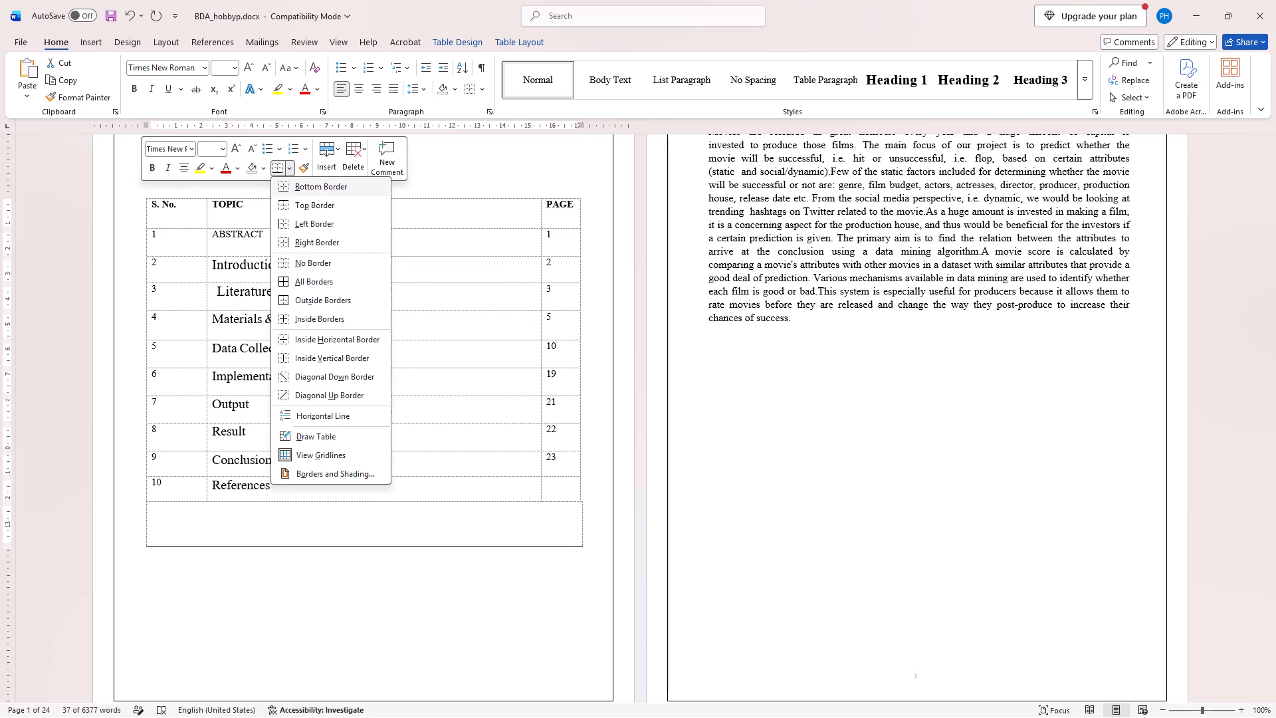
pyautogui.click(293, 184)
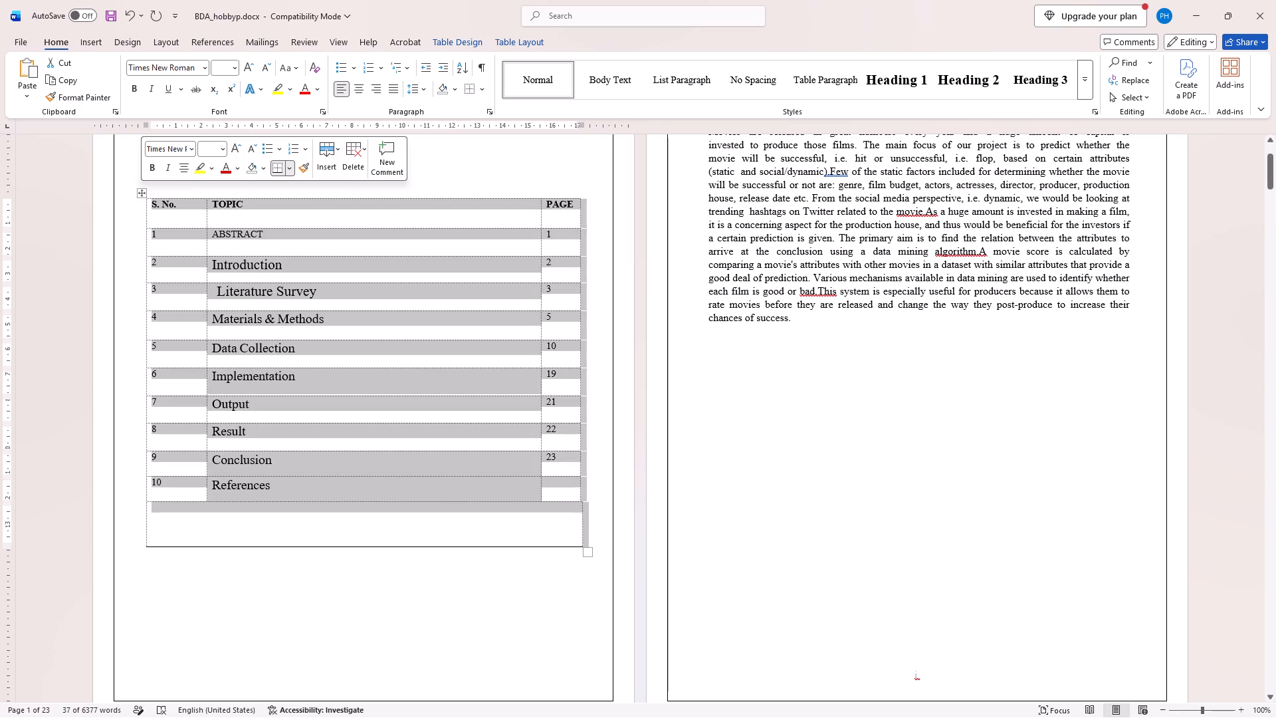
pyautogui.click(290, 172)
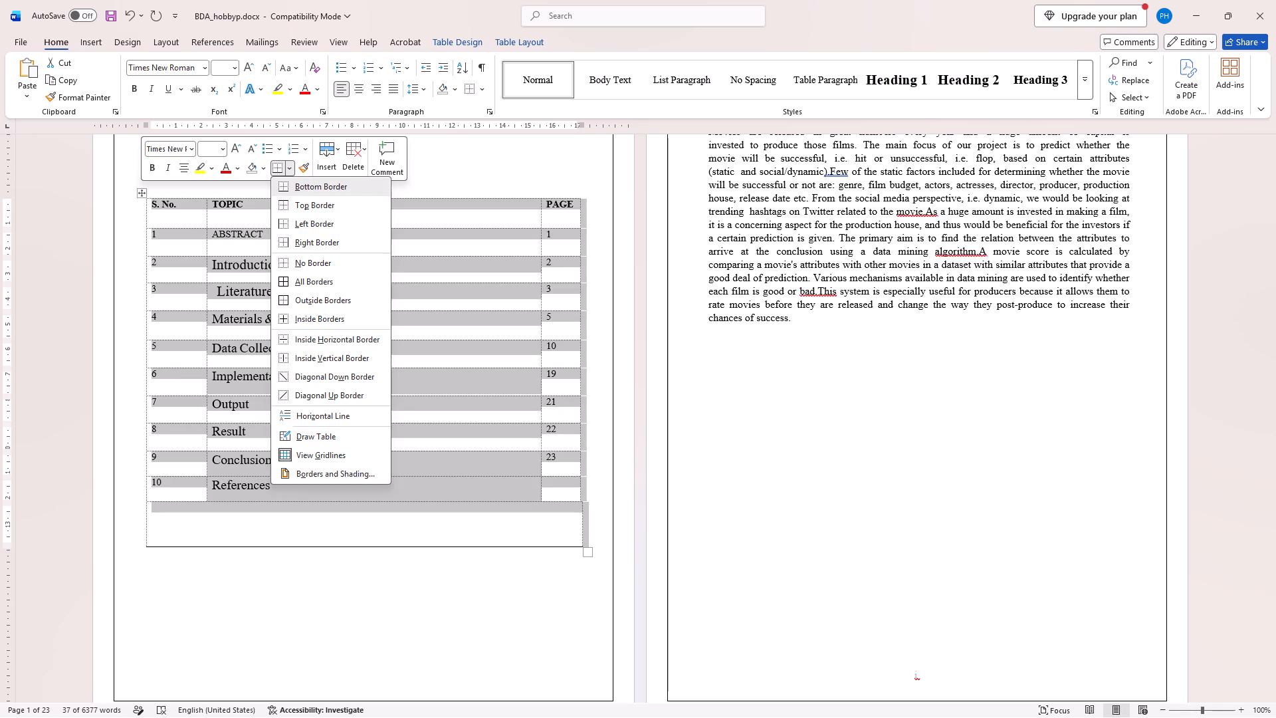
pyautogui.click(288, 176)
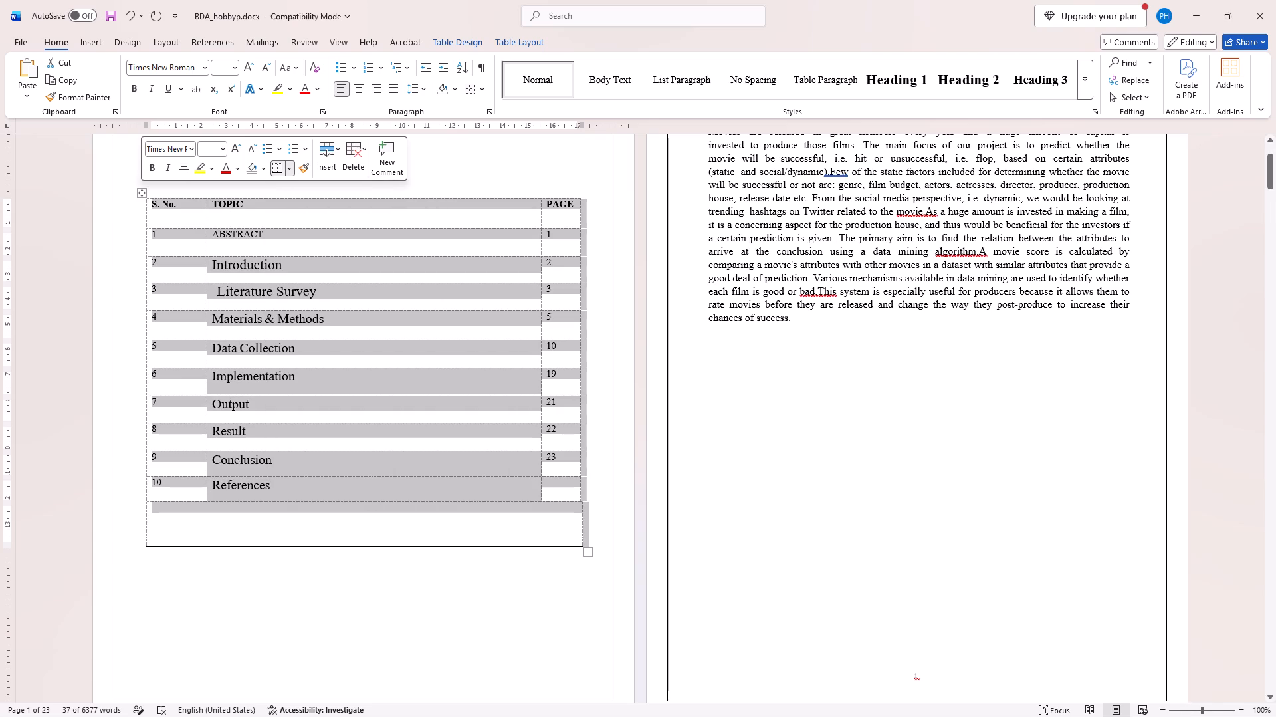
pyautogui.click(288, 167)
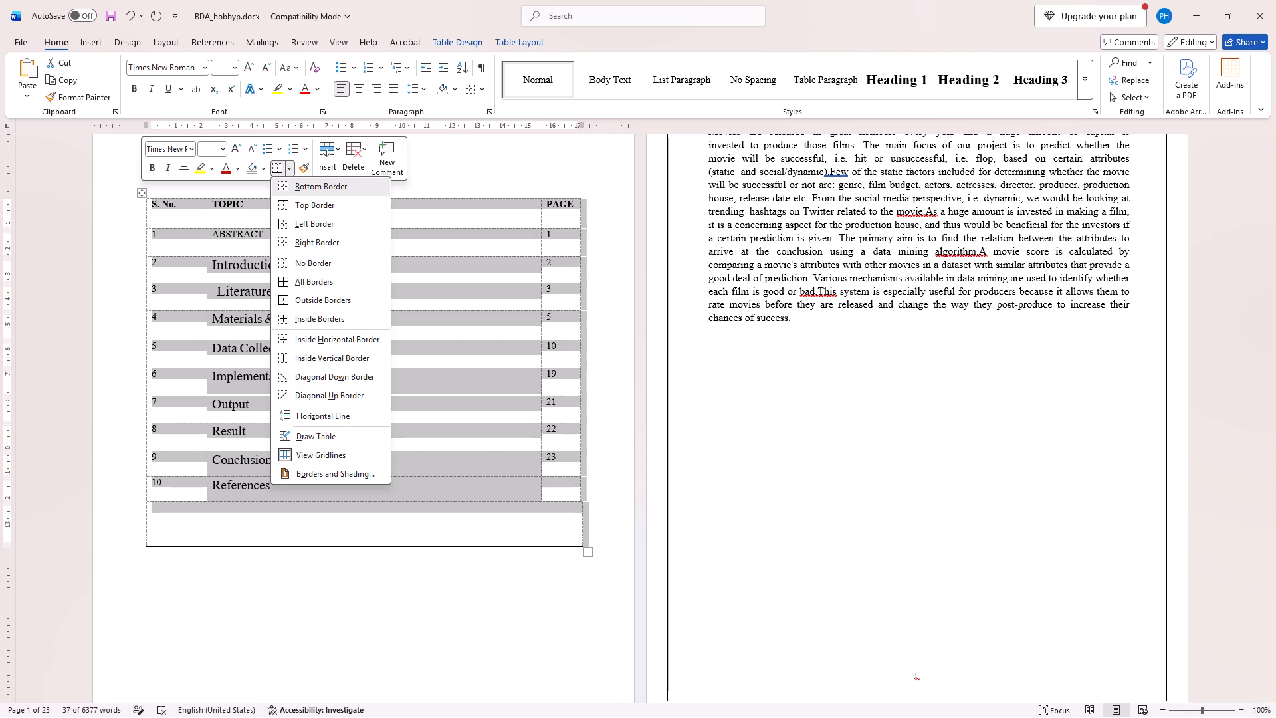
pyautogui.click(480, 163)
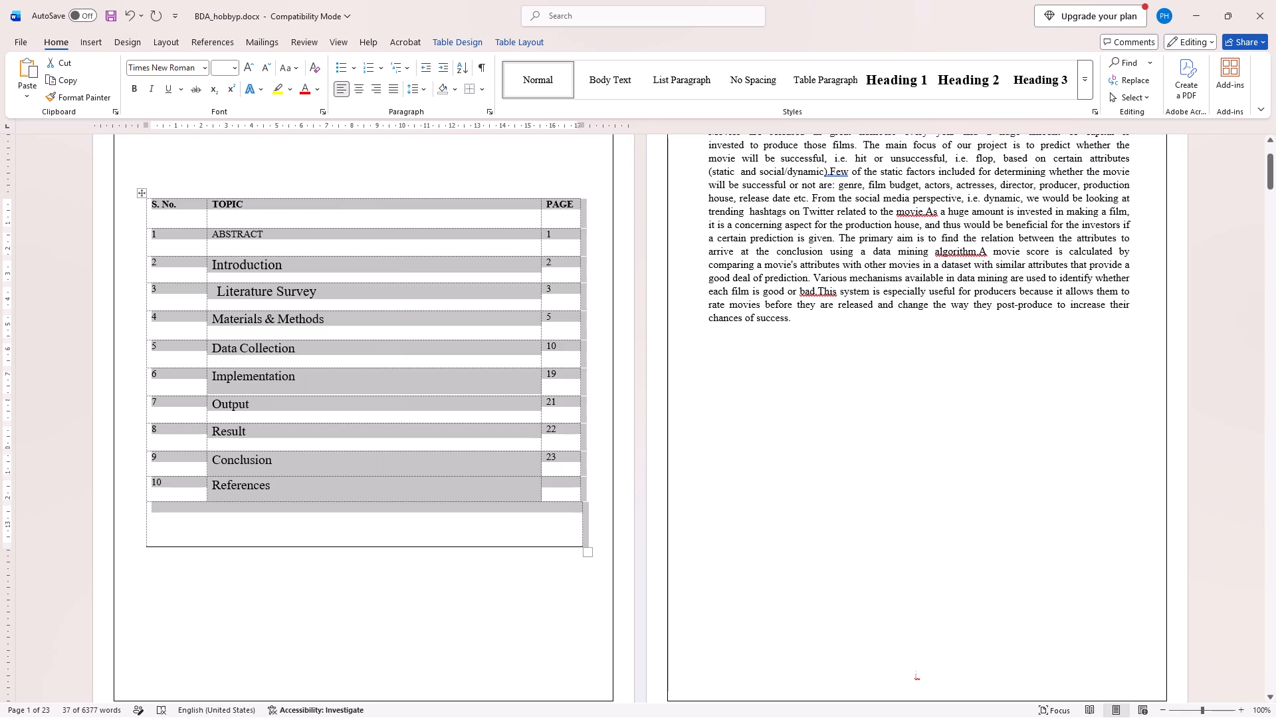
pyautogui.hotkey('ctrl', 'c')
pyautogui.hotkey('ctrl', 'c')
# Apply the Bottom Border option to the contents table's header row with S. No., TOPIC and PAGE.
pyautogui.click(142, 198)
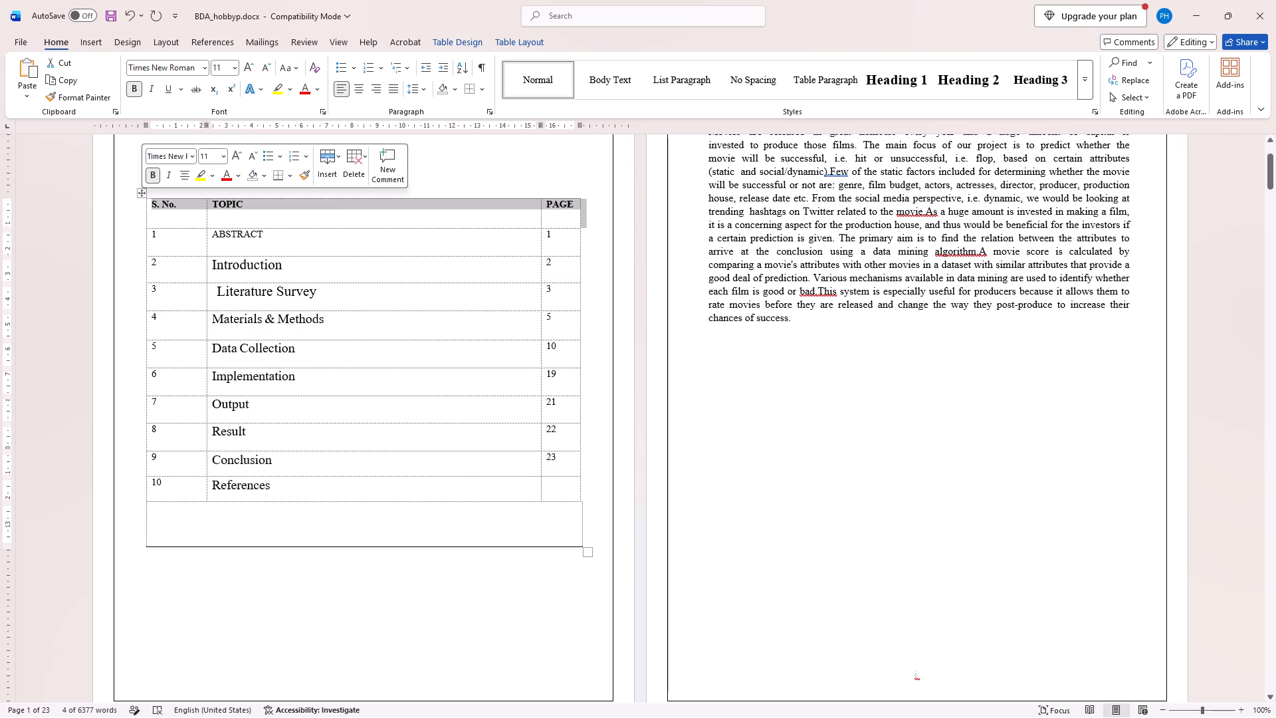
pyautogui.click(298, 173)
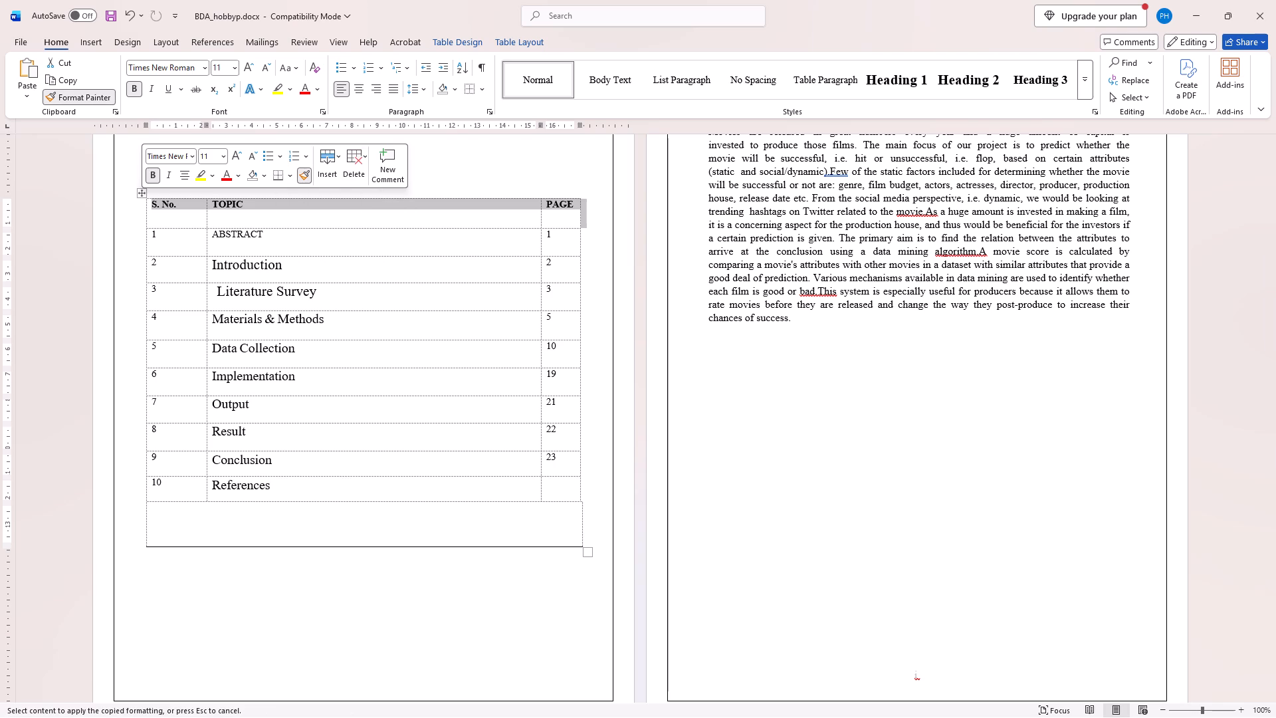
pyautogui.click(356, 160)
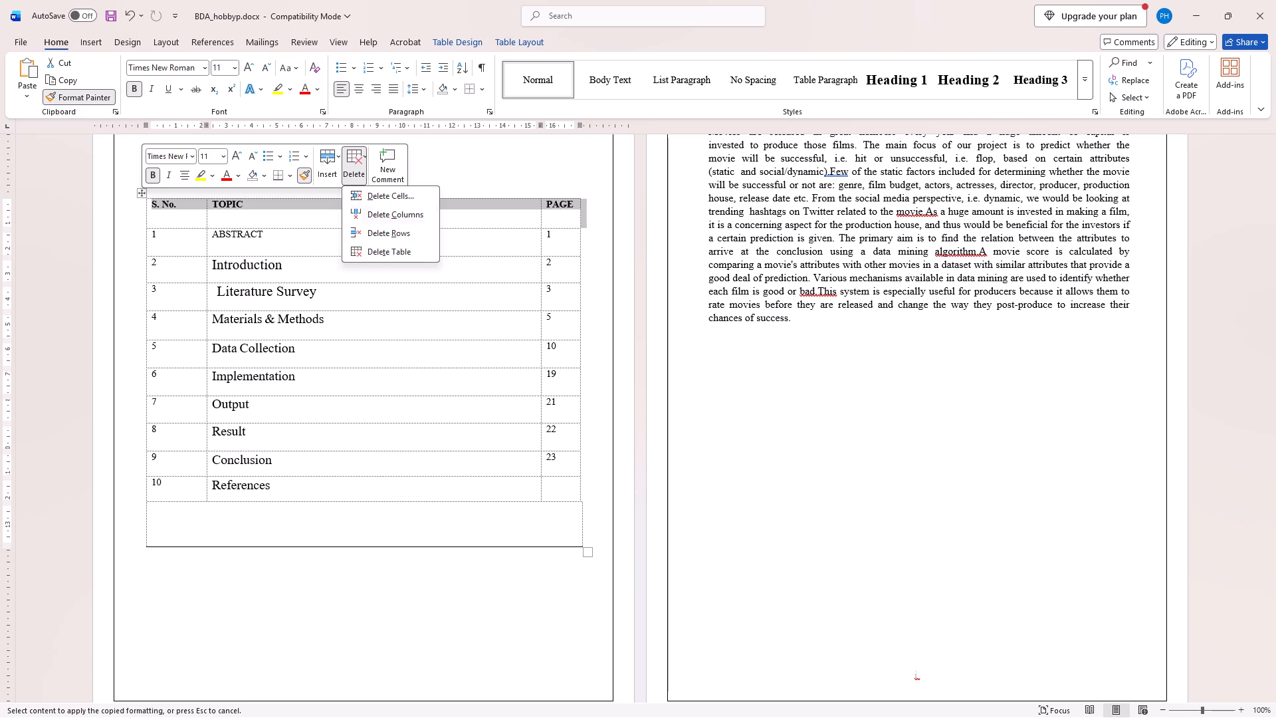
pyautogui.click(282, 174)
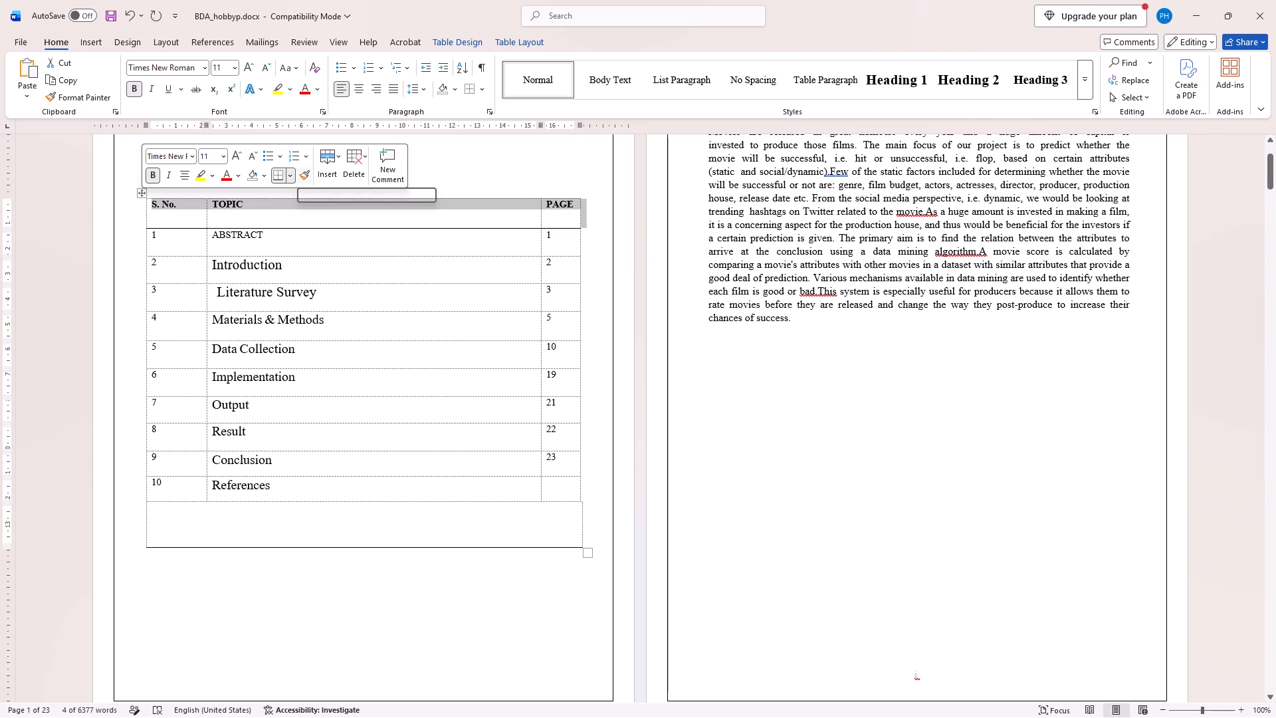
pyautogui.click(291, 176)
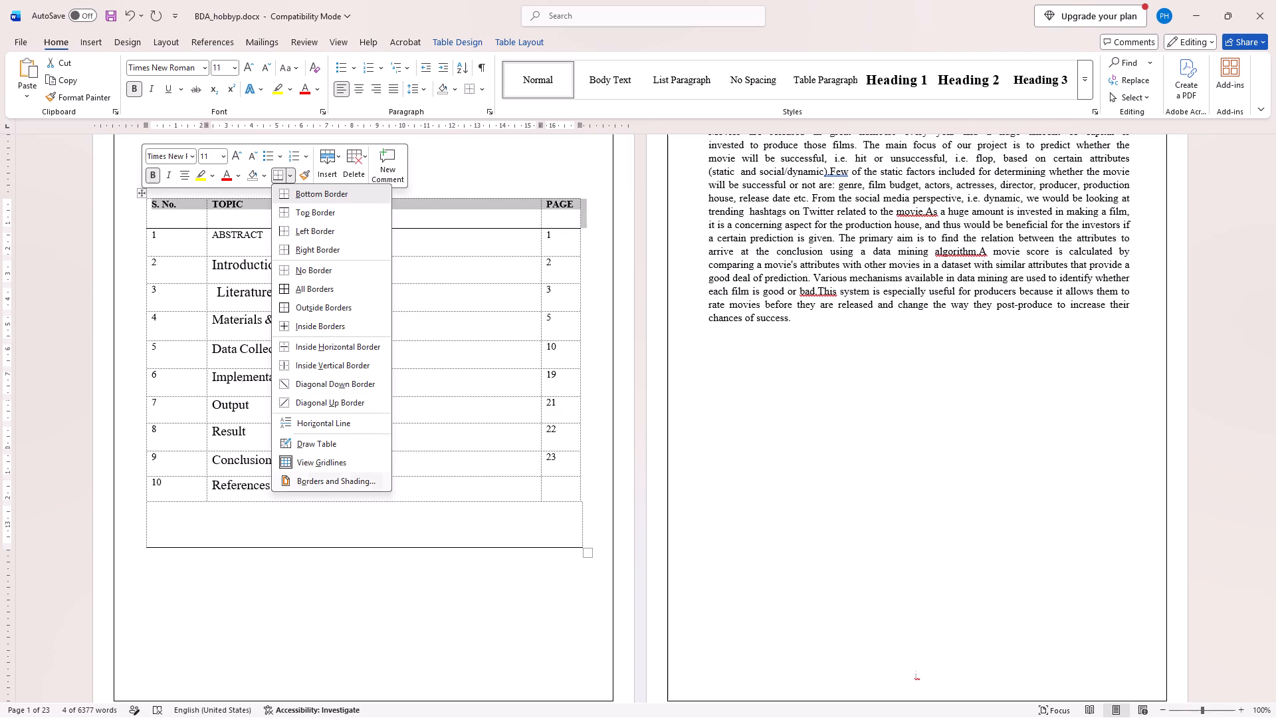
pyautogui.click(552, 550)
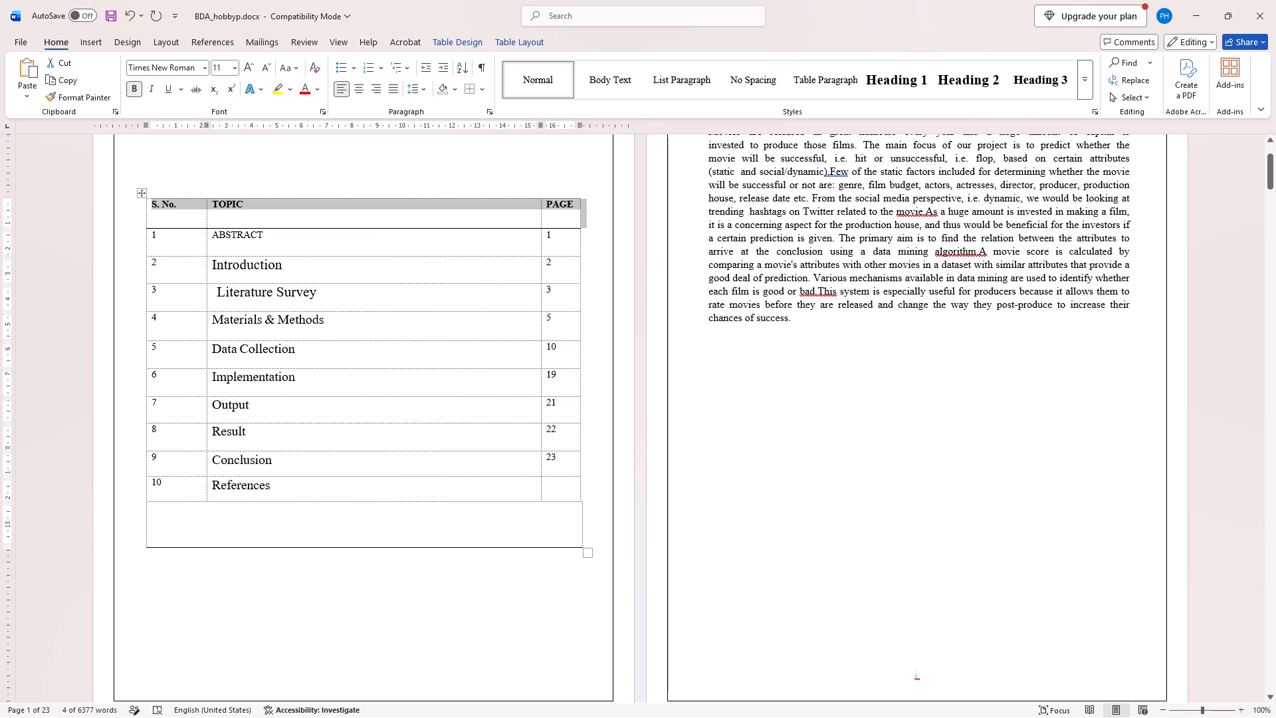
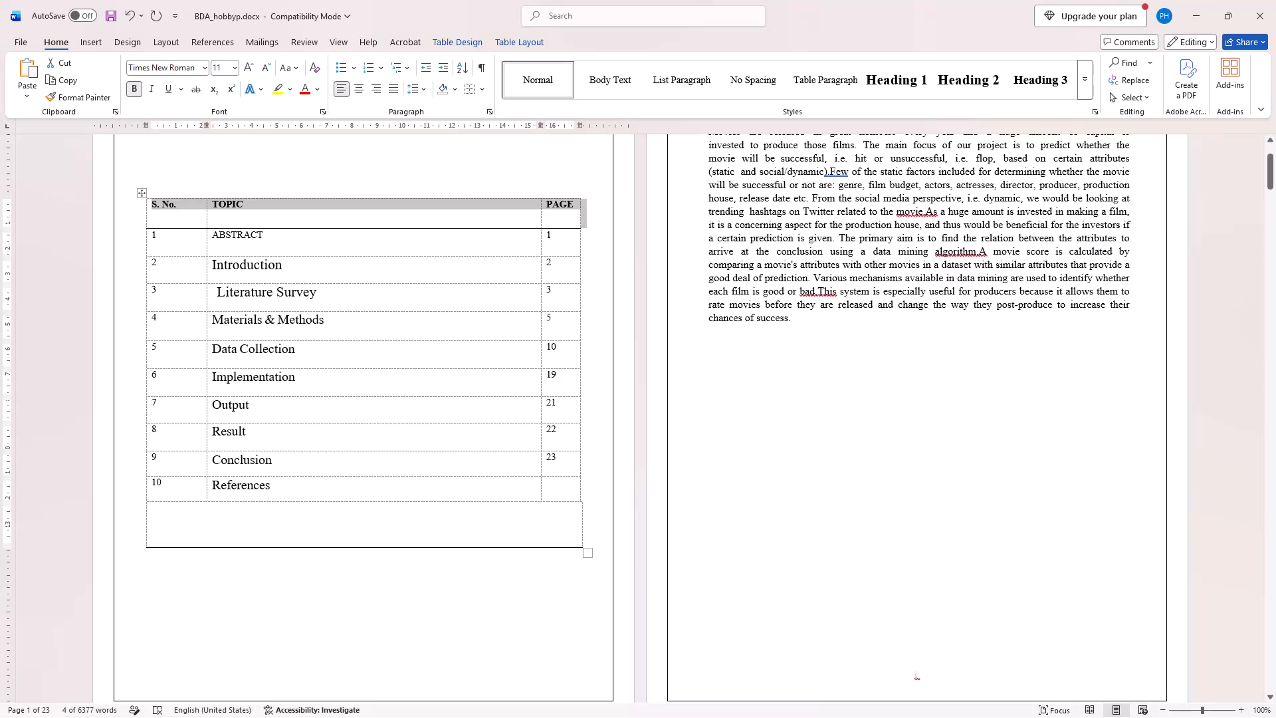
# Select the whole contents table and toggle the Bottom Border option to clear the line along its lower edge.
pyautogui.click(589, 553)
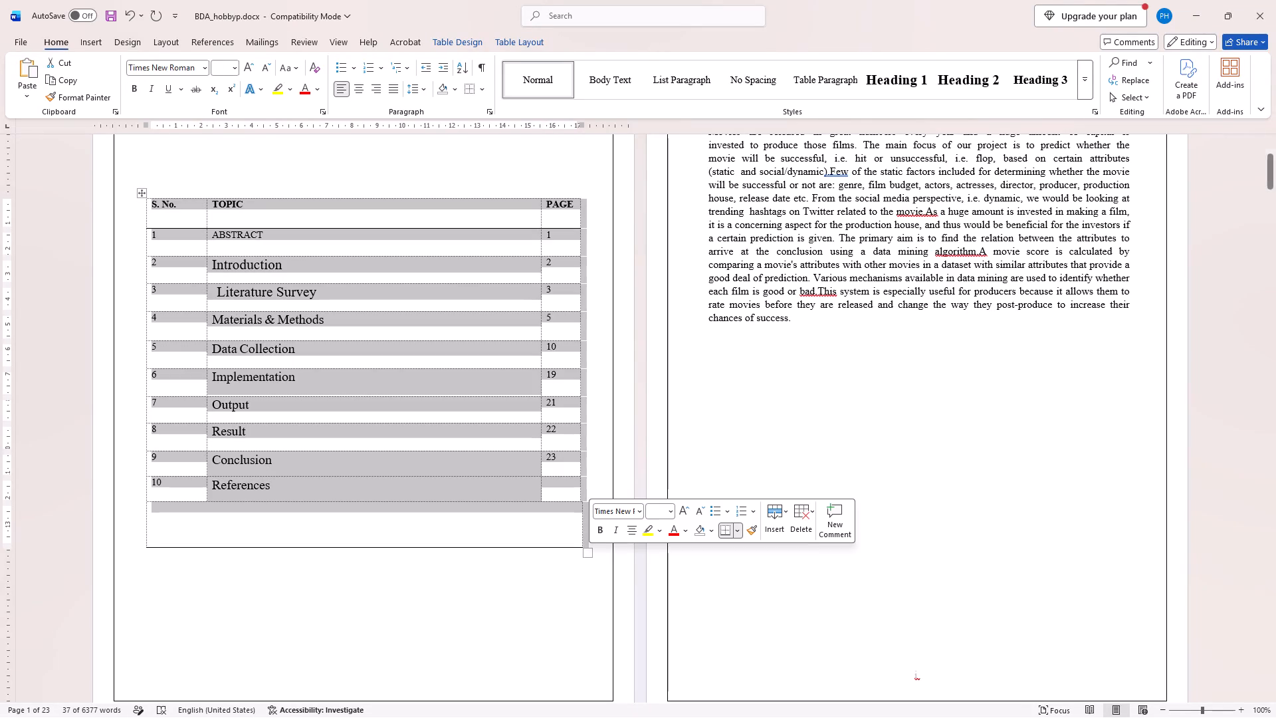
pyautogui.click(738, 531)
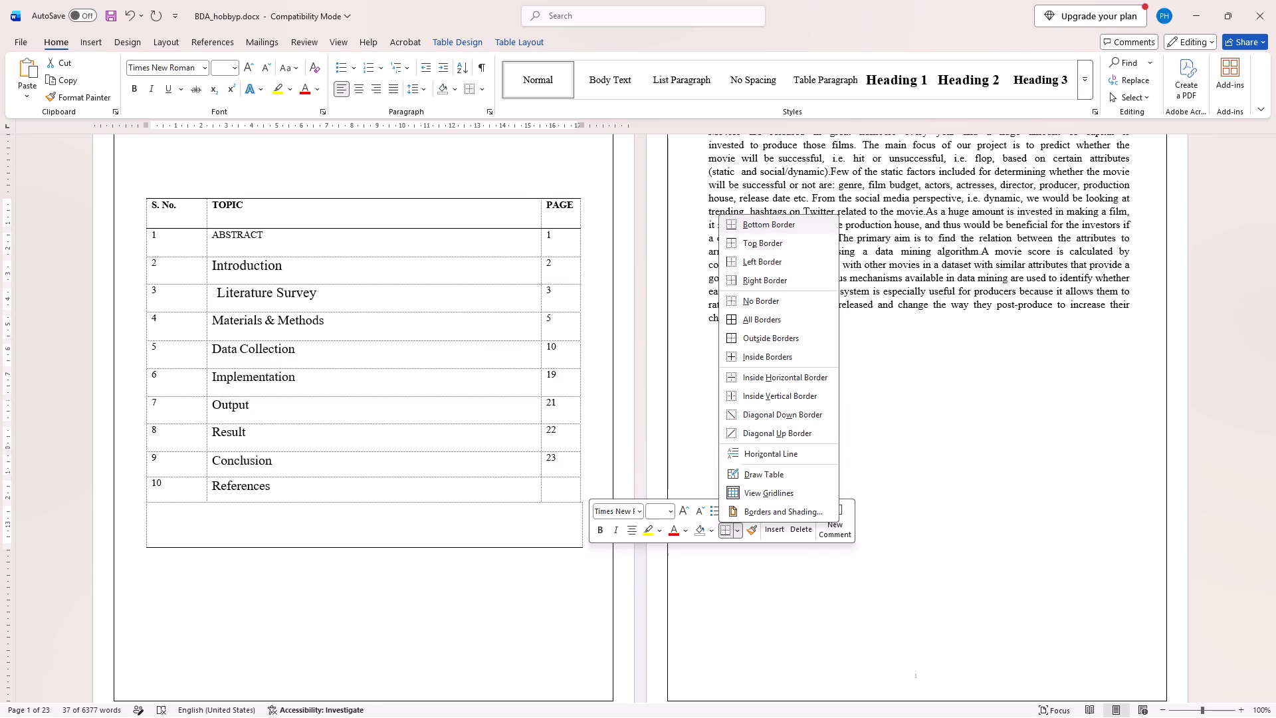
pyautogui.click(768, 228)
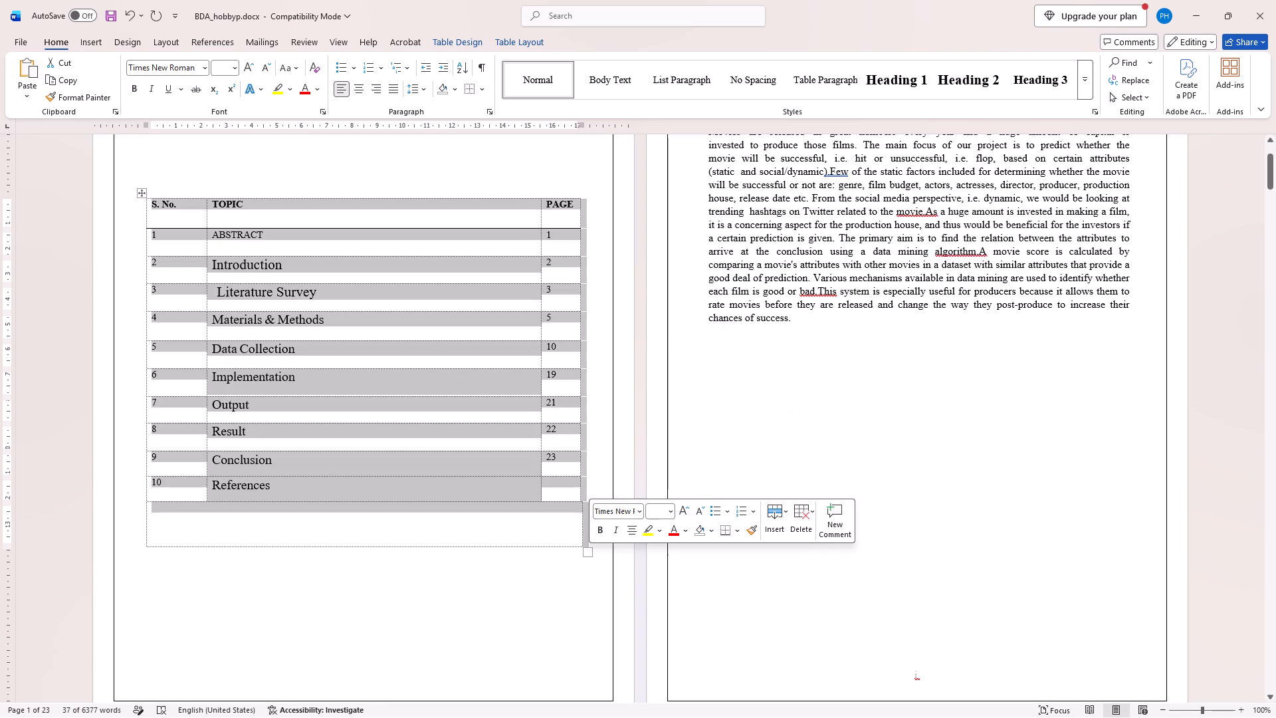
pyautogui.click(407, 608)
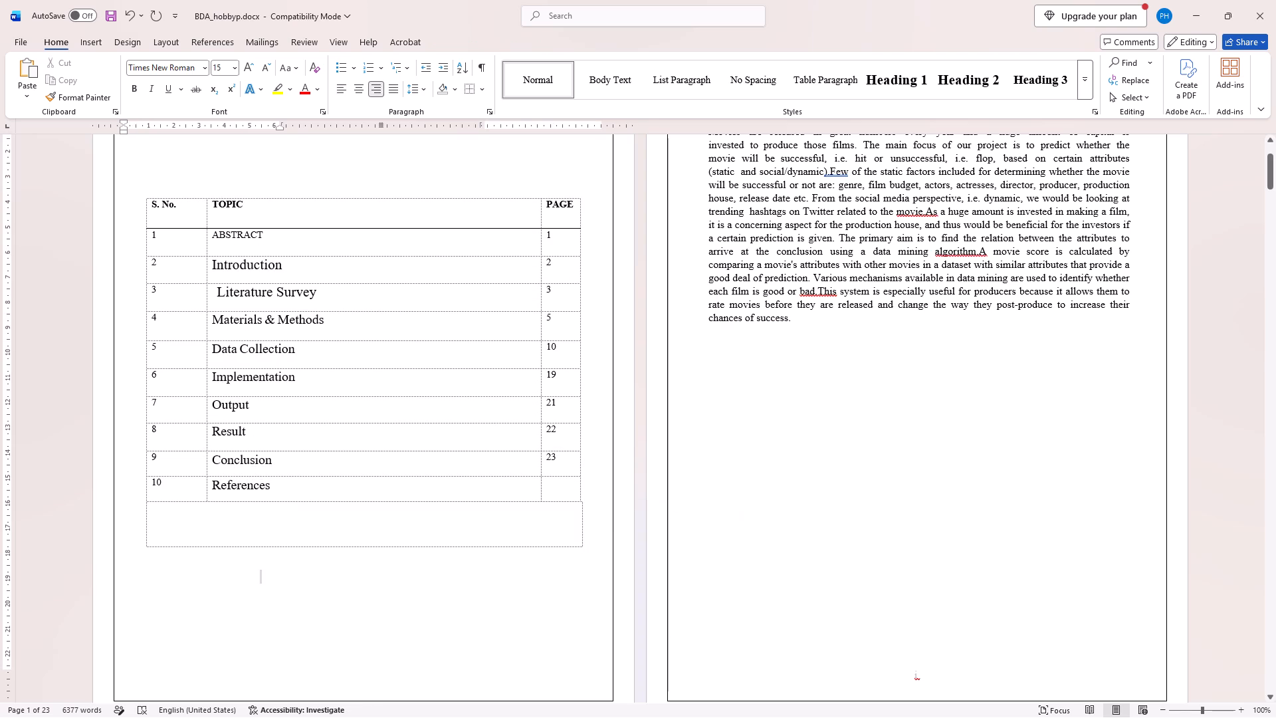
# Select the whole contents table and apply the No Border option to clear the line under its header row.
pyautogui.click(460, 230)
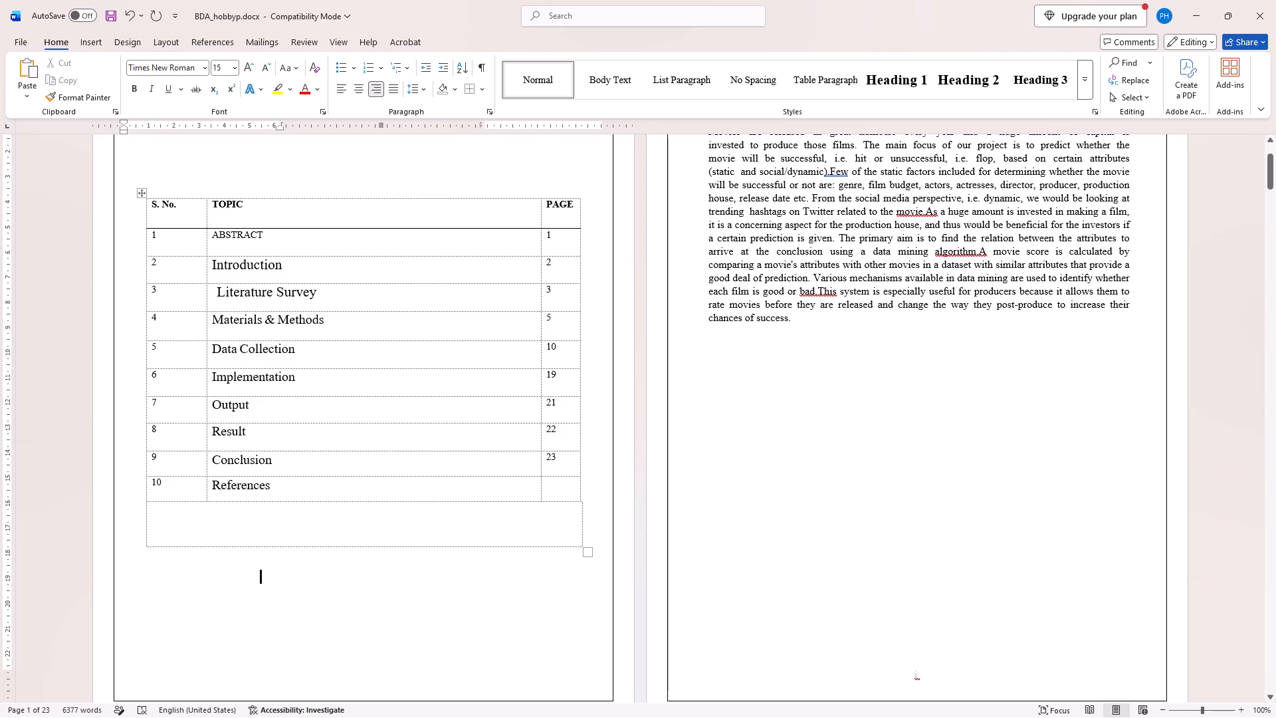
pyautogui.doubleClick(458, 222)
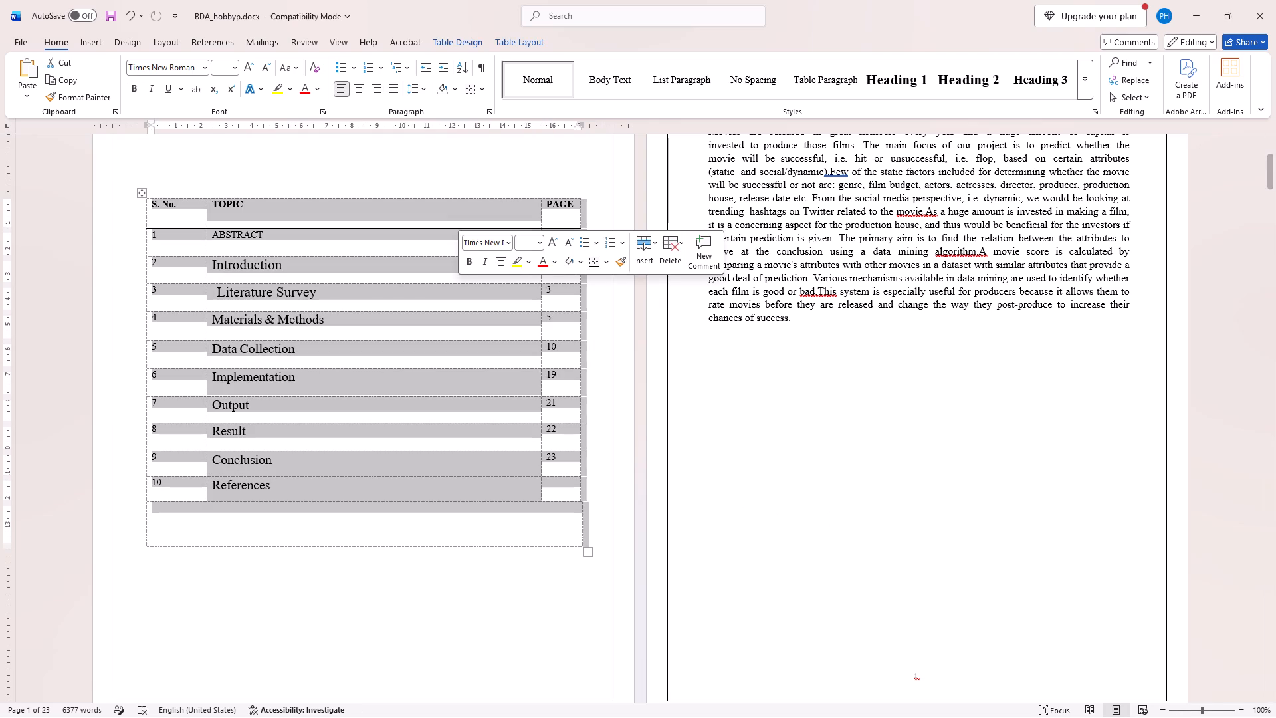
pyautogui.click(605, 266)
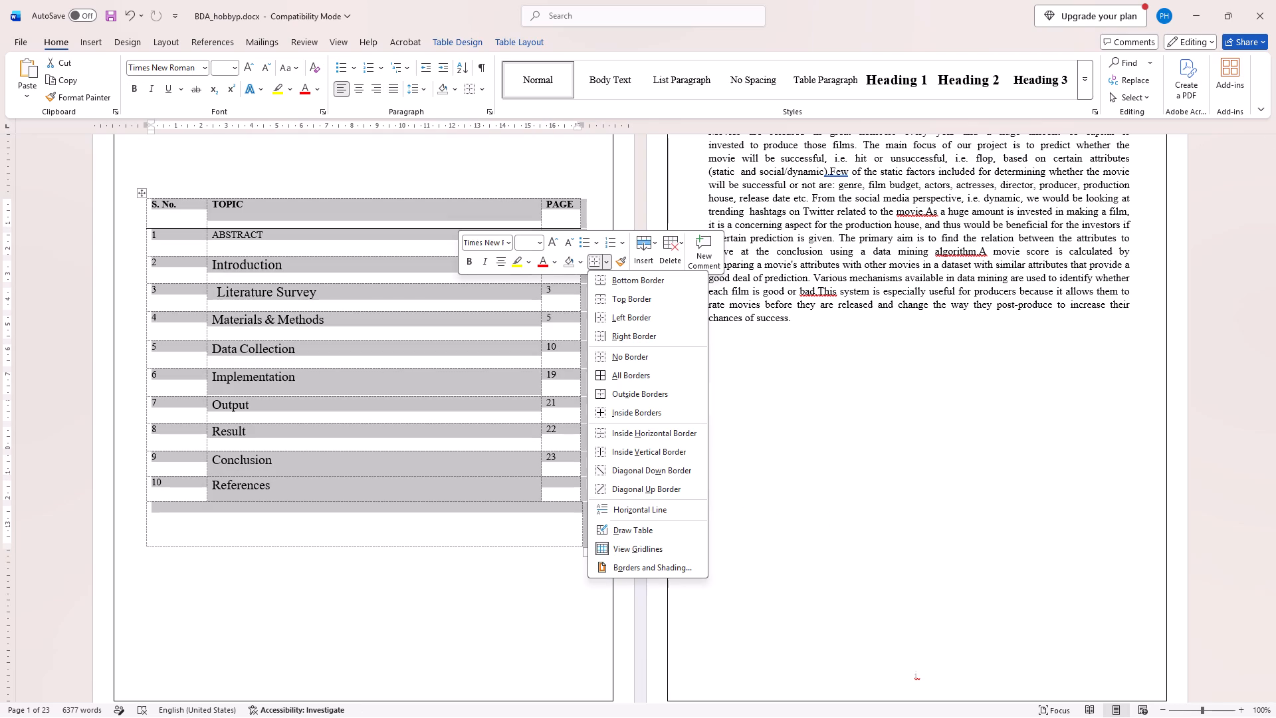
pyautogui.click(617, 357)
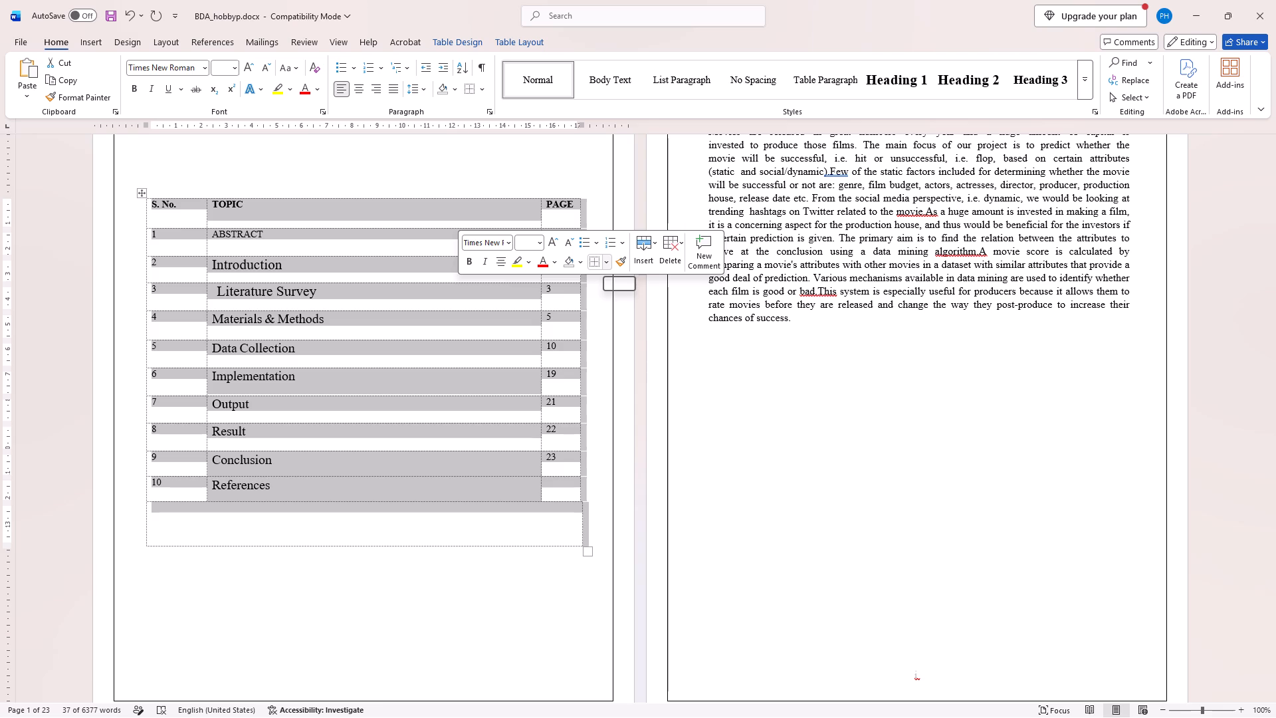
pyautogui.click(603, 263)
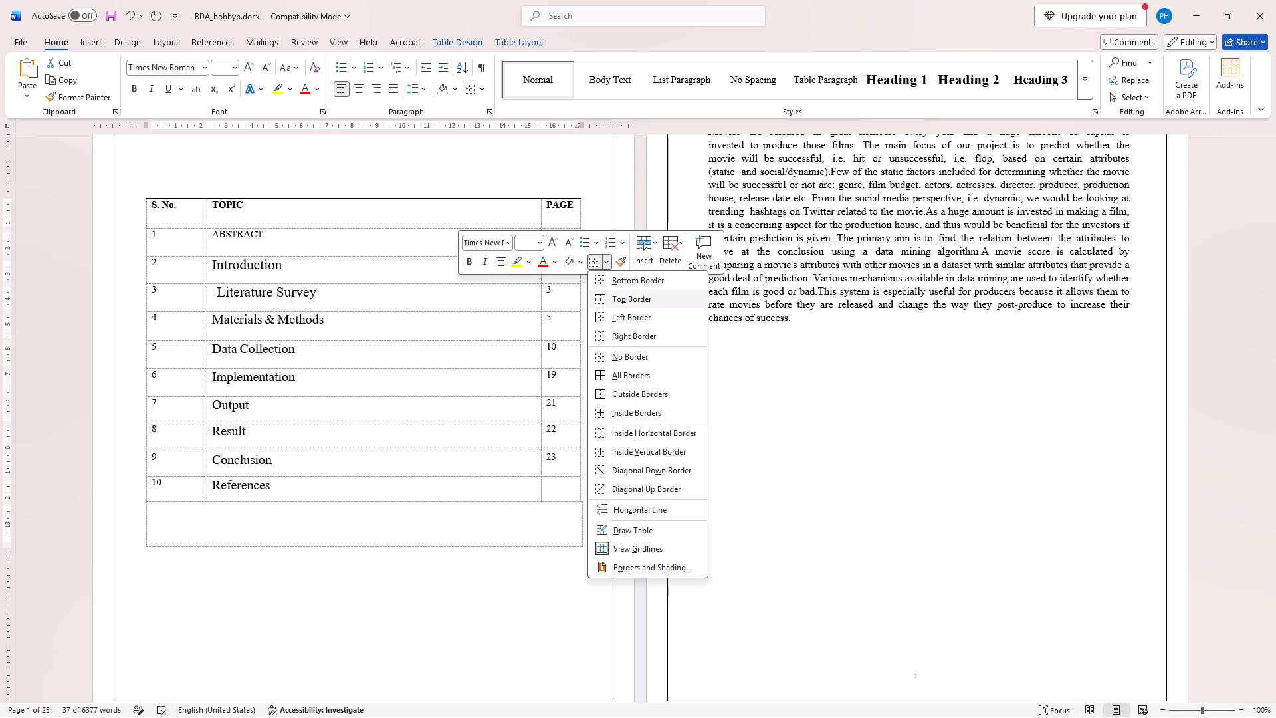
pyautogui.scroll(1, 629, 293)
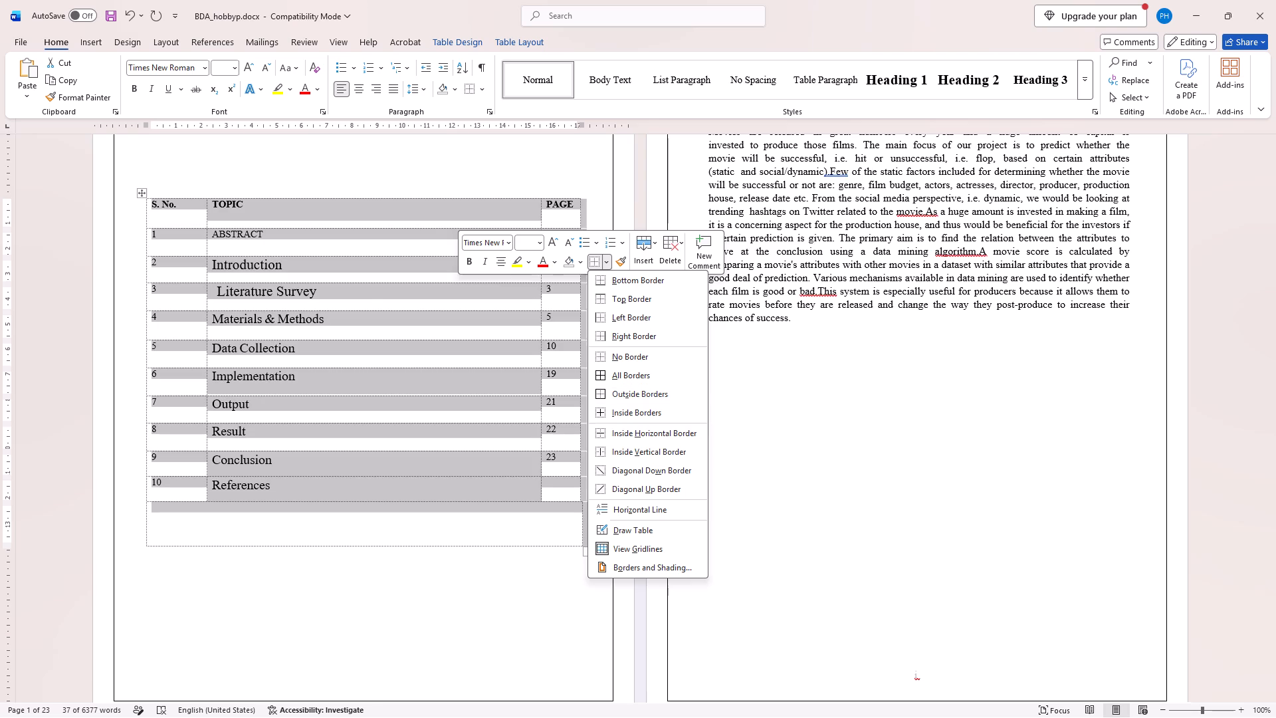
pyautogui.click(401, 592)
pyautogui.click(401, 592)
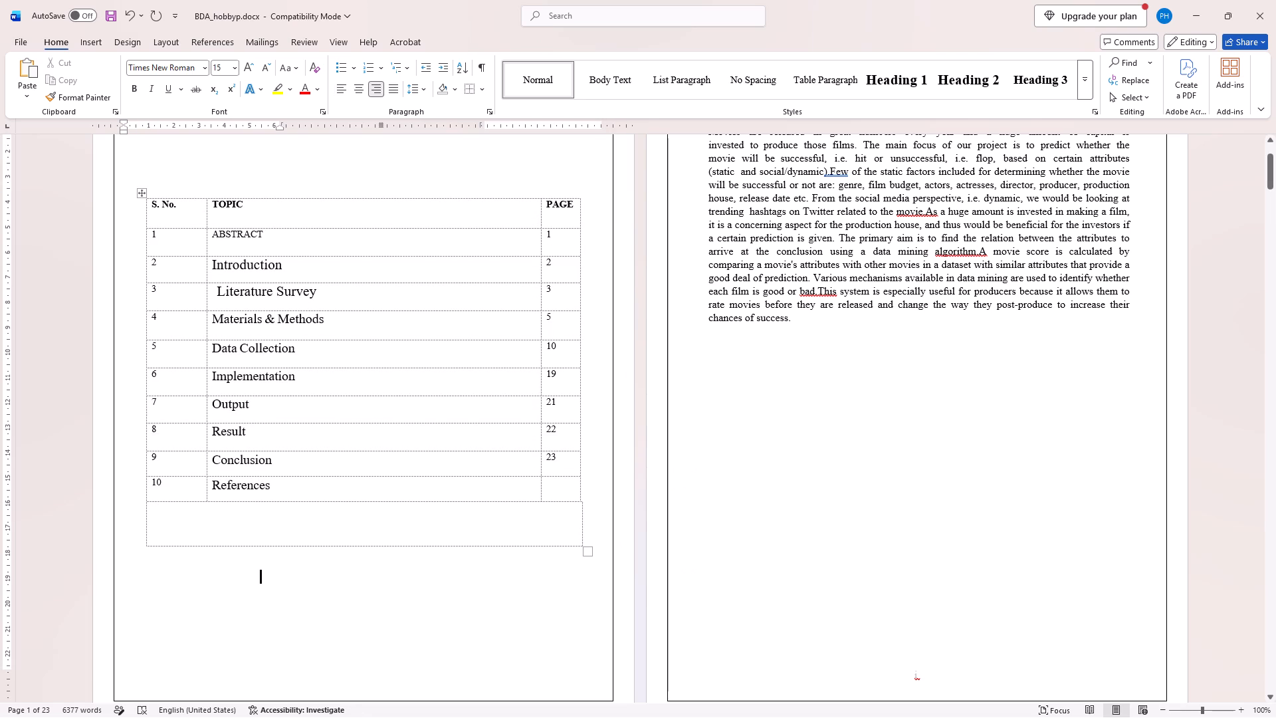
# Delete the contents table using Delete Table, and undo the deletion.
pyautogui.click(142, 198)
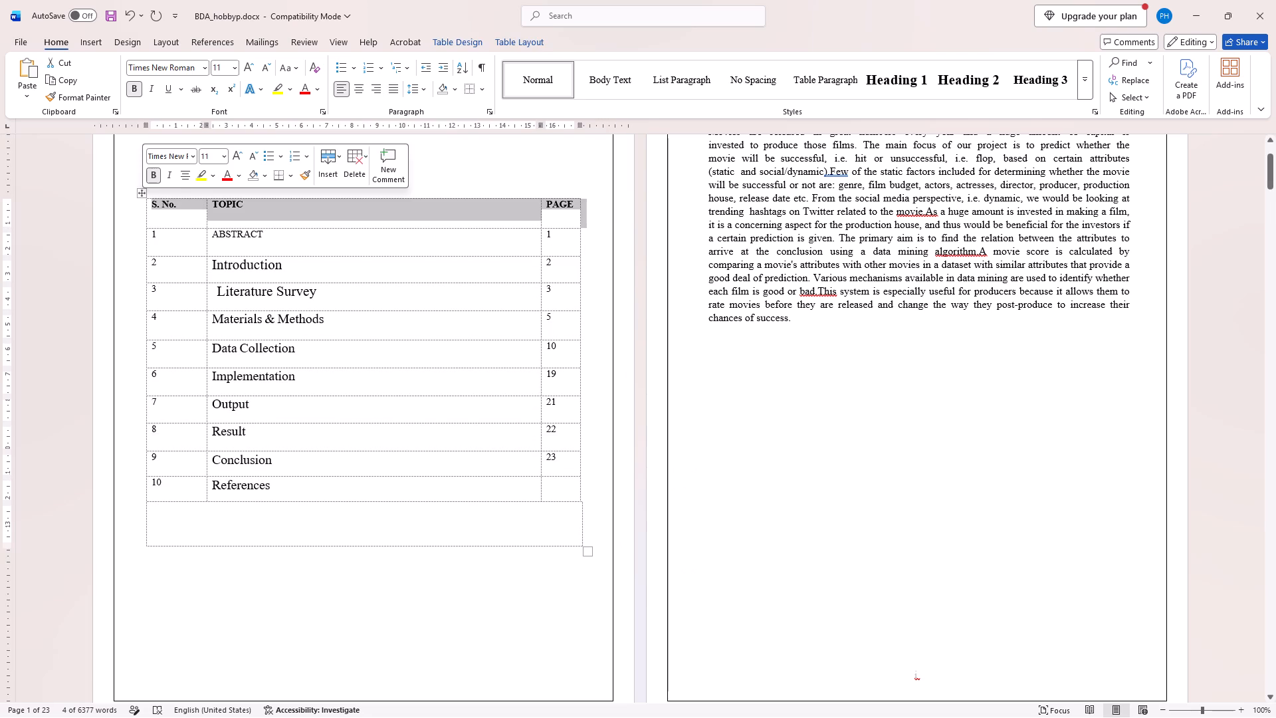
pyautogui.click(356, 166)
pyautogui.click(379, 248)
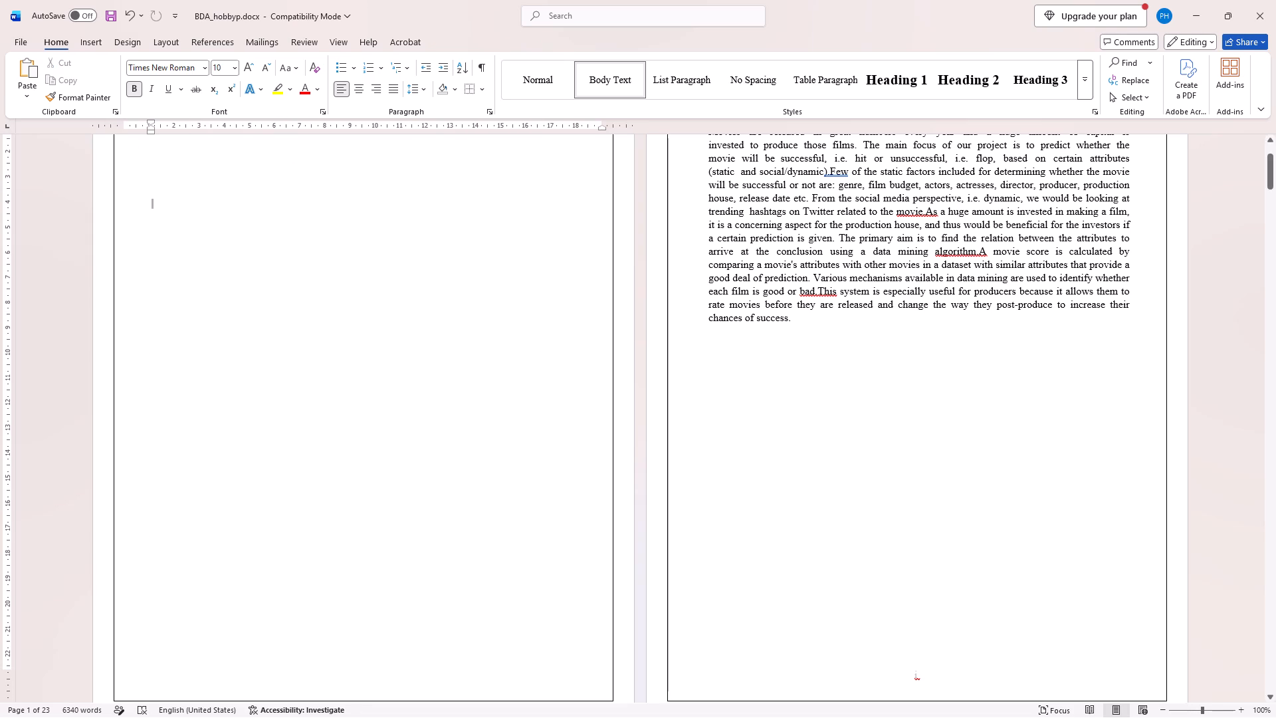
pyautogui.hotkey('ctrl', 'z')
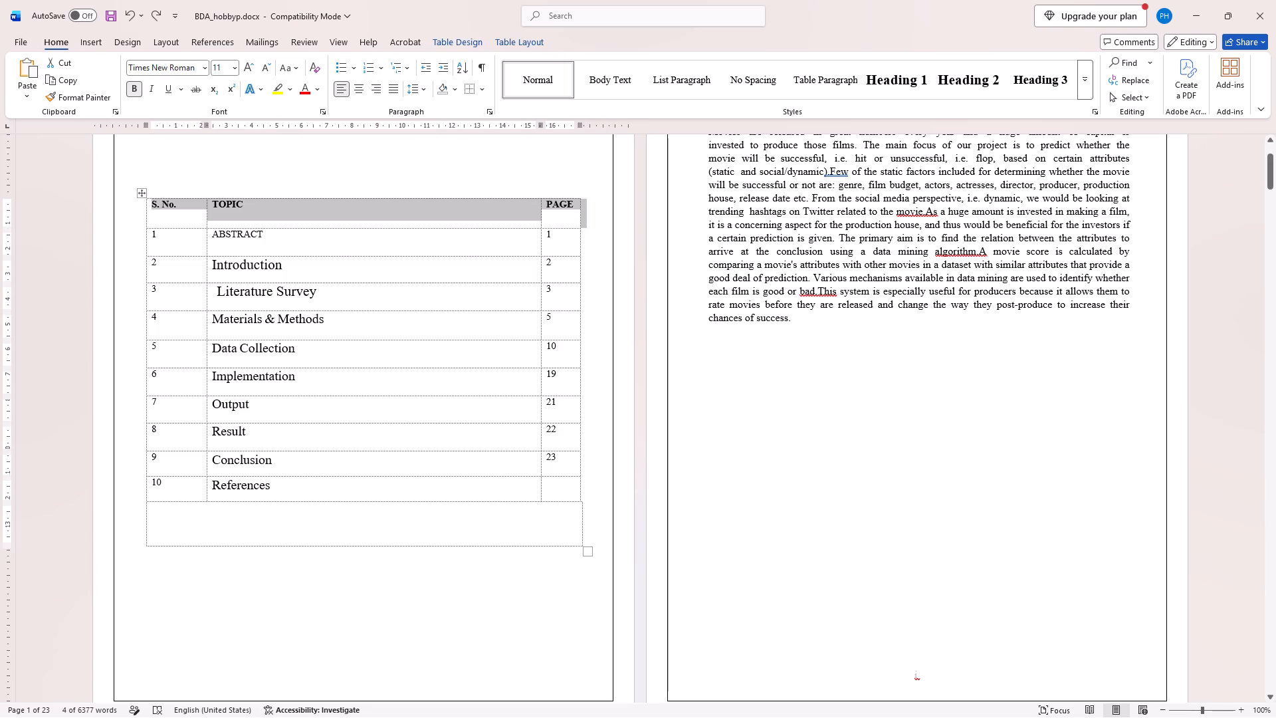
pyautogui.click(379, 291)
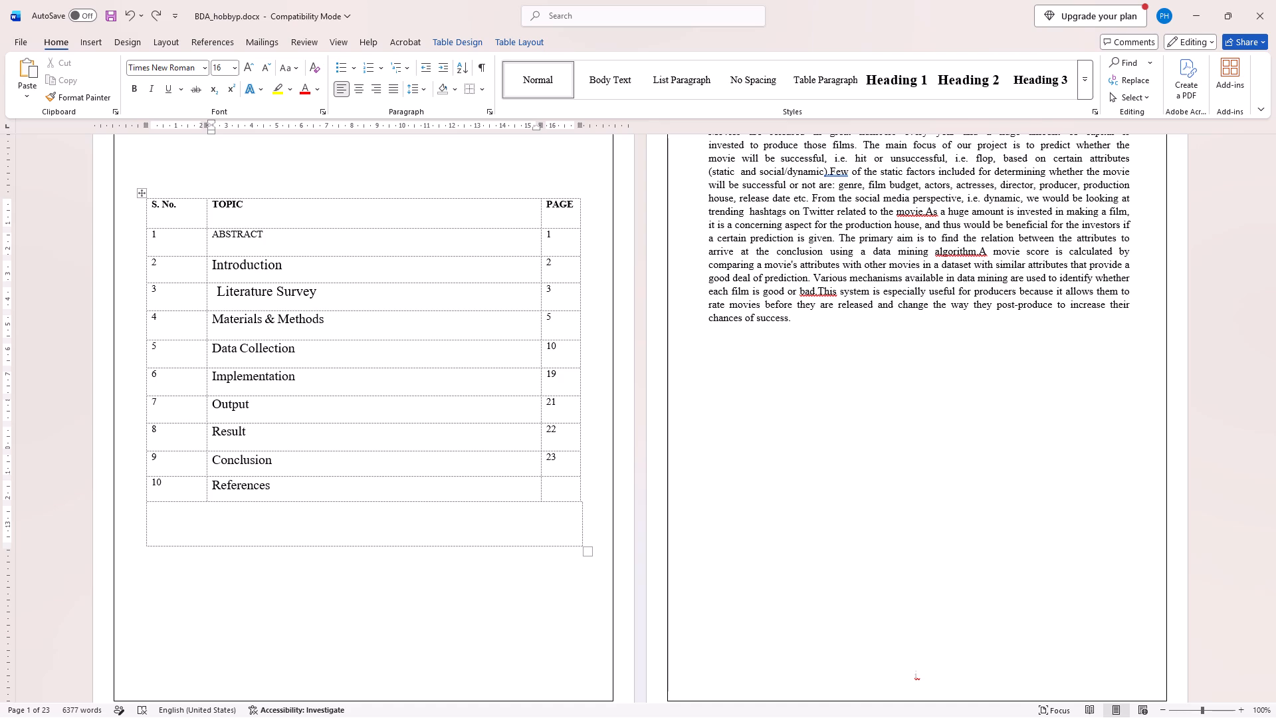
# Show the paragraph marks and other formatting symbols in the document.
pyautogui.scroll(-1, 412, 472)
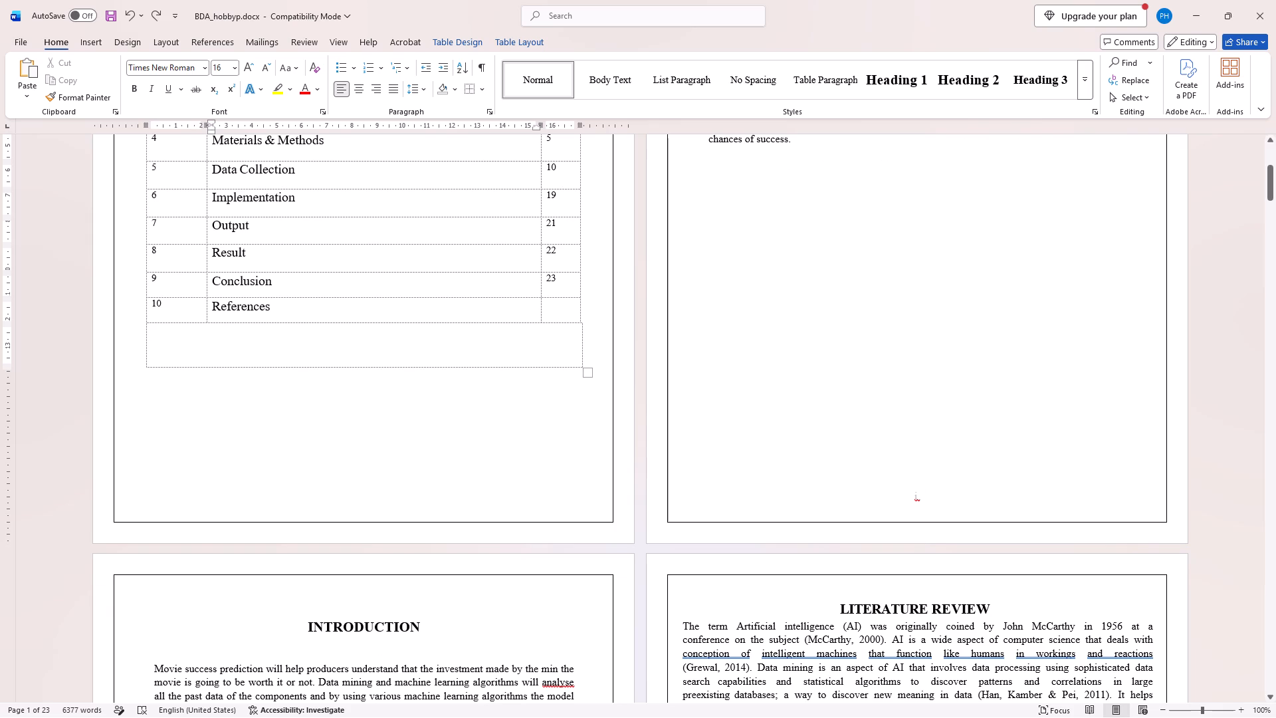
pyautogui.click(478, 68)
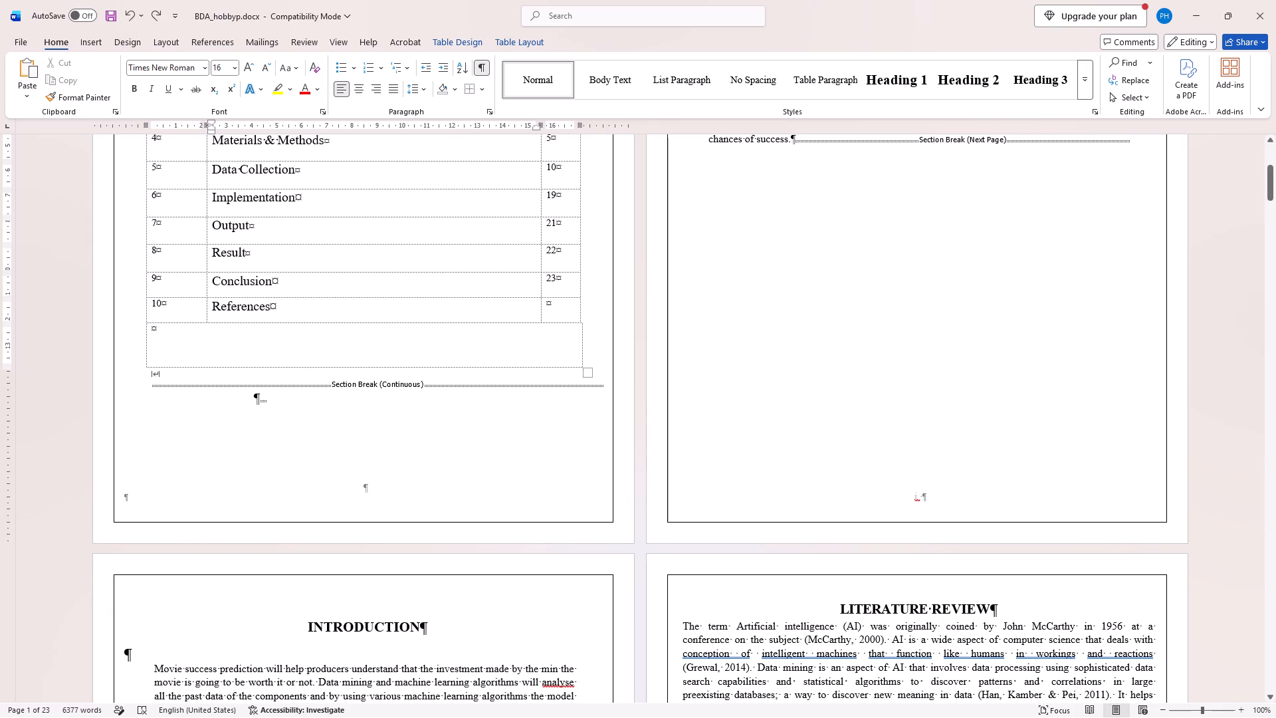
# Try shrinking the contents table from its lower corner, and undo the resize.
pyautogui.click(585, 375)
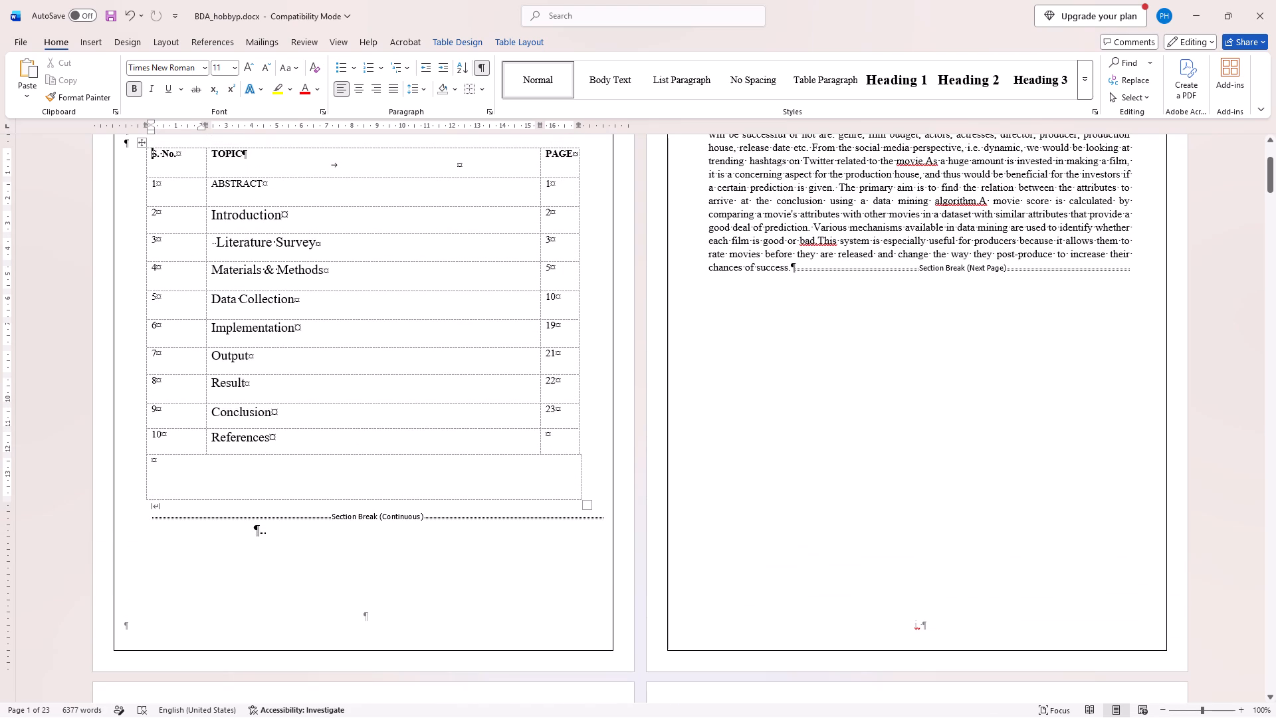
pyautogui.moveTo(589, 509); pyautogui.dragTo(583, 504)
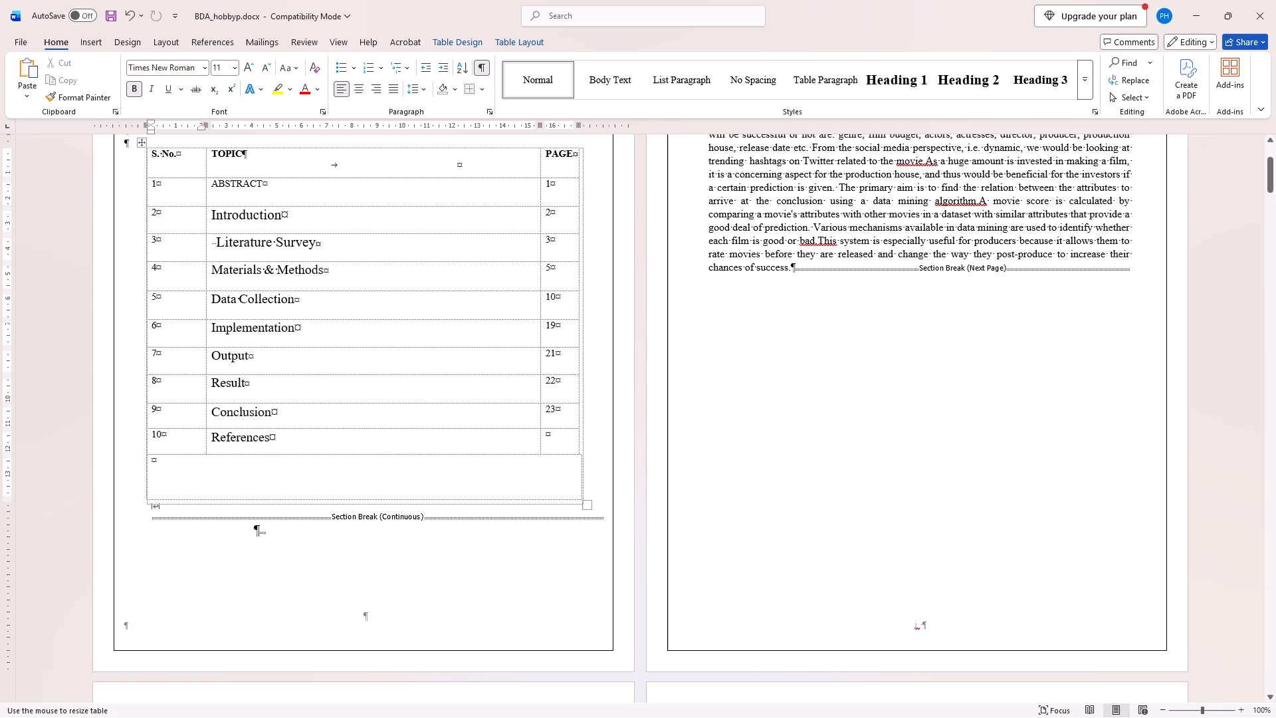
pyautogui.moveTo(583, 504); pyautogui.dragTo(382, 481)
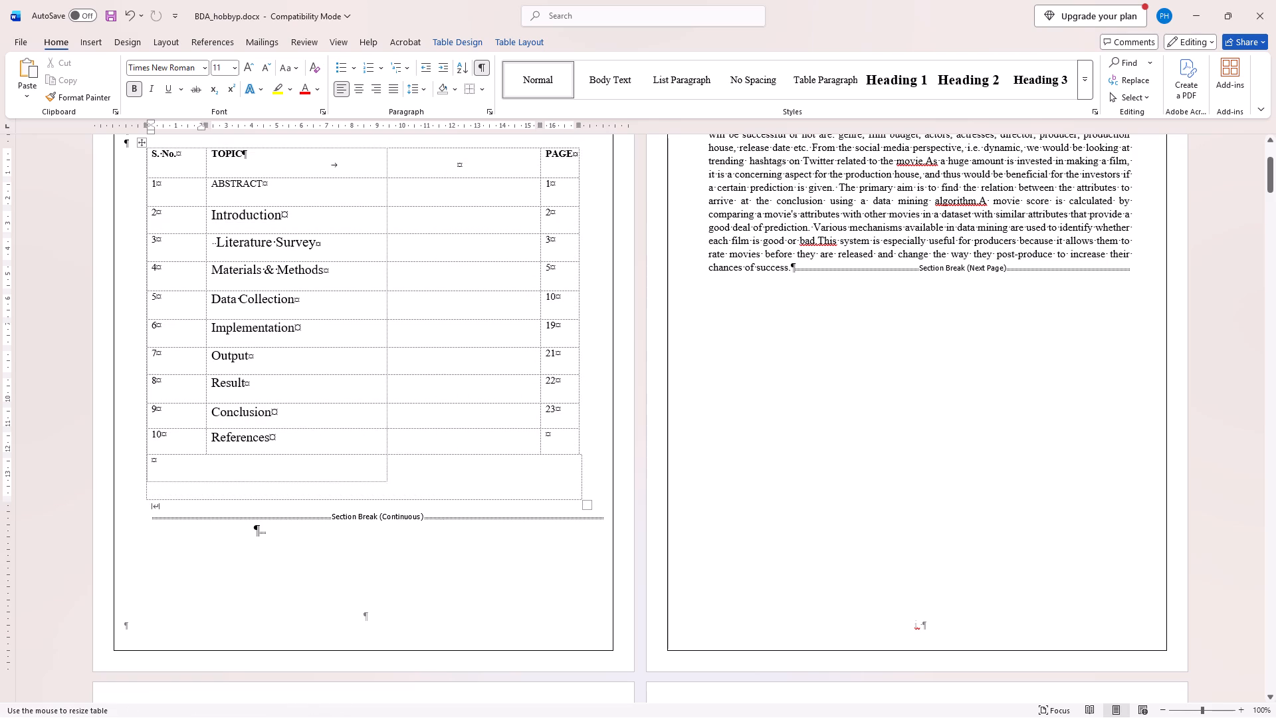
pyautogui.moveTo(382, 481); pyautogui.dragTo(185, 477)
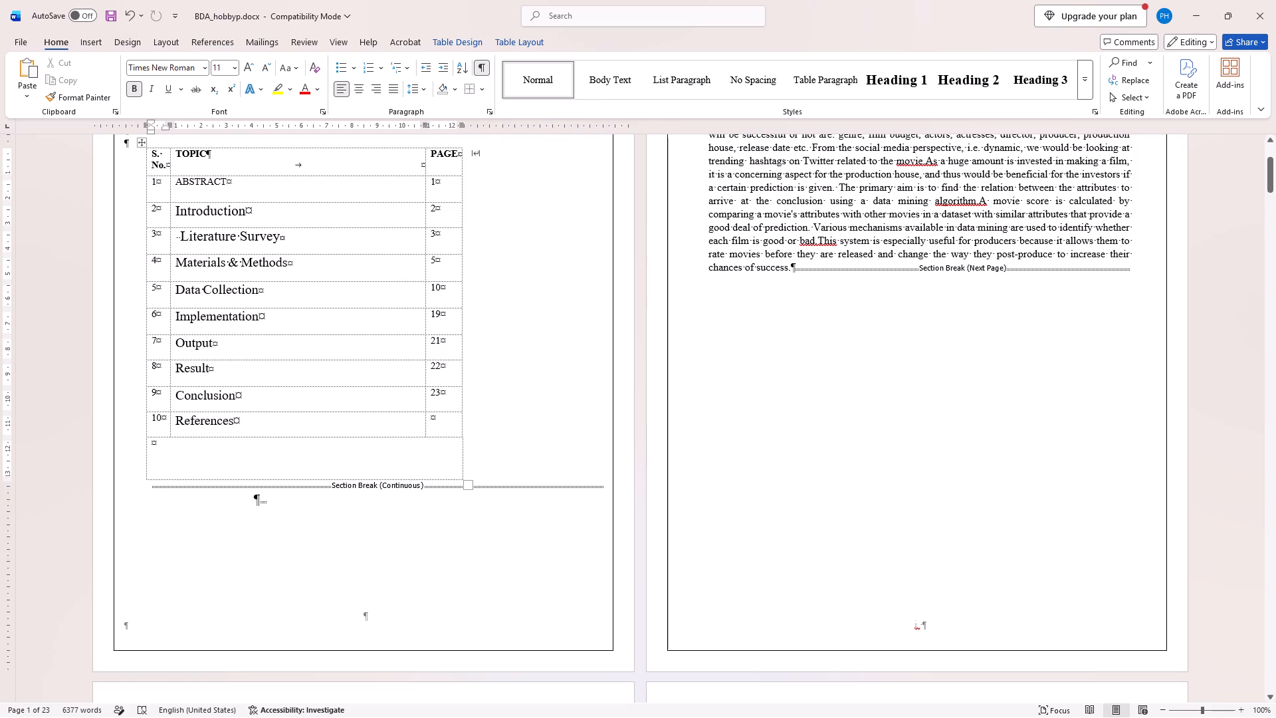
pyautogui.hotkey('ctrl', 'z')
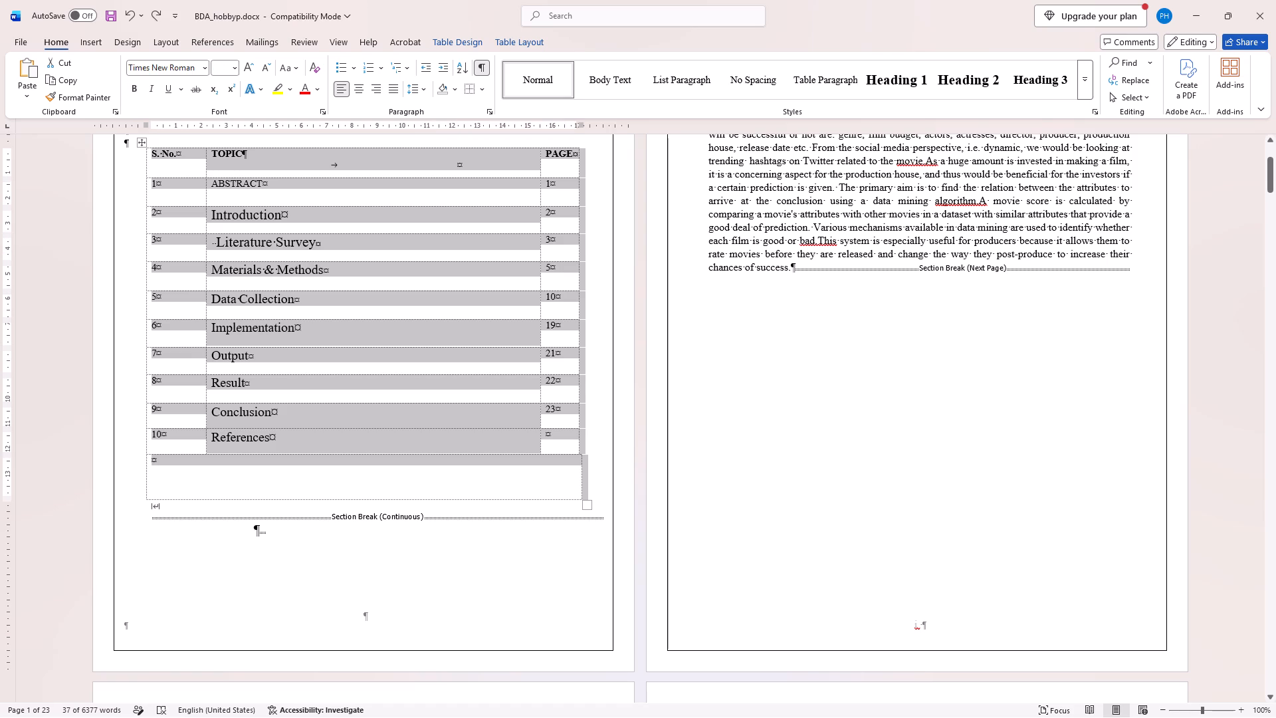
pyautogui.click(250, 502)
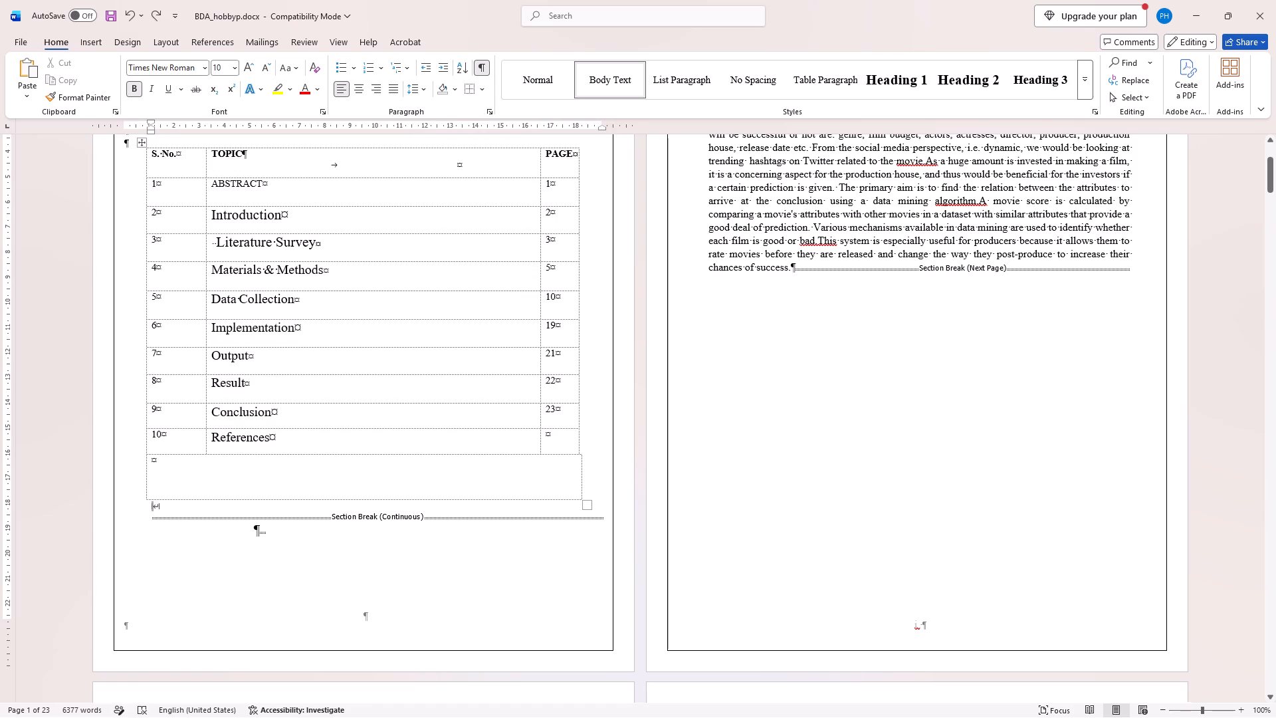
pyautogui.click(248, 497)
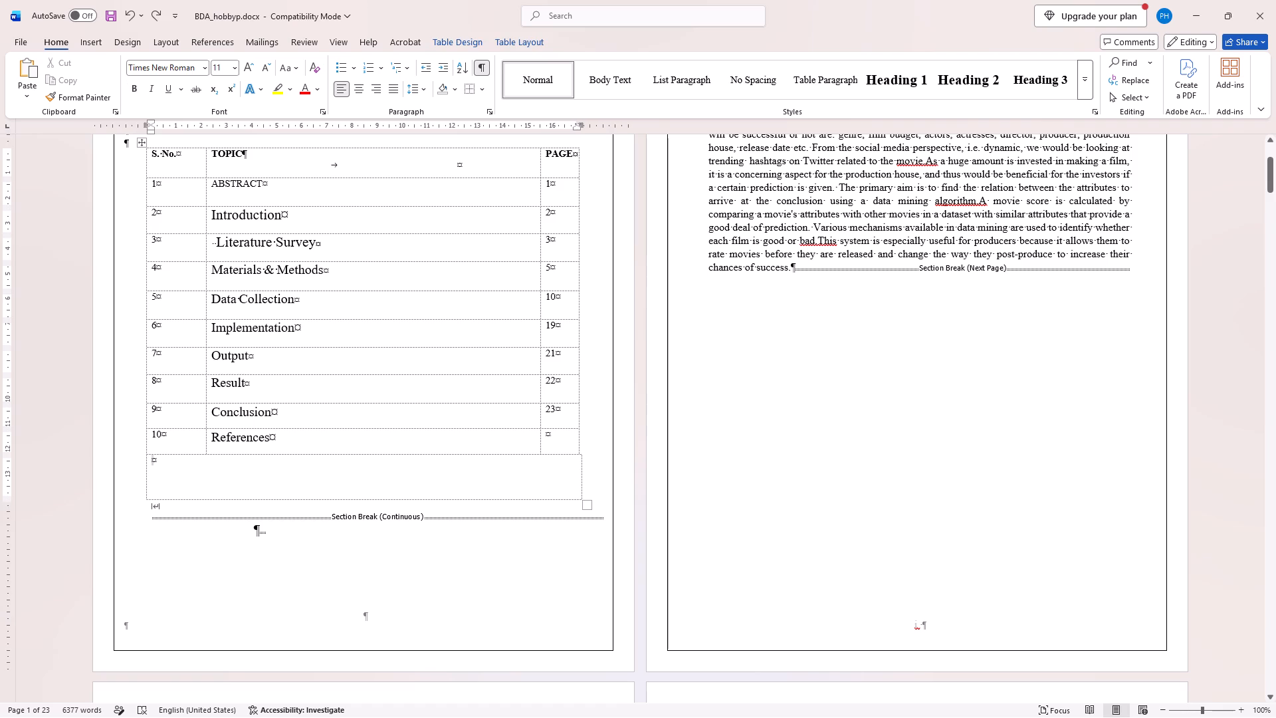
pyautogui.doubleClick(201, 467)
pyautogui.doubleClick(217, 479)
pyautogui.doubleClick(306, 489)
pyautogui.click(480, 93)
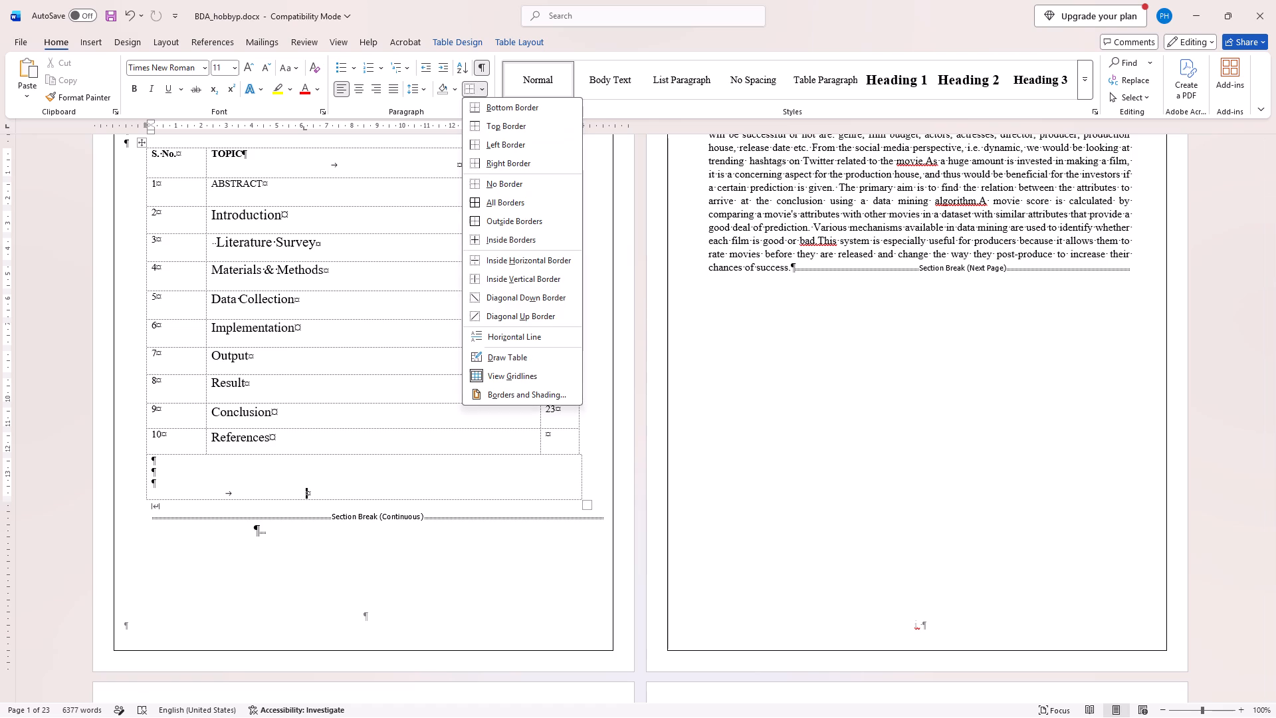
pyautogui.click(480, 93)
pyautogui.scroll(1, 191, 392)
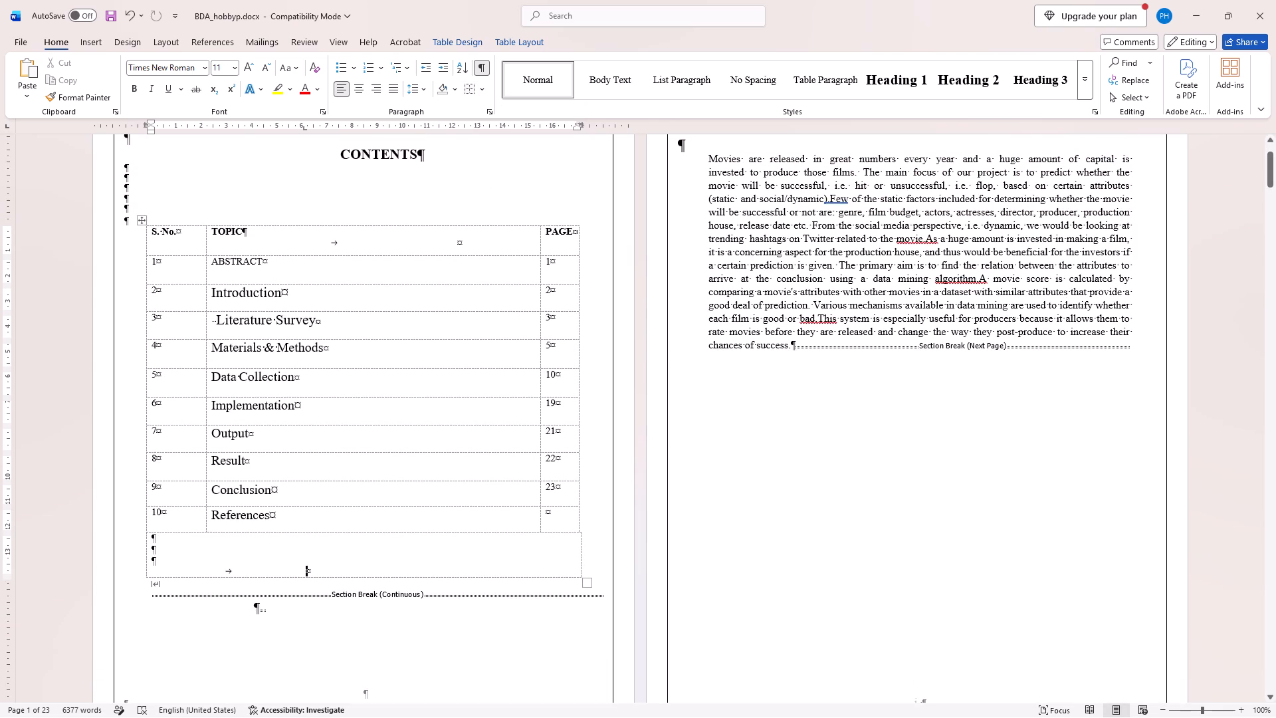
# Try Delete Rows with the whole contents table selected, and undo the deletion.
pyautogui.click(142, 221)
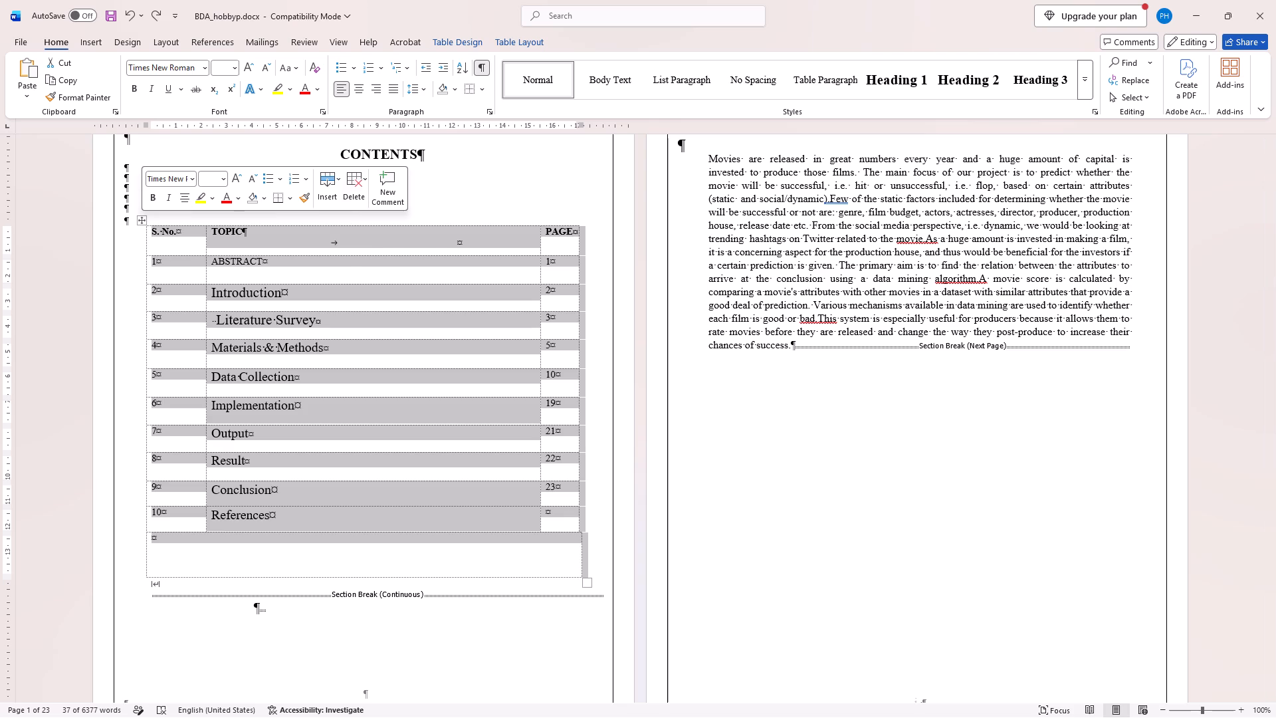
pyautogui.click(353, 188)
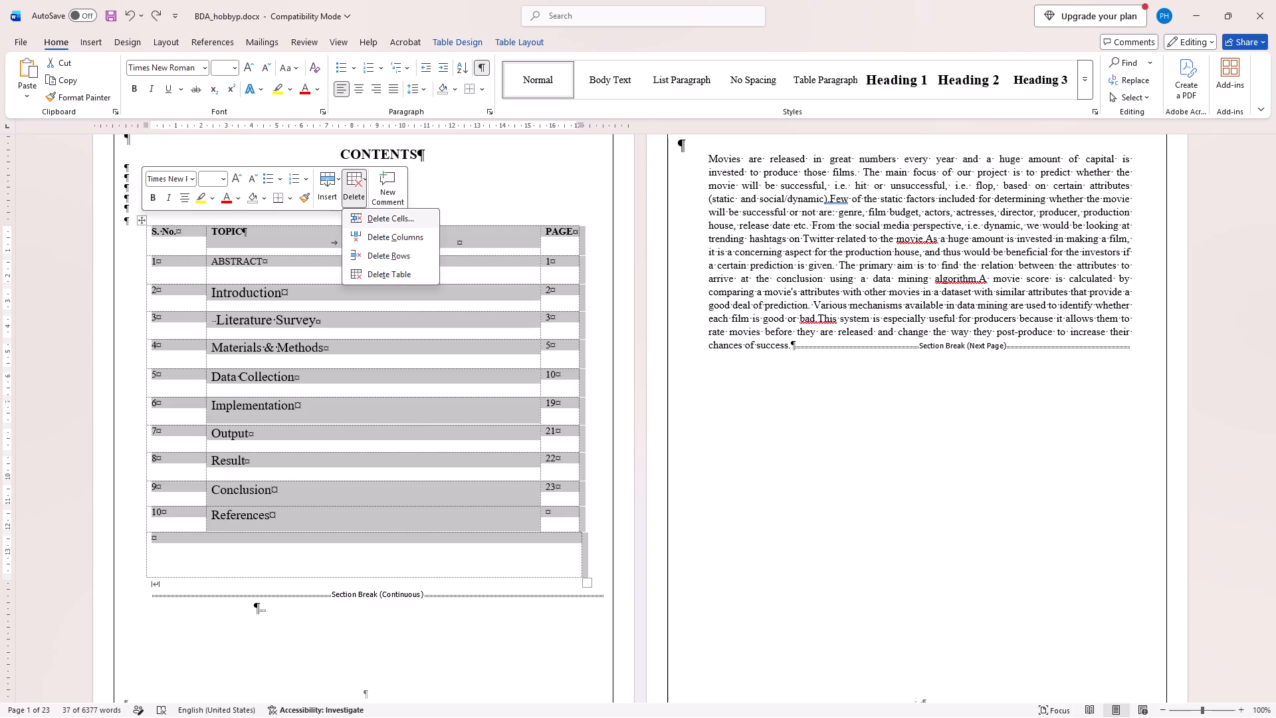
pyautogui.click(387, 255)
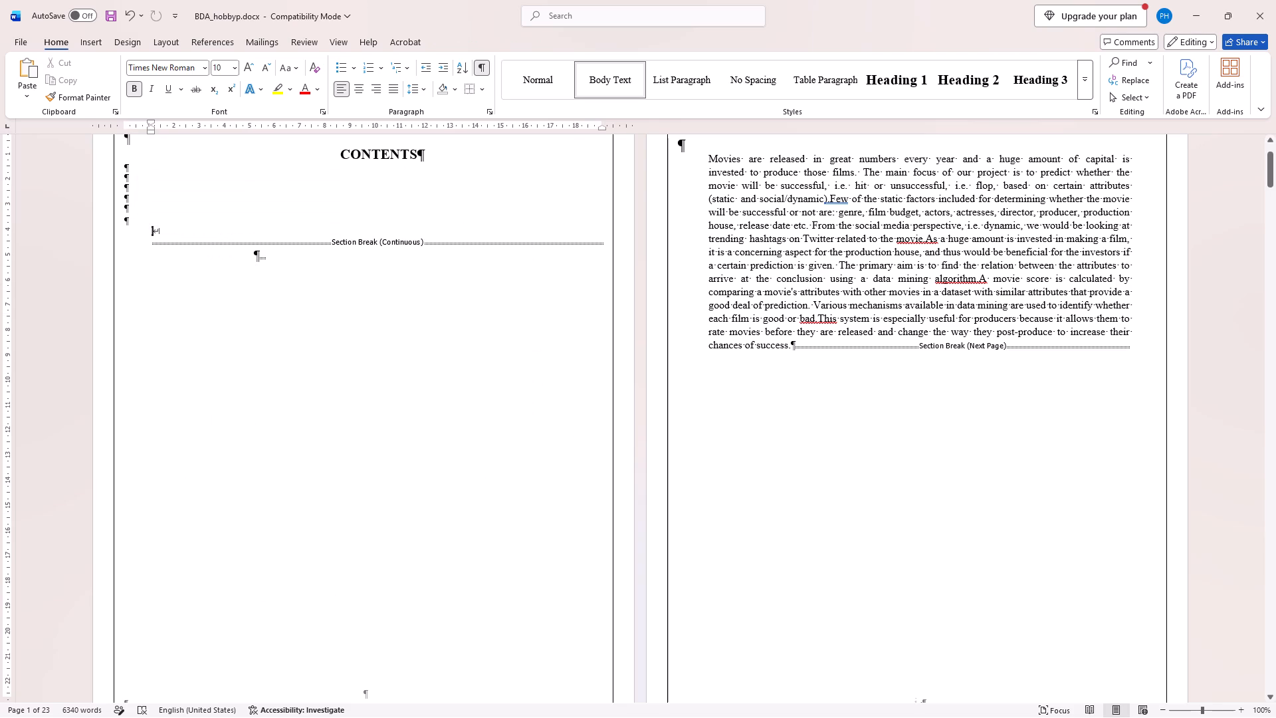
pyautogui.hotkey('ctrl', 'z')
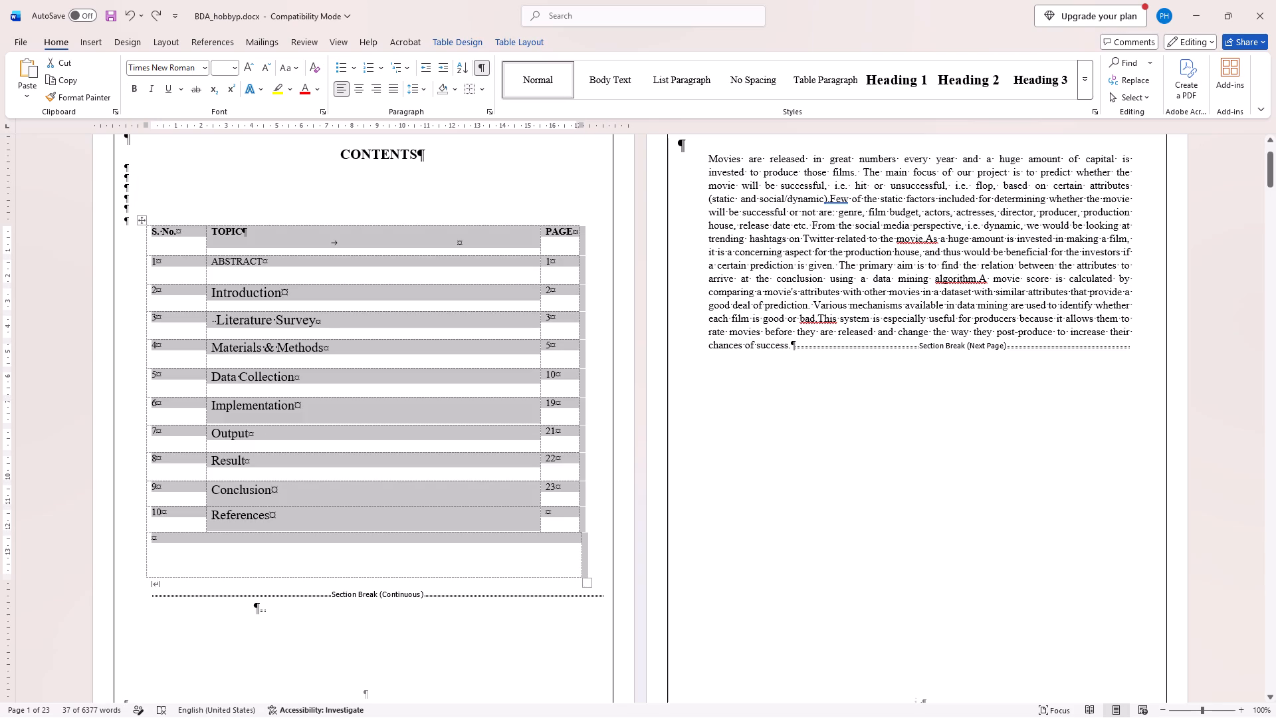
# Delete the empty last row of the contents table using Delete Cells with the Delete entire row option.
pyautogui.tripleClick(263, 550)
pyautogui.click(263, 550)
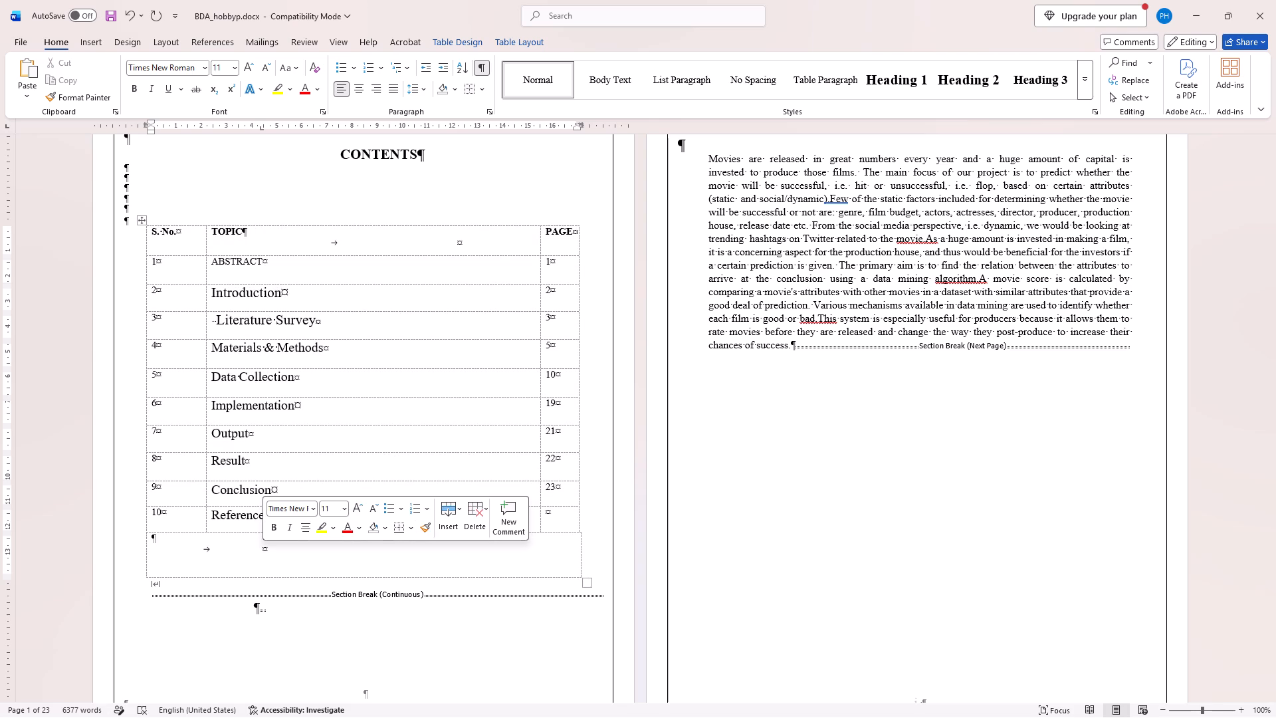
pyautogui.click(483, 509)
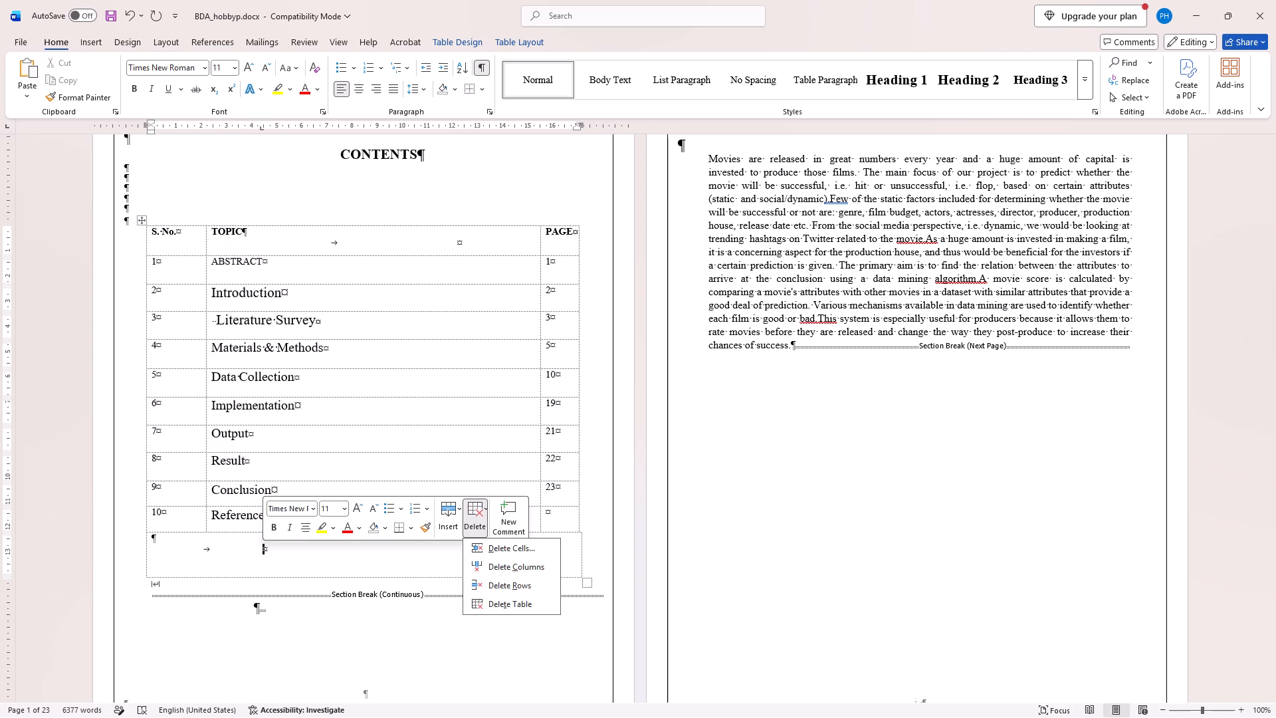
pyautogui.click(498, 543)
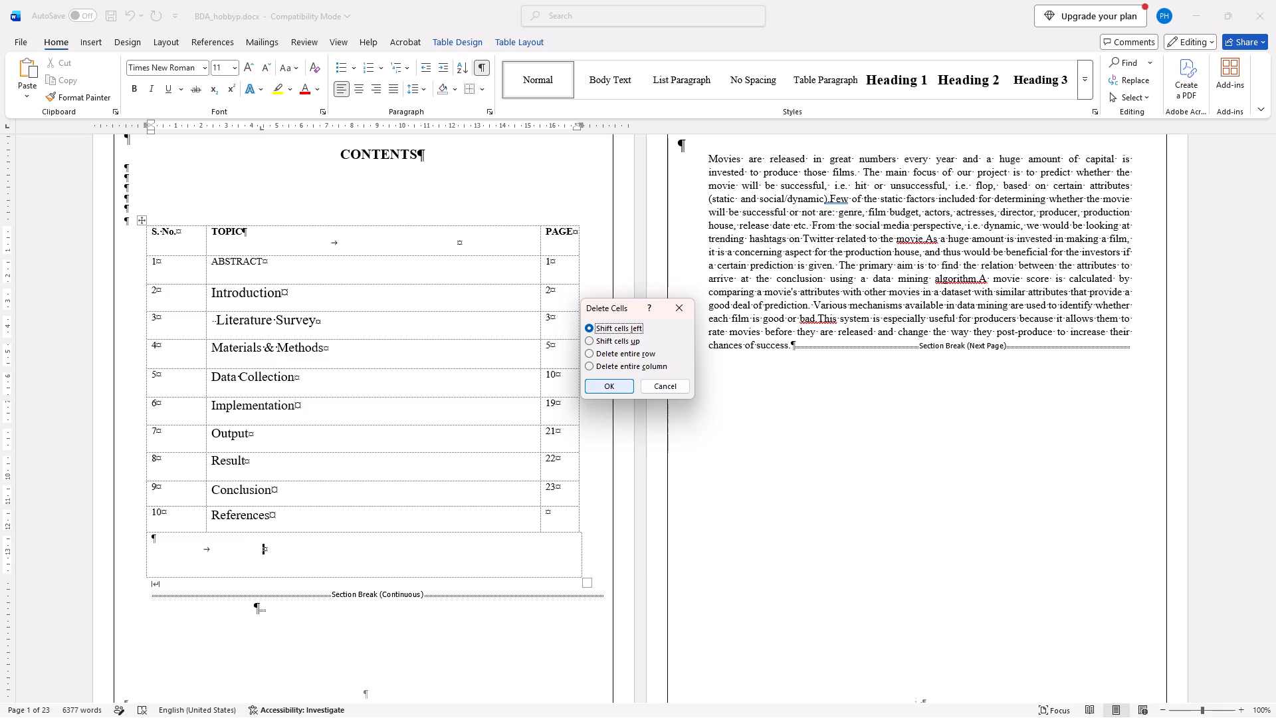
pyautogui.click(590, 355)
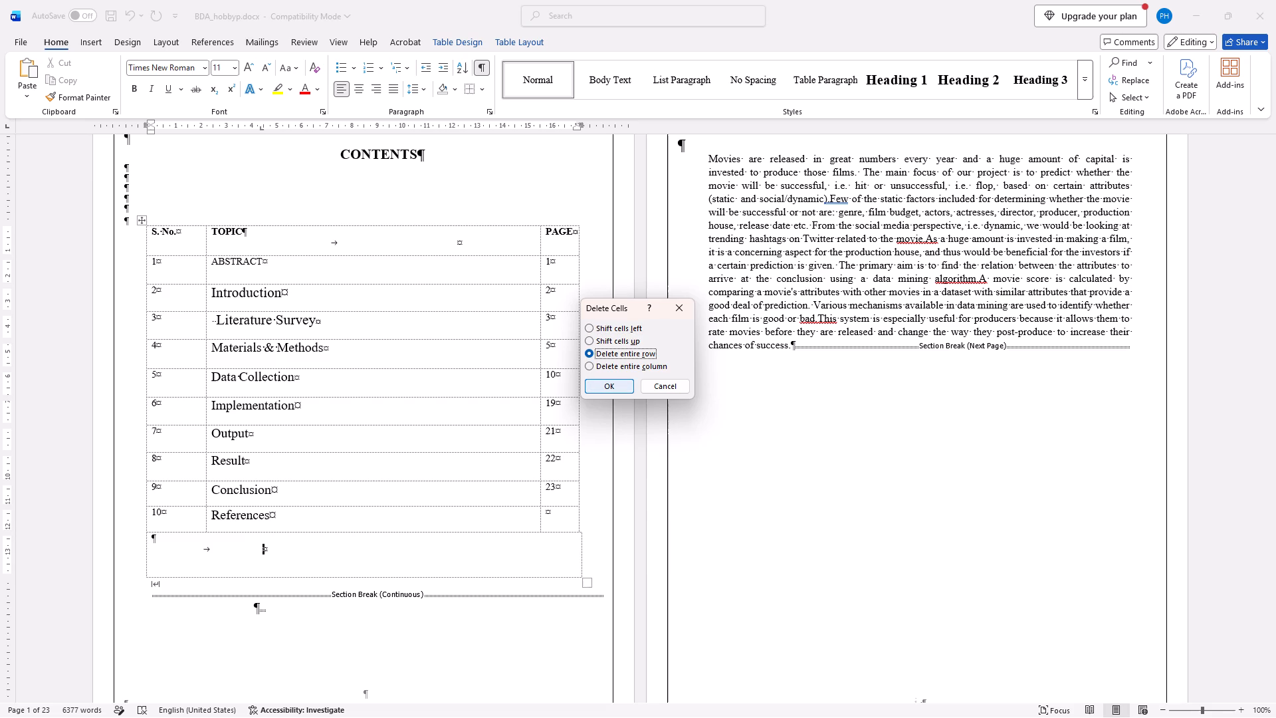
pyautogui.click(618, 385)
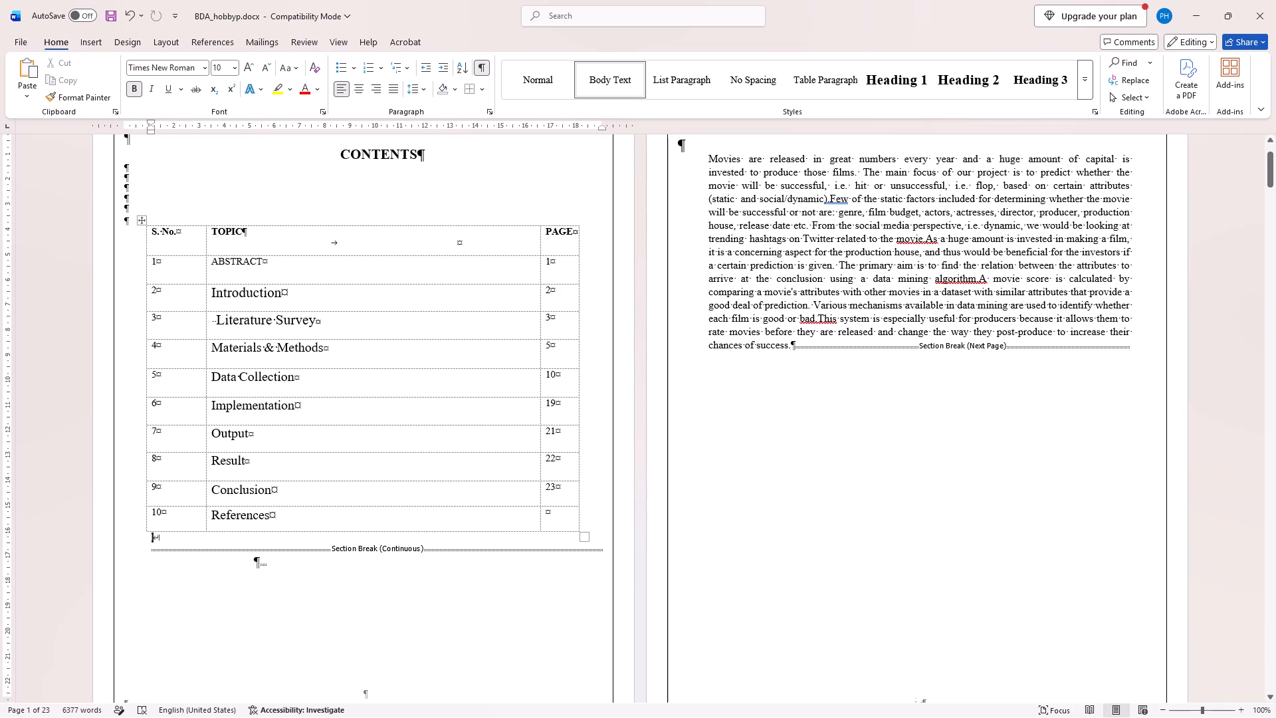
pyautogui.click(359, 533)
pyautogui.doubleClick(359, 533)
pyautogui.doubleClick(180, 258)
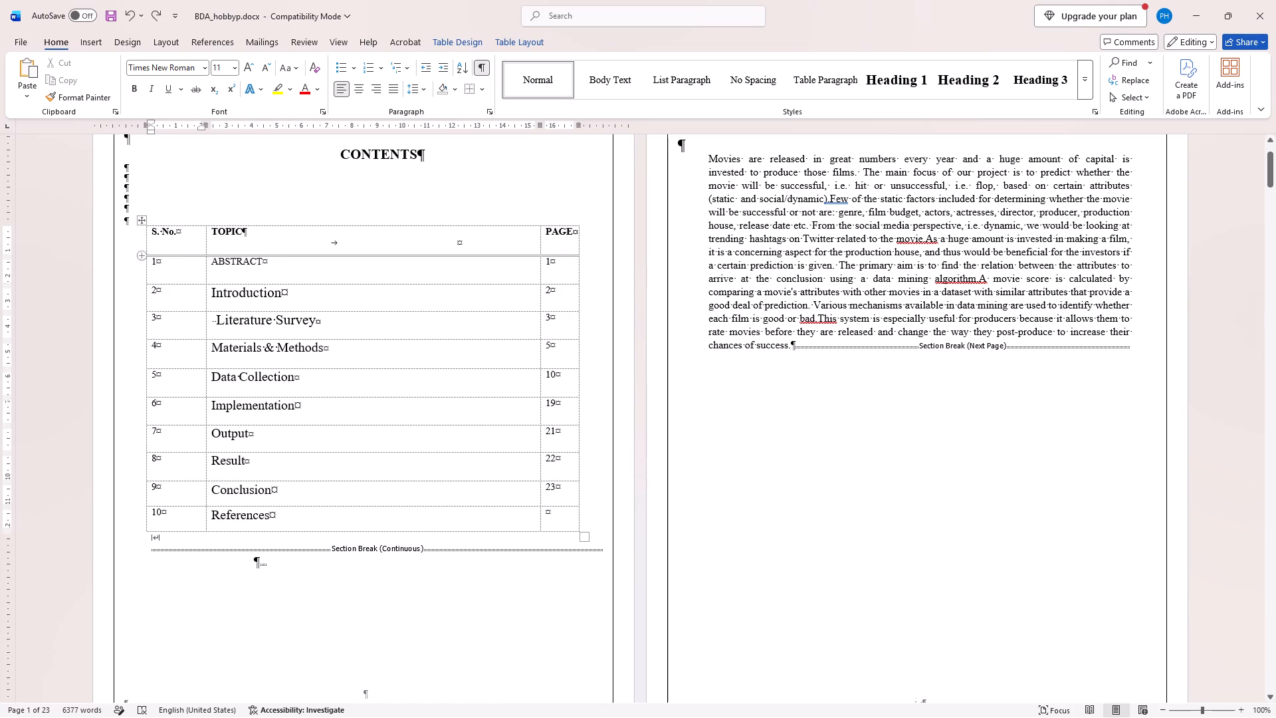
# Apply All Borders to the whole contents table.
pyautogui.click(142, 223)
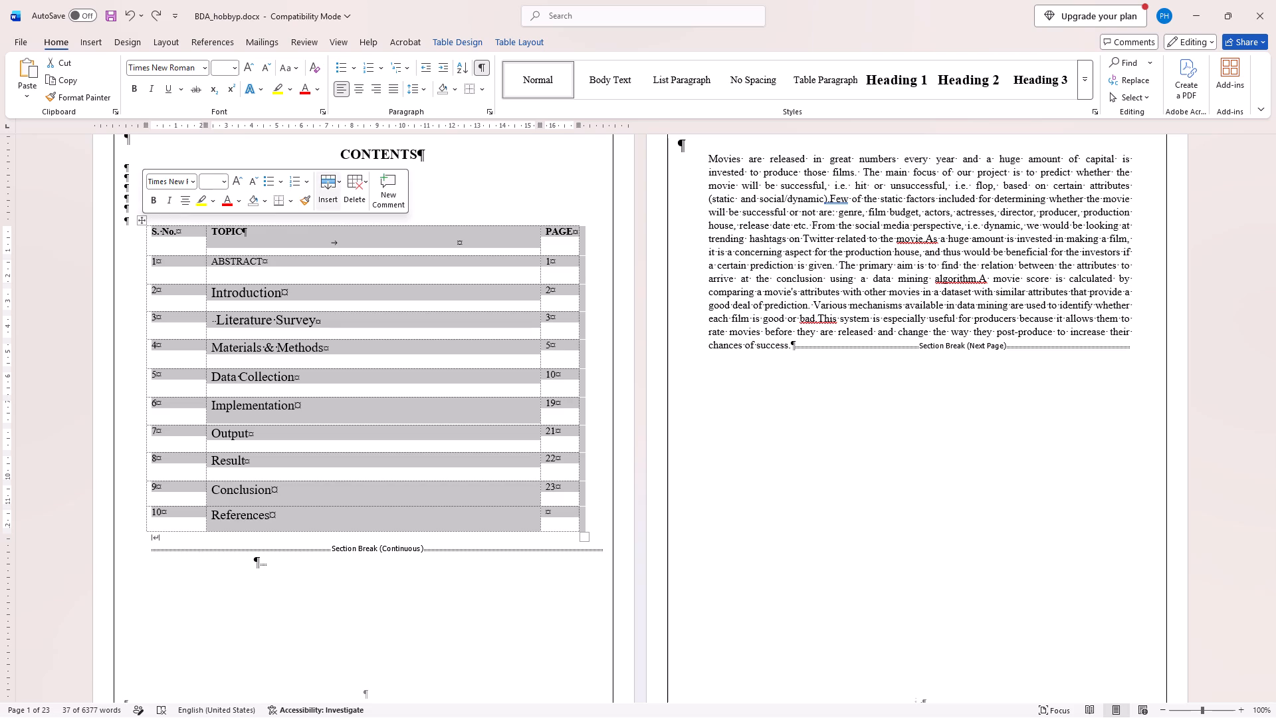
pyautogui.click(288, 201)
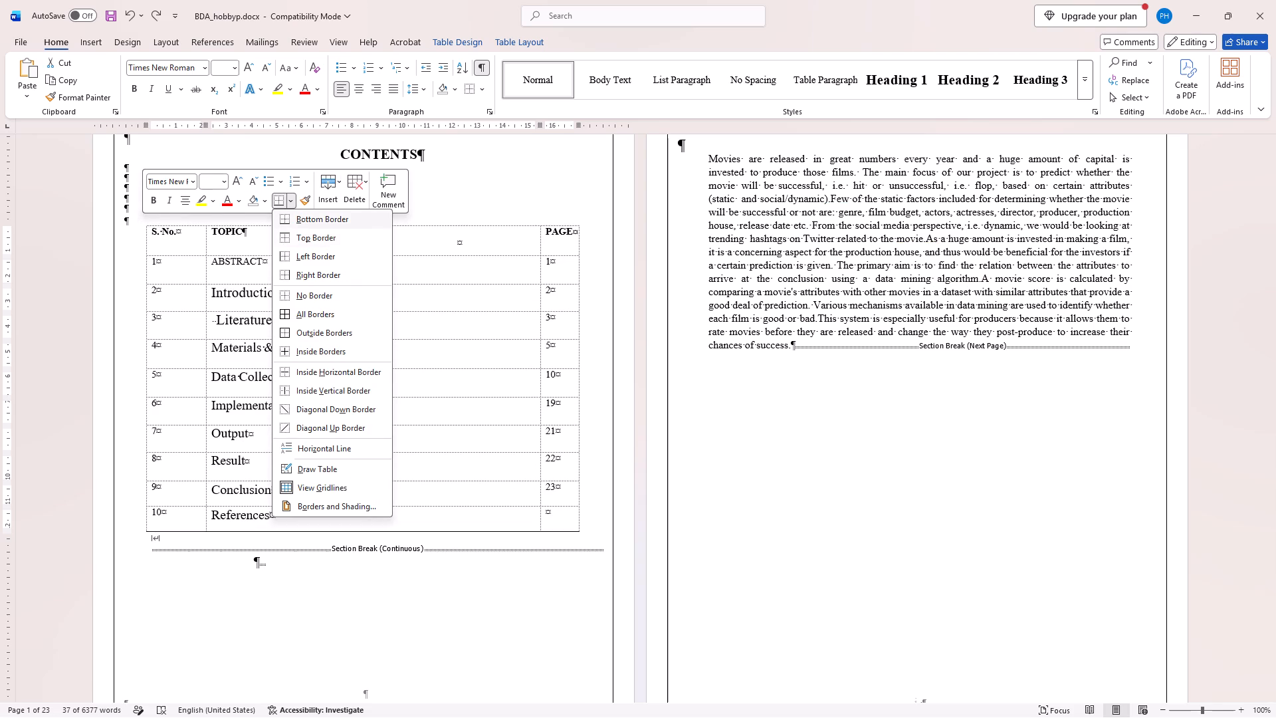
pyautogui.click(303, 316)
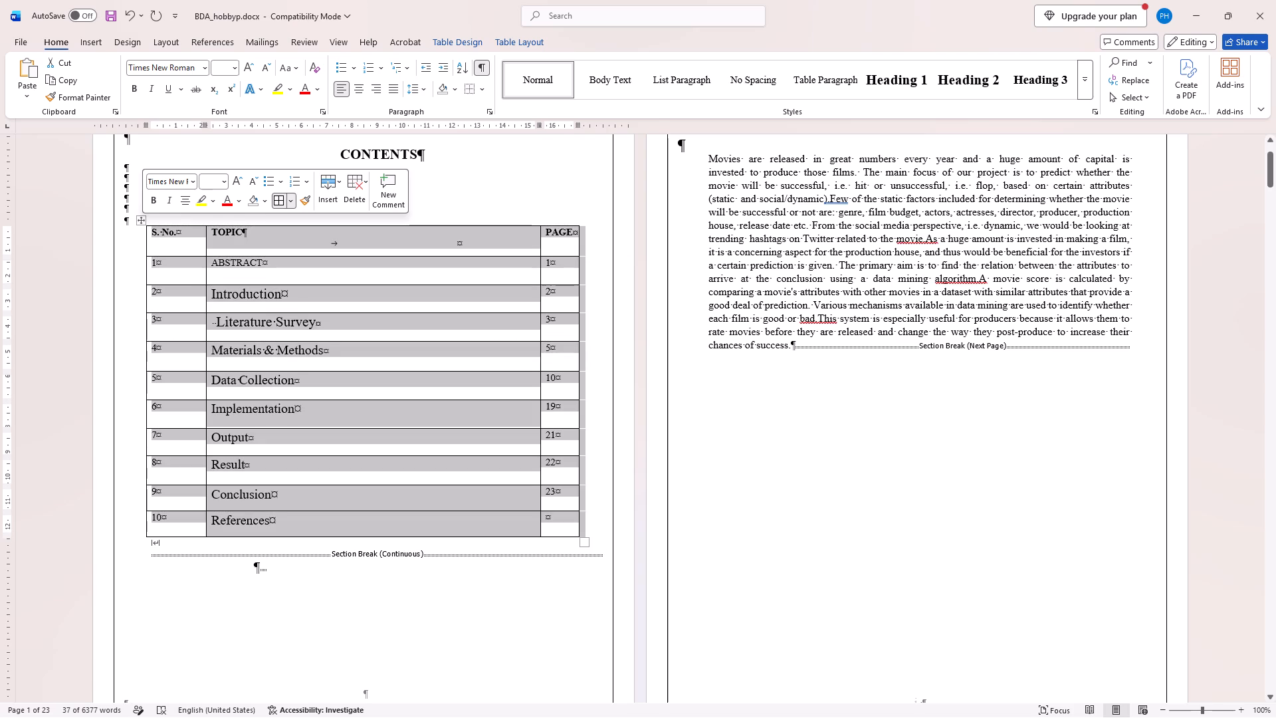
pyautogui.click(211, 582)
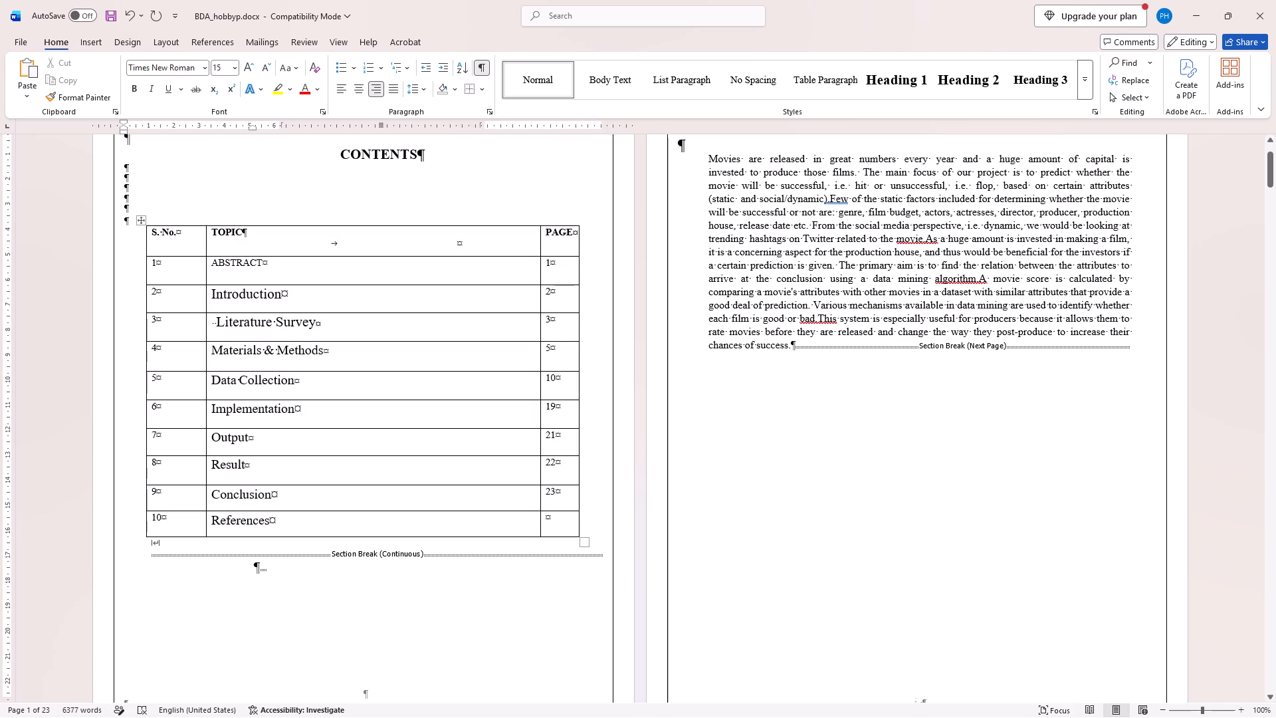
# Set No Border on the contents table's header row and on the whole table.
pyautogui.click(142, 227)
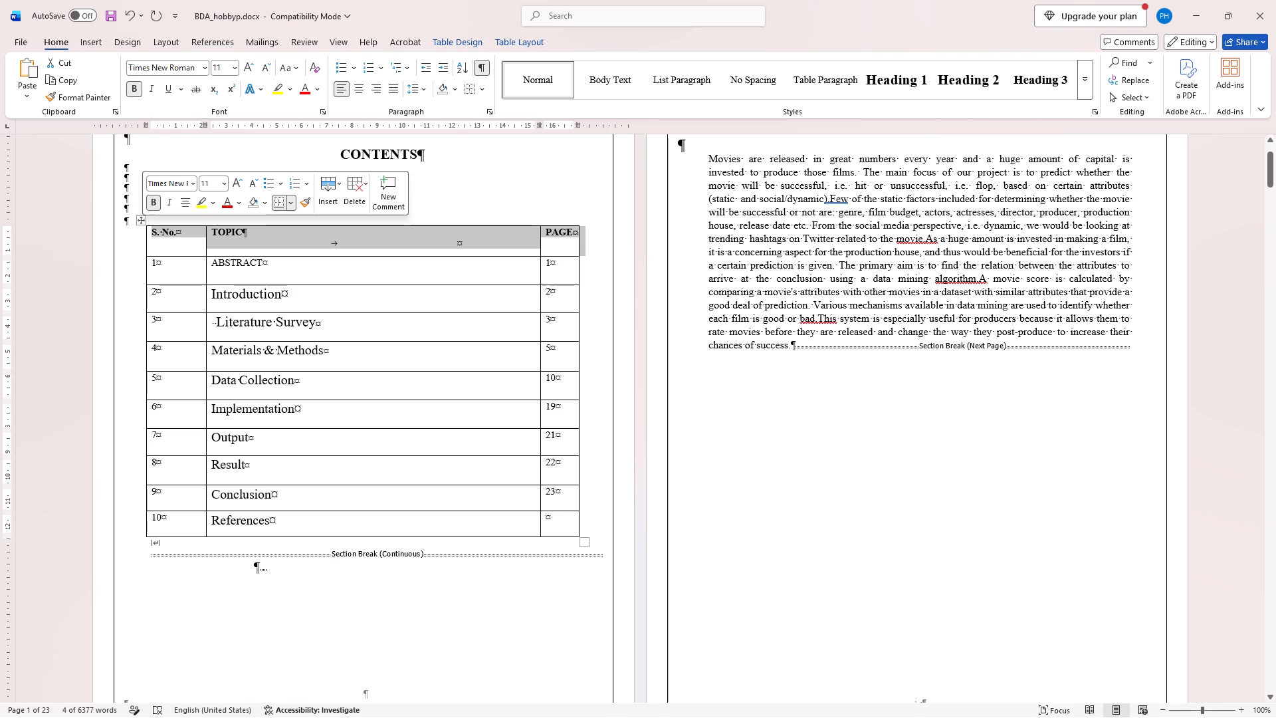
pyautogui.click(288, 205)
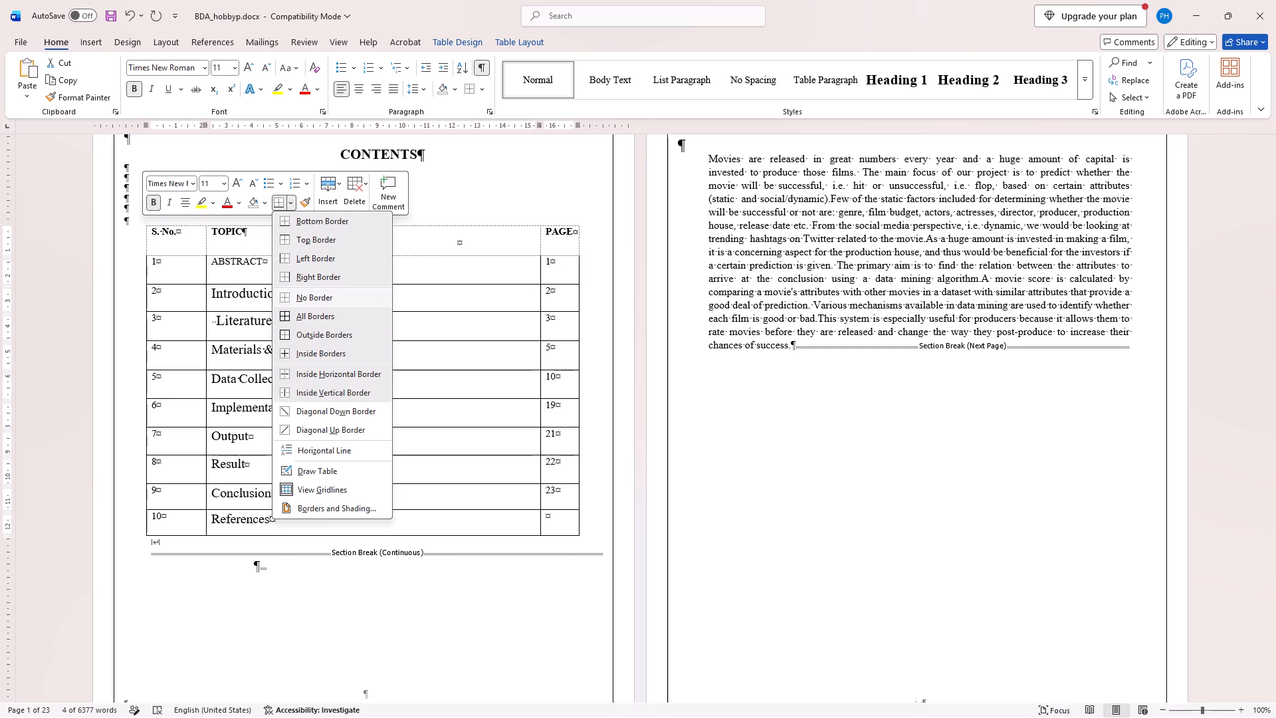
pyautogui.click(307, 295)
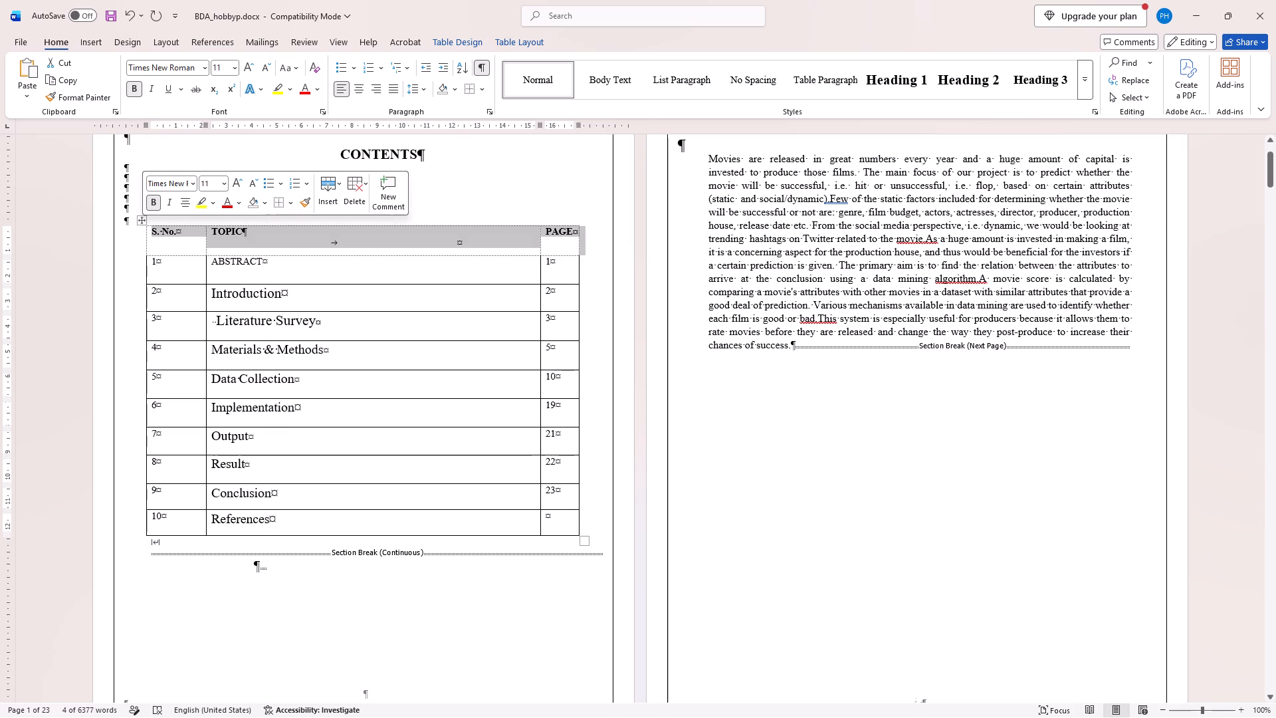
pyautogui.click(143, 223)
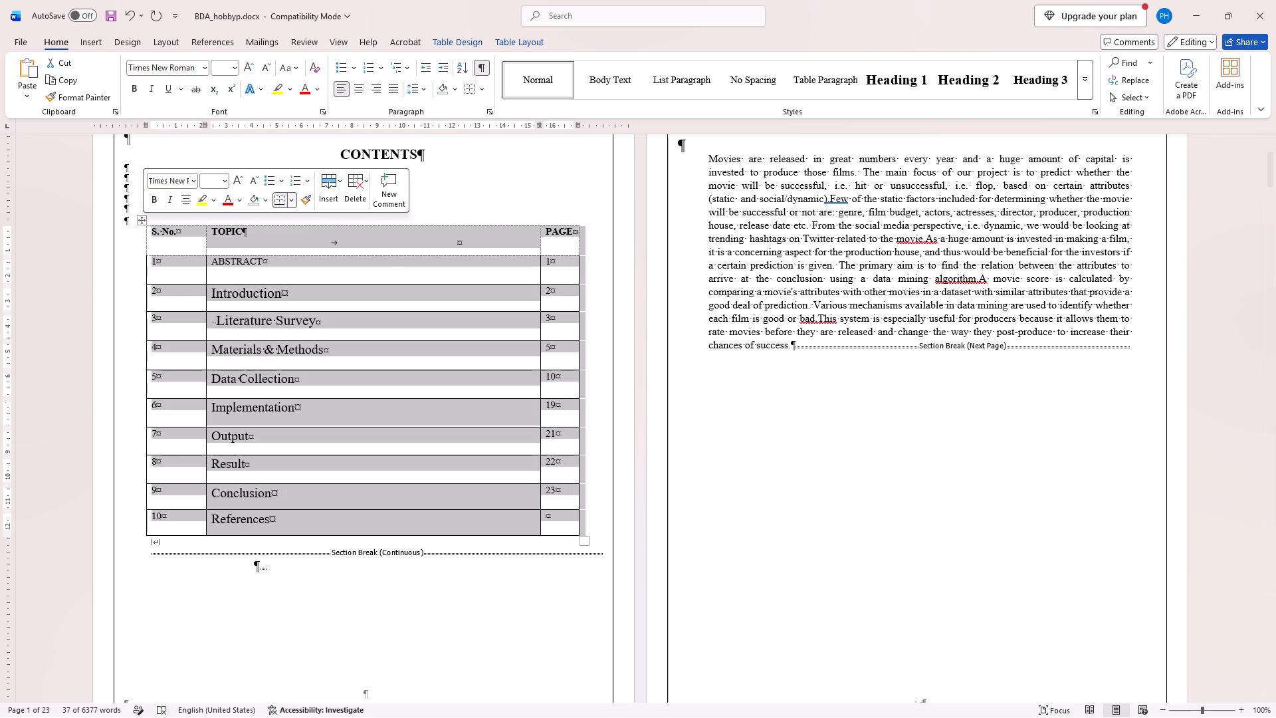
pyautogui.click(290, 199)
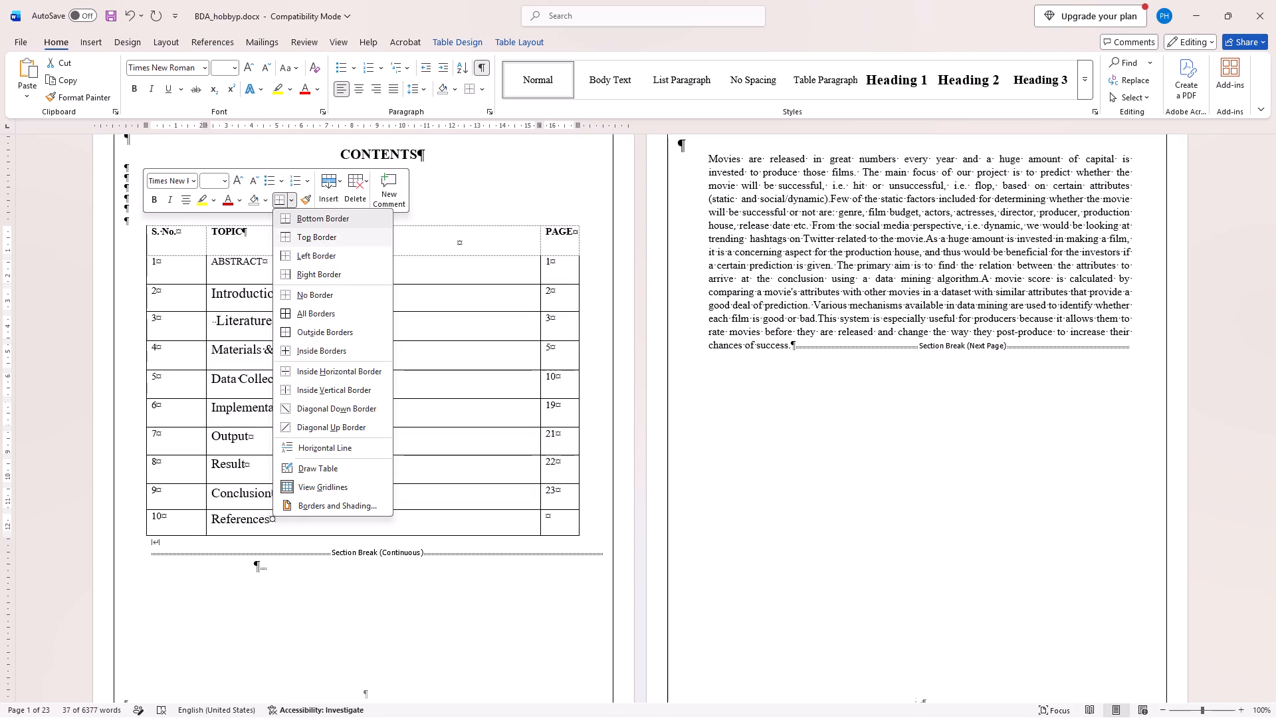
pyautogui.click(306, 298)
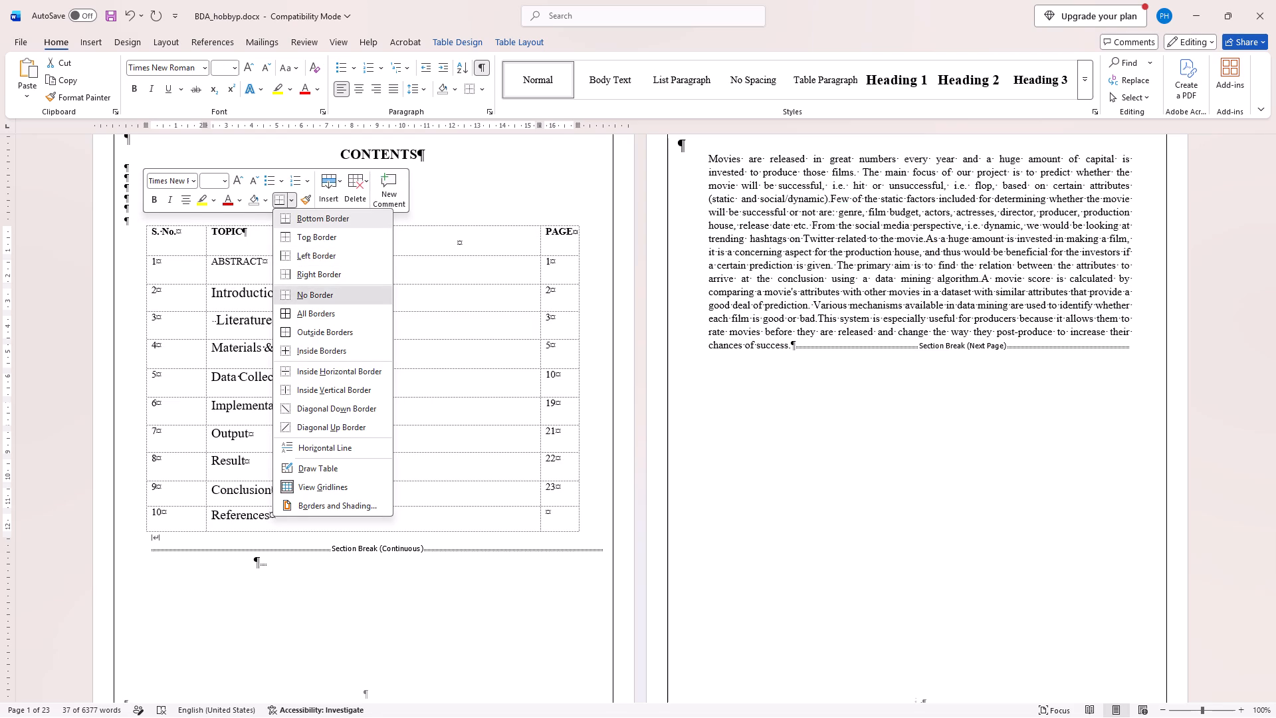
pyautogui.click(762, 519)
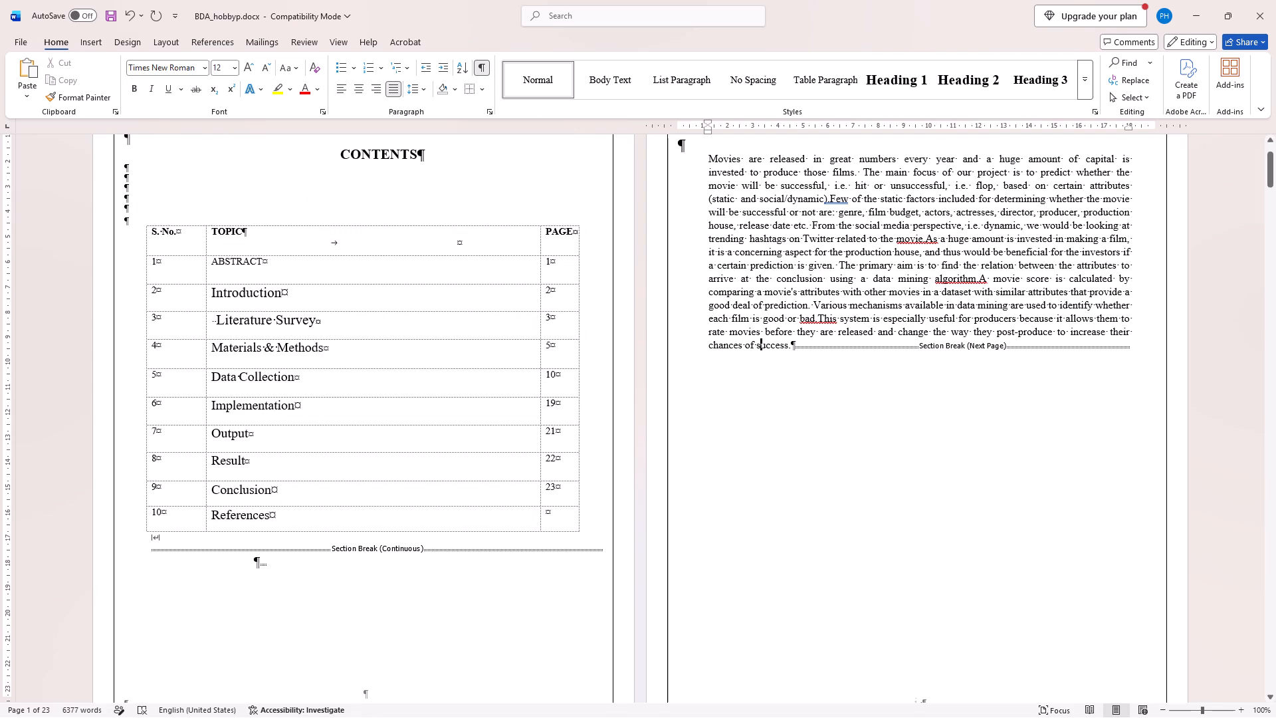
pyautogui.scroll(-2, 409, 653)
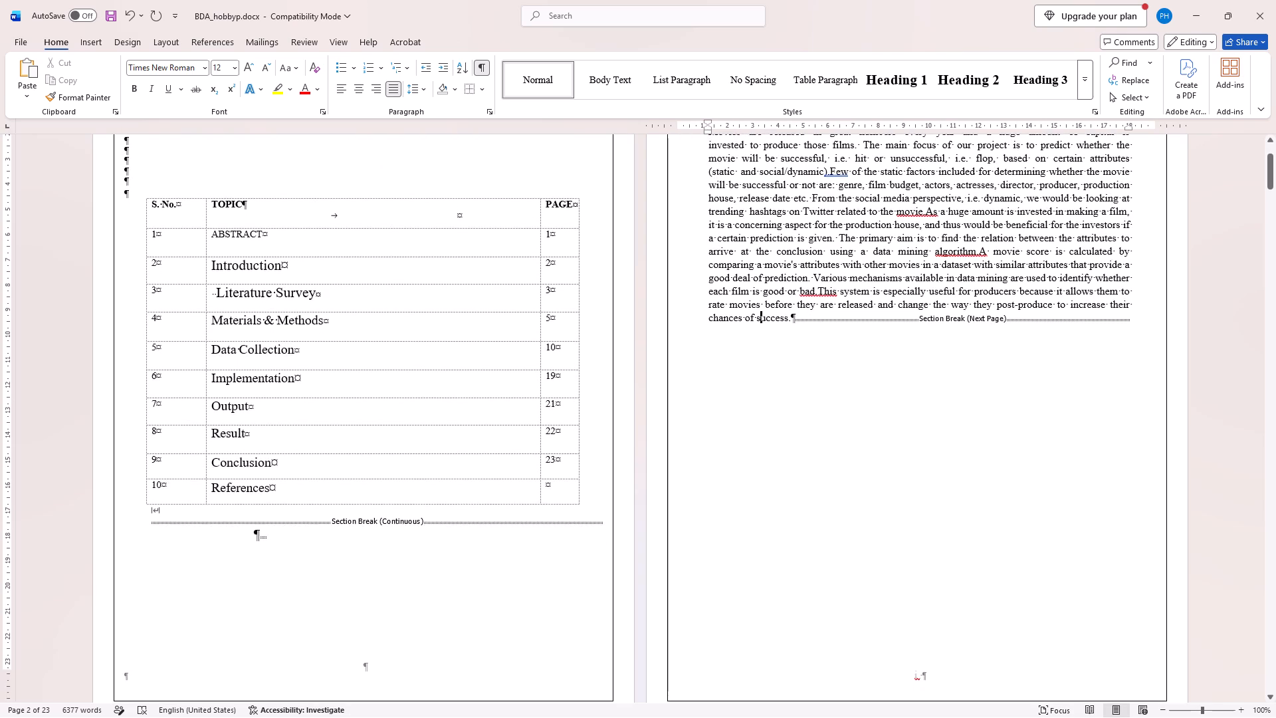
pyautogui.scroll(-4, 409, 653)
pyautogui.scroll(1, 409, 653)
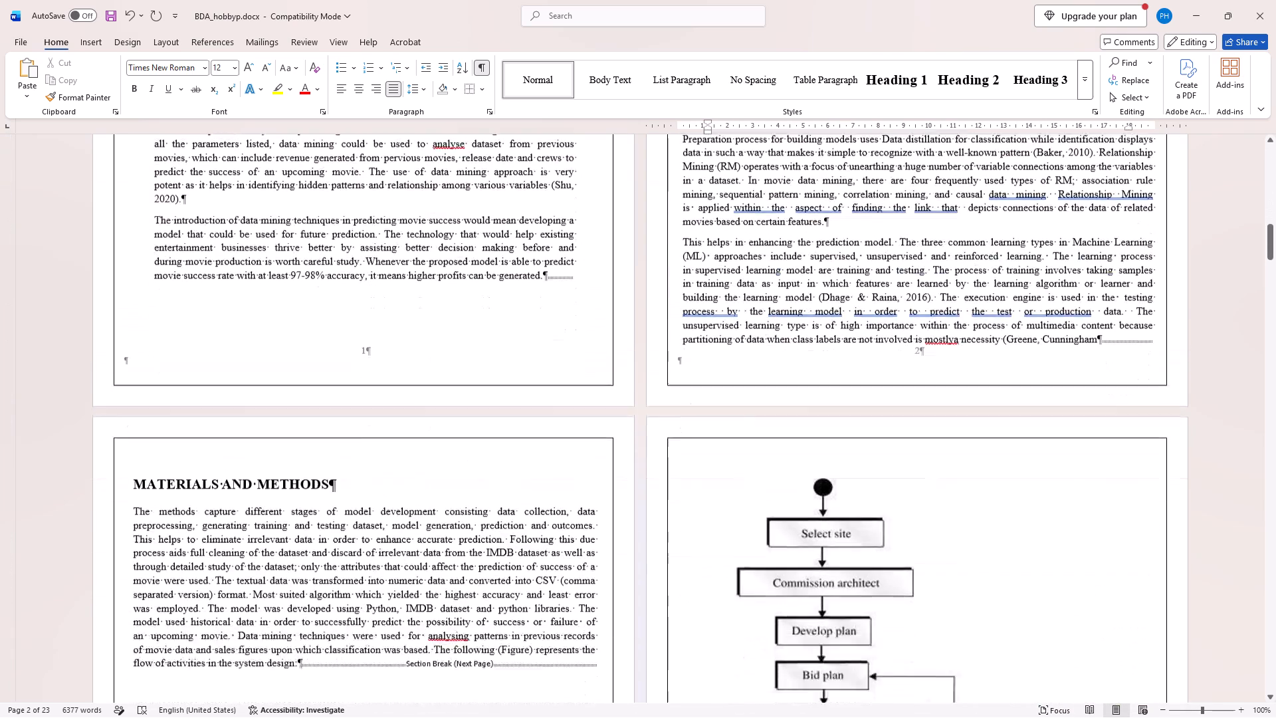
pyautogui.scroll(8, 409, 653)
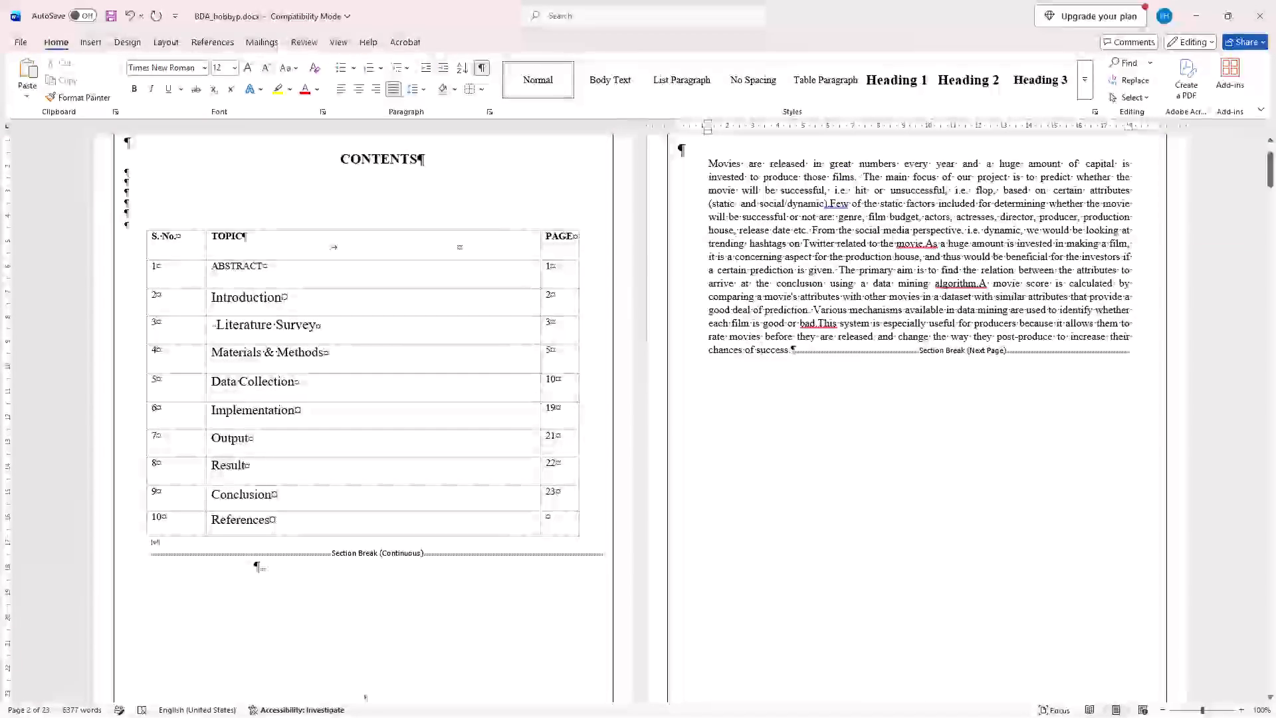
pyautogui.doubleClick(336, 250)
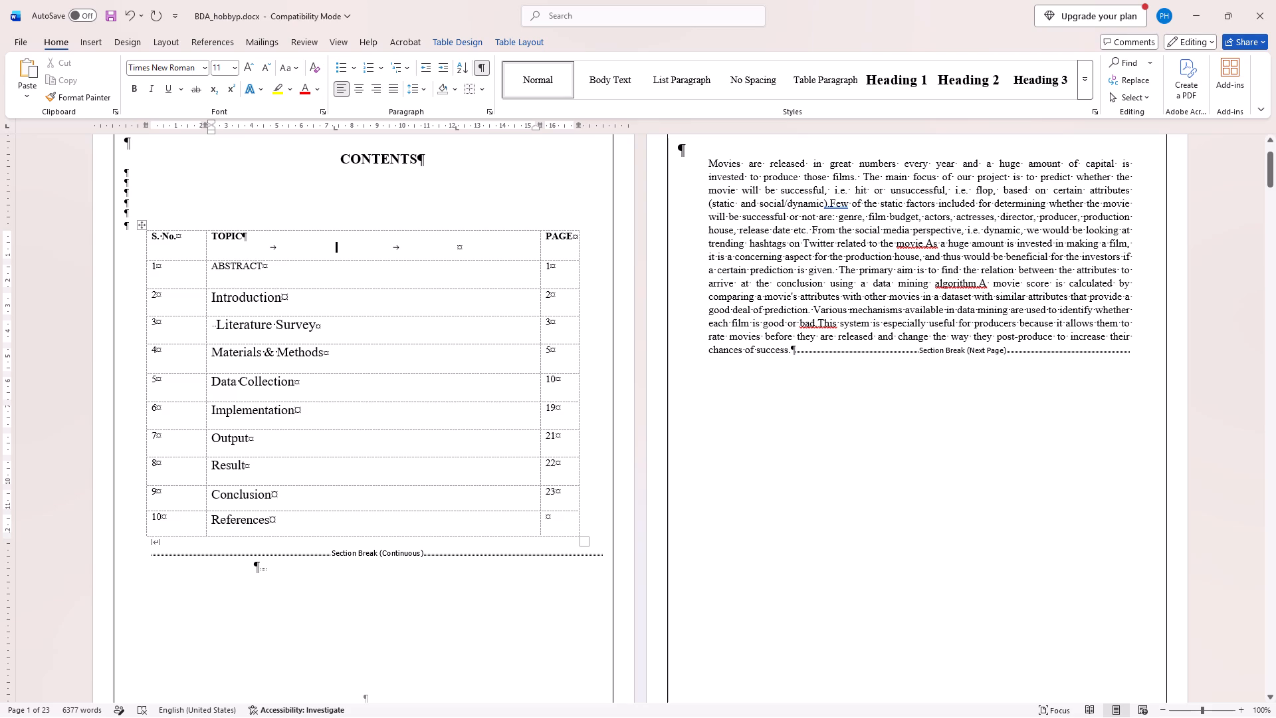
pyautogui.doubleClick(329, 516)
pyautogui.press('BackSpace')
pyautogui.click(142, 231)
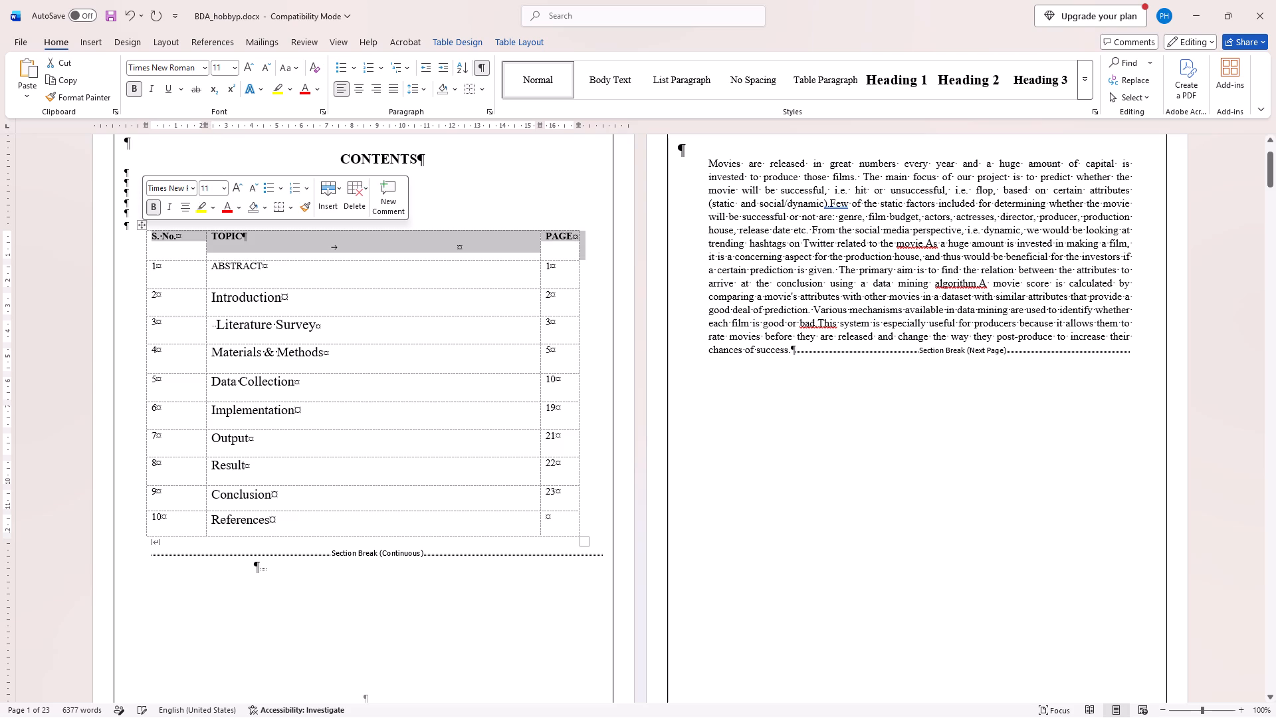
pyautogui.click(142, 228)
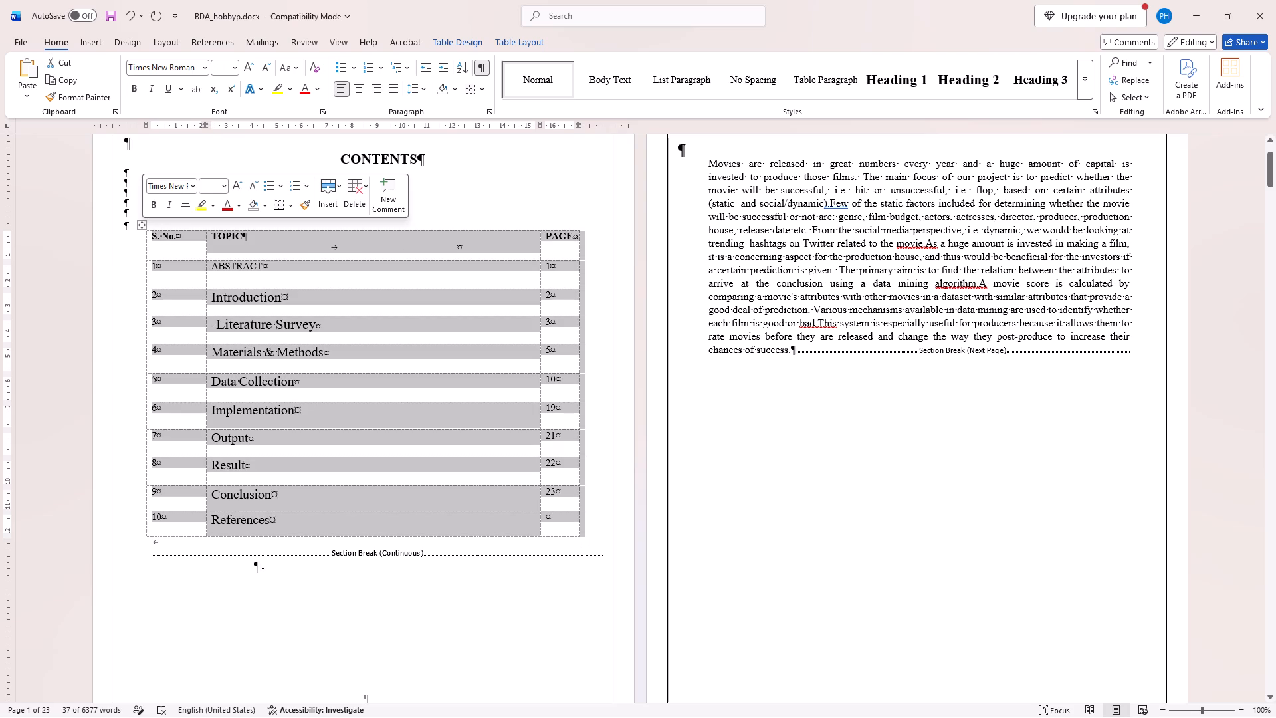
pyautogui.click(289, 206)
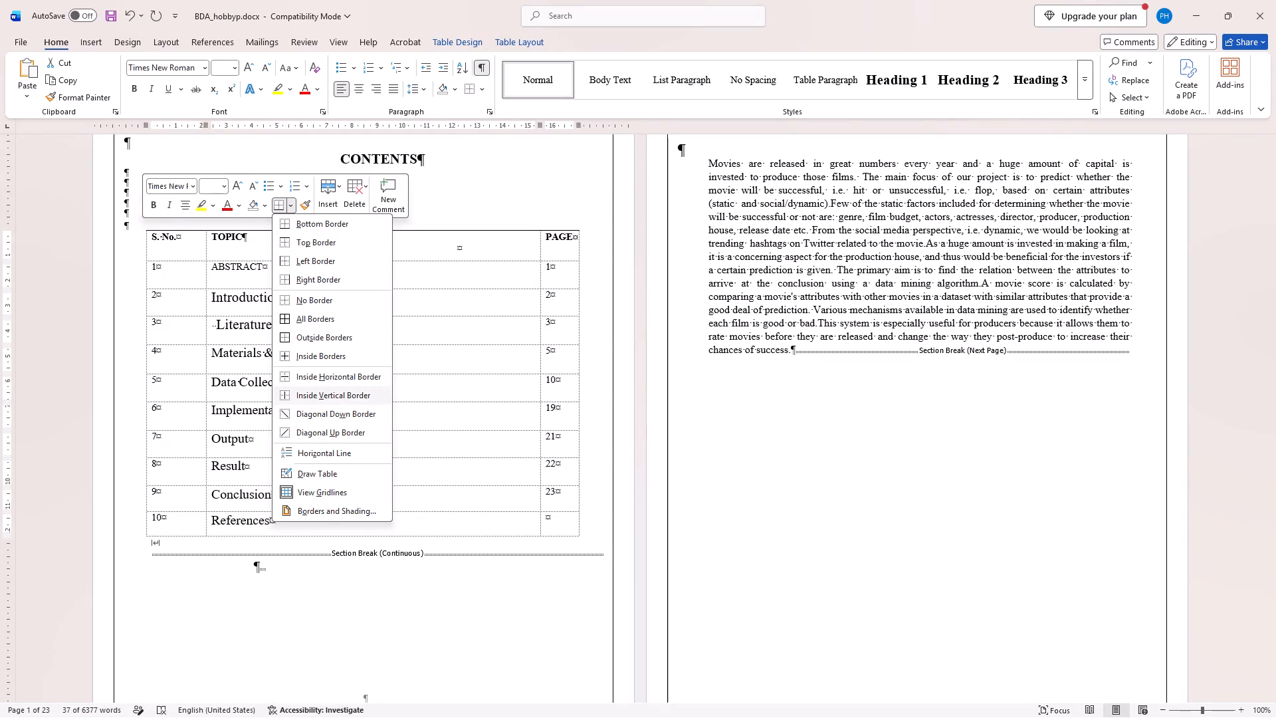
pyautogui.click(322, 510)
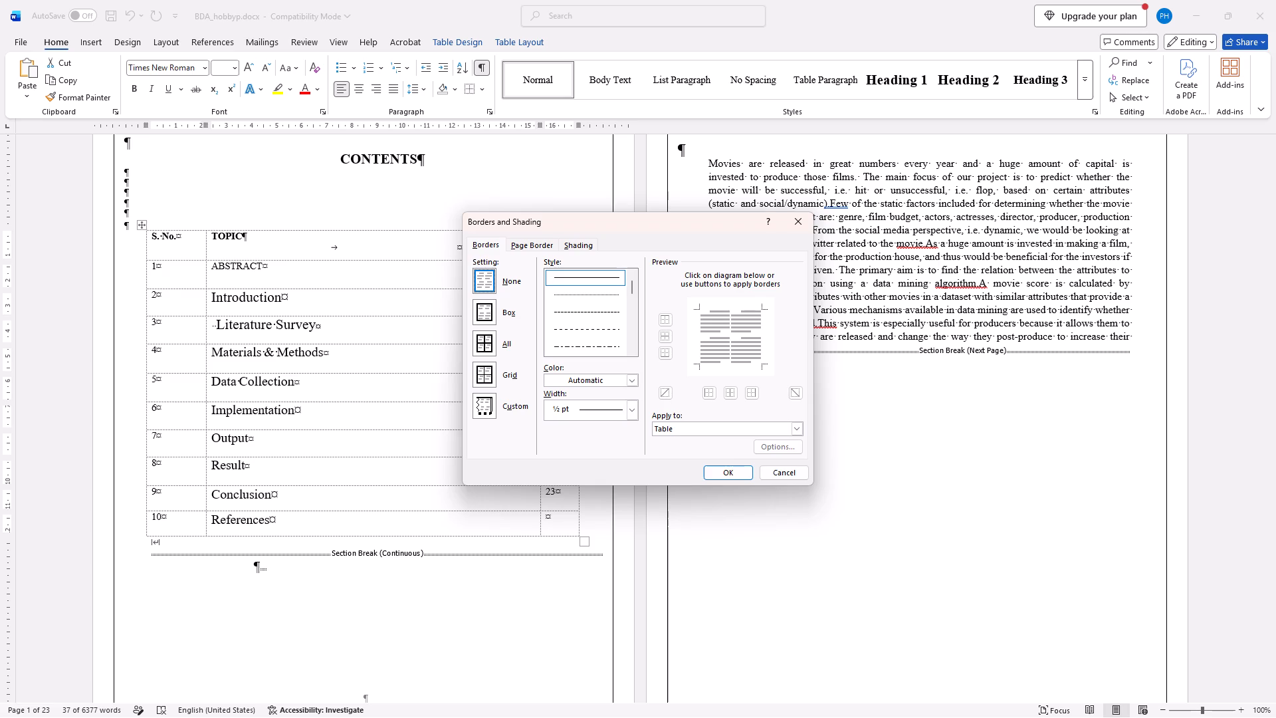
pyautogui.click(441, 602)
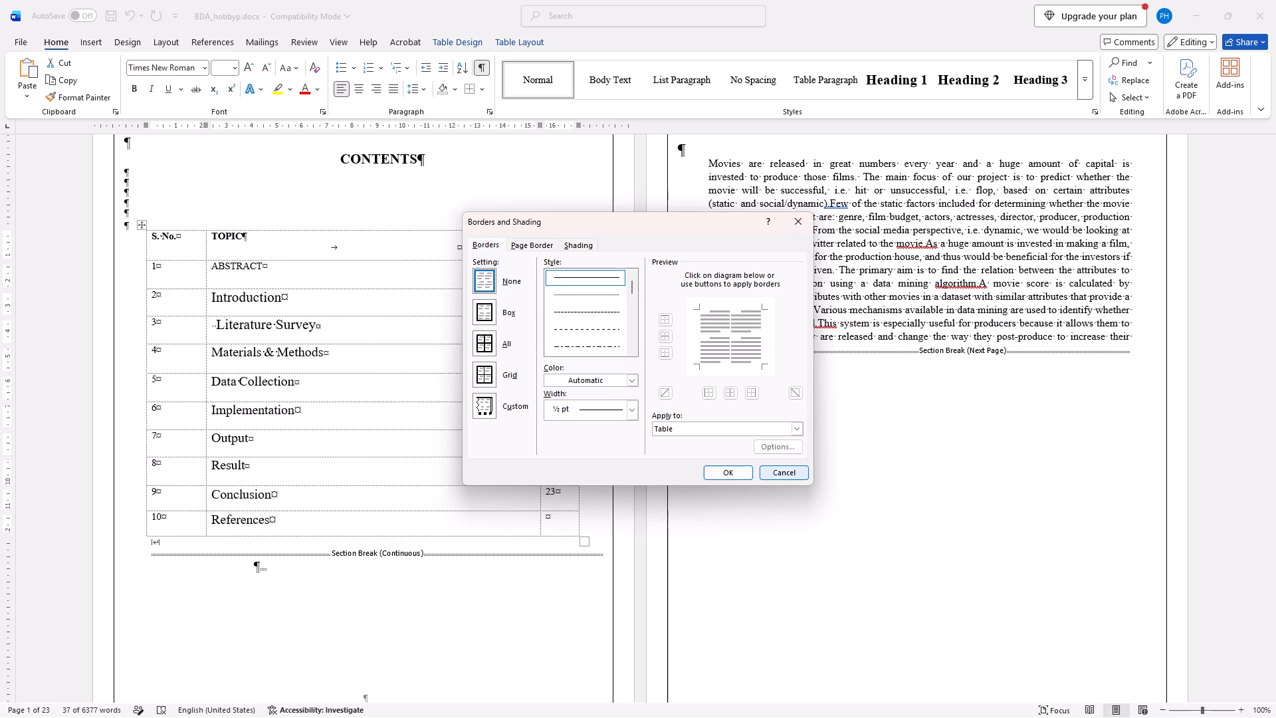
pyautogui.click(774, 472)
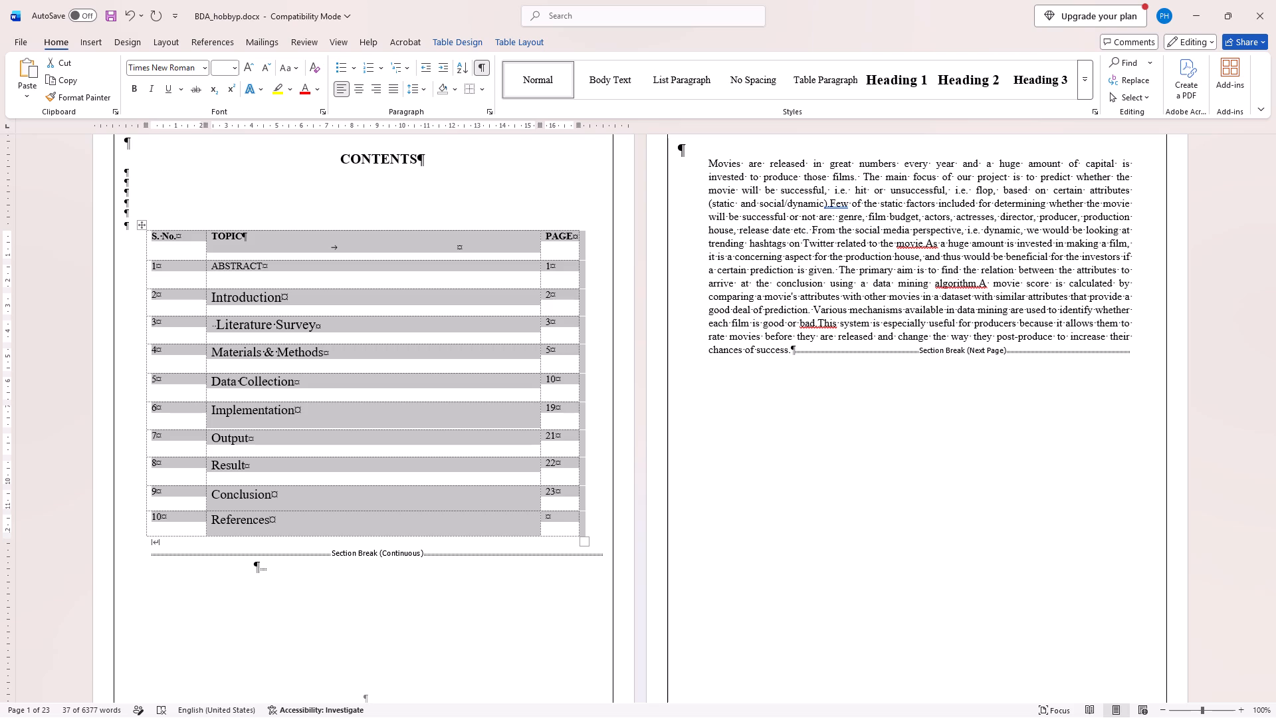
# Turn off View Gridlines for the contents table.
pyautogui.click(479, 90)
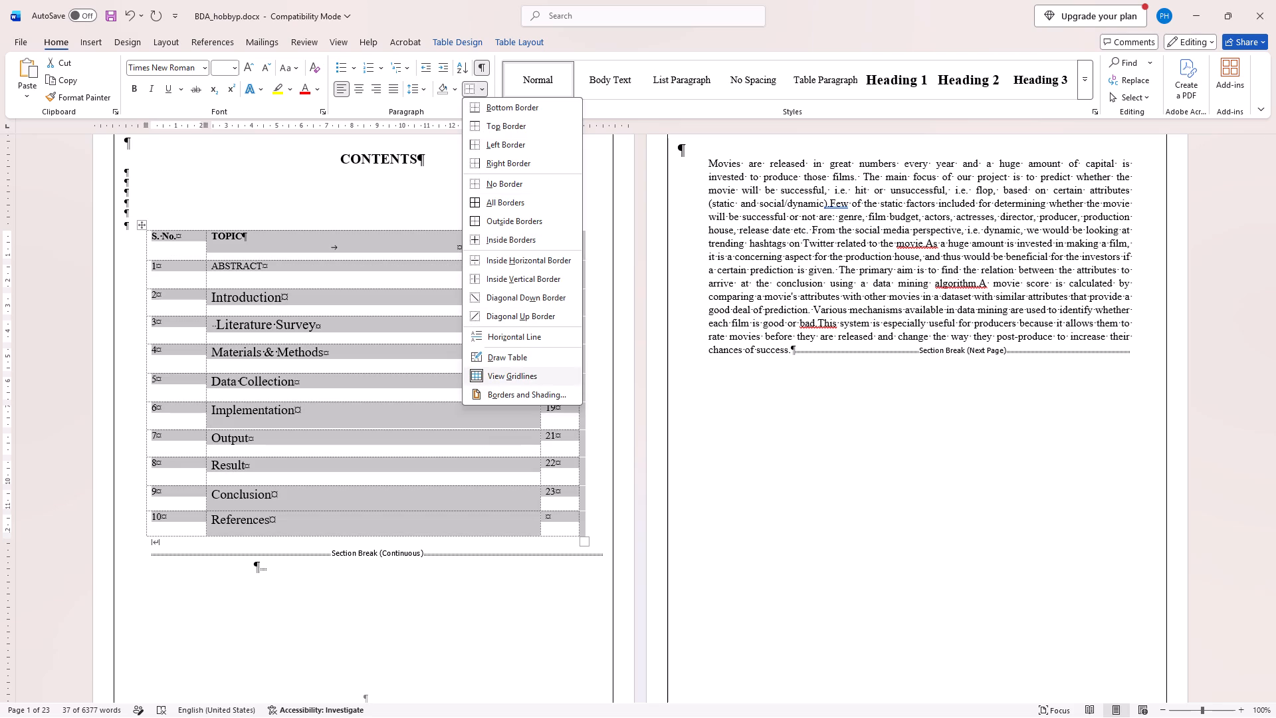
pyautogui.click(503, 378)
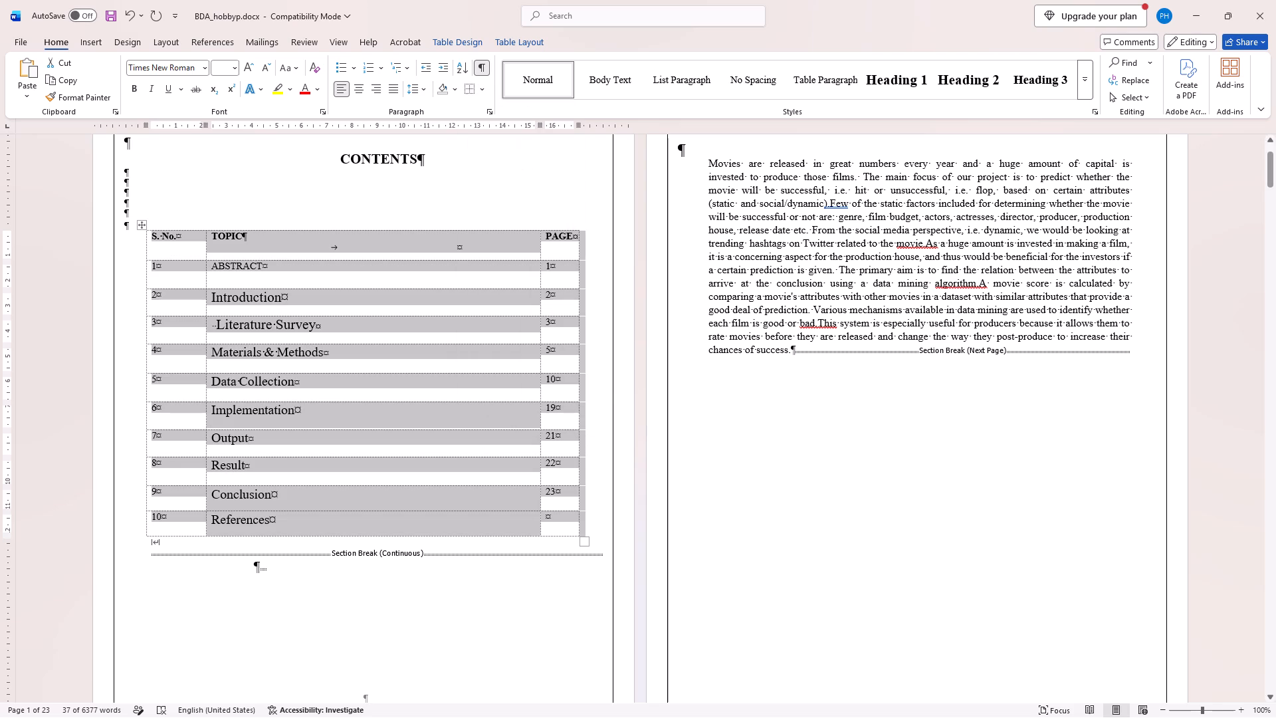
pyautogui.click(466, 195)
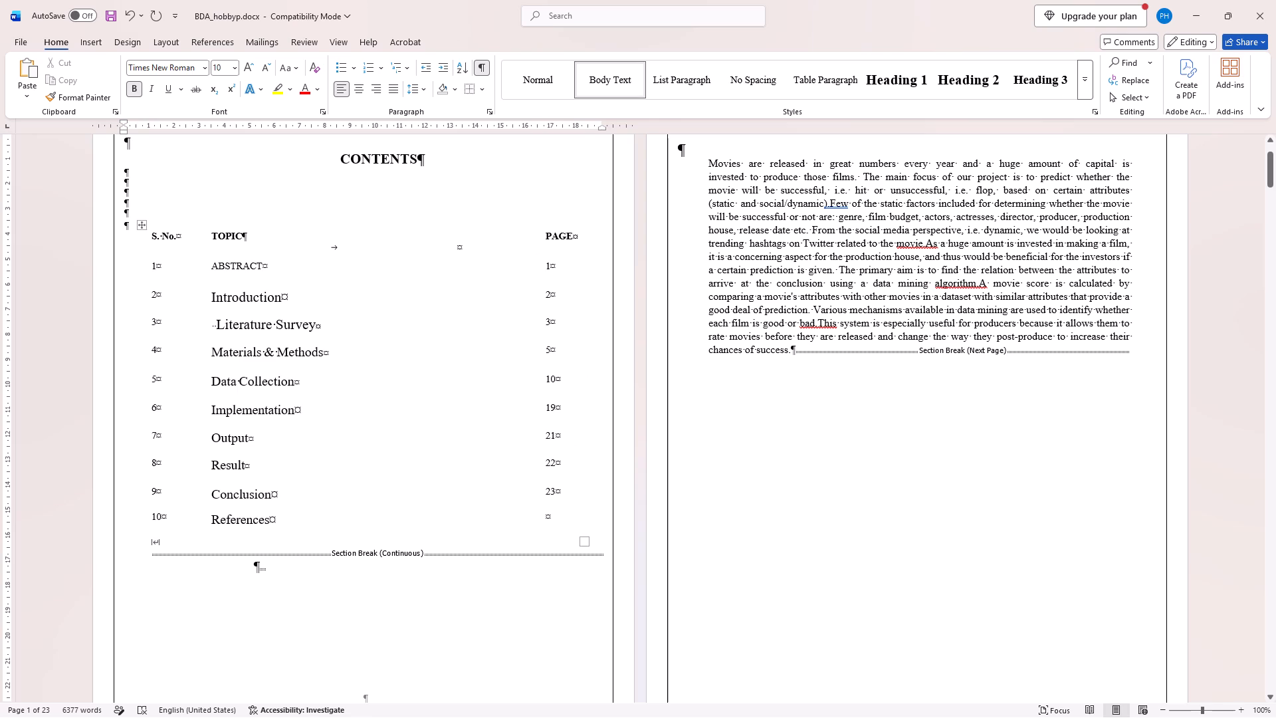
# Hide the paragraph marks and other formatting symbols in the document.
pyautogui.click(482, 64)
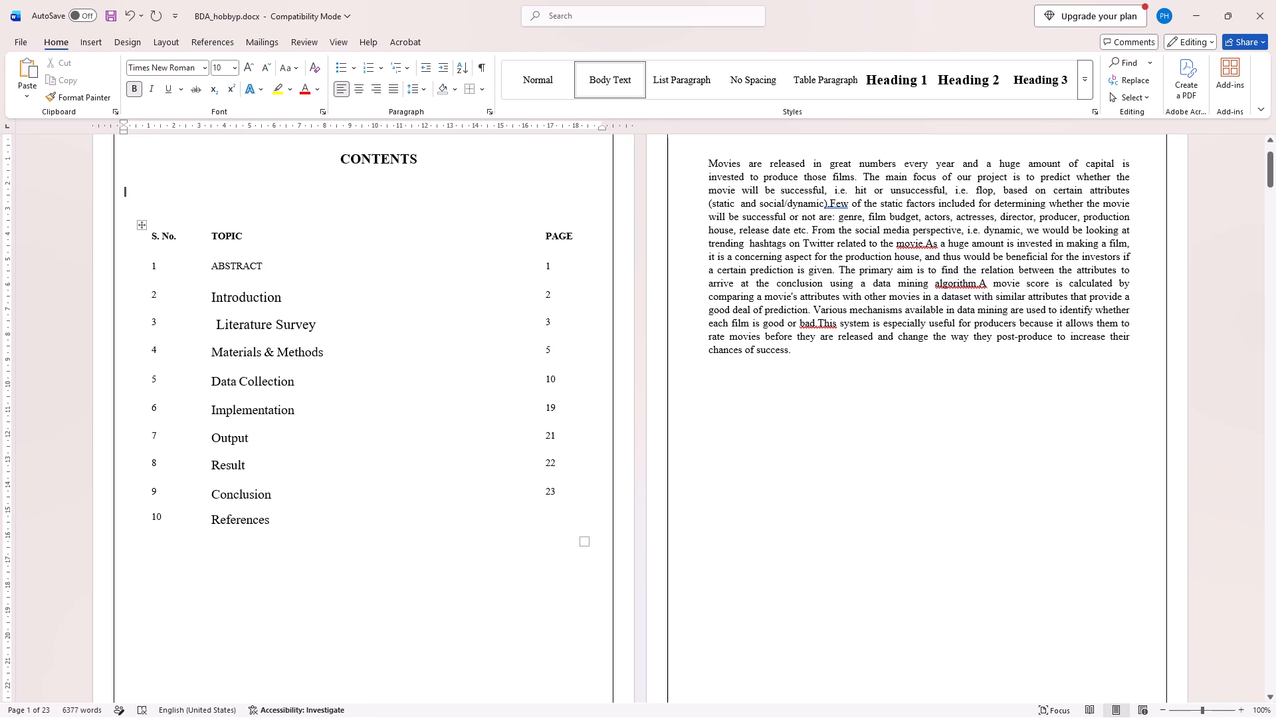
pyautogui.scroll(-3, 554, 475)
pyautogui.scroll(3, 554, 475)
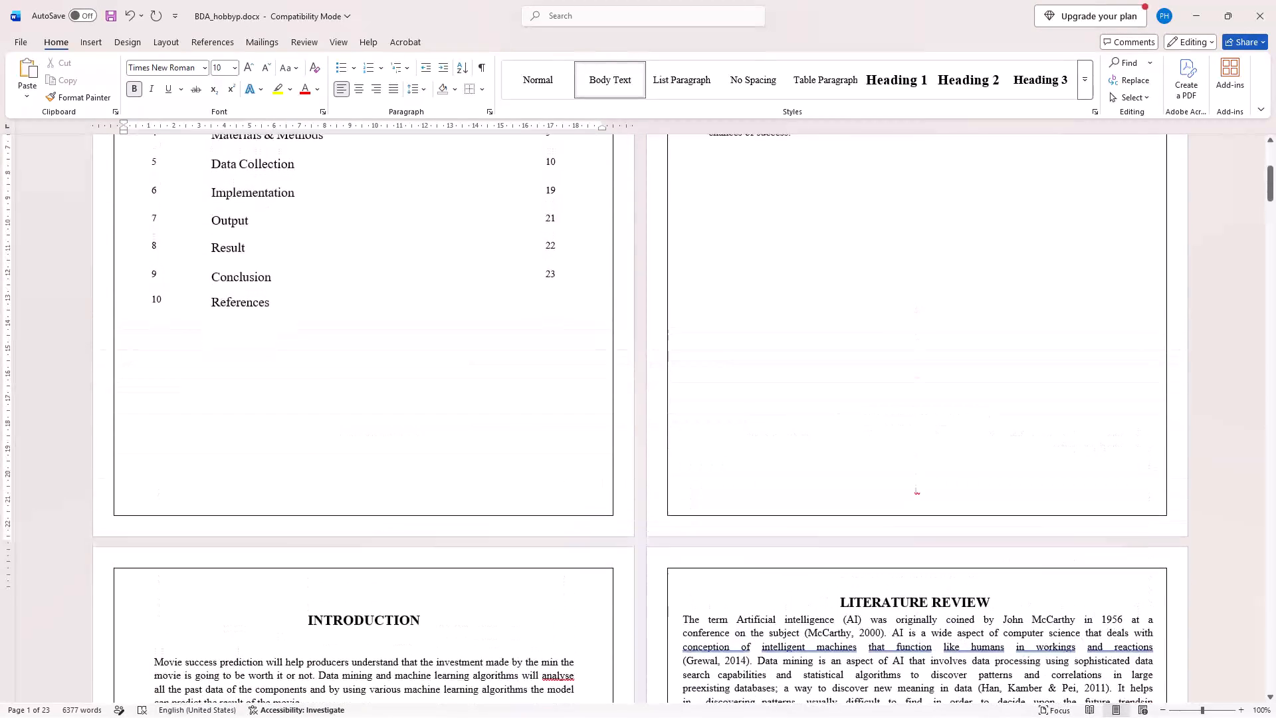
# Change the contents table's page numbers to I for Abstract, 1 for Introduction, 2 for Literature Survey and 3 for Materials & Methods.
pyautogui.scroll(2, 554, 475)
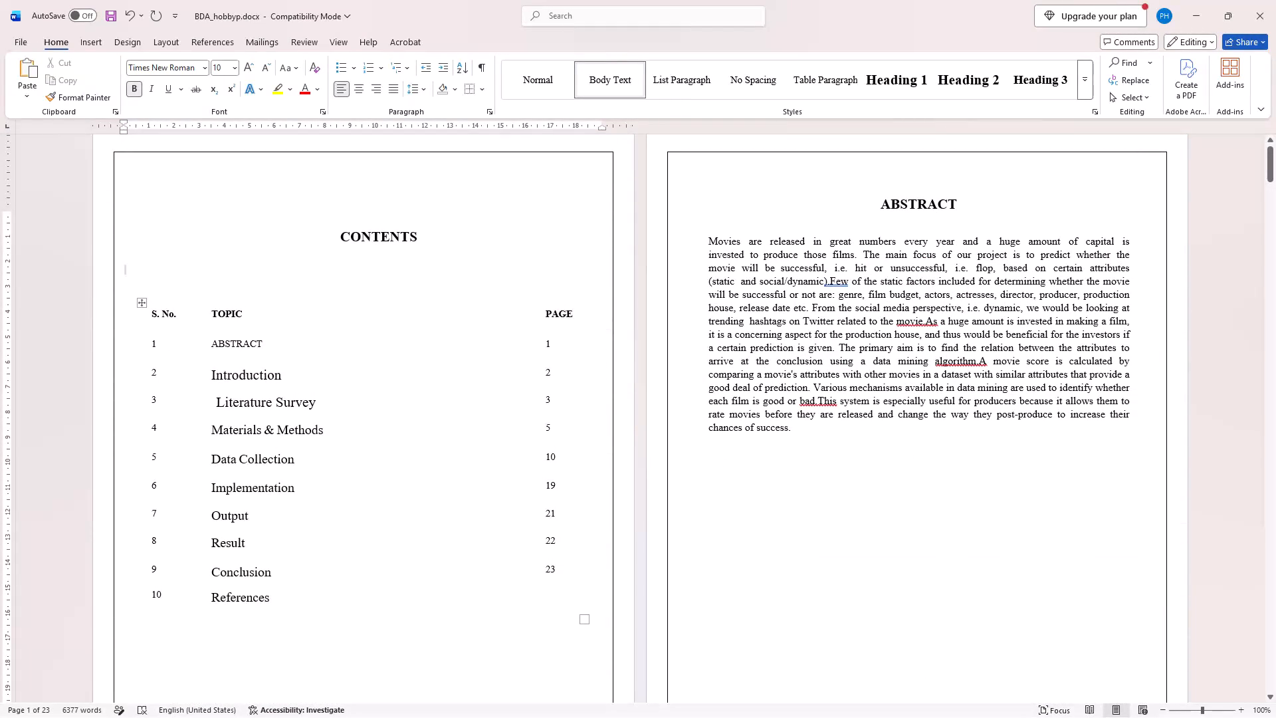
pyautogui.click(557, 345)
pyautogui.press('BackSpace')
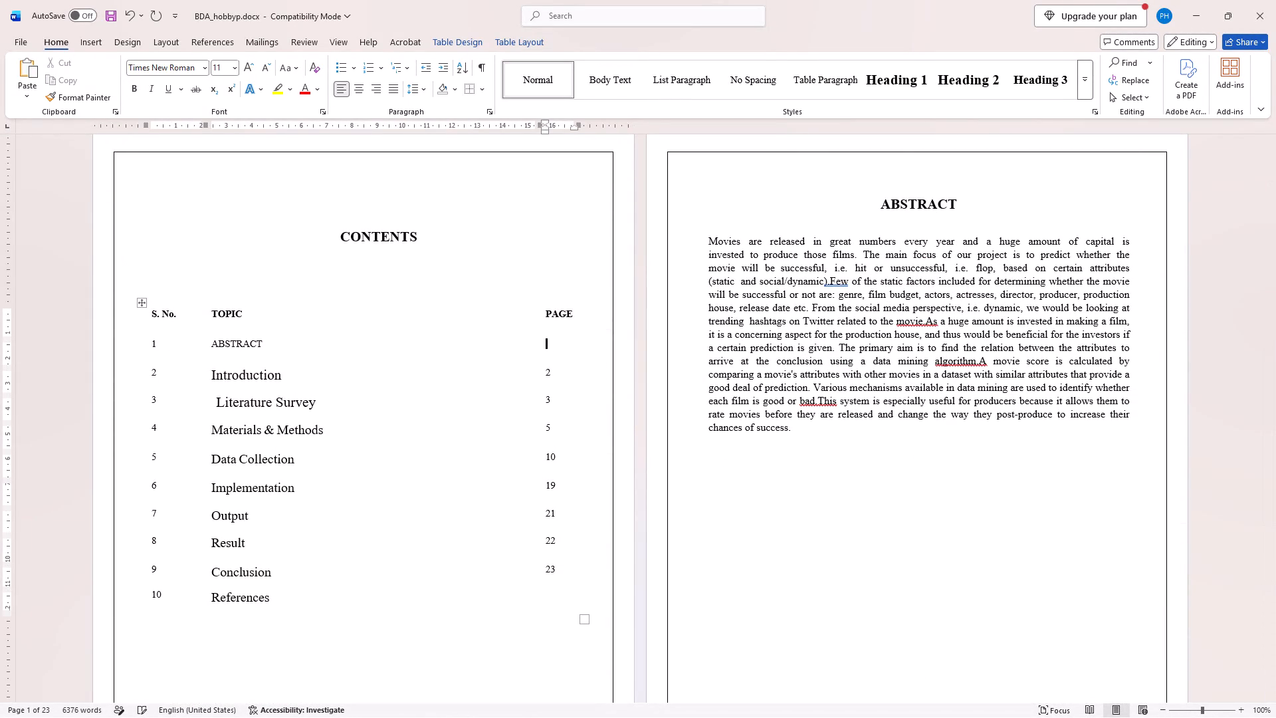
pyautogui.press('i')
pyautogui.press('Down')
pyautogui.press('BackSpace')
pyautogui.press('1')
pyautogui.press('Down')
pyautogui.press('BackSpace')
pyautogui.press('2')
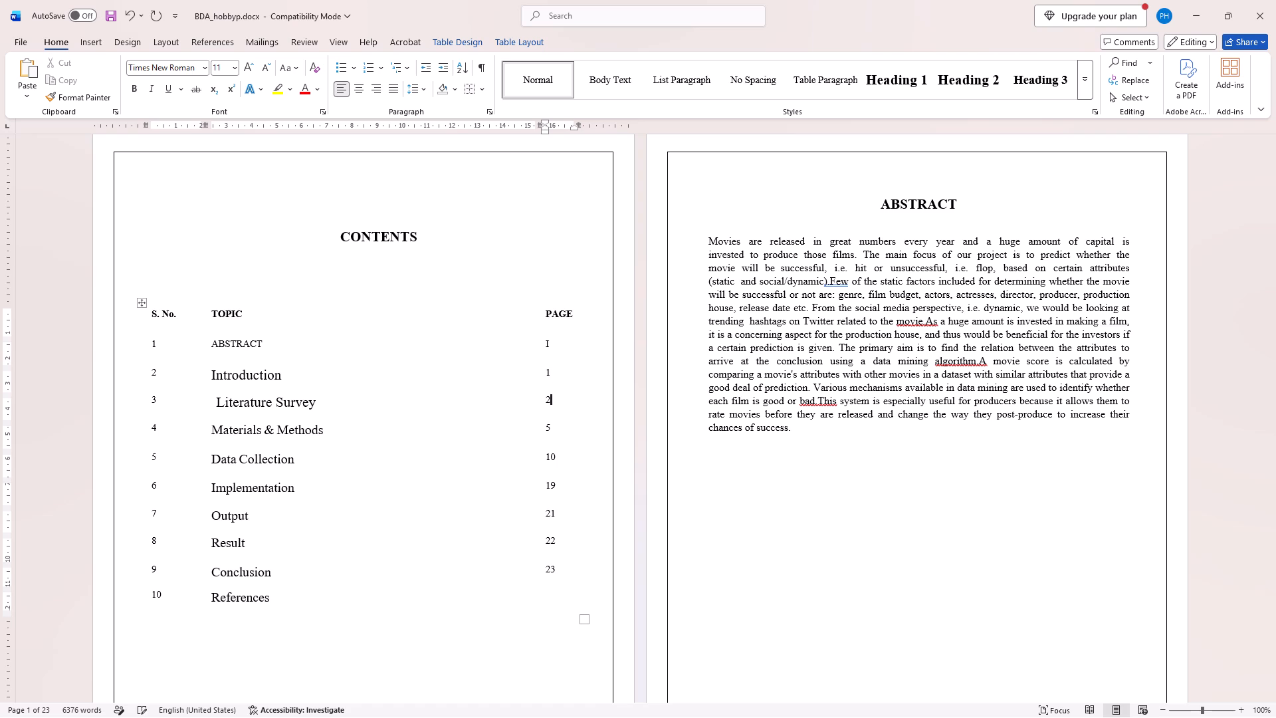
pyautogui.press('Down')
pyautogui.press('BackSpace')
pyautogui.press('3')
# Check the page numbers of the report's sections from Introduction through Data Collection and Model Validation against the contents table.
pyautogui.scroll(-6, 584, 449)
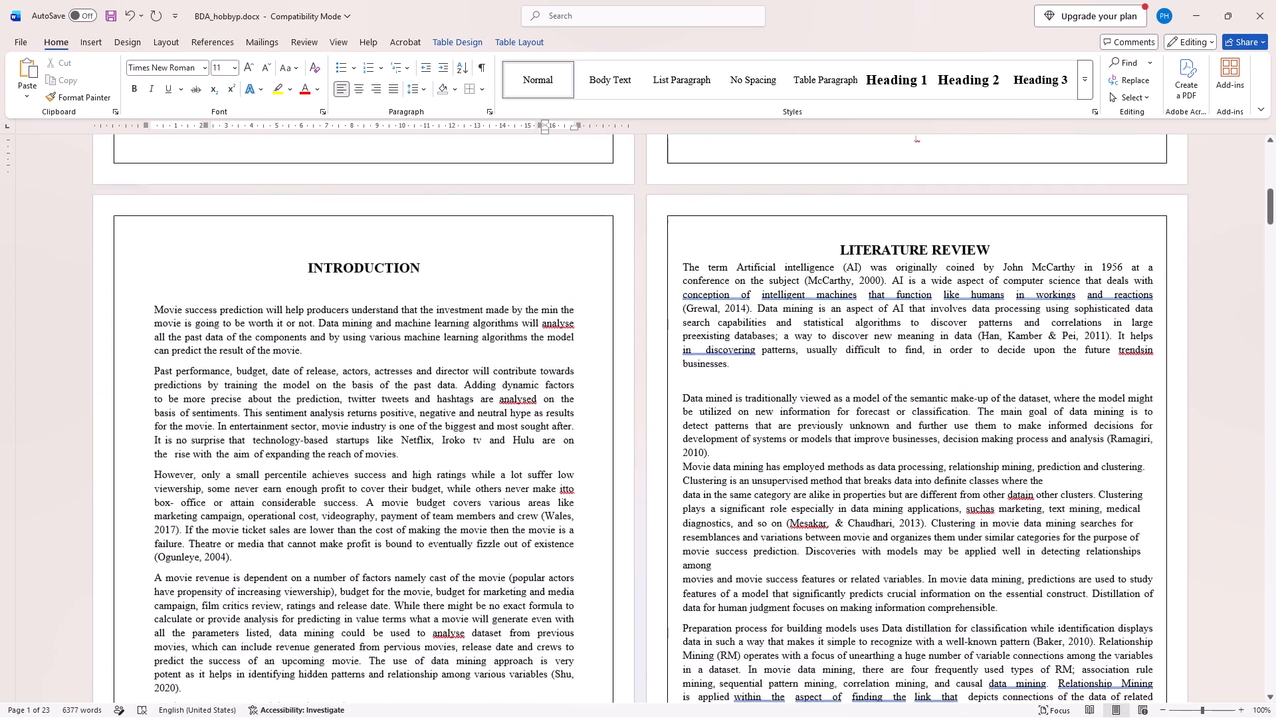
pyautogui.scroll(-4, 584, 449)
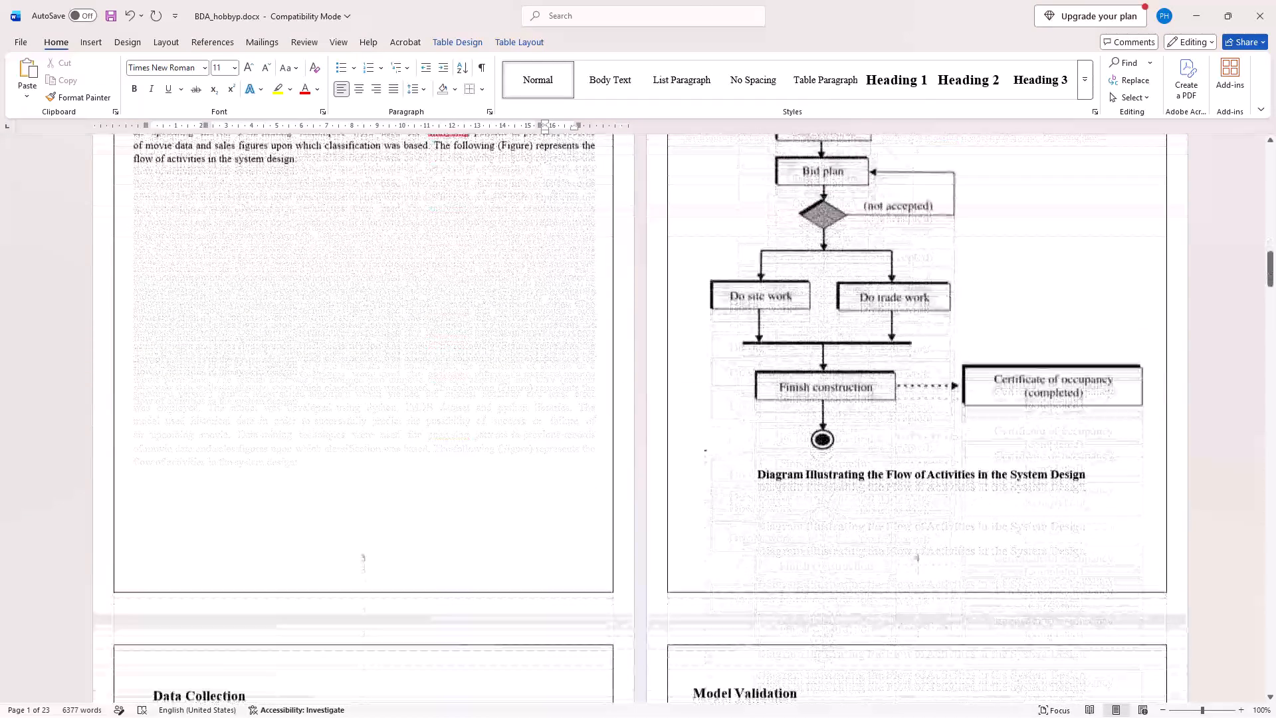
pyautogui.scroll(1, 584, 449)
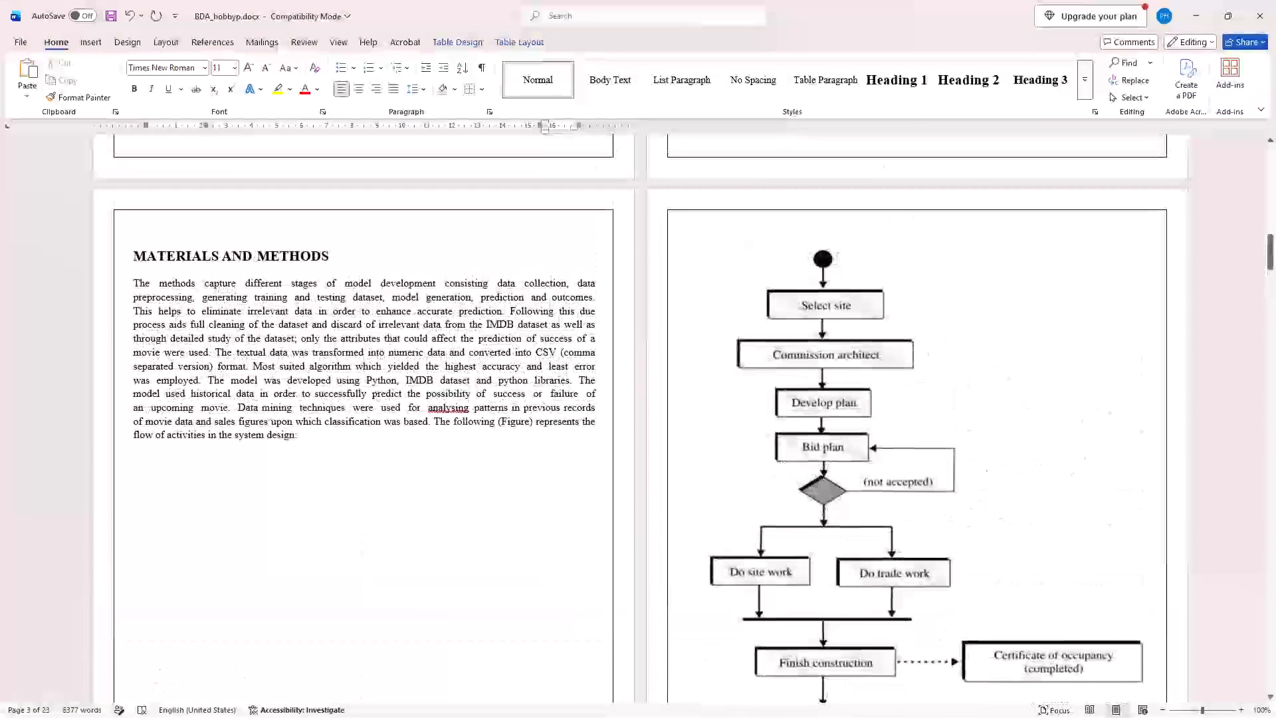
pyautogui.scroll(-1, 584, 449)
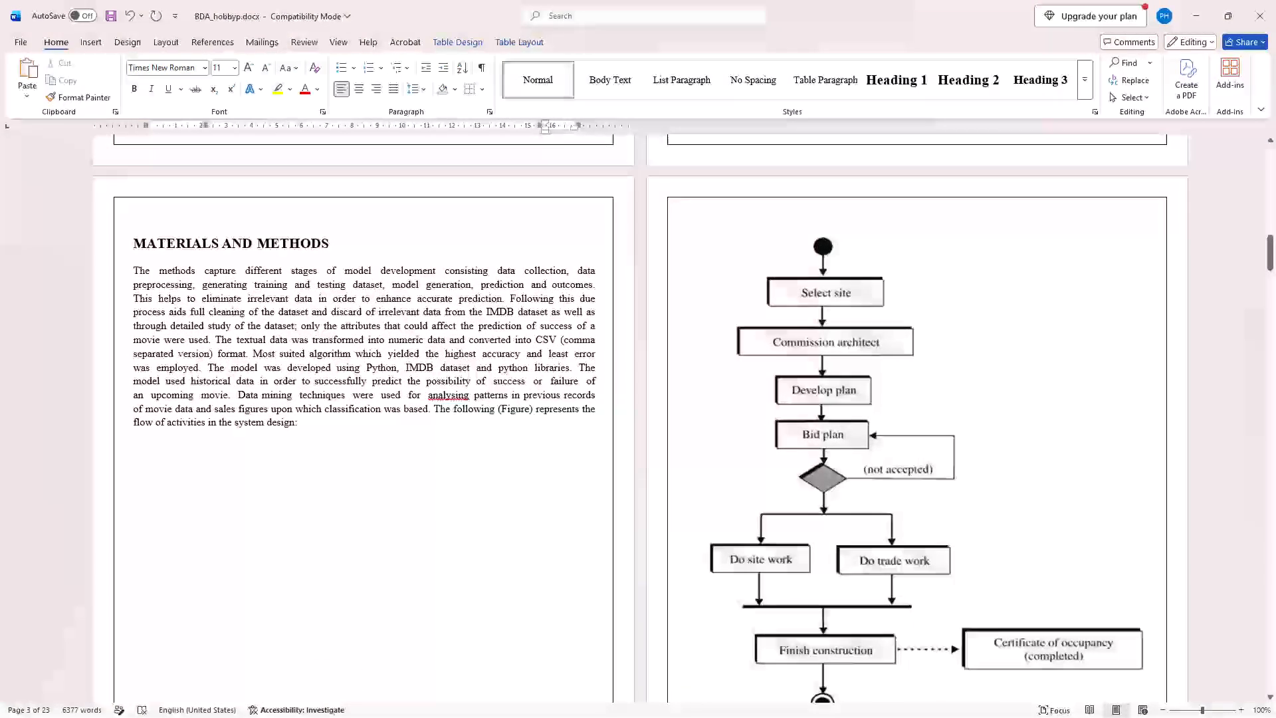
pyautogui.scroll(-2, 584, 449)
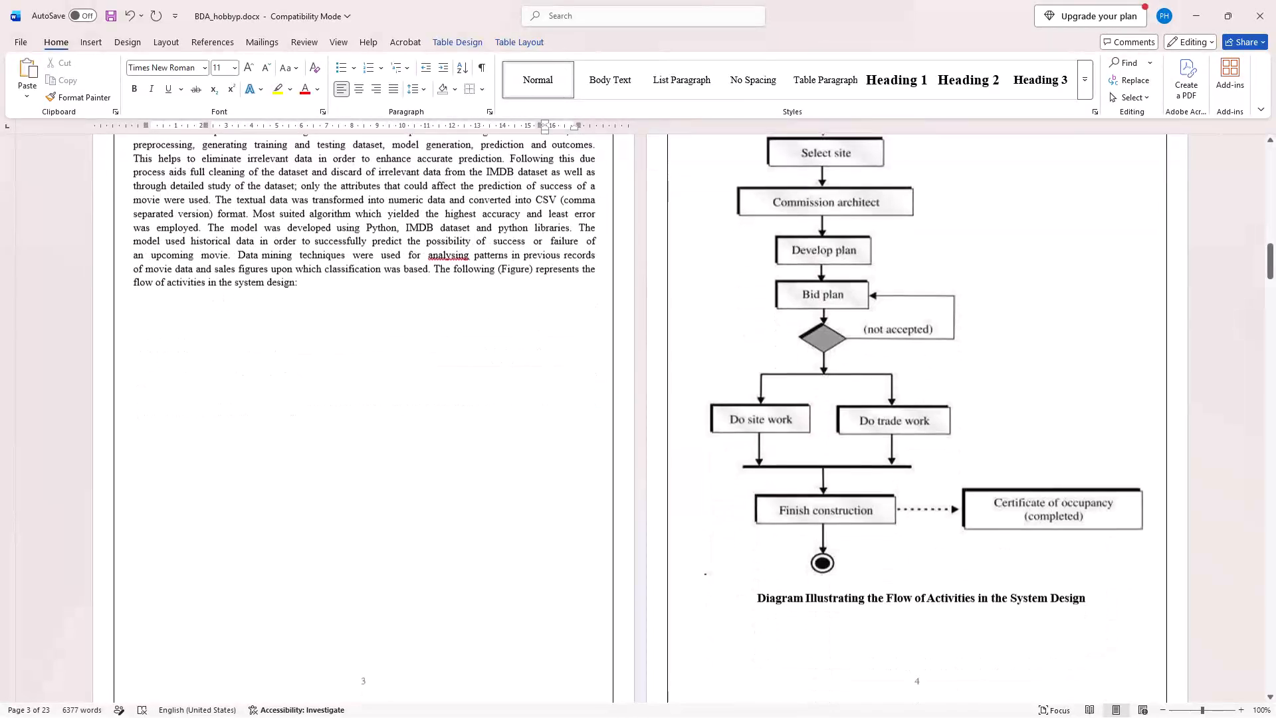
pyautogui.scroll(-1, 584, 449)
pyautogui.scroll(1, 584, 449)
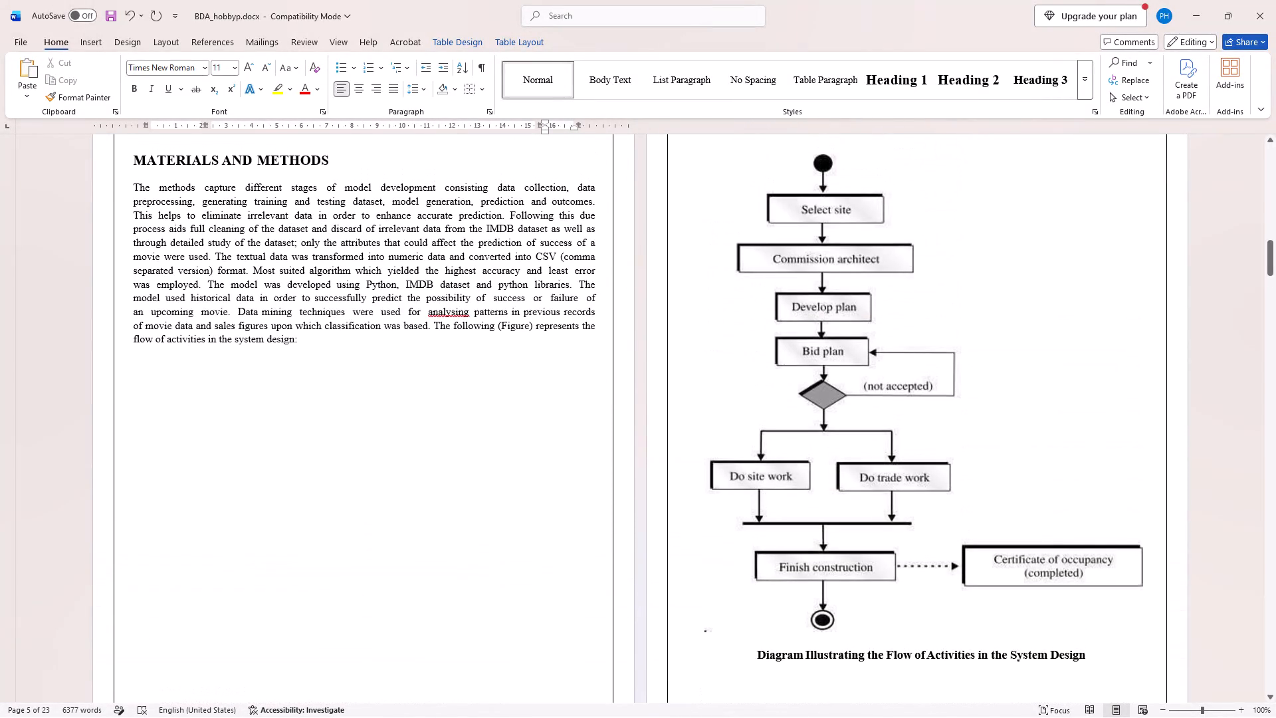
pyautogui.scroll(-3, 584, 449)
pyautogui.scroll(2, 584, 449)
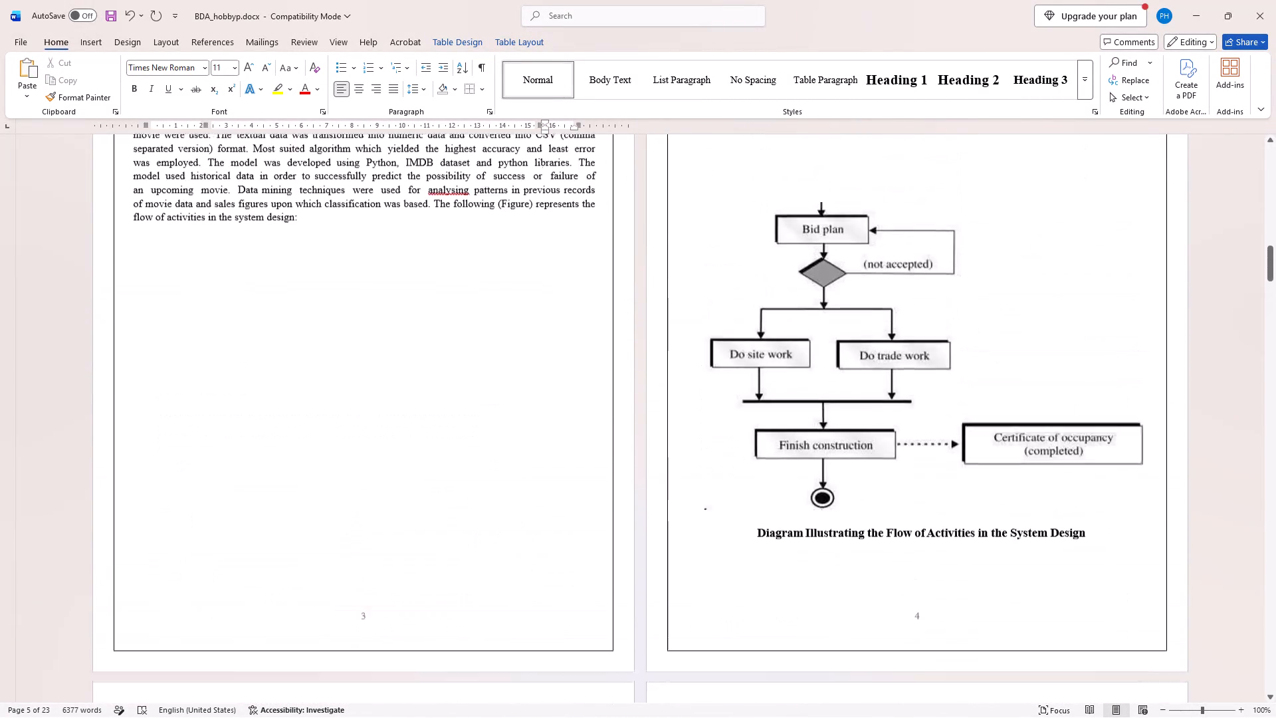
pyautogui.scroll(1, 584, 449)
pyautogui.scroll(-3, 584, 449)
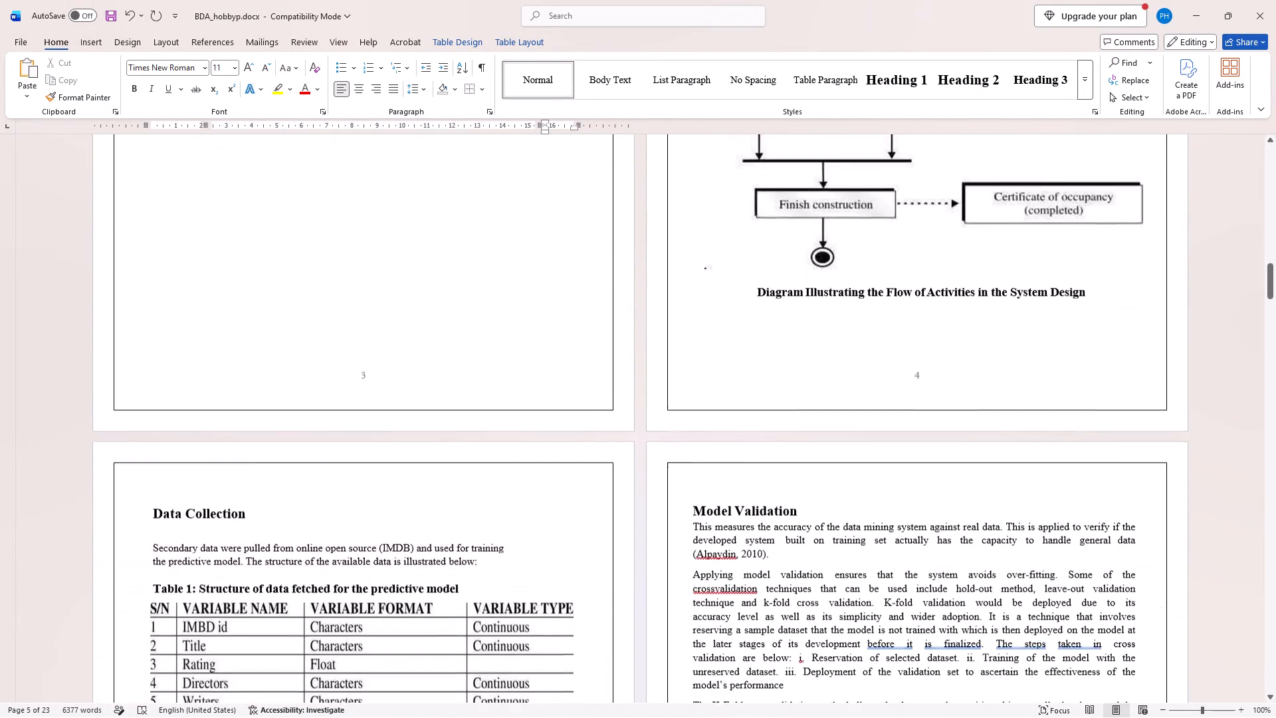
pyautogui.scroll(-3, 584, 449)
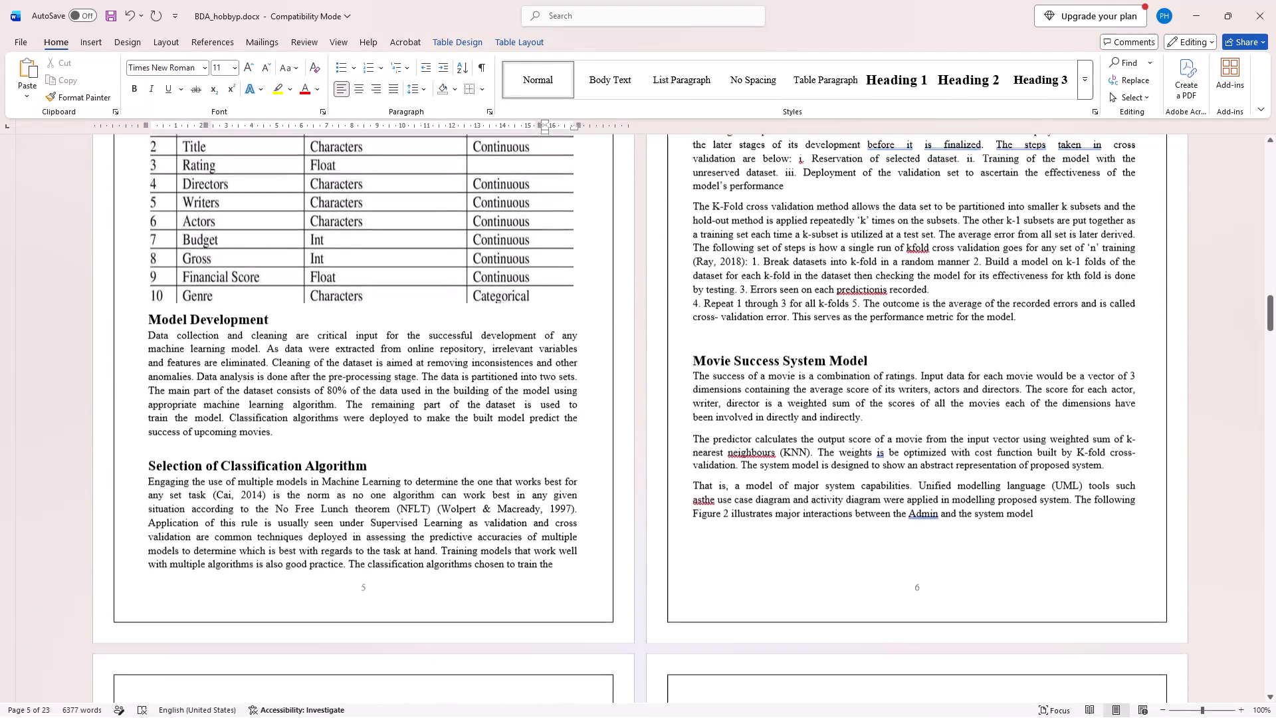
pyautogui.scroll(-1, 584, 449)
pyautogui.scroll(6, 584, 449)
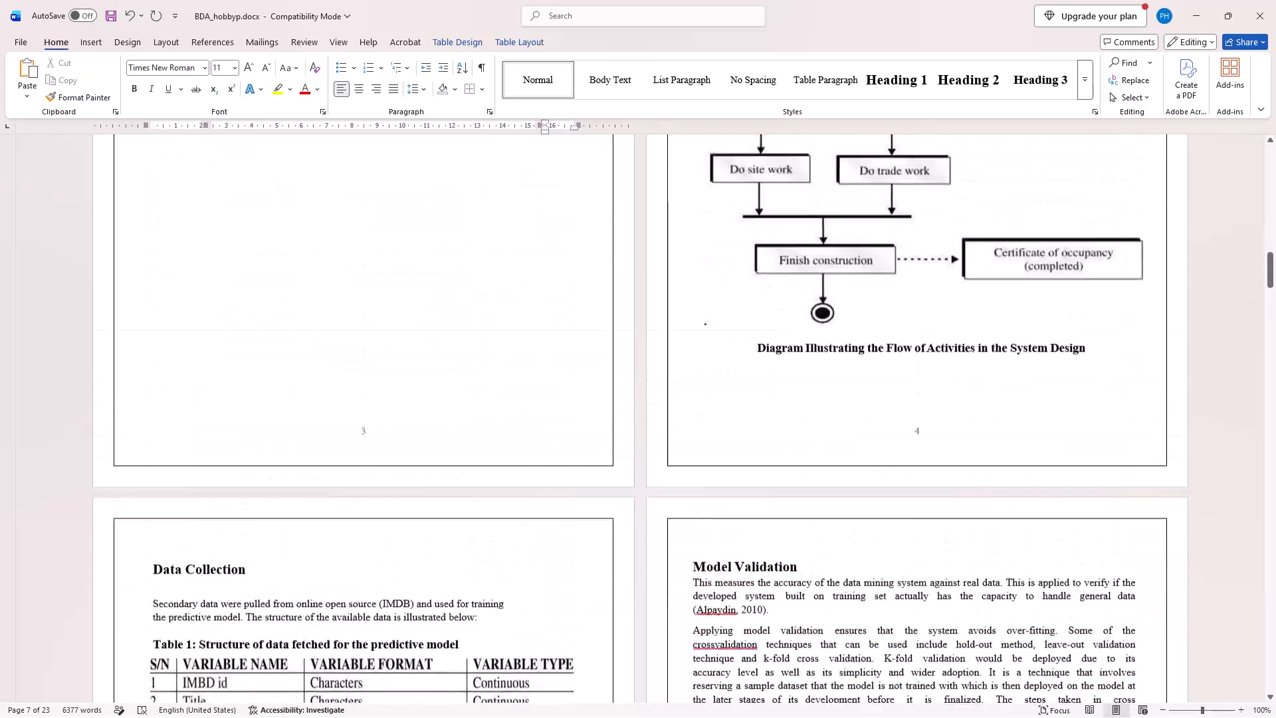
pyautogui.scroll(5, 584, 449)
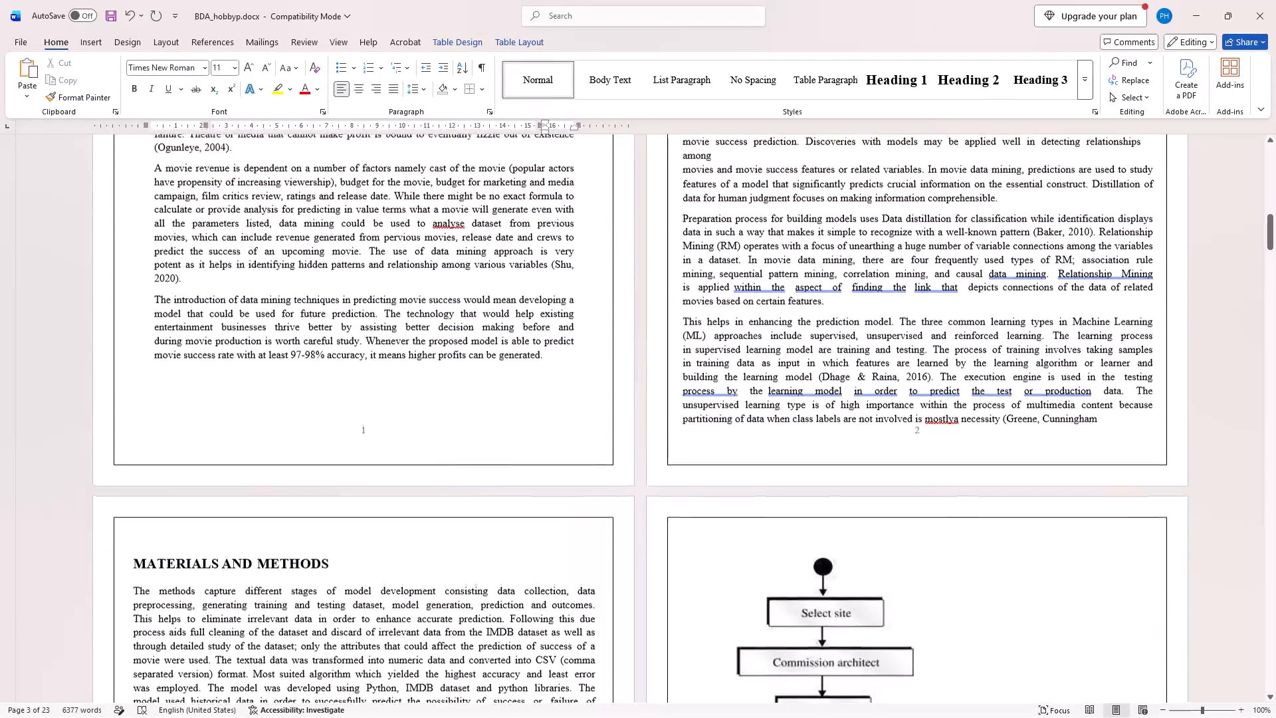
pyautogui.scroll(-3, 584, 449)
pyautogui.scroll(3, 584, 449)
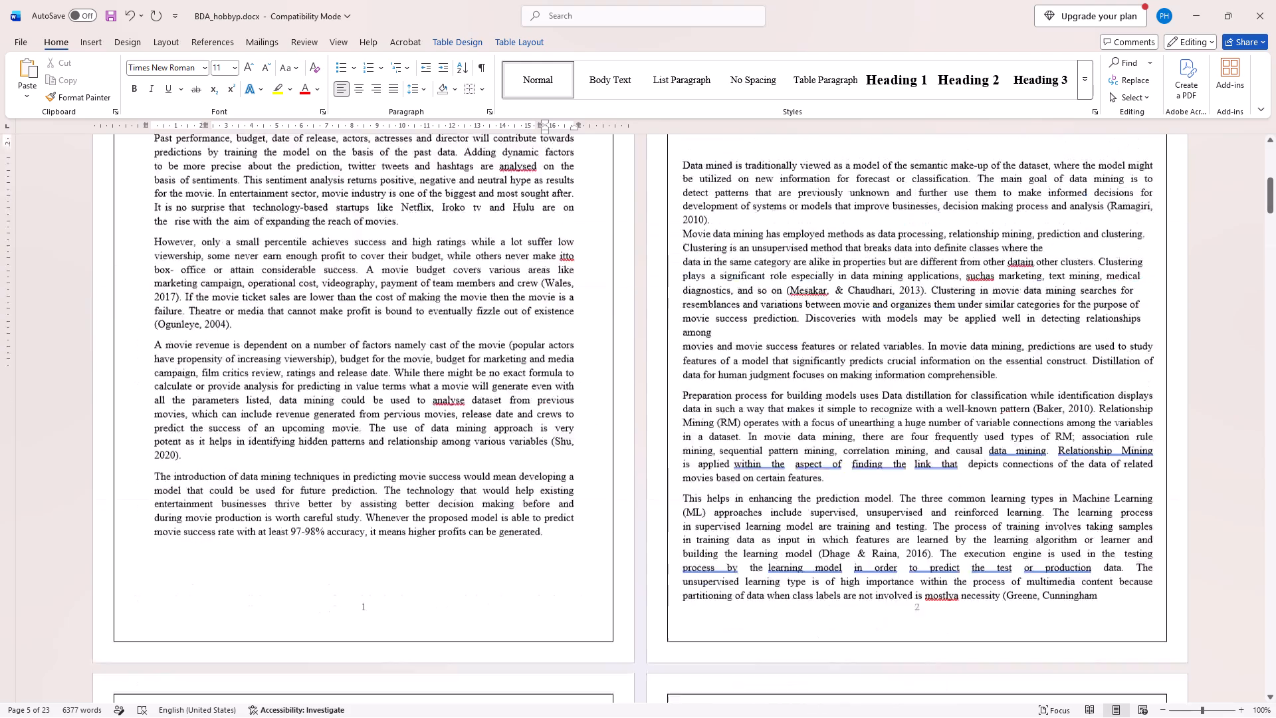
pyautogui.scroll(2, 584, 449)
pyautogui.scroll(-1, 584, 449)
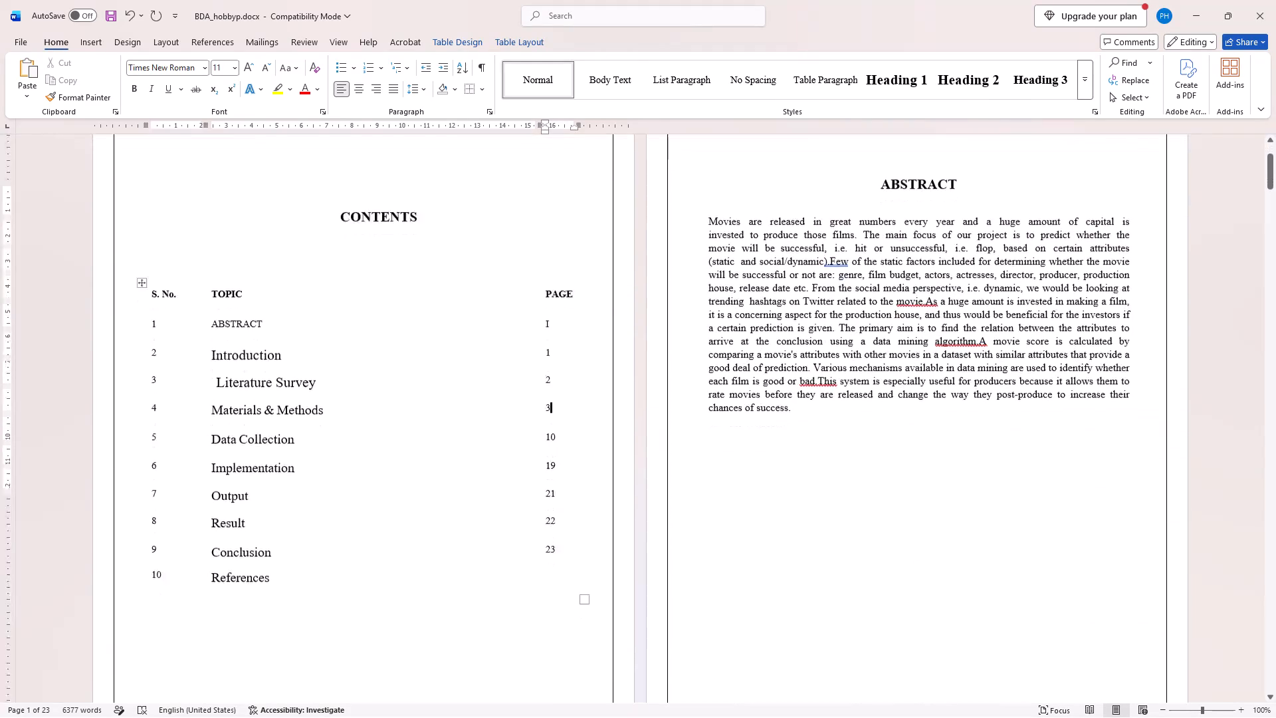
pyautogui.scroll(-6, 584, 449)
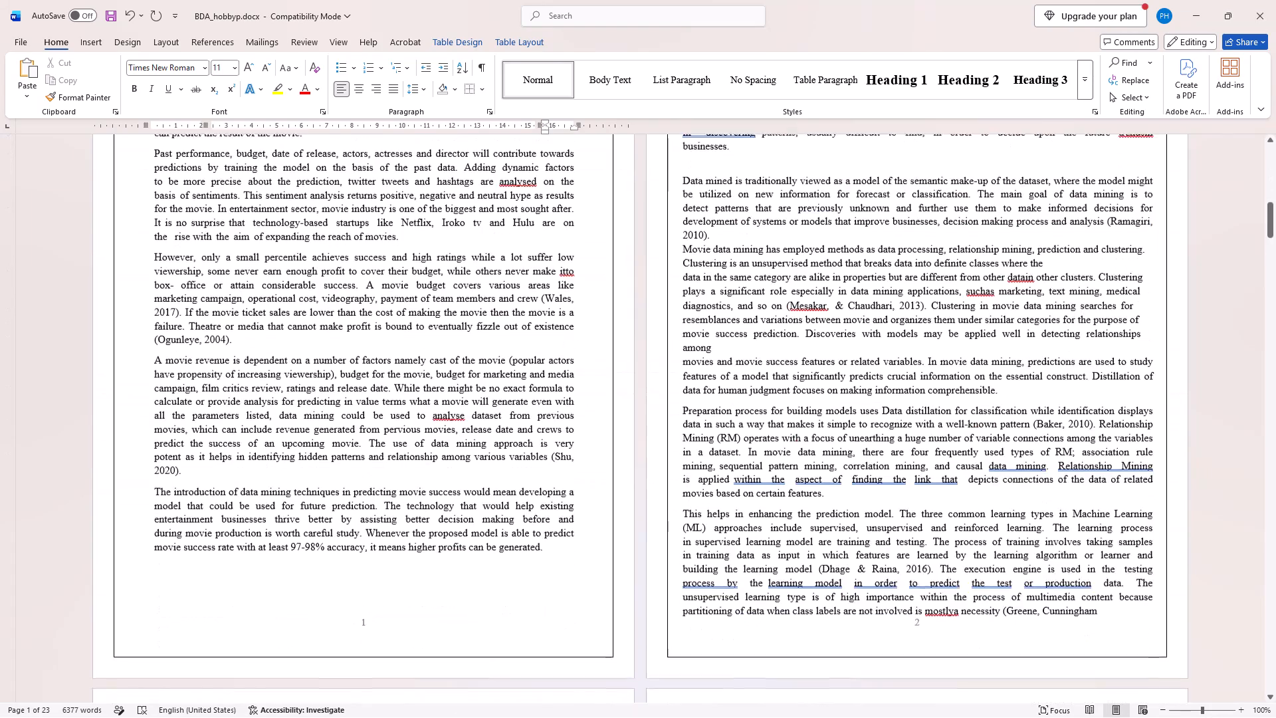
pyautogui.scroll(-1, 584, 449)
pyautogui.scroll(1, 584, 449)
pyautogui.scroll(-1, 584, 449)
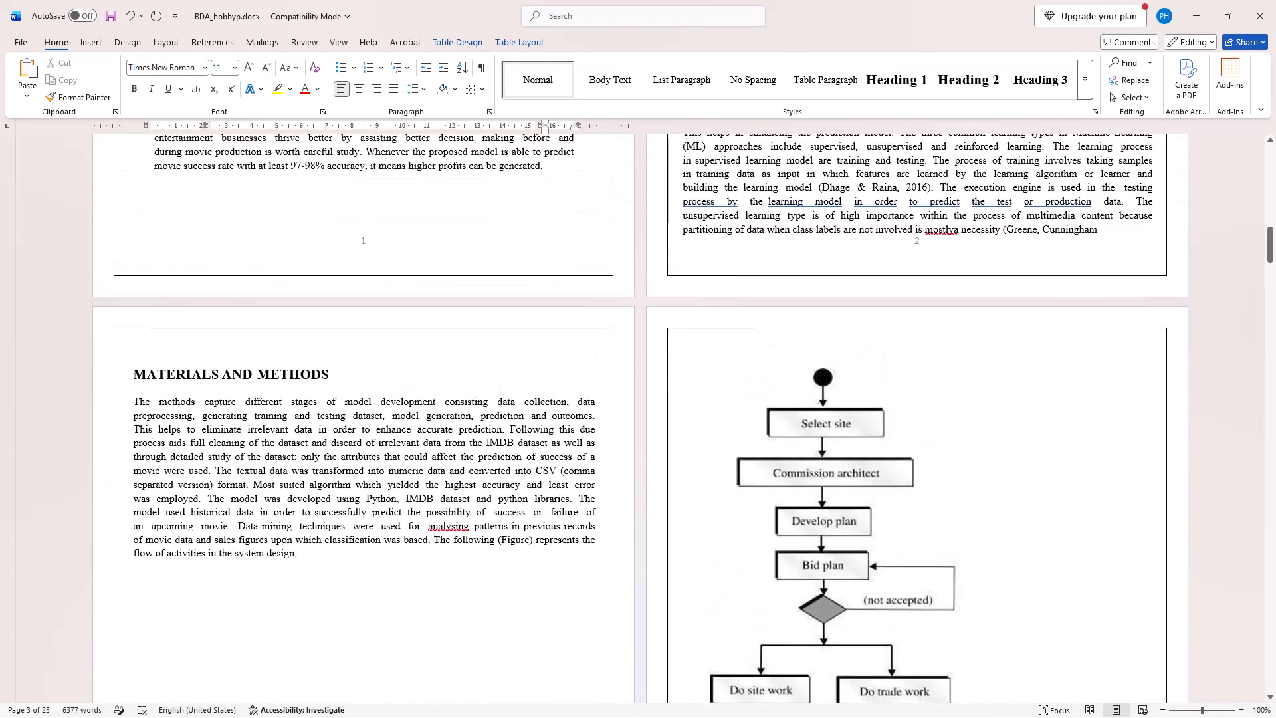
pyautogui.scroll(-2, 584, 449)
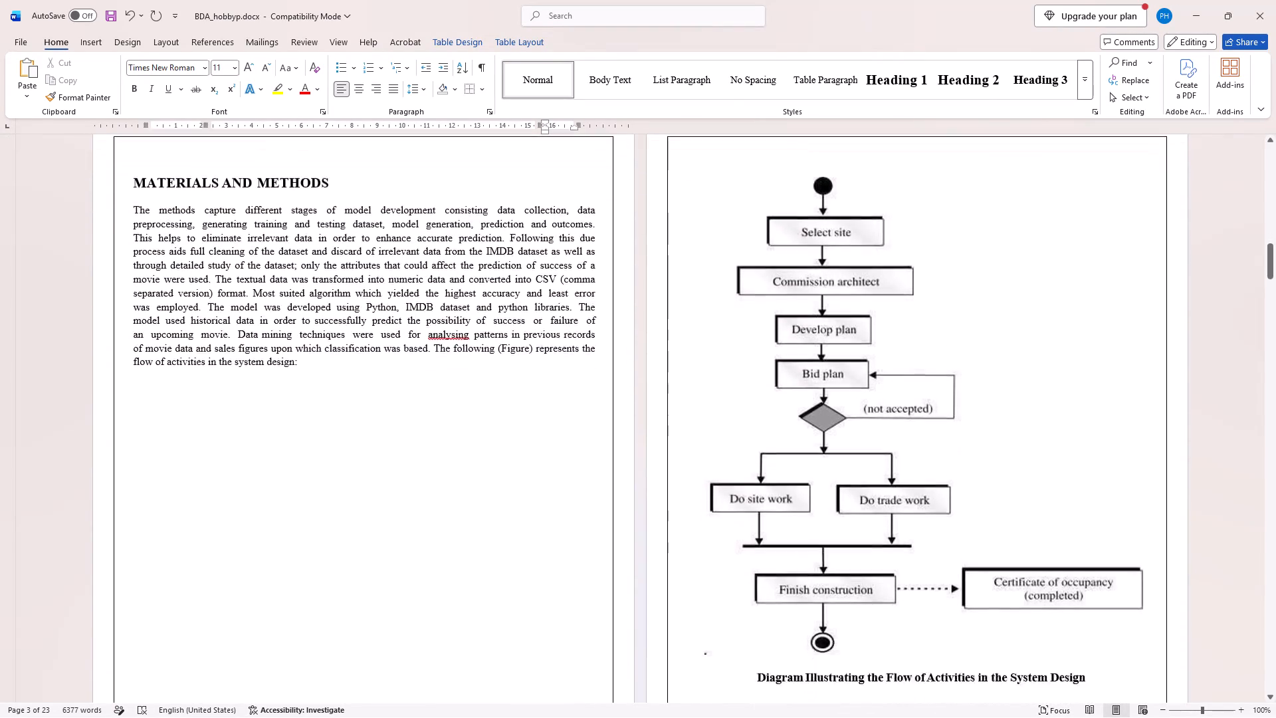
pyautogui.scroll(-5, 584, 449)
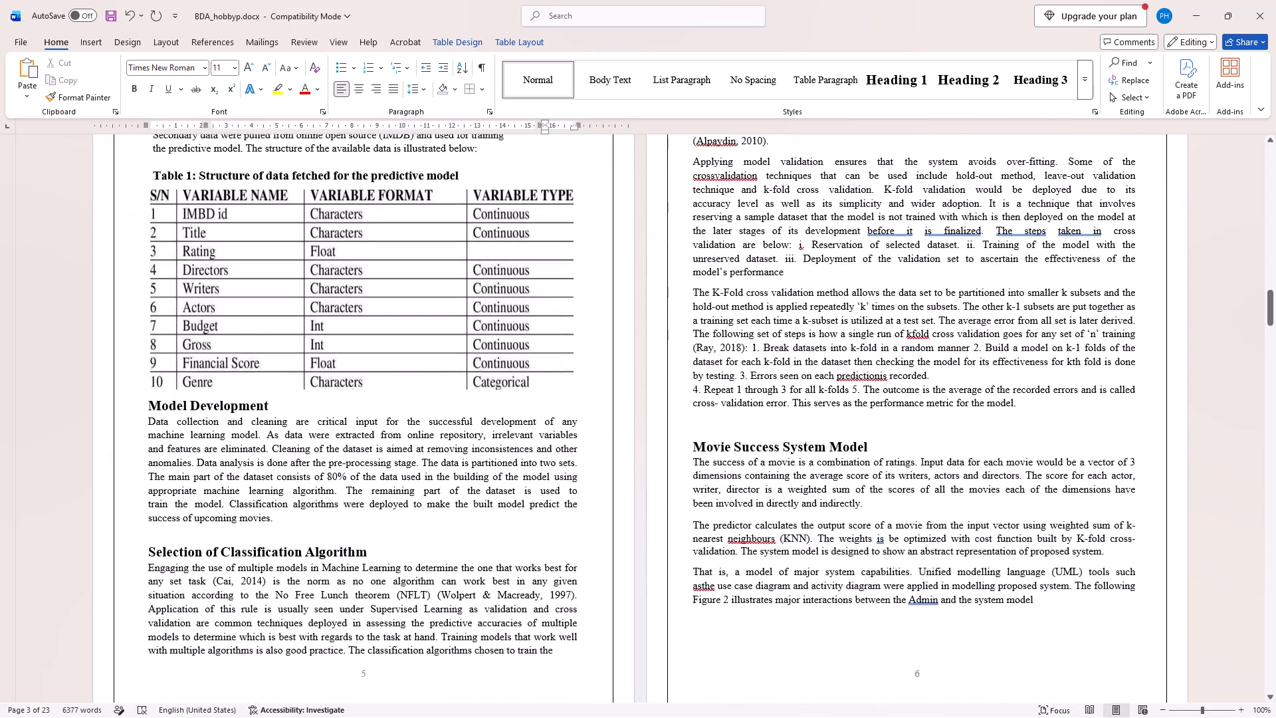
pyautogui.scroll(-1, 584, 449)
pyautogui.scroll(2, 584, 449)
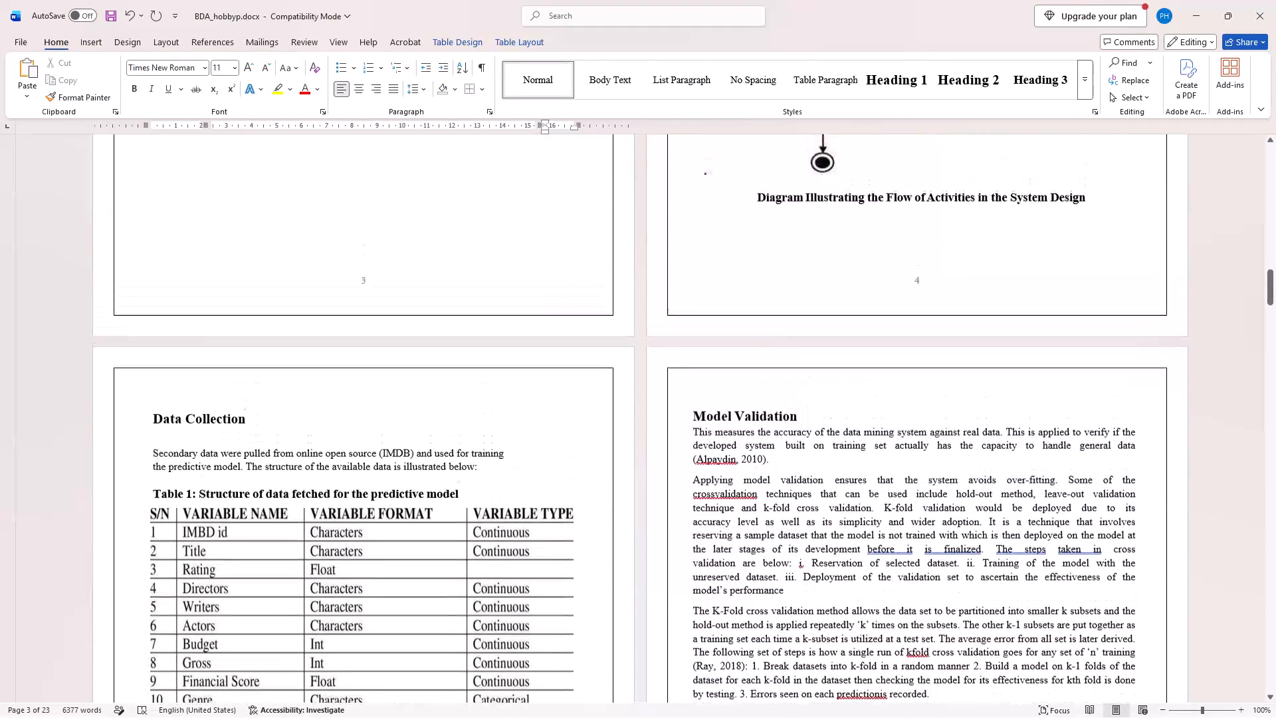
pyautogui.scroll(-1, 584, 449)
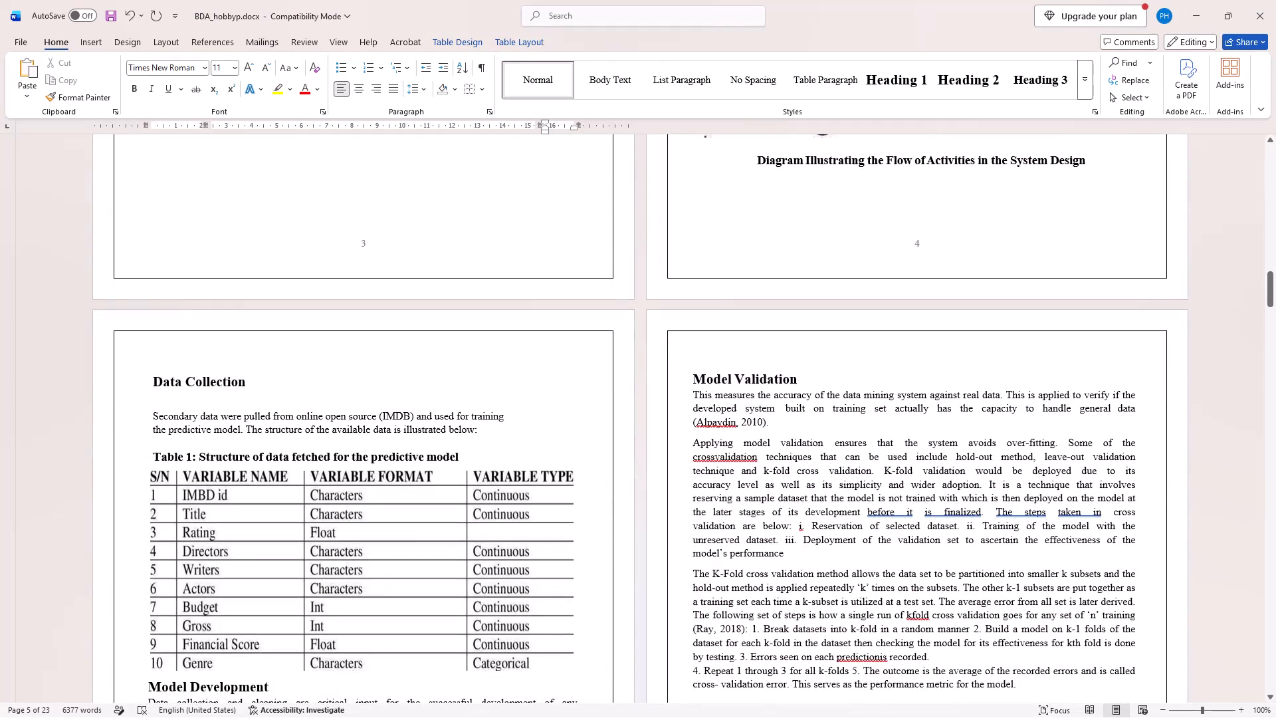
pyautogui.scroll(-2, 787, 396)
pyautogui.scroll(1, 787, 396)
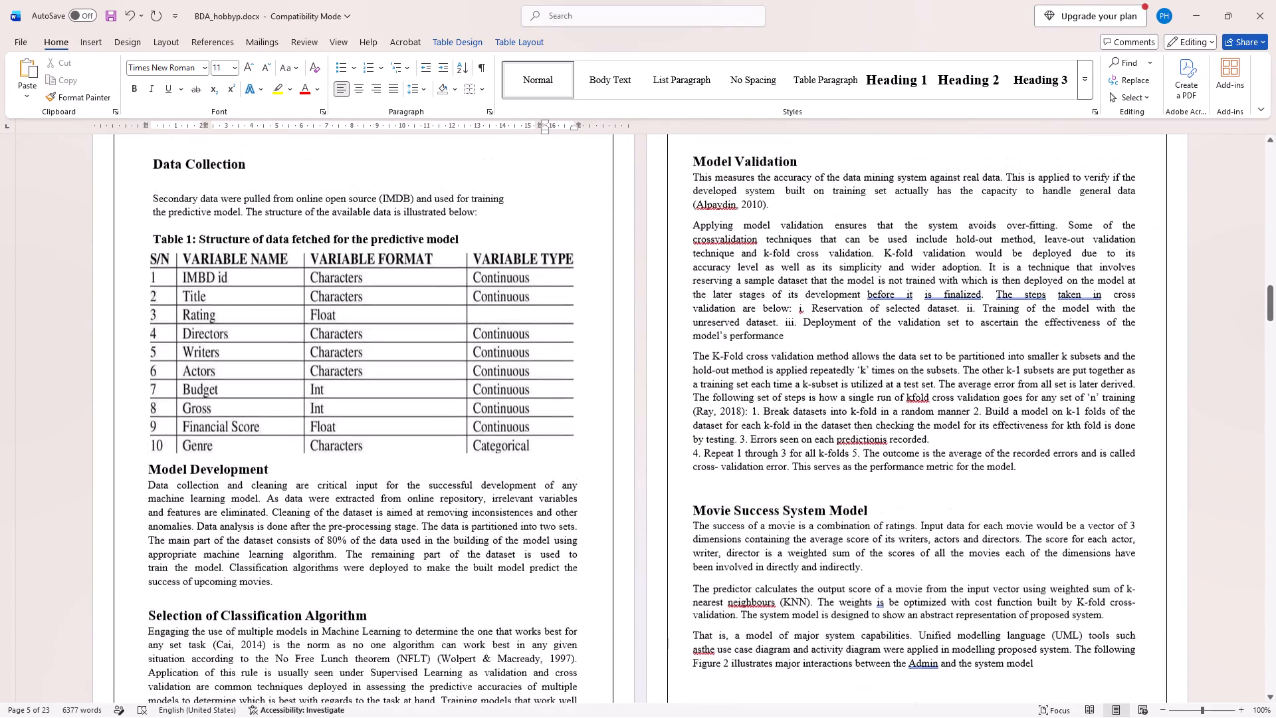
# Insert a blank line between the Model Validation heading and its first paragraph.
pyautogui.scroll(1, 787, 396)
pyautogui.click(799, 321)
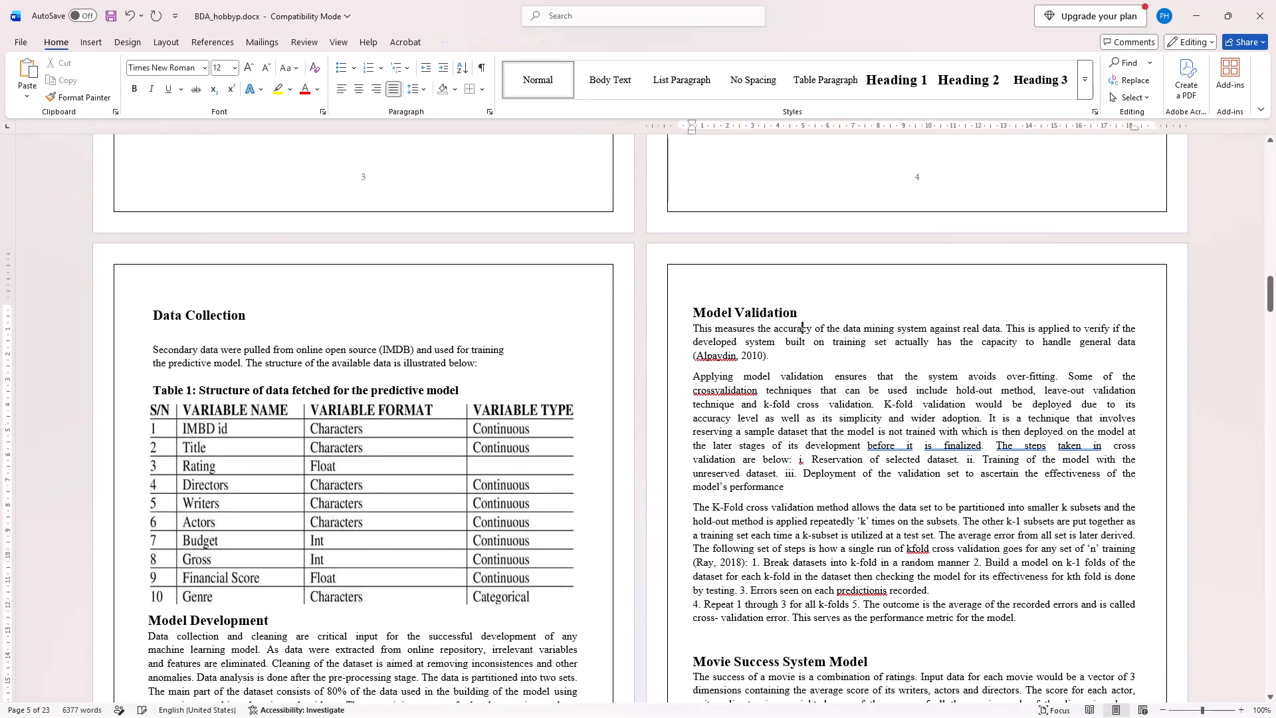
pyautogui.click(799, 319)
pyautogui.press('Return')
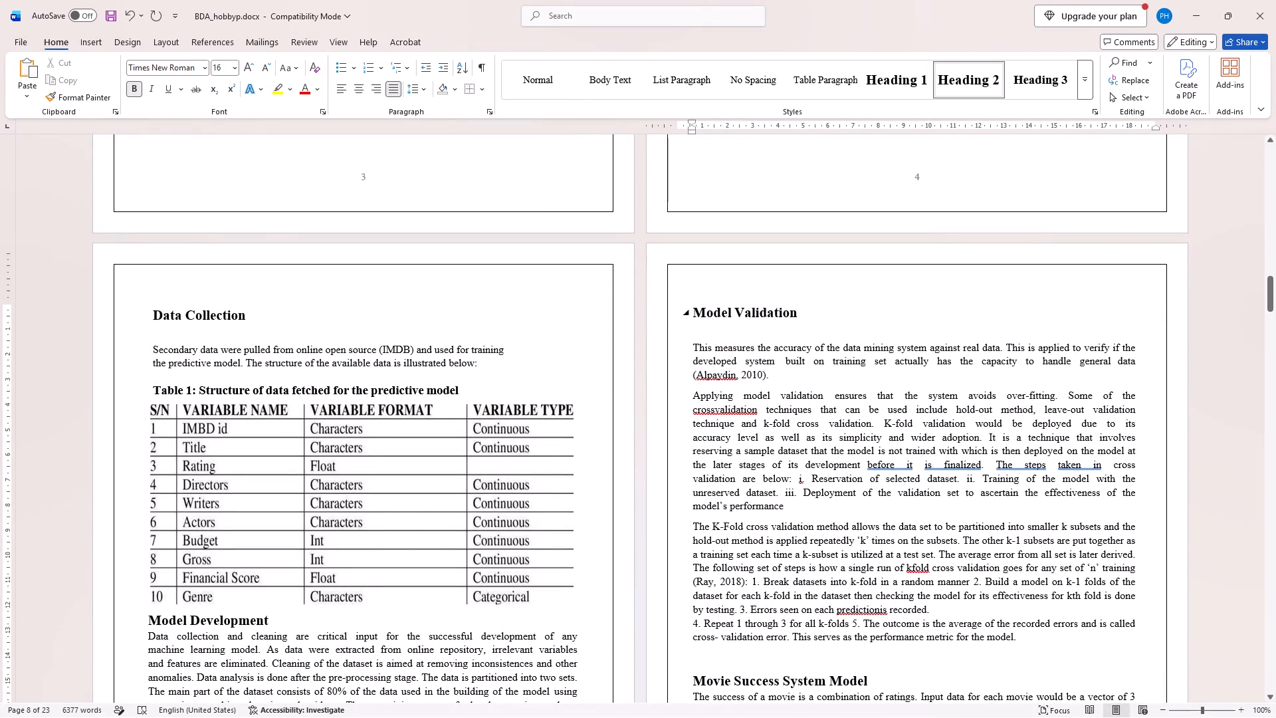
# Change the Data Collection page number in the contents table to 5.
pyautogui.scroll(-1, 723, 419)
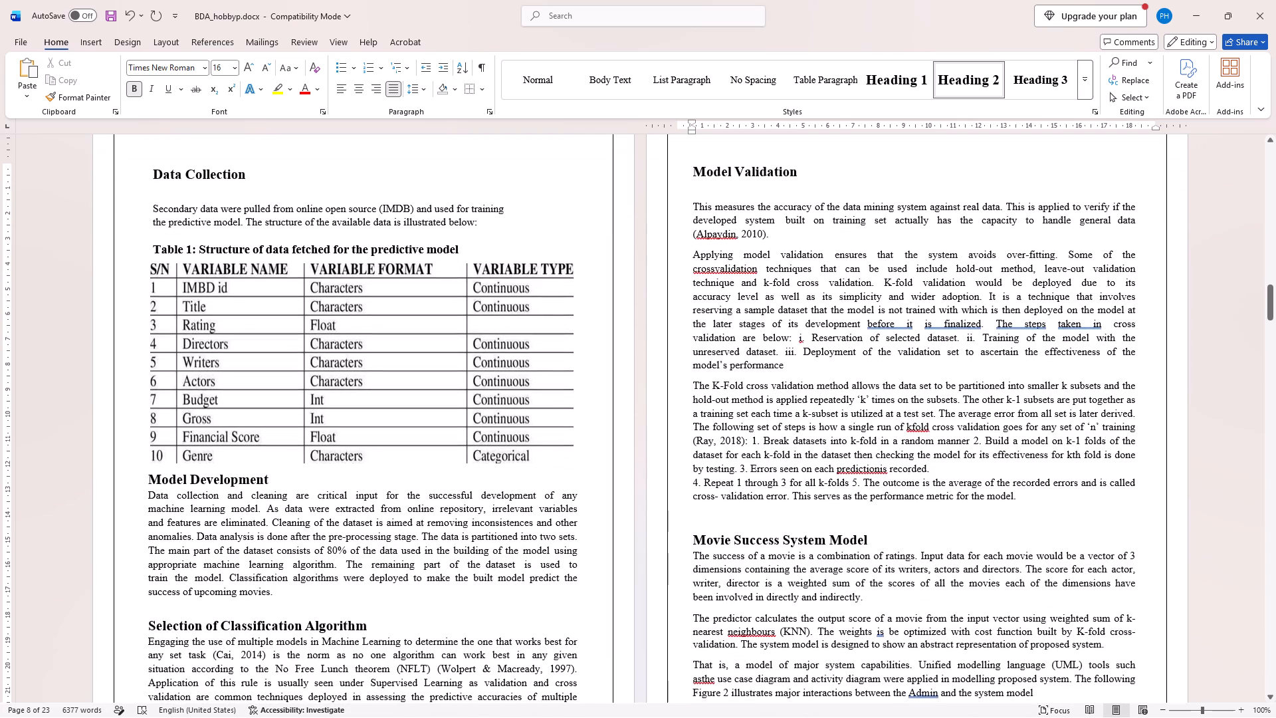
pyautogui.scroll(-1, 723, 419)
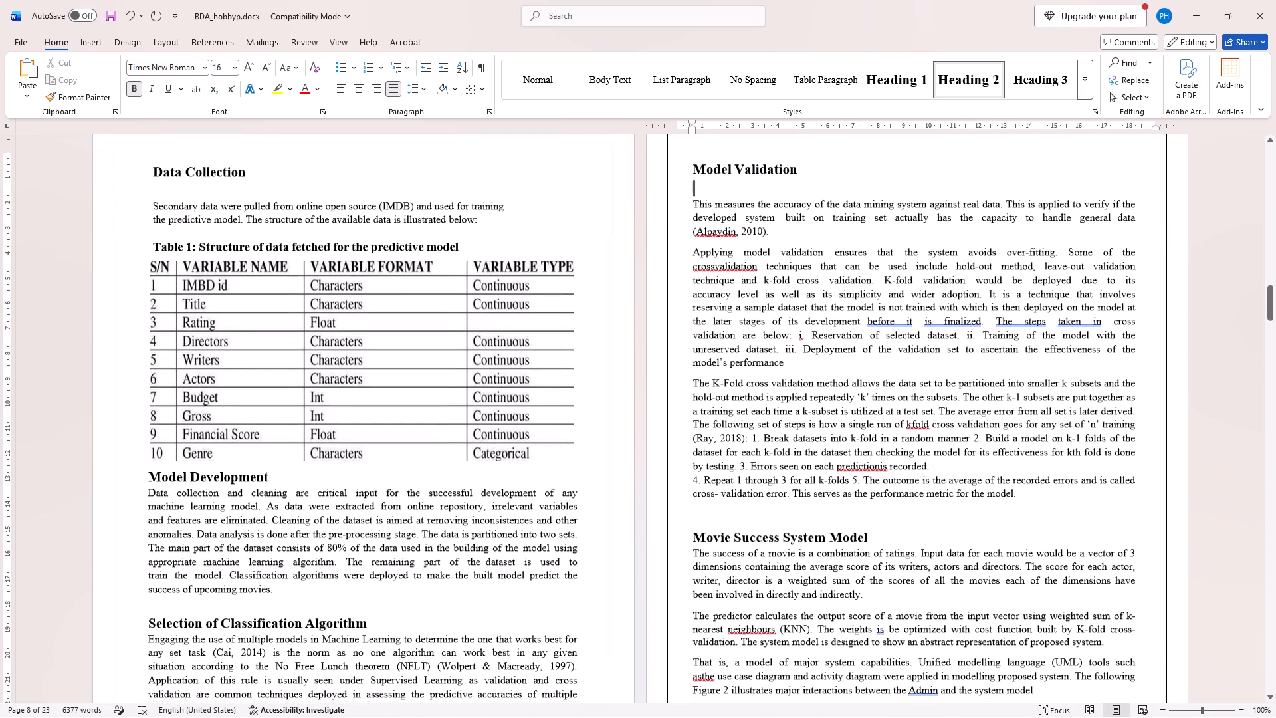
pyautogui.scroll(-1, 723, 419)
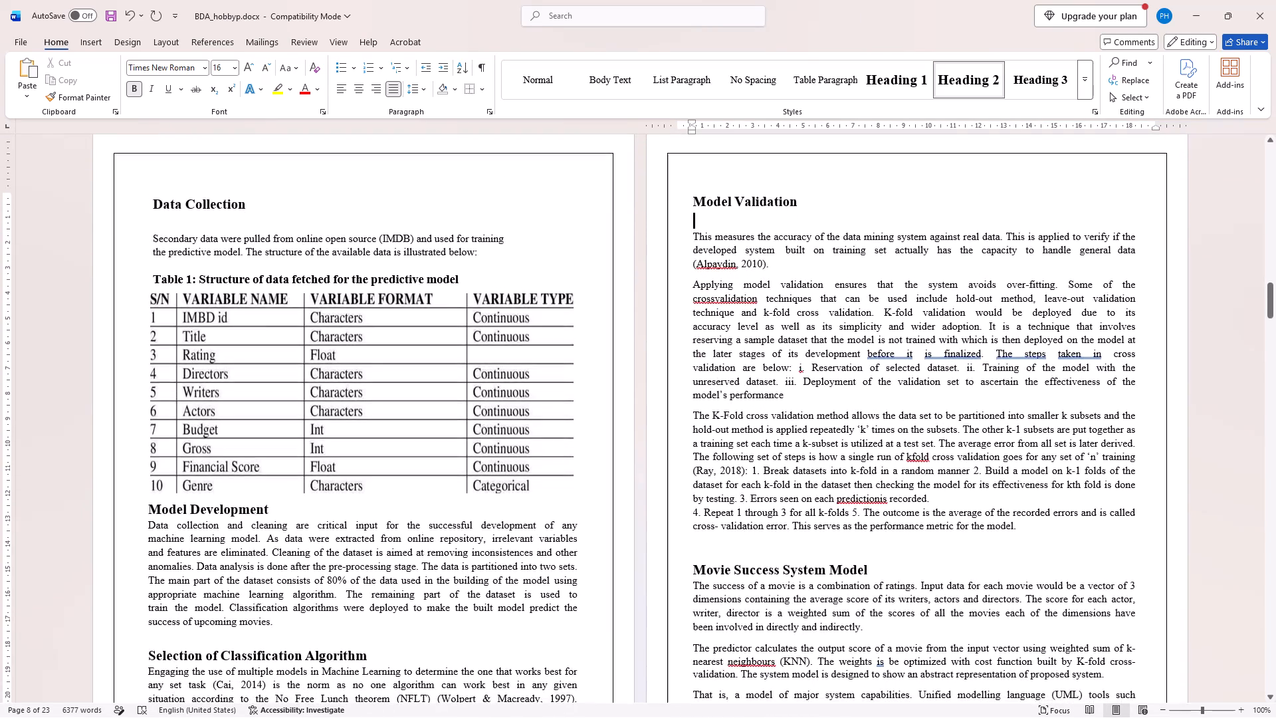
pyautogui.scroll(-2, 723, 419)
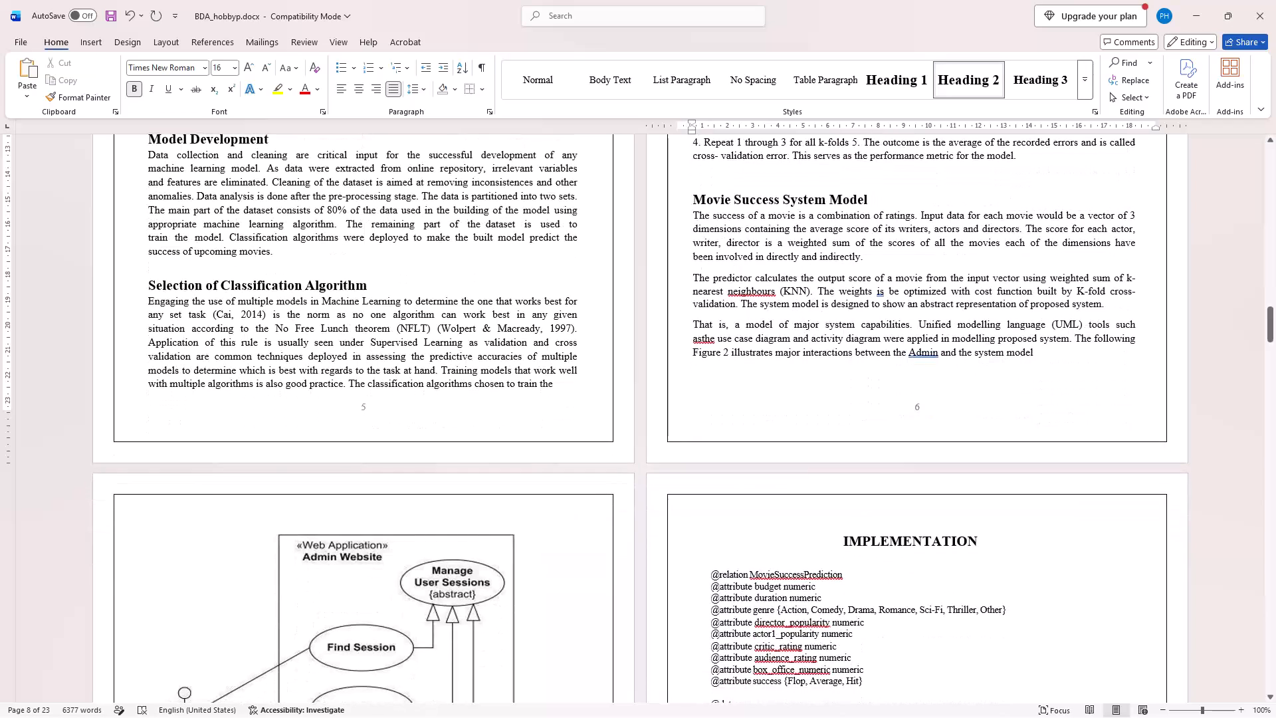
pyautogui.scroll(9, 723, 419)
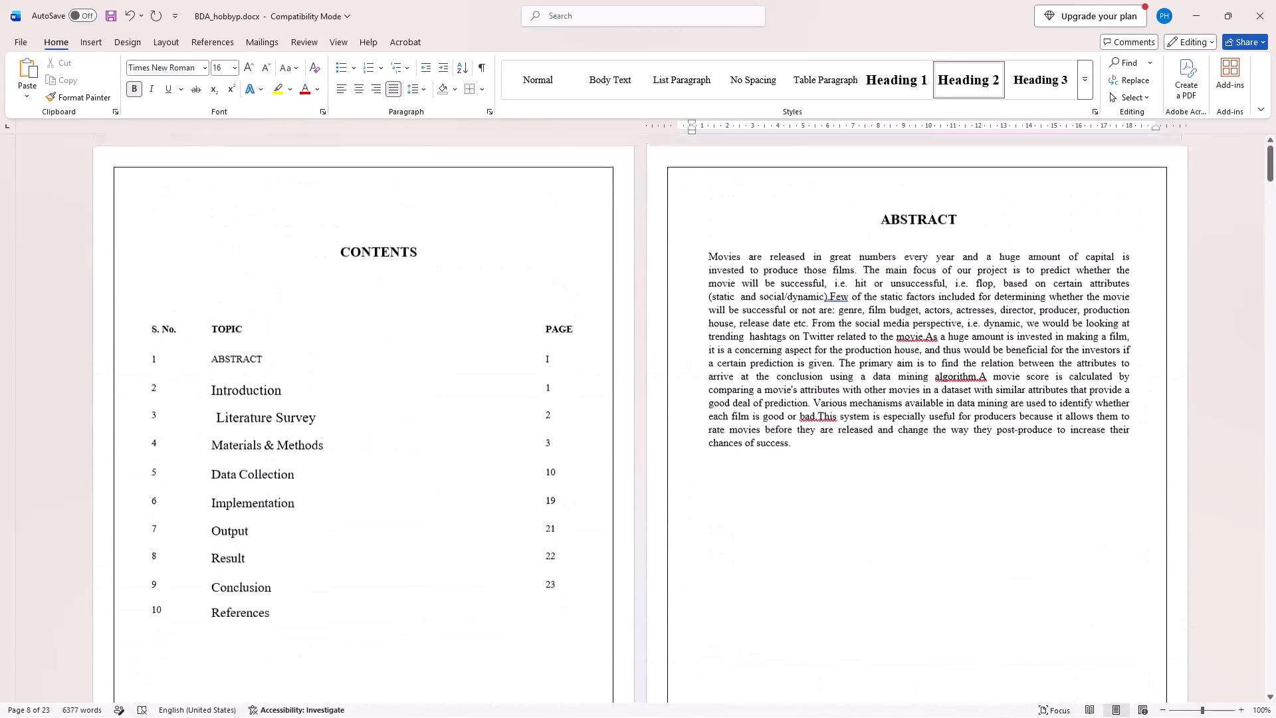
pyautogui.click(562, 473)
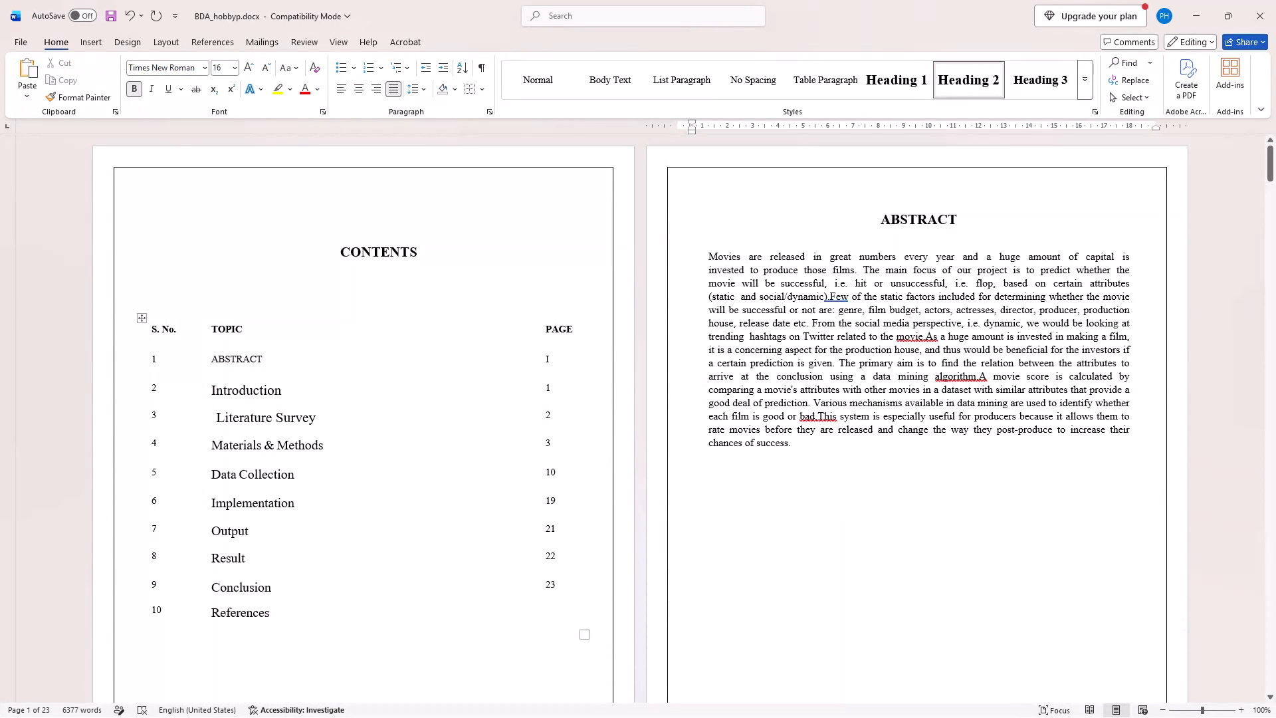
pyautogui.press('BackSpace')
pyautogui.press('BackSpace')
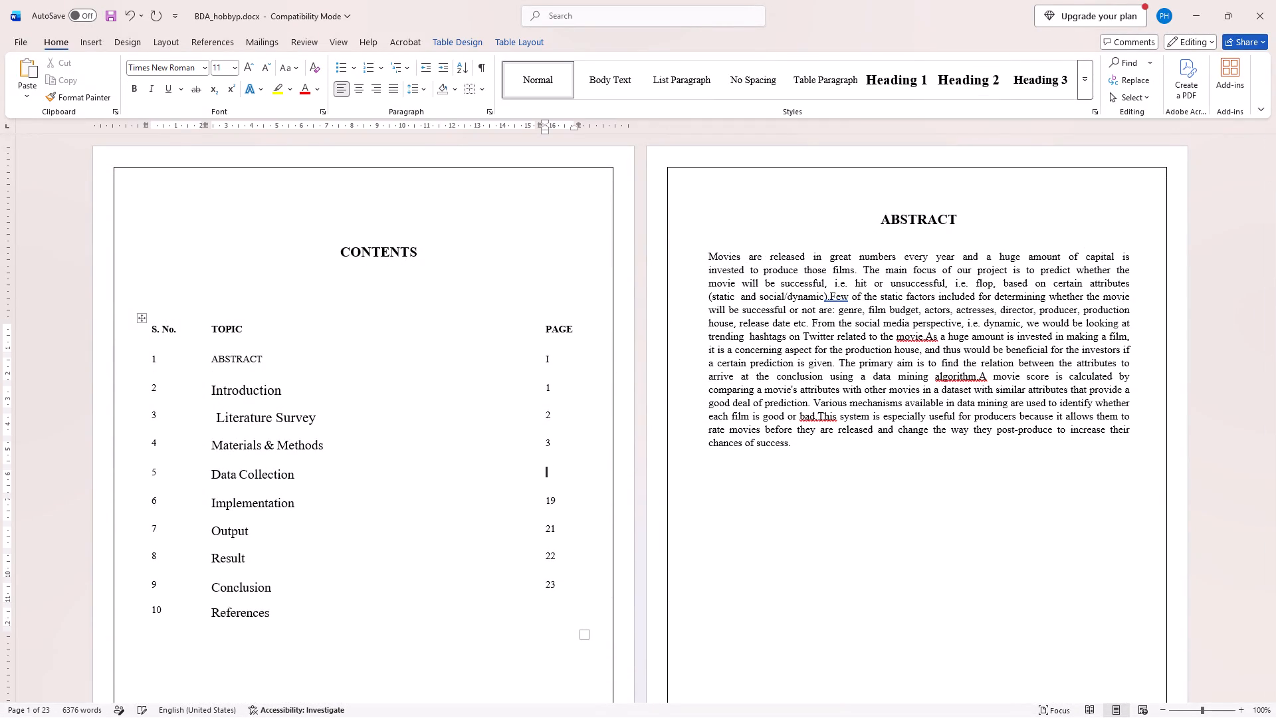
pyautogui.press('5')
# Change the Implementation page number in the contents table to 8.
pyautogui.scroll(-9, 621, 532)
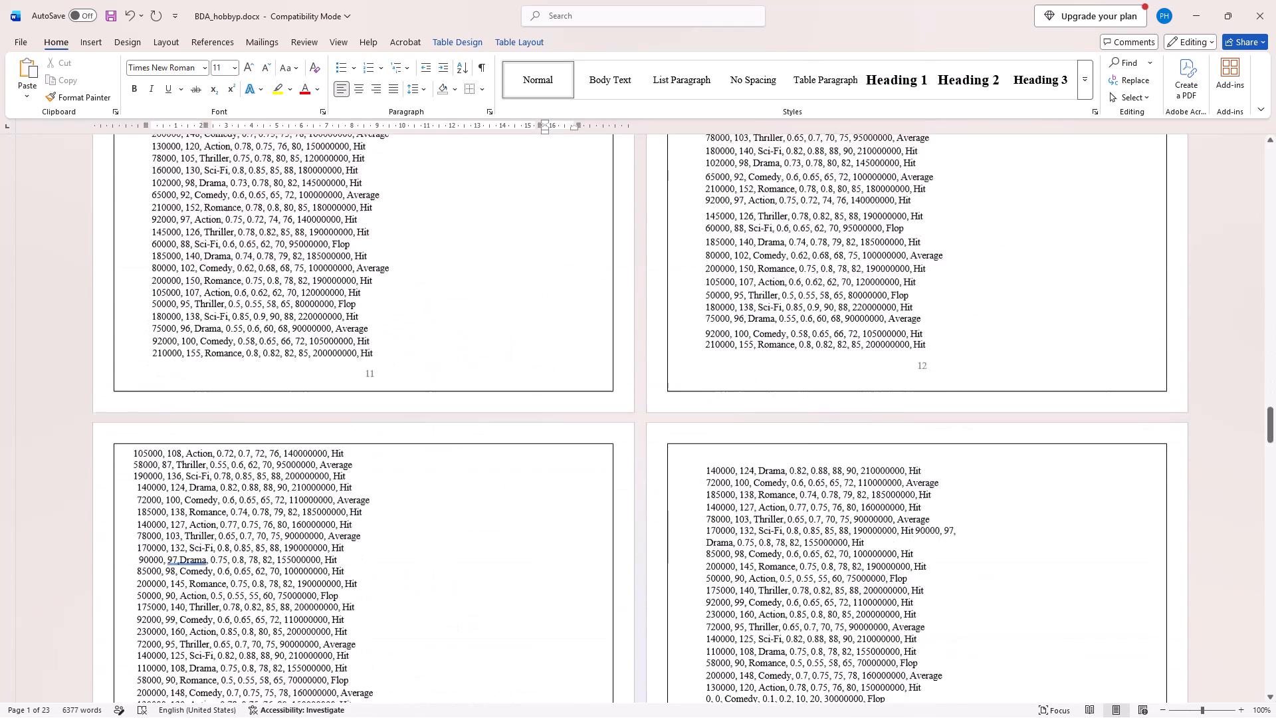
pyautogui.scroll(1, 621, 532)
pyautogui.scroll(-2, 621, 532)
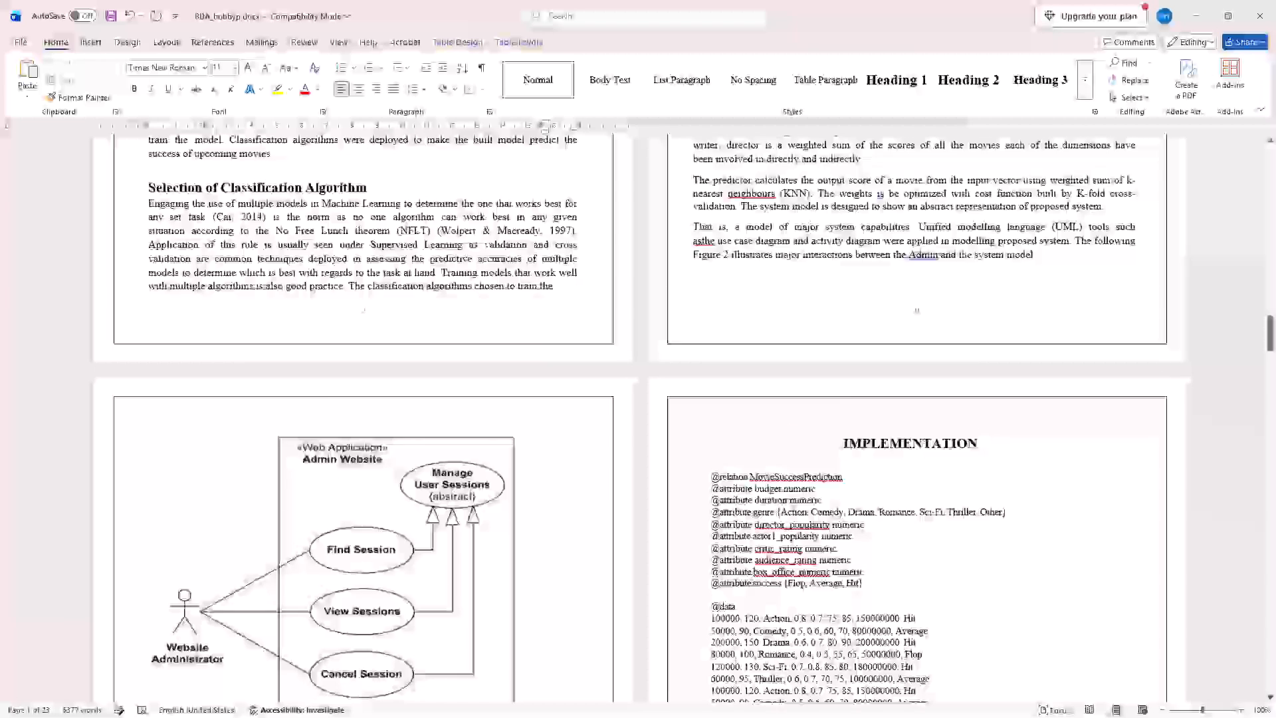
pyautogui.scroll(-1, 621, 532)
pyautogui.scroll(1, 621, 532)
pyautogui.scroll(-2, 621, 532)
pyautogui.scroll(2, 621, 532)
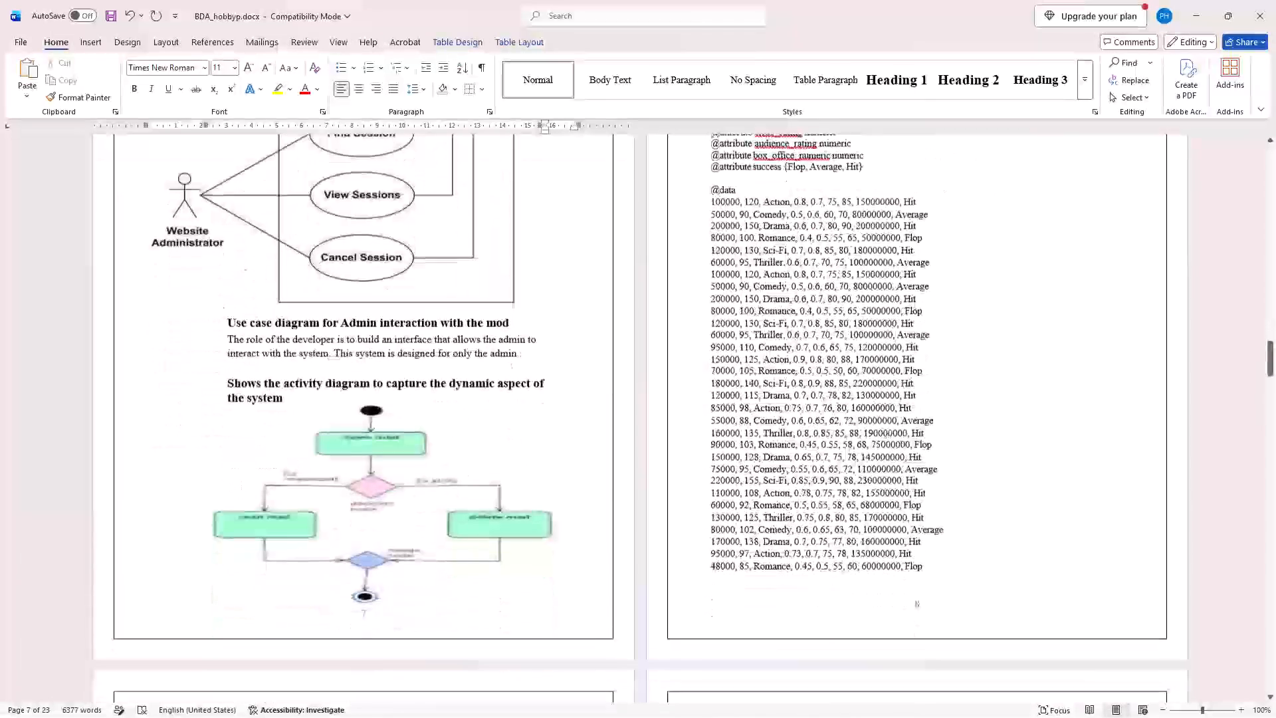
pyautogui.scroll(6, 621, 532)
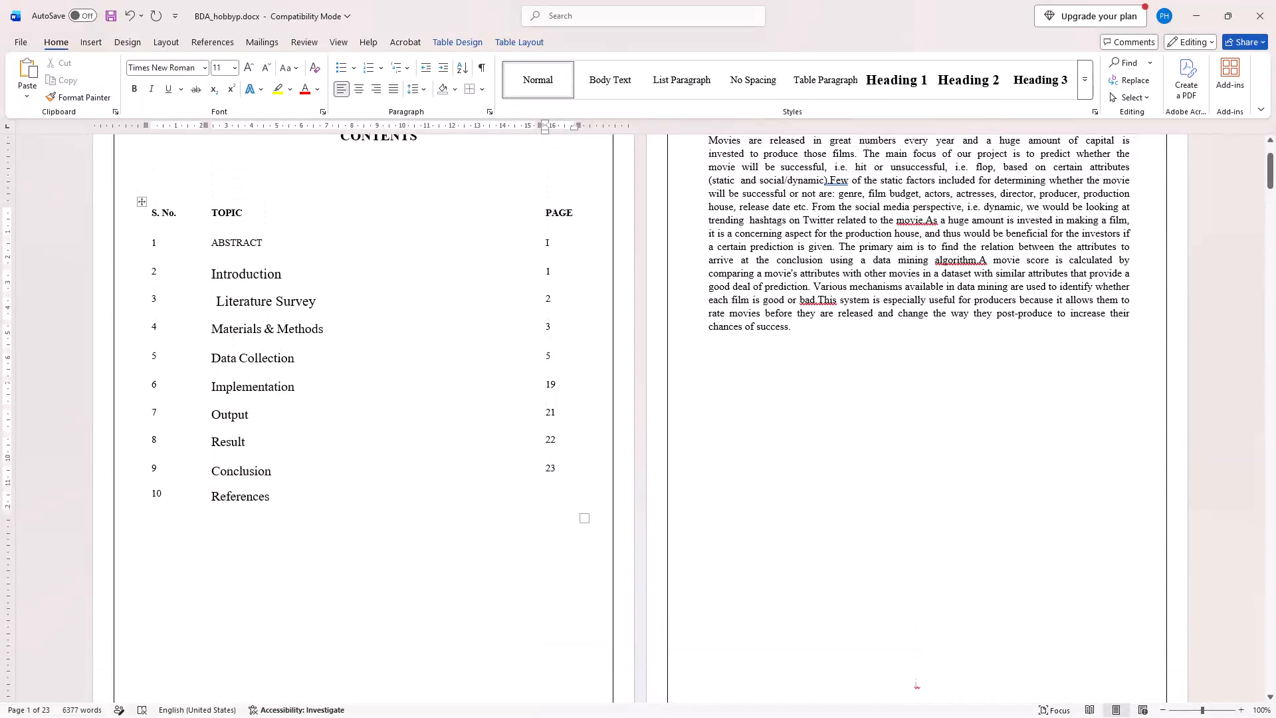
pyautogui.click(562, 386)
pyautogui.press('BackSpace')
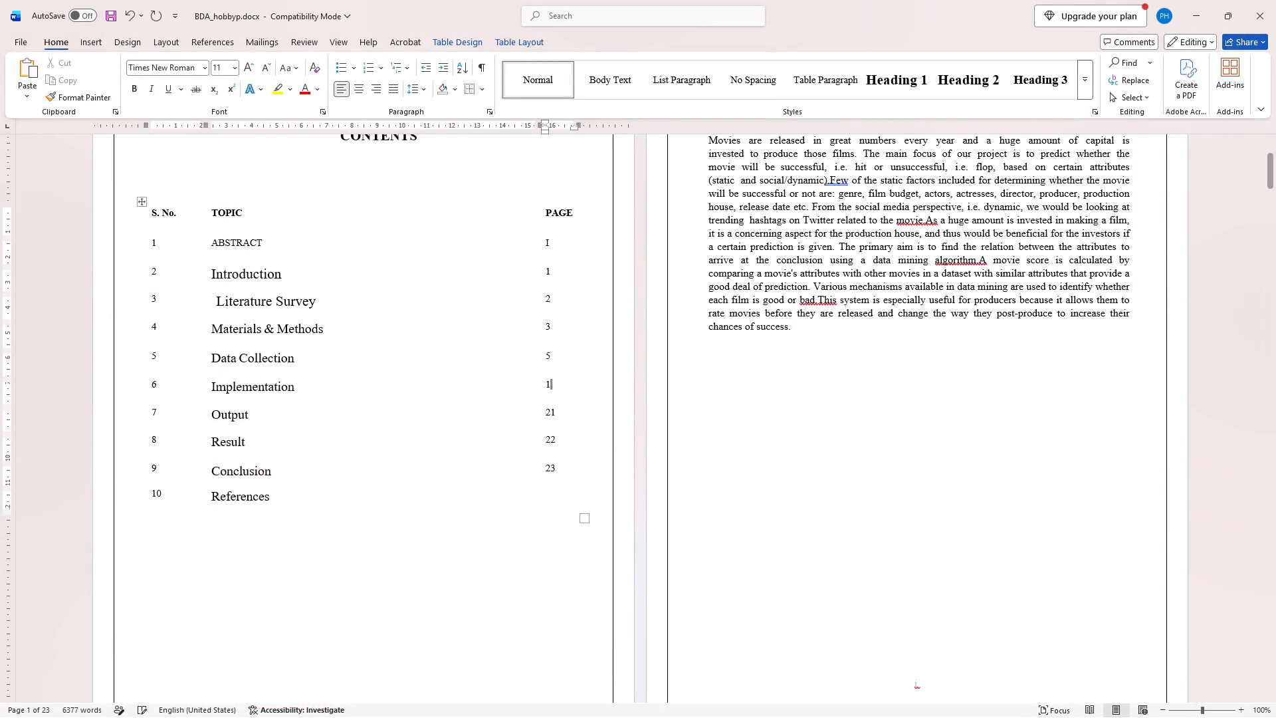
pyautogui.press('BackSpace')
pyautogui.press('8')
# Check the footer page numbers on the dataset pages that follow the Implementation heading.
pyautogui.scroll(-6, 557, 451)
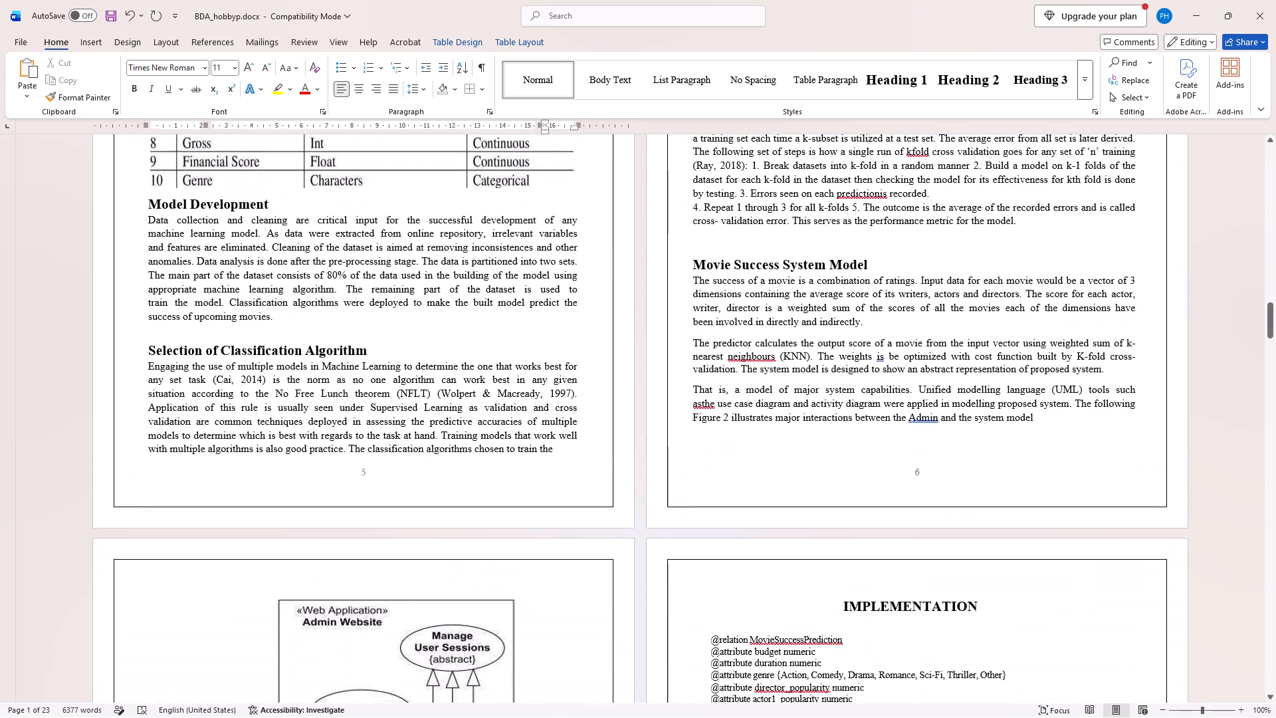
pyautogui.scroll(-7, 557, 451)
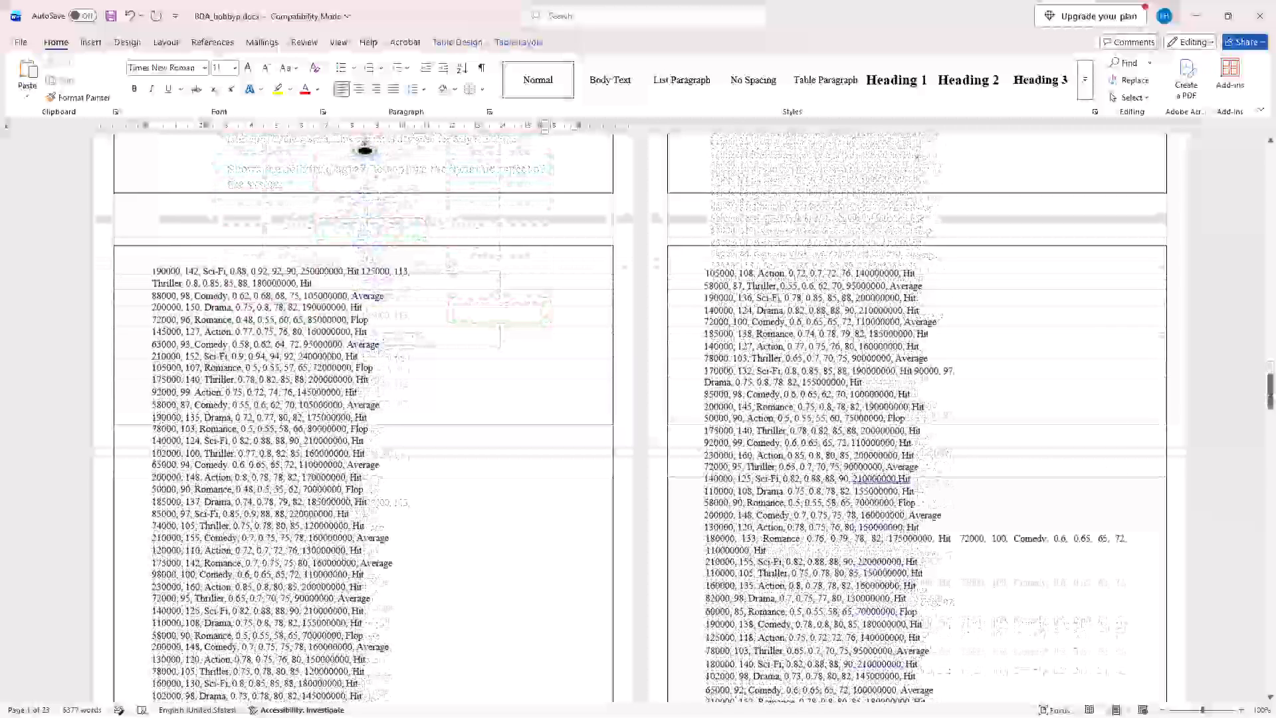
pyautogui.scroll(-4, 557, 451)
pyautogui.scroll(1, 557, 451)
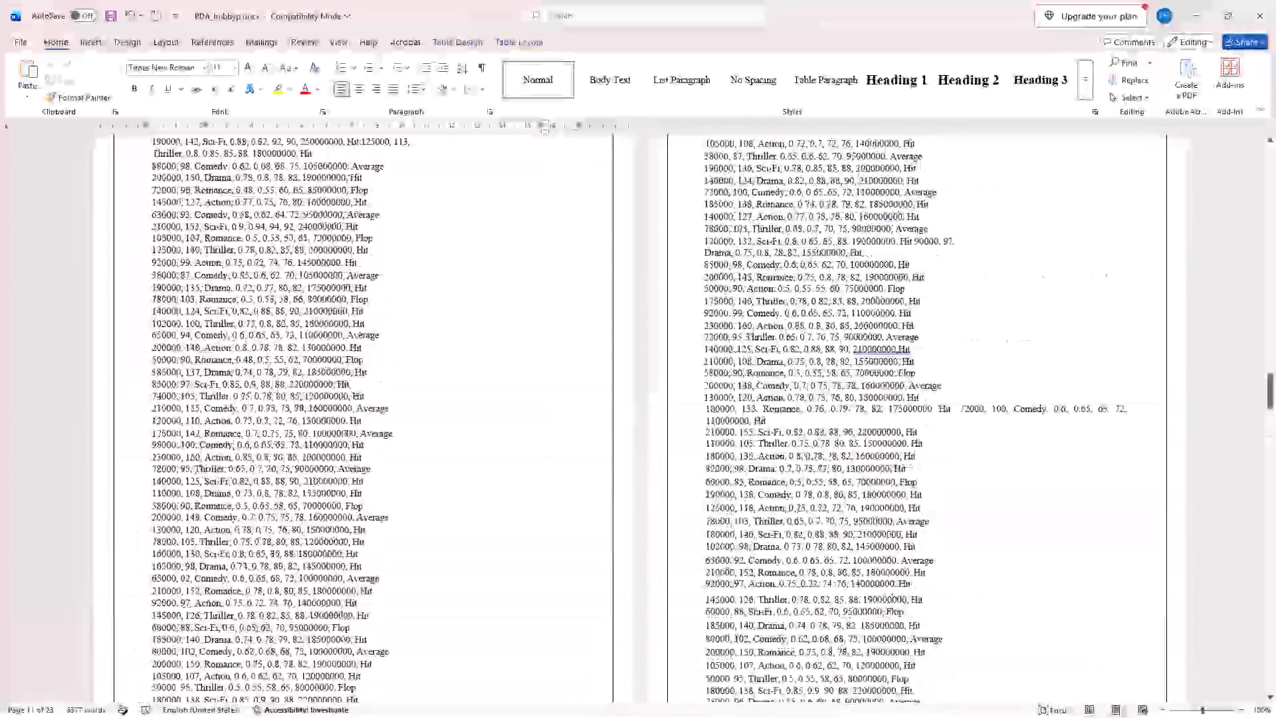
pyautogui.scroll(2, 557, 451)
pyautogui.scroll(-2, 557, 451)
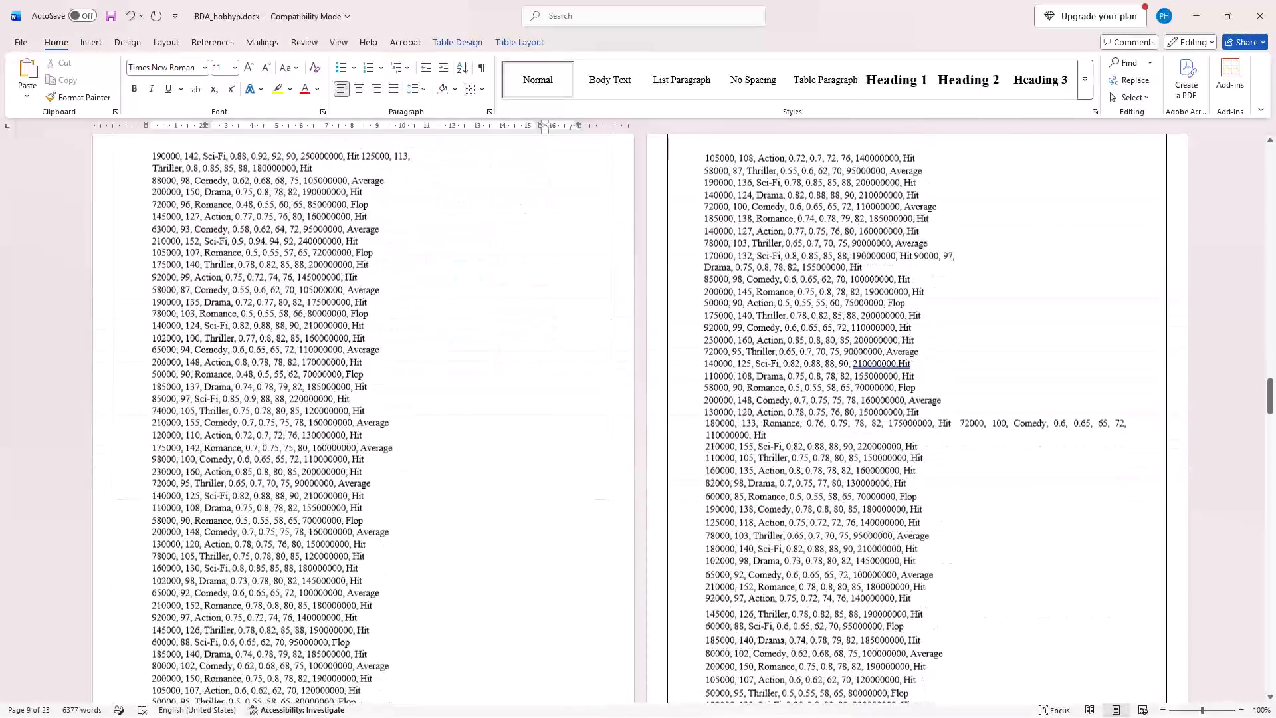
pyautogui.scroll(-5, 557, 451)
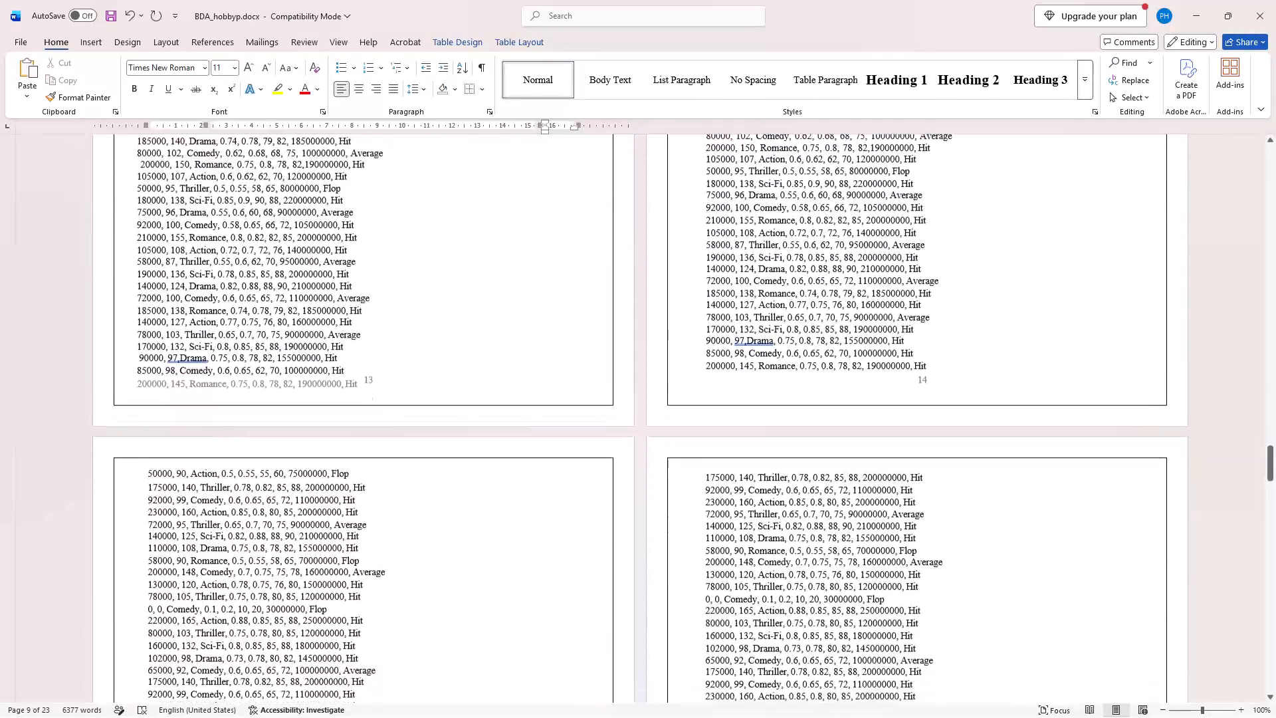
pyautogui.scroll(-1, 557, 451)
pyautogui.scroll(7, 542, 430)
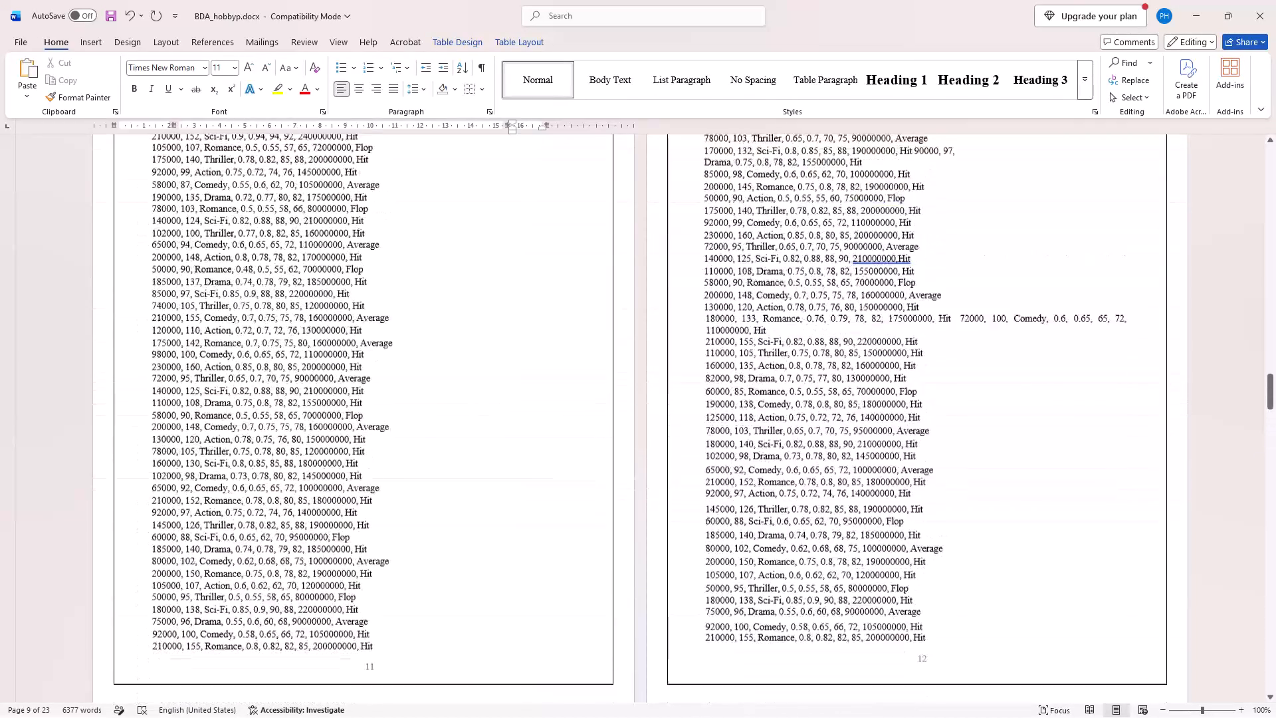
pyautogui.scroll(1, 542, 430)
pyautogui.scroll(-1, 542, 430)
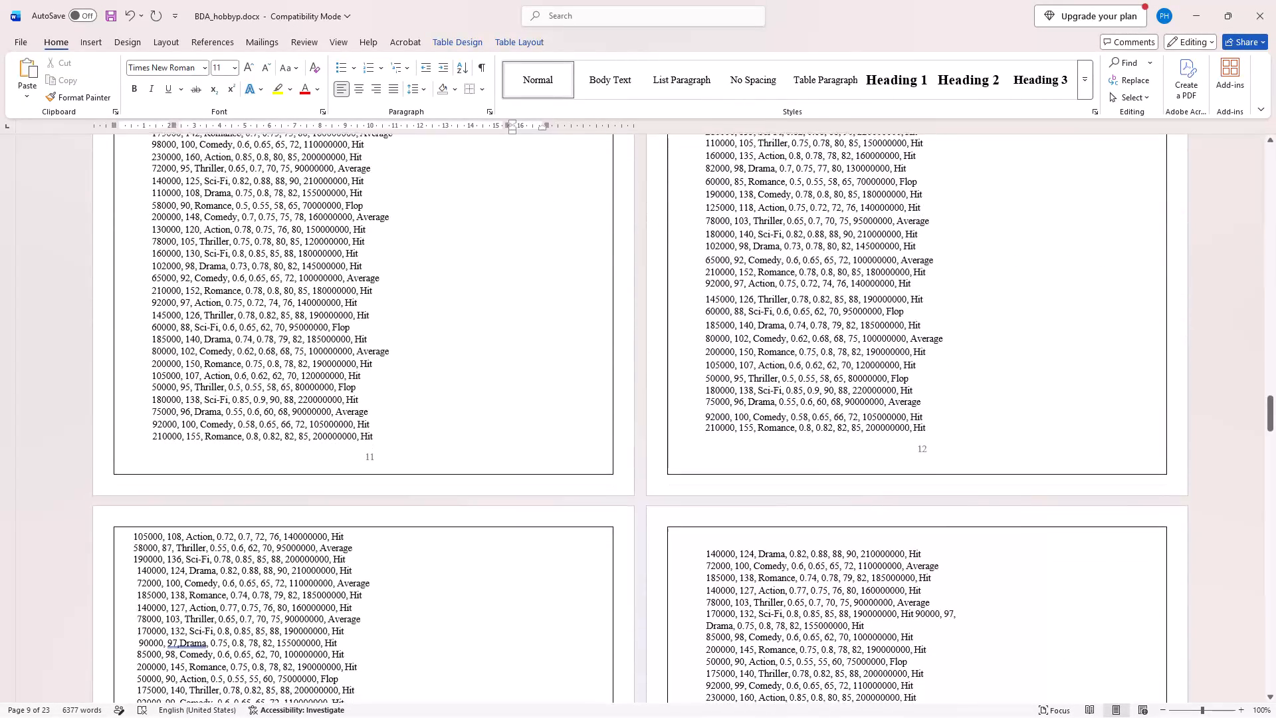
pyautogui.scroll(-1, 542, 430)
# Replace the Section 11 and Section 12 footer page numbers with the bottom-of-page Plain Number 2 style.
pyautogui.doubleClick(424, 430)
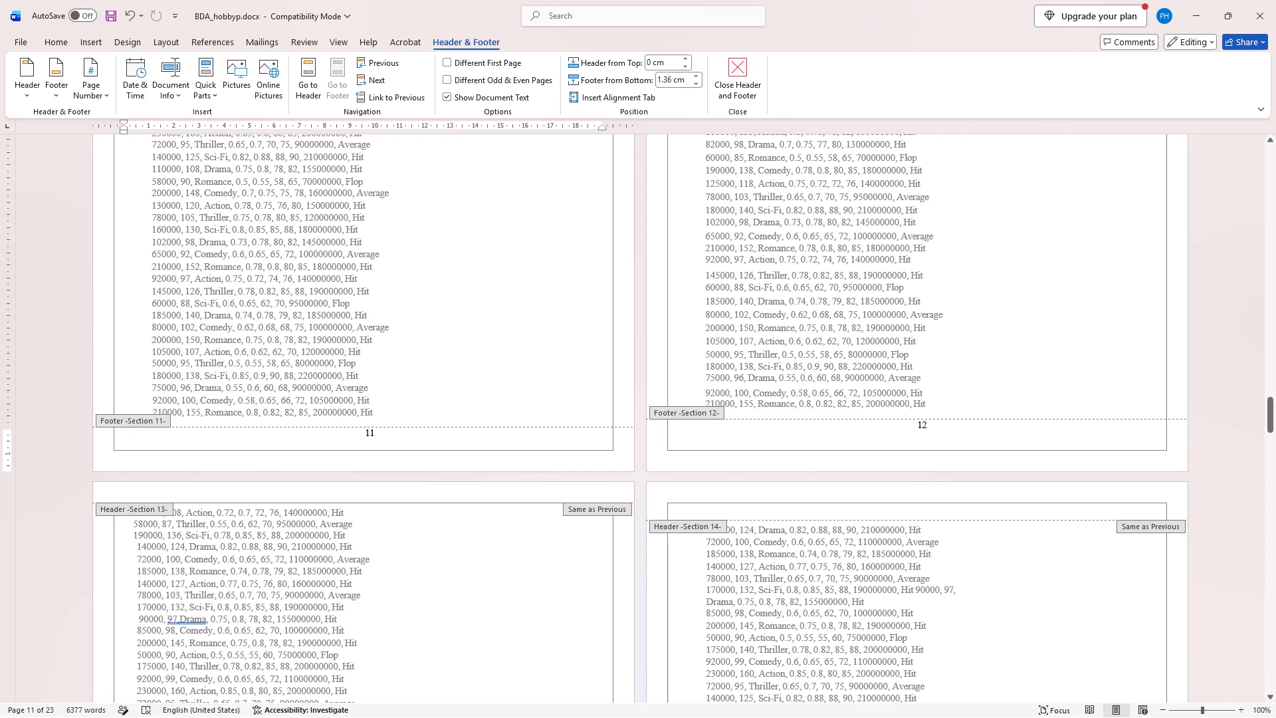
pyautogui.click(105, 86)
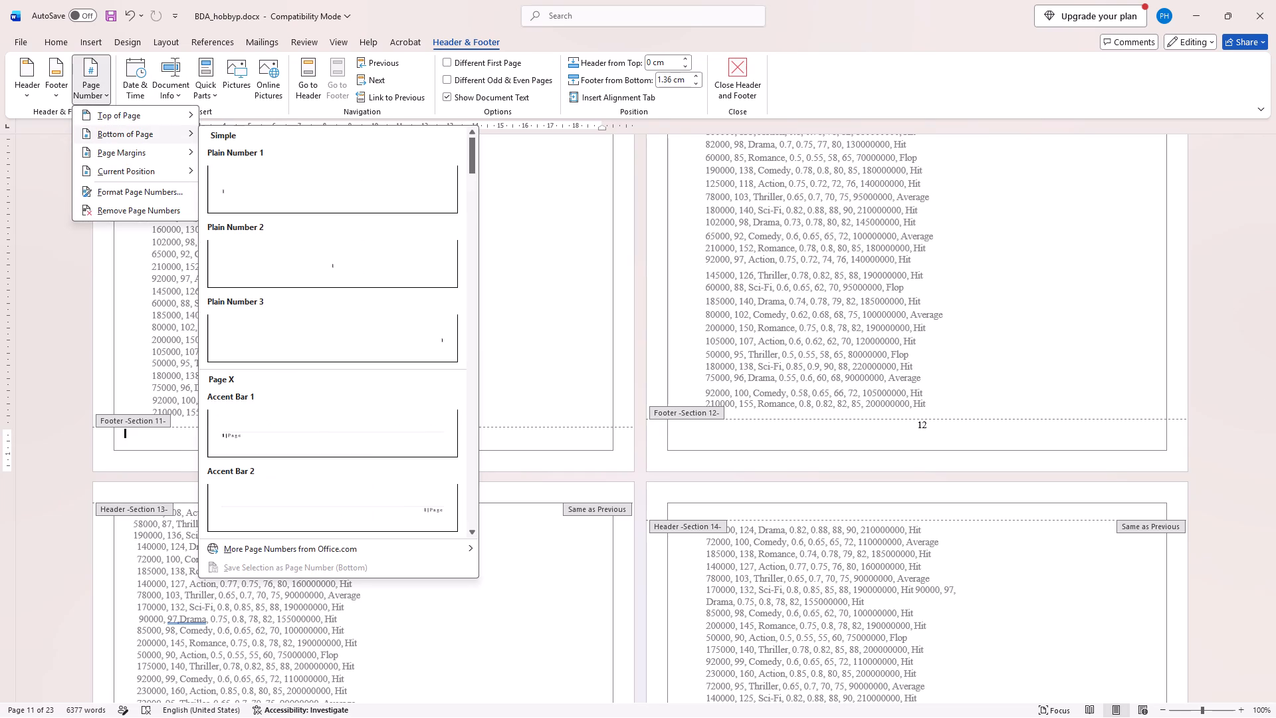
pyautogui.click(259, 256)
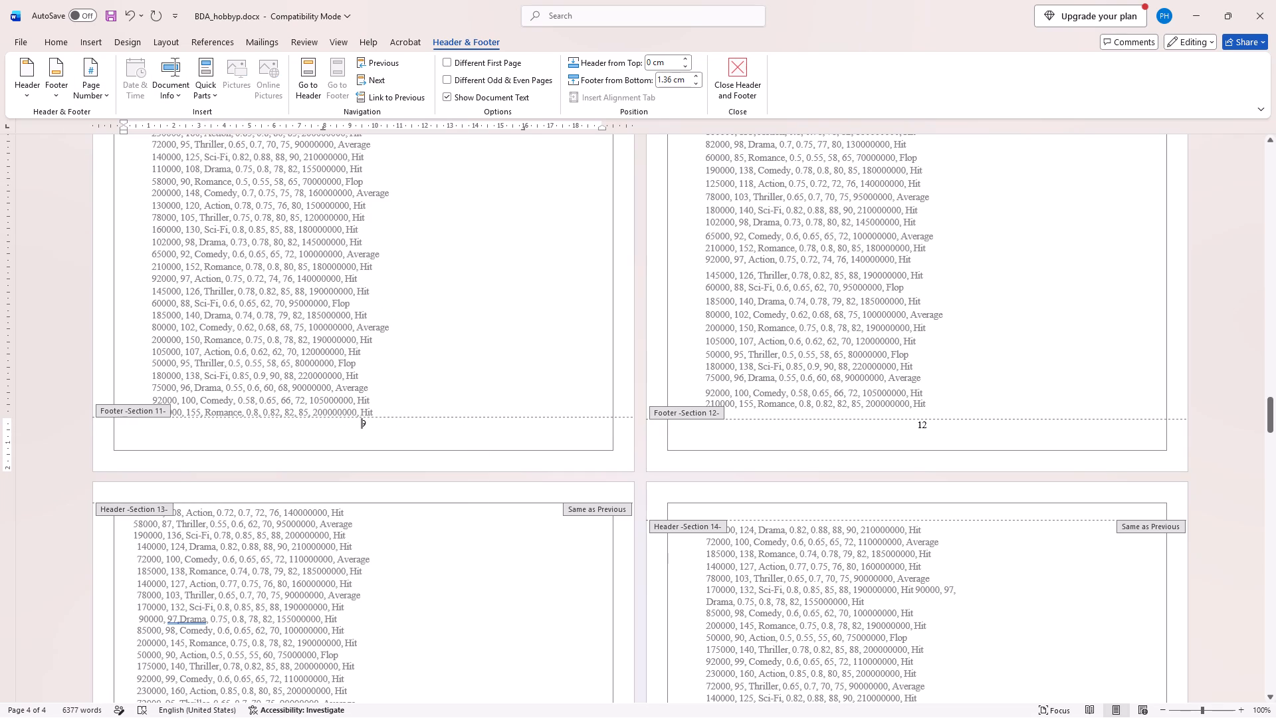
pyautogui.doubleClick(917, 435)
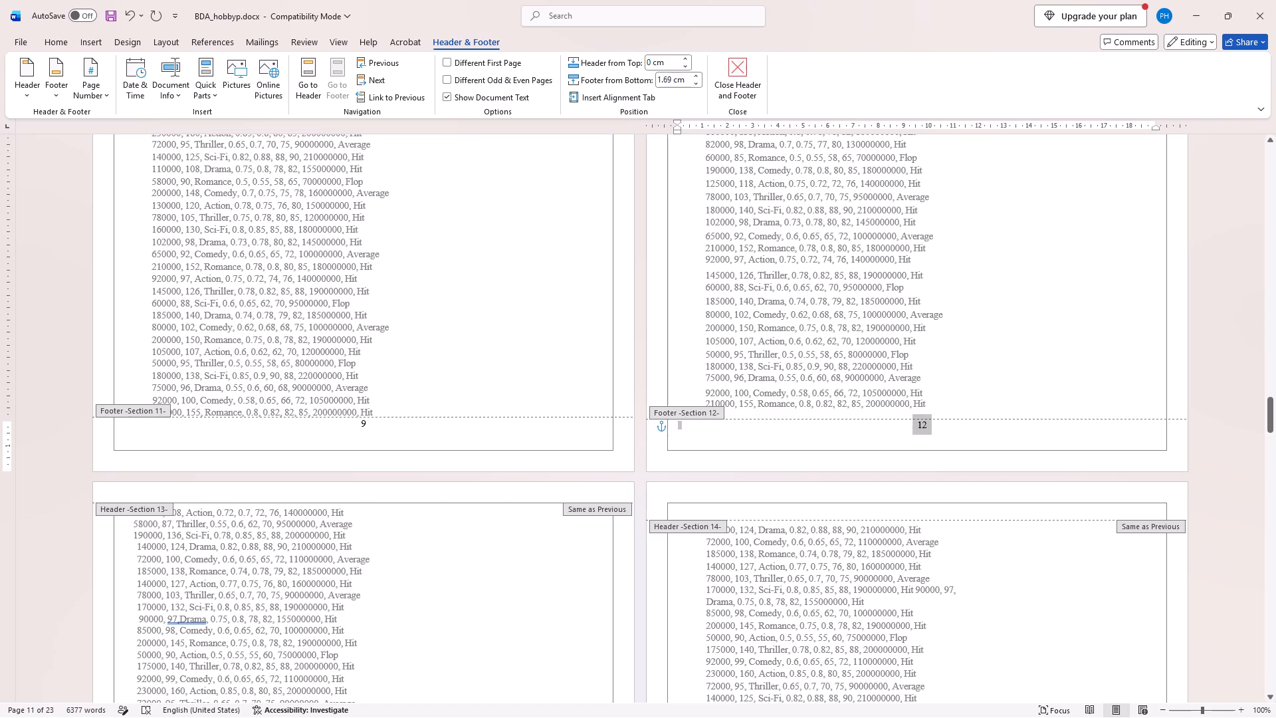
pyautogui.click(101, 91)
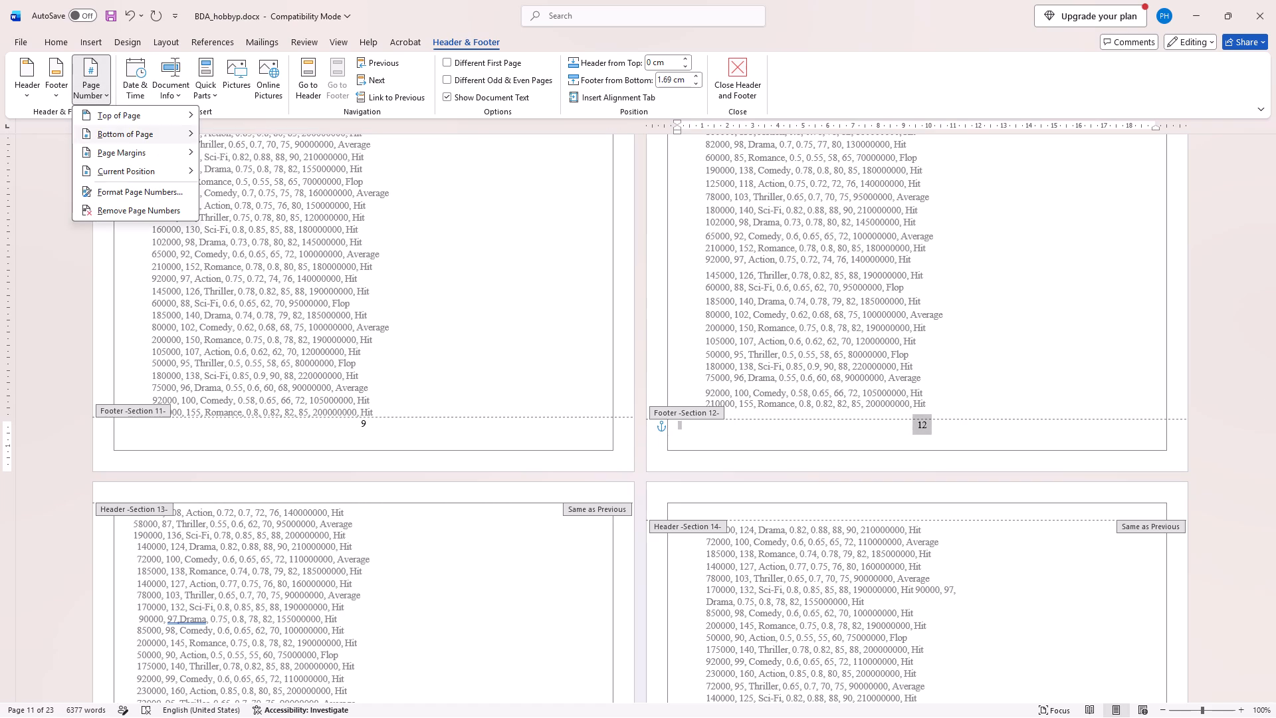
pyautogui.click(326, 263)
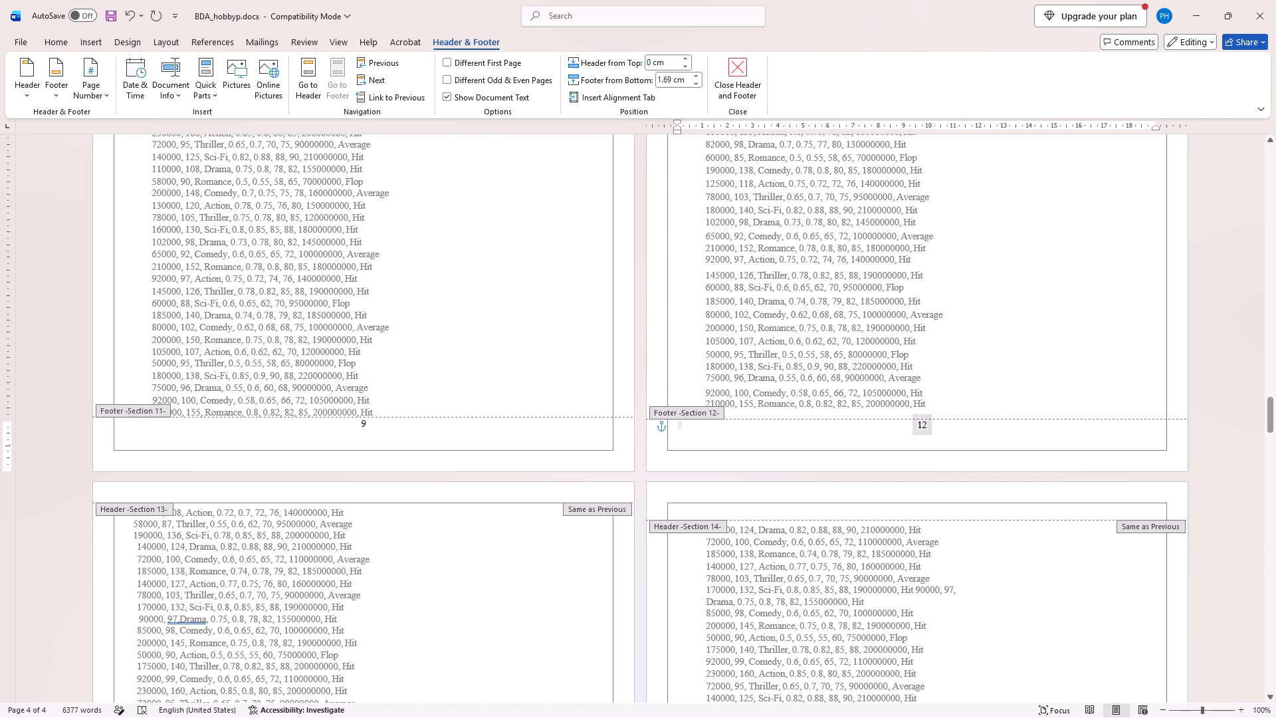
# Examine the page numbering and layout of the dataset pages around Sections 11 to 15, and return to the body text.
pyautogui.scroll(-3, 495, 419)
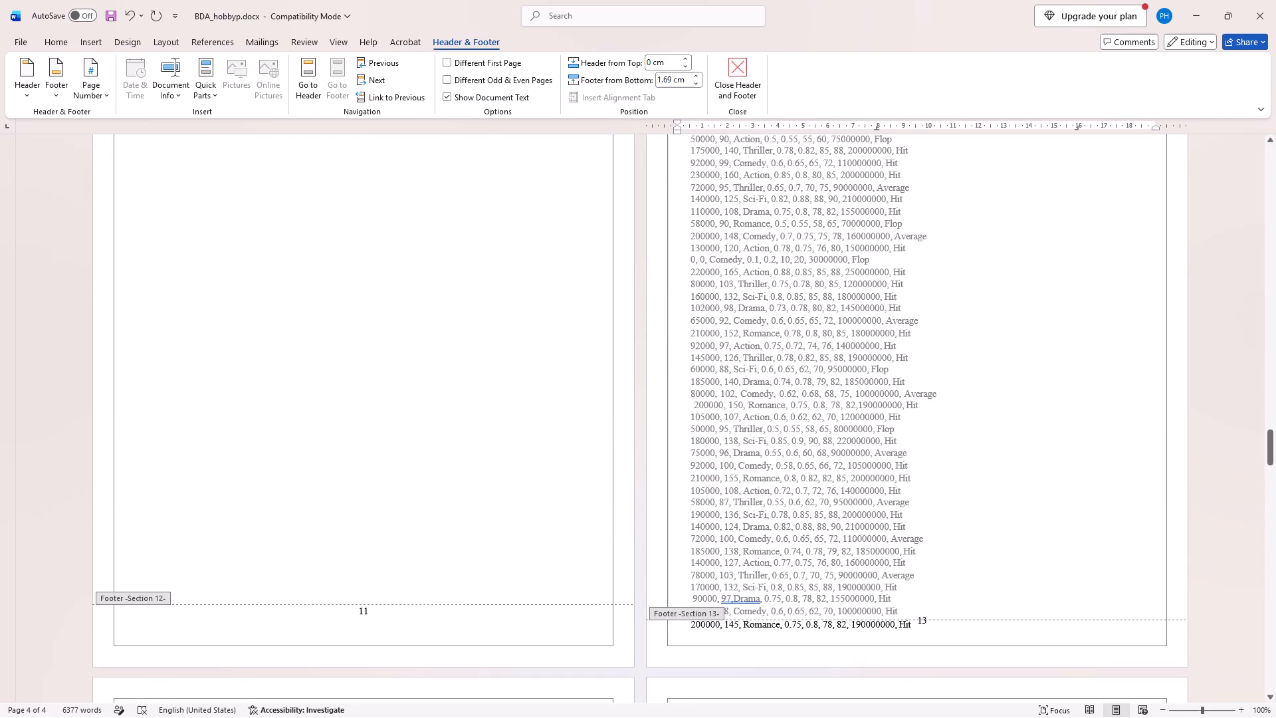
pyautogui.scroll(3, 495, 419)
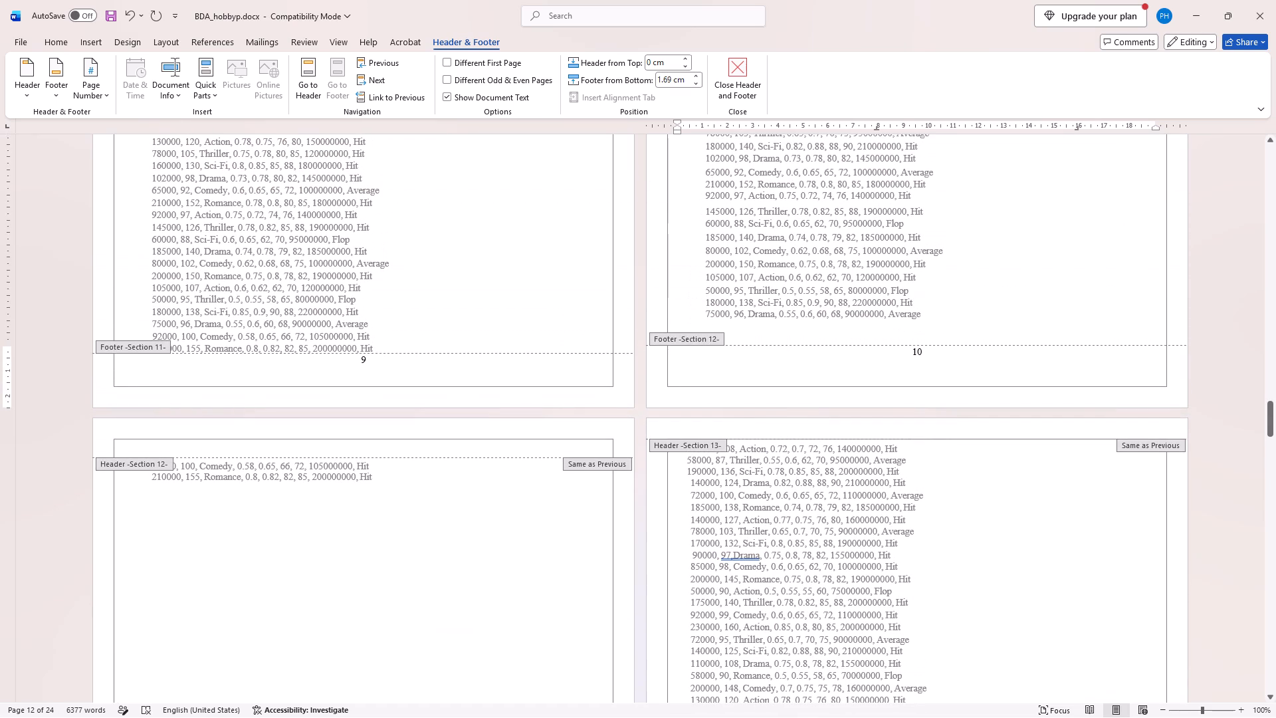
pyautogui.scroll(2, 495, 419)
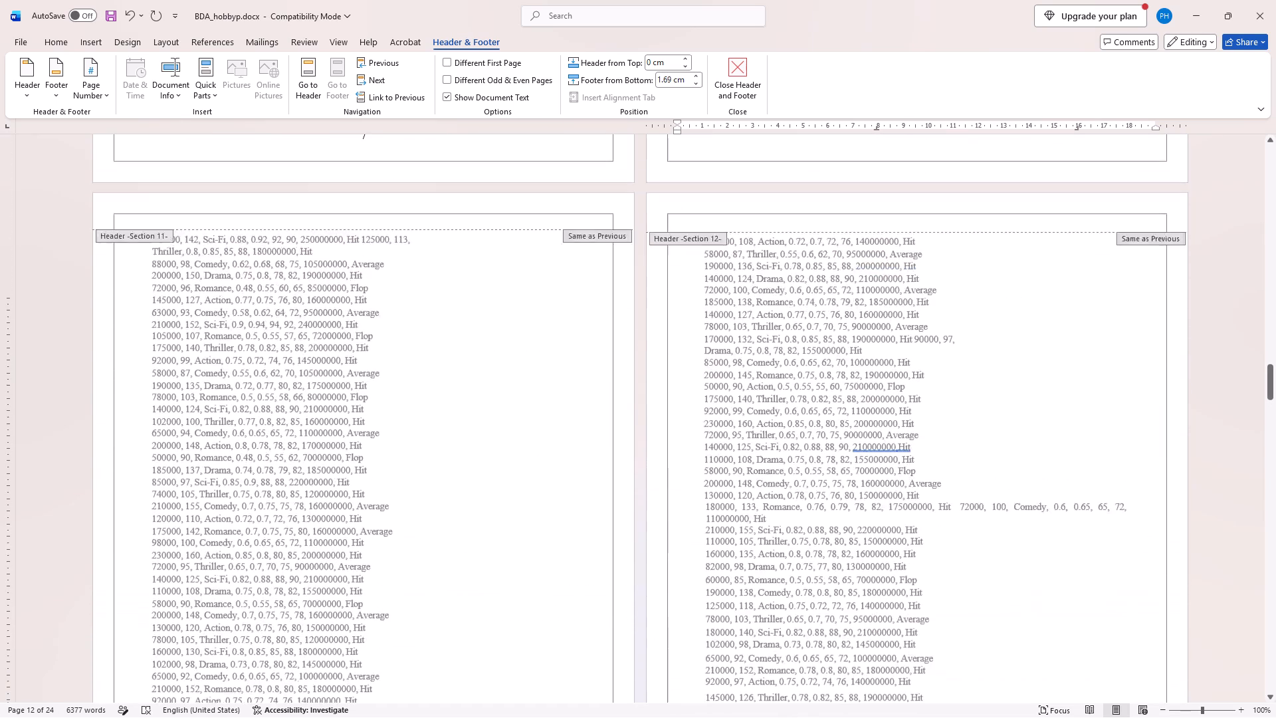
pyautogui.scroll(1, 495, 419)
pyautogui.scroll(-3, 495, 419)
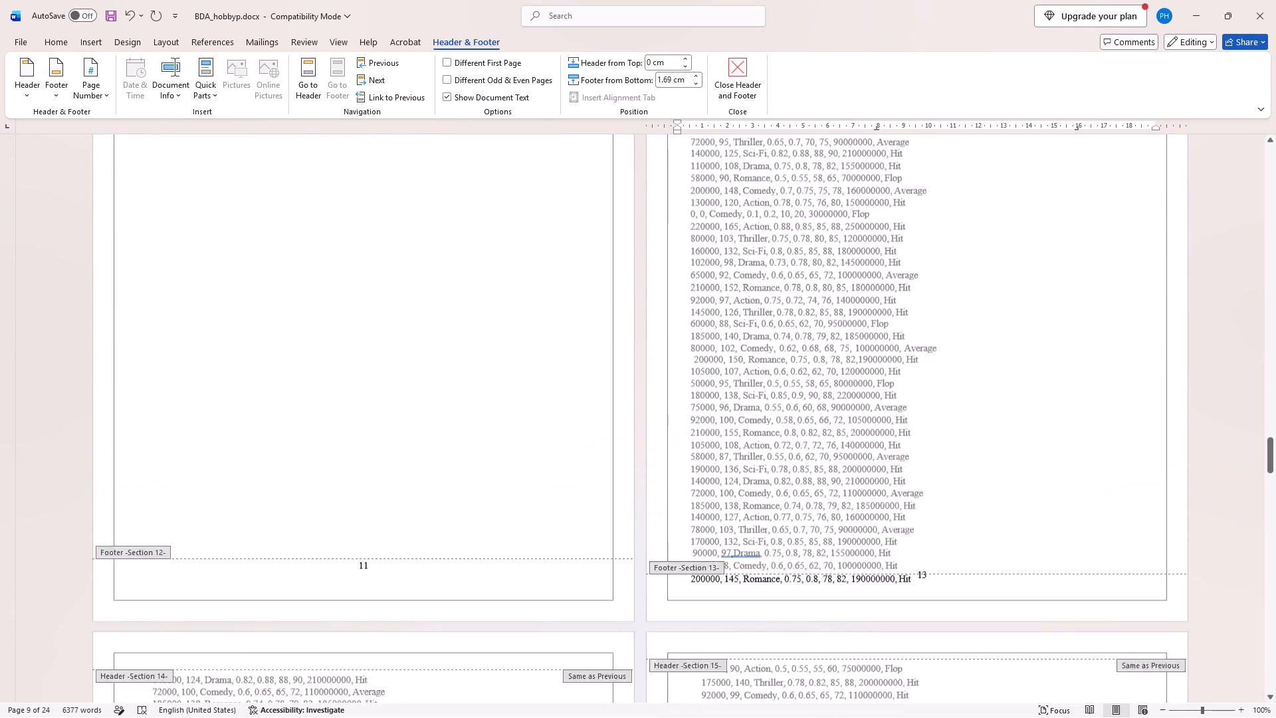
pyautogui.scroll(-3, 495, 419)
pyautogui.scroll(2, 495, 419)
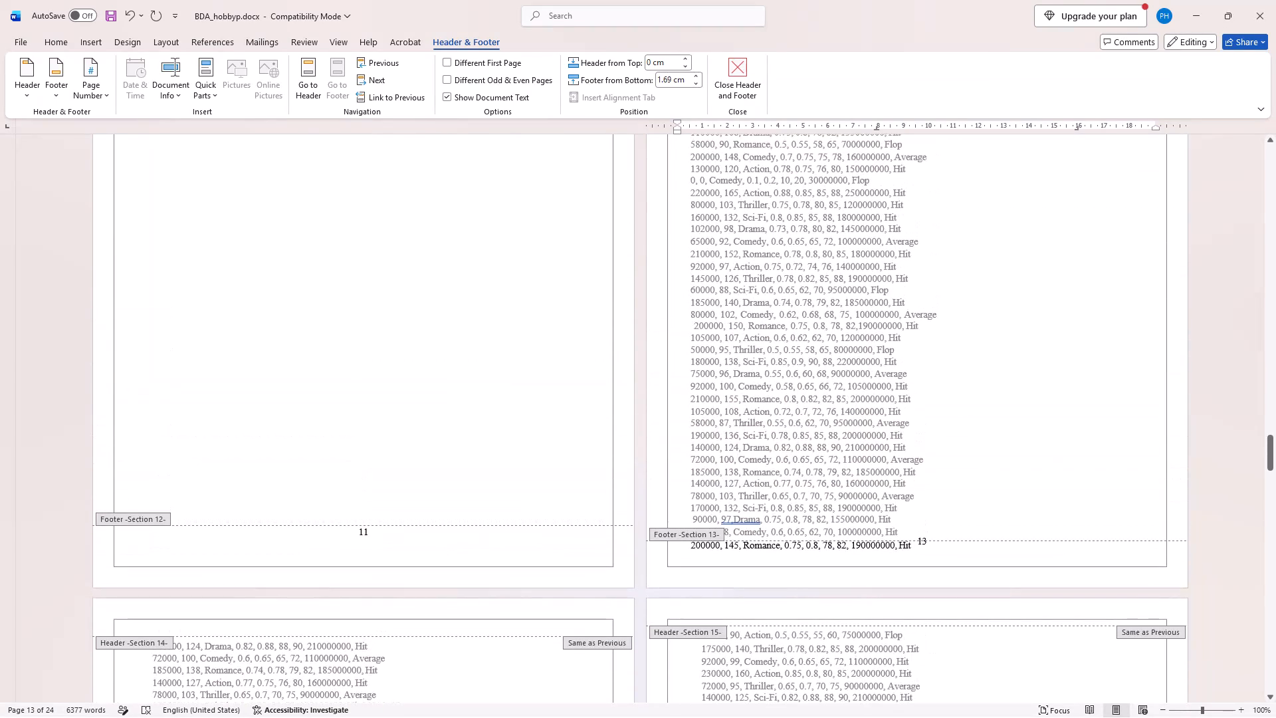
pyautogui.scroll(3, 495, 419)
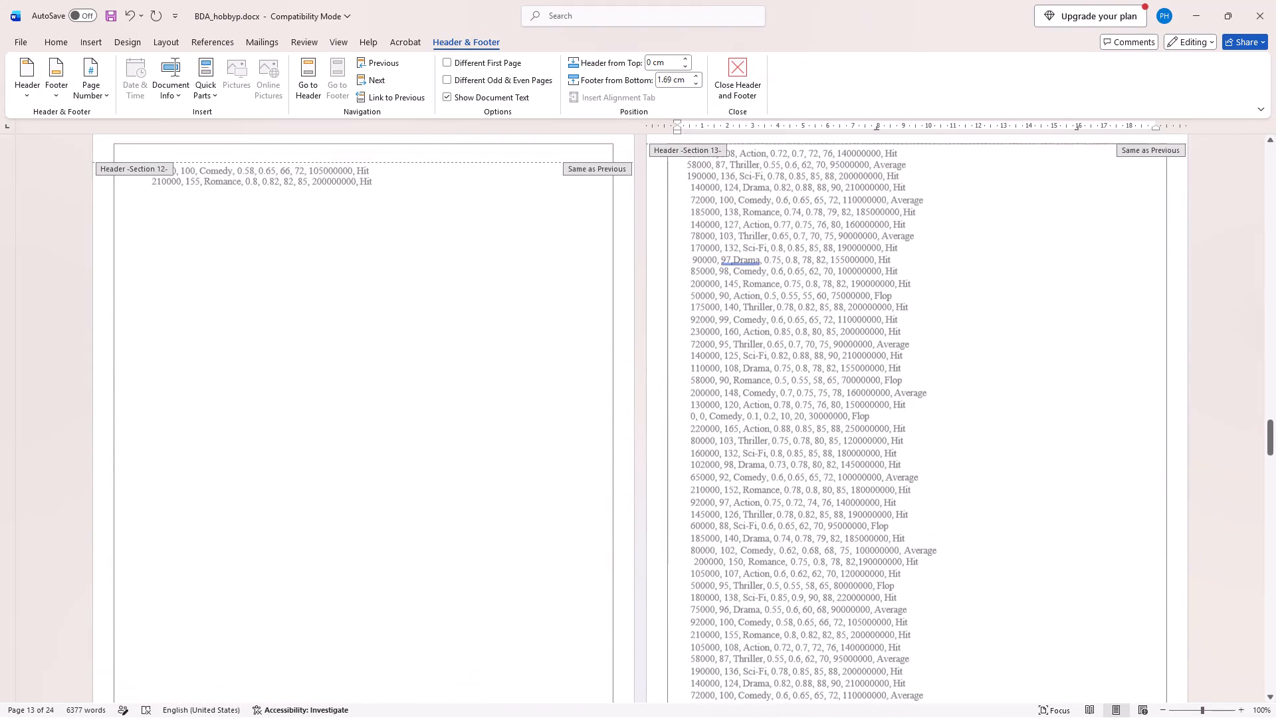
pyautogui.doubleClick(393, 259)
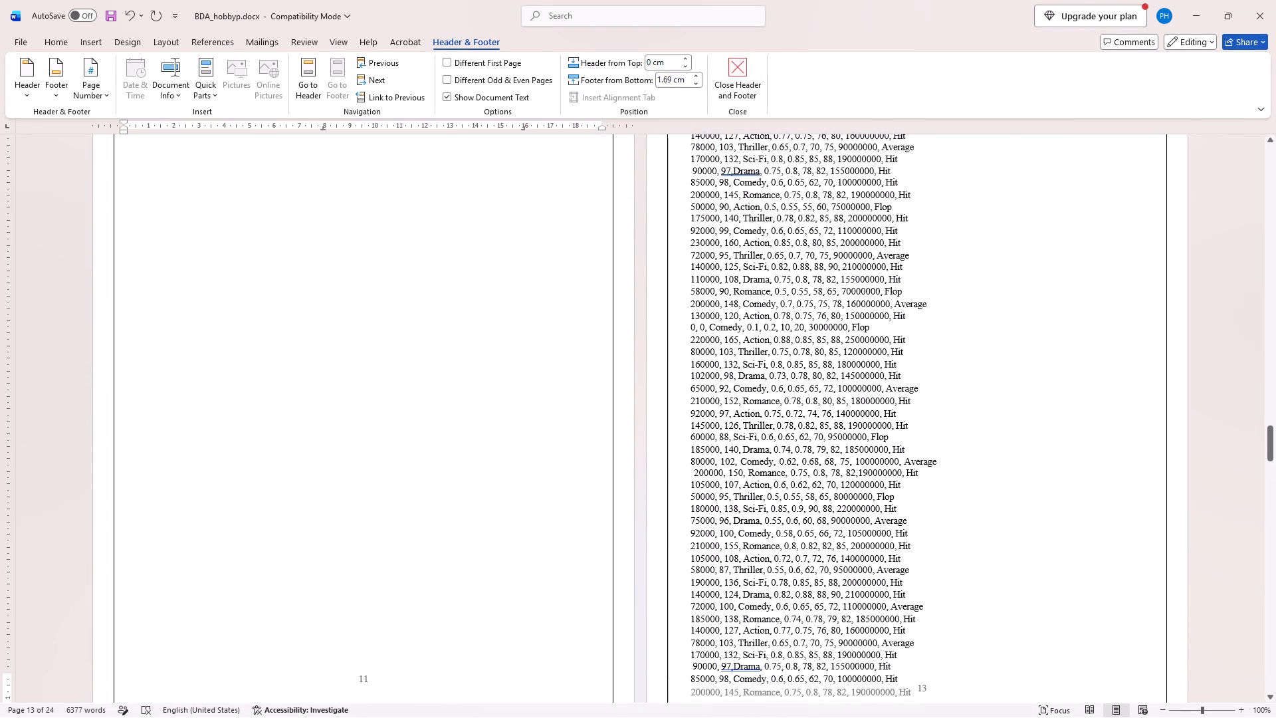
pyautogui.scroll(1, 423, 278)
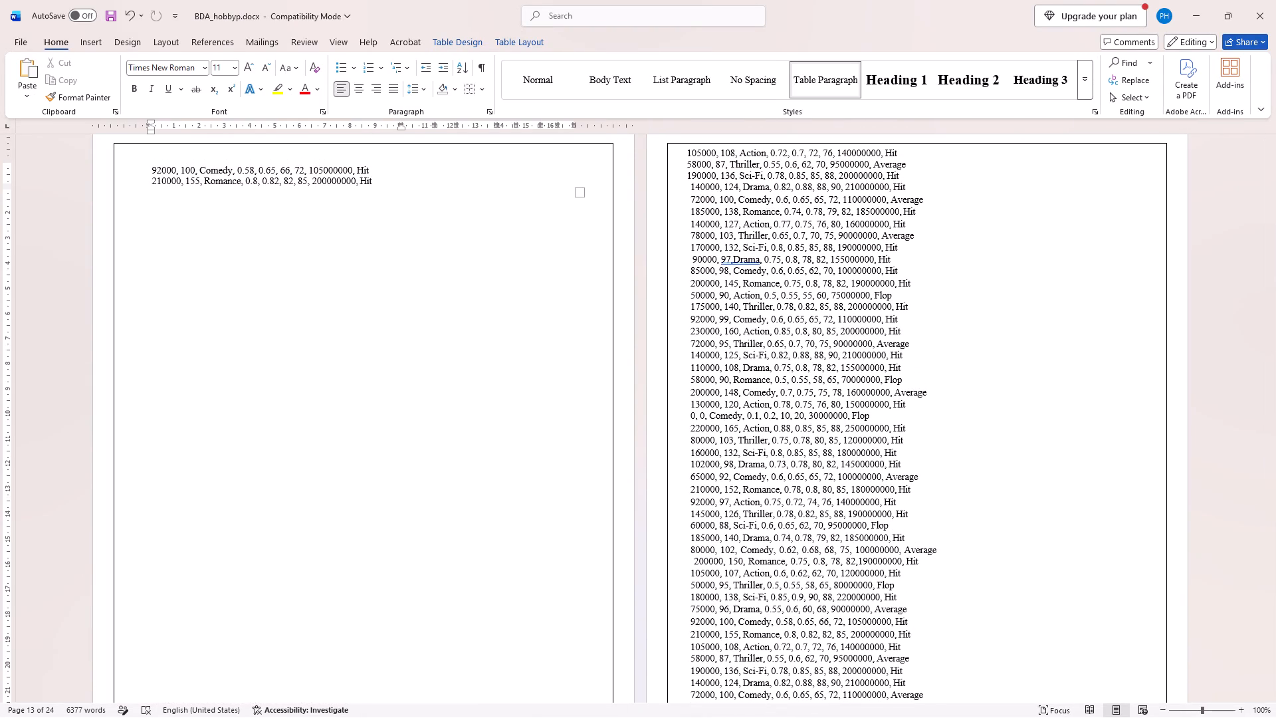
# Show the paragraph and formatting marks to reveal the breaks around the nearly empty two-row dataset page.
pyautogui.click(482, 70)
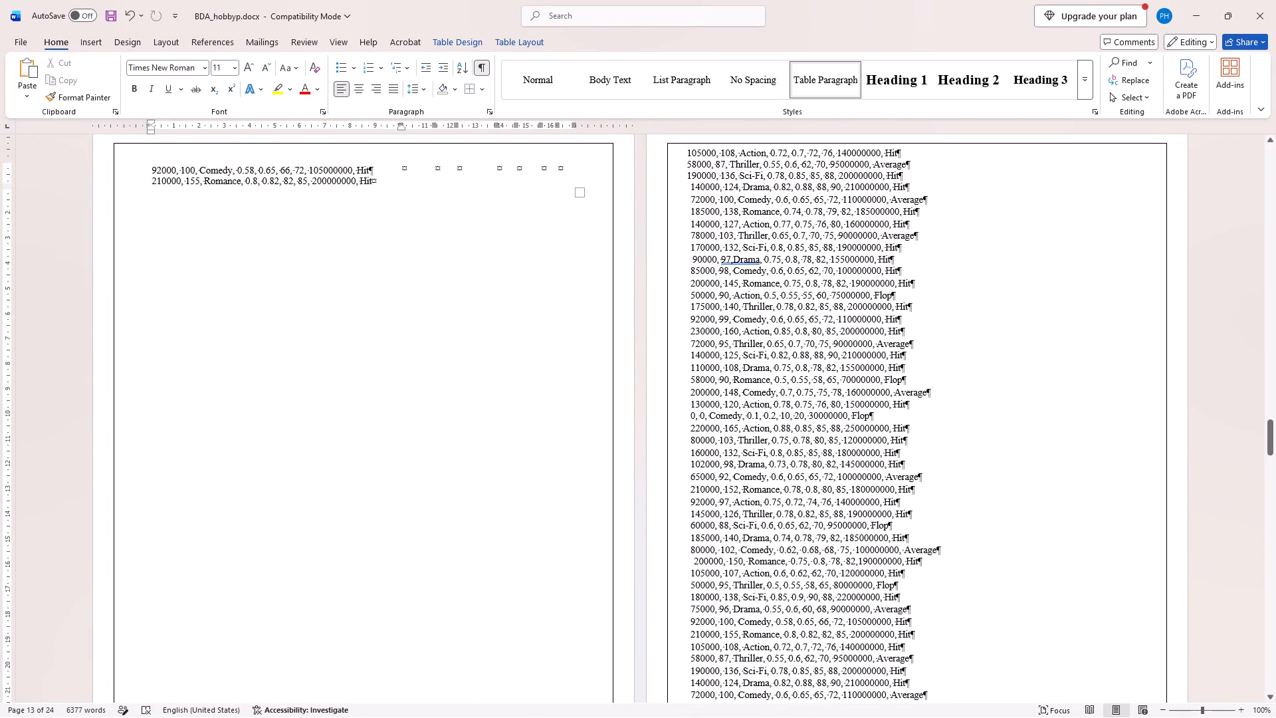
pyautogui.rightClick(451, 259)
pyautogui.click(386, 237)
pyautogui.scroll(-1, 409, 212)
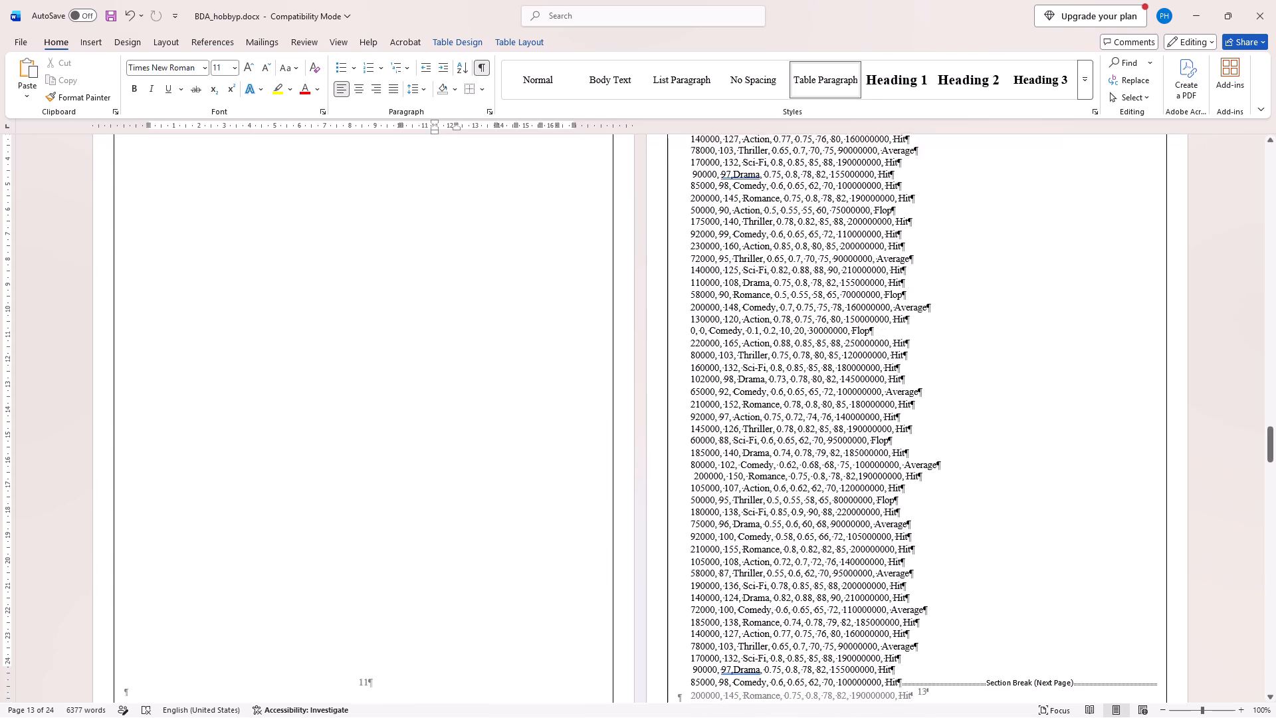
pyautogui.scroll(1, 409, 212)
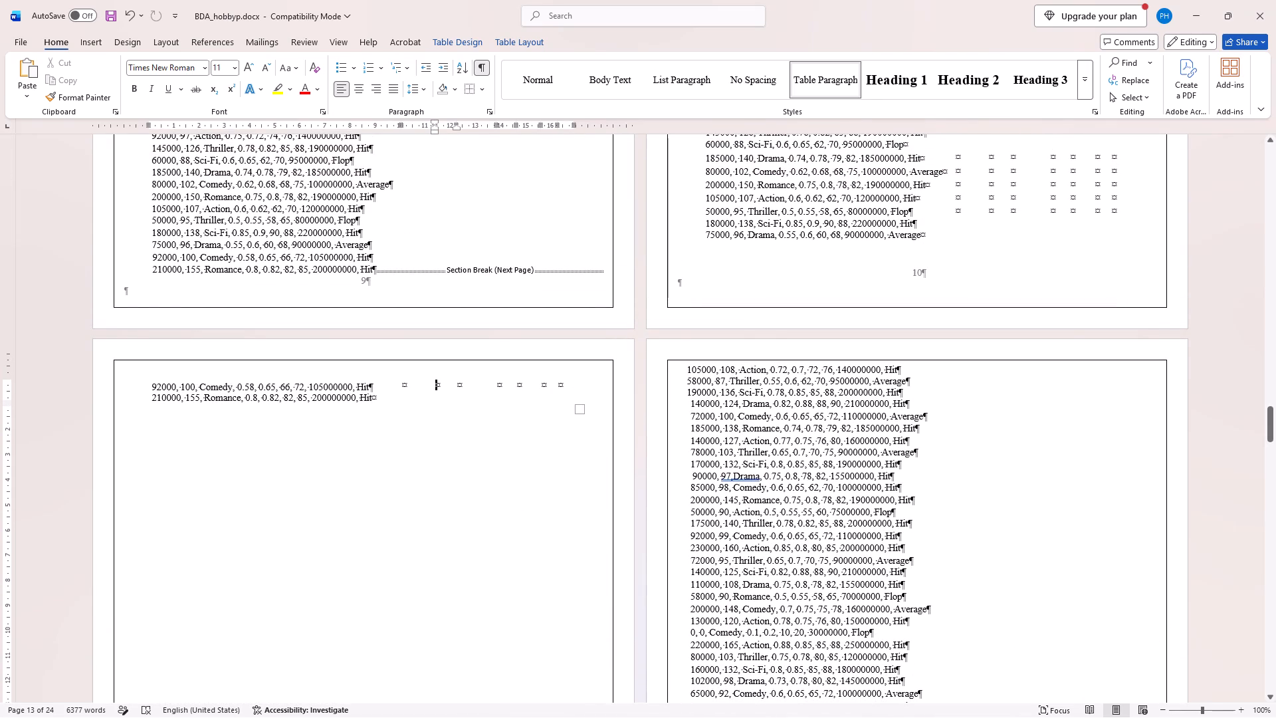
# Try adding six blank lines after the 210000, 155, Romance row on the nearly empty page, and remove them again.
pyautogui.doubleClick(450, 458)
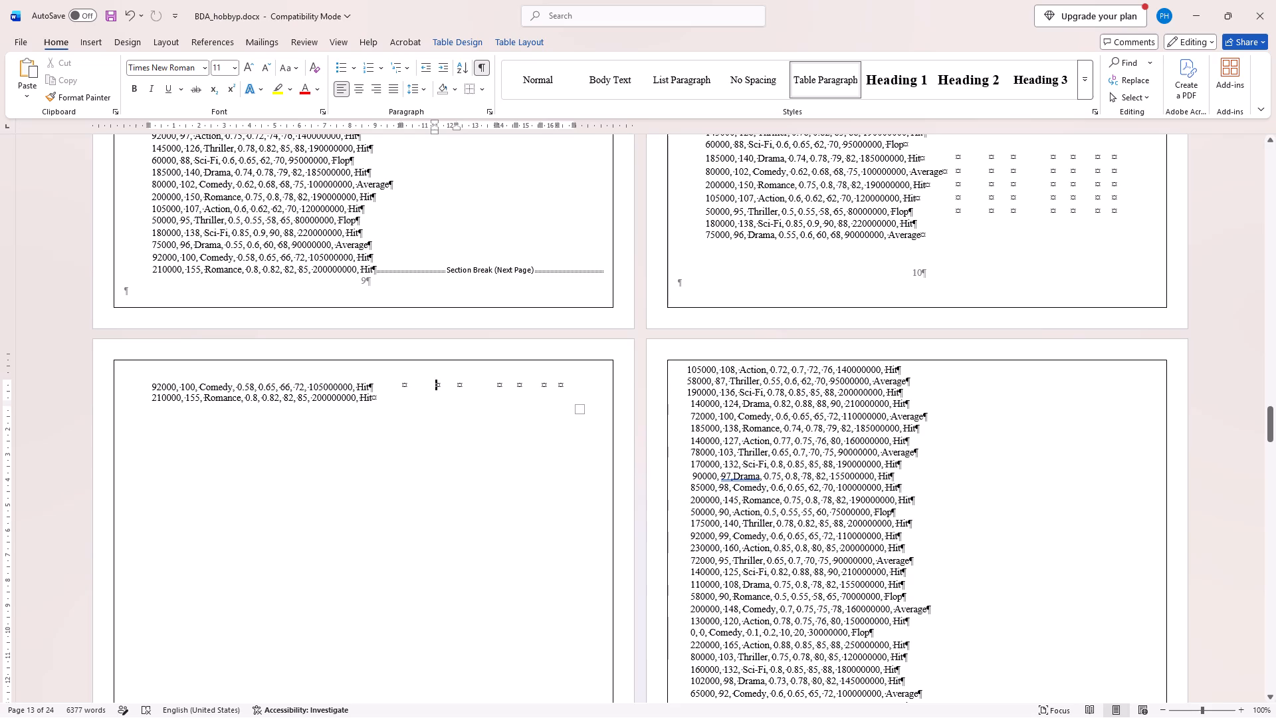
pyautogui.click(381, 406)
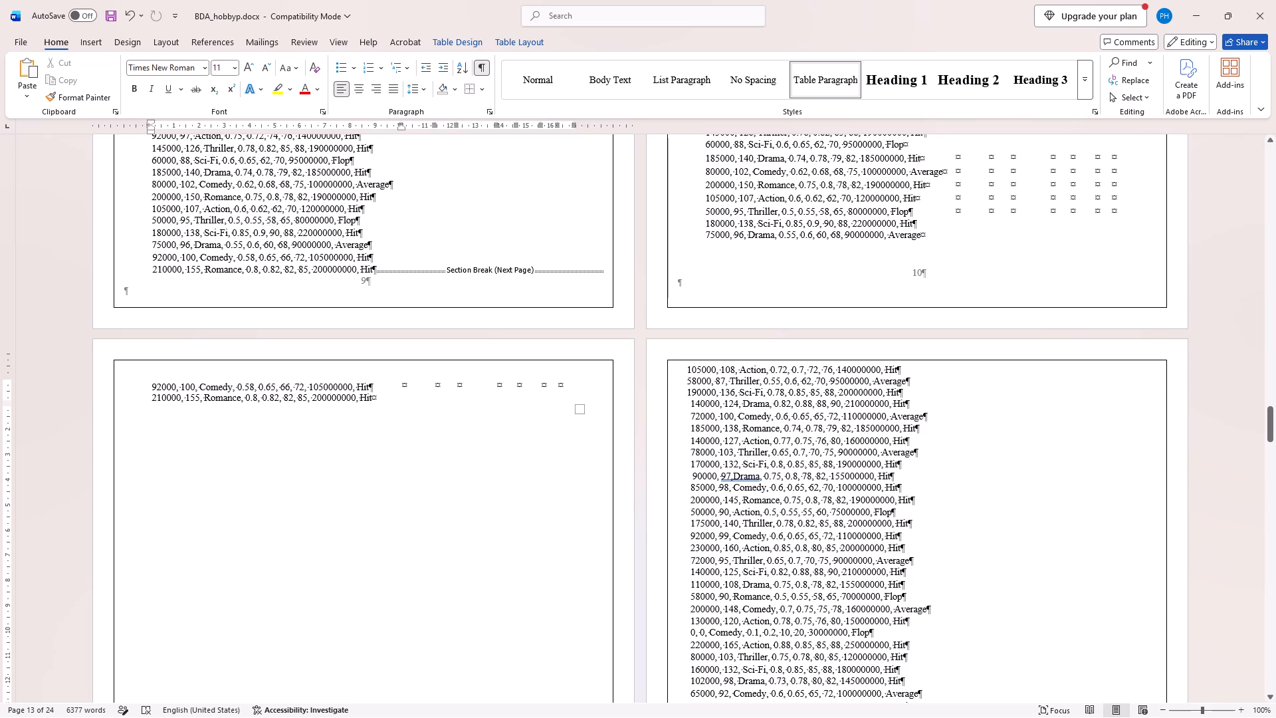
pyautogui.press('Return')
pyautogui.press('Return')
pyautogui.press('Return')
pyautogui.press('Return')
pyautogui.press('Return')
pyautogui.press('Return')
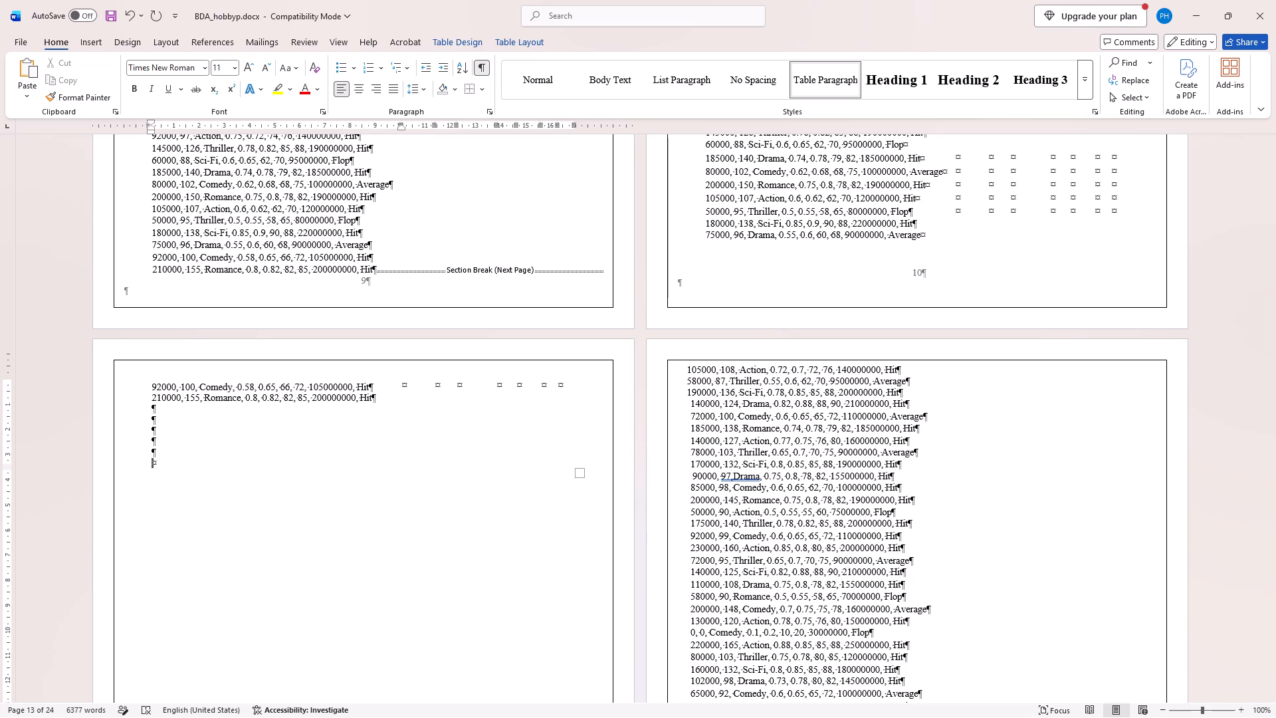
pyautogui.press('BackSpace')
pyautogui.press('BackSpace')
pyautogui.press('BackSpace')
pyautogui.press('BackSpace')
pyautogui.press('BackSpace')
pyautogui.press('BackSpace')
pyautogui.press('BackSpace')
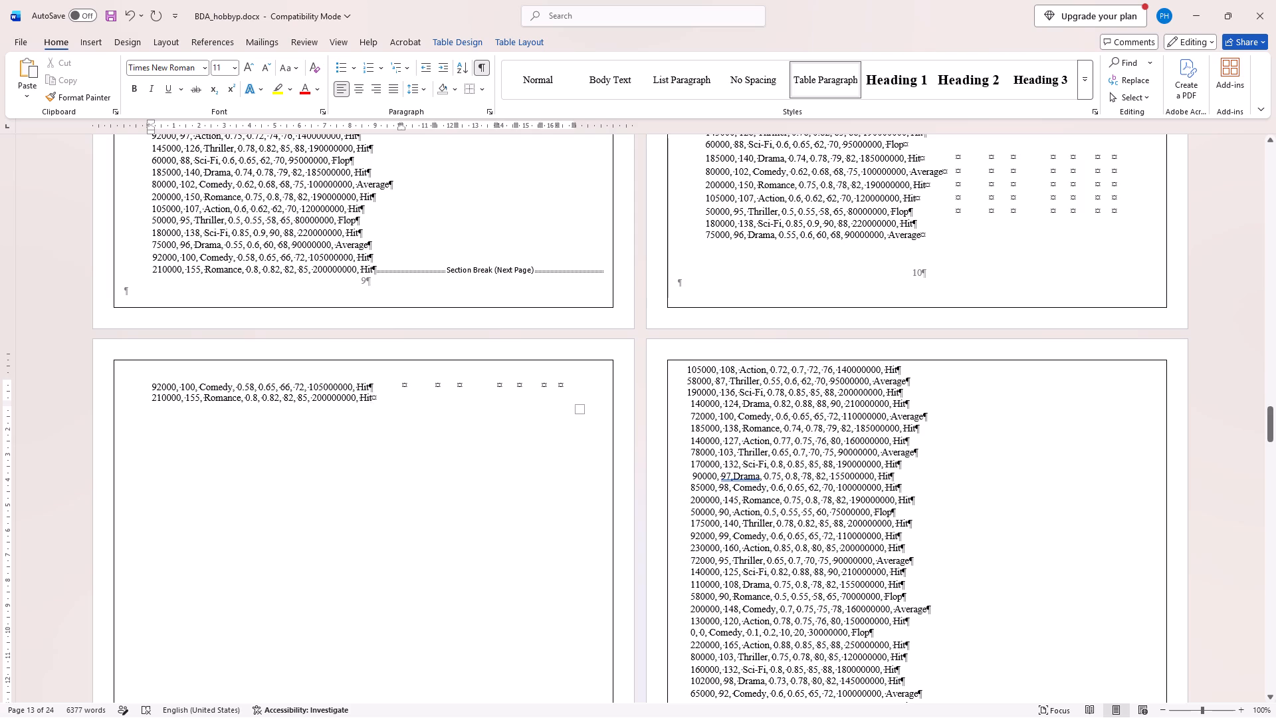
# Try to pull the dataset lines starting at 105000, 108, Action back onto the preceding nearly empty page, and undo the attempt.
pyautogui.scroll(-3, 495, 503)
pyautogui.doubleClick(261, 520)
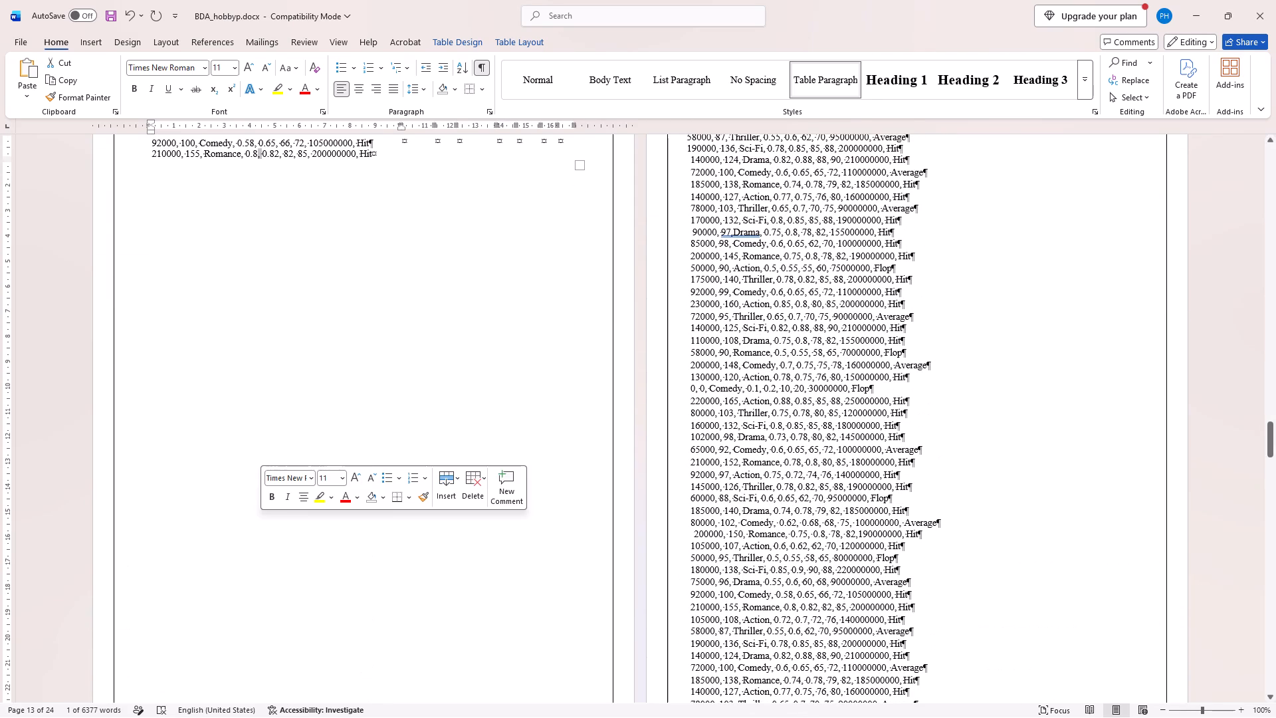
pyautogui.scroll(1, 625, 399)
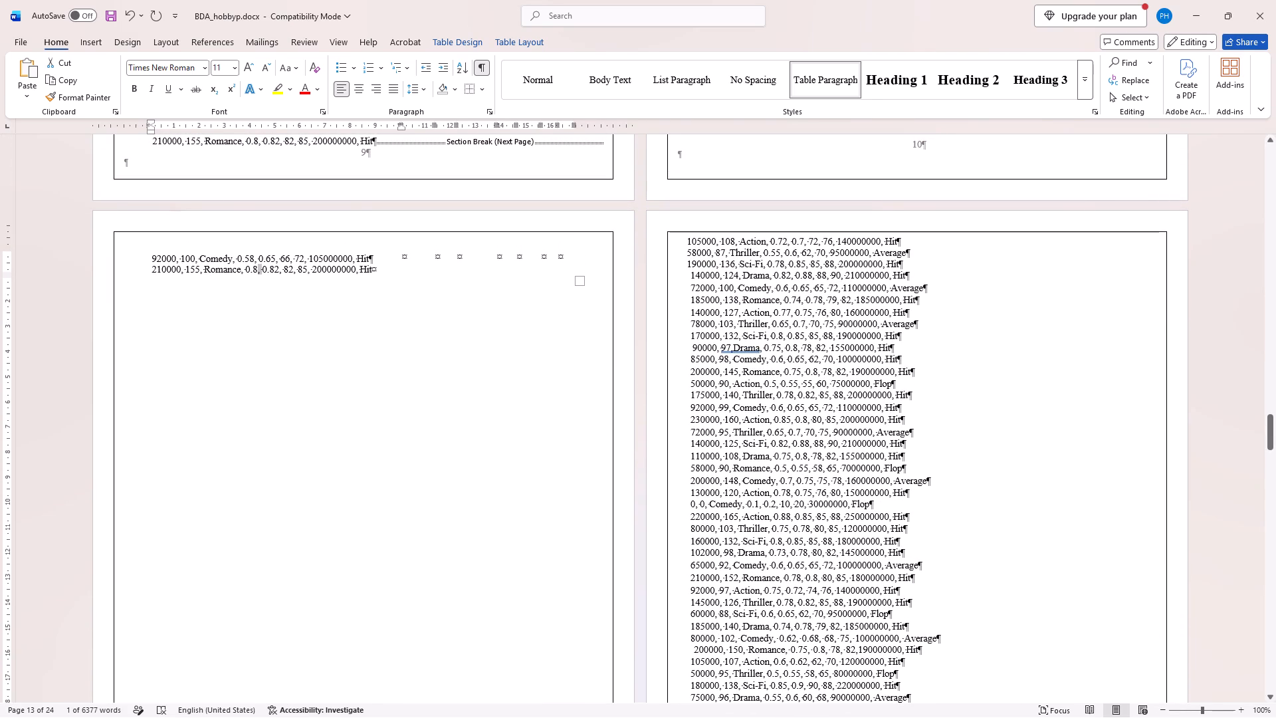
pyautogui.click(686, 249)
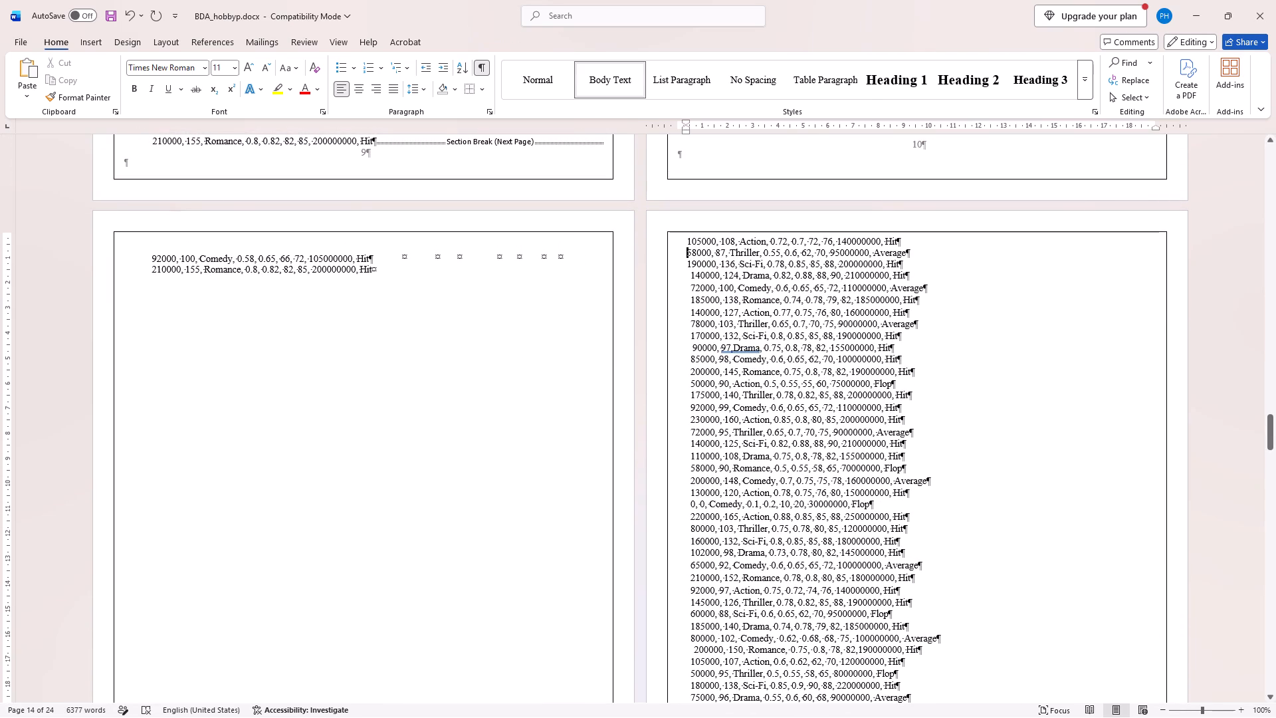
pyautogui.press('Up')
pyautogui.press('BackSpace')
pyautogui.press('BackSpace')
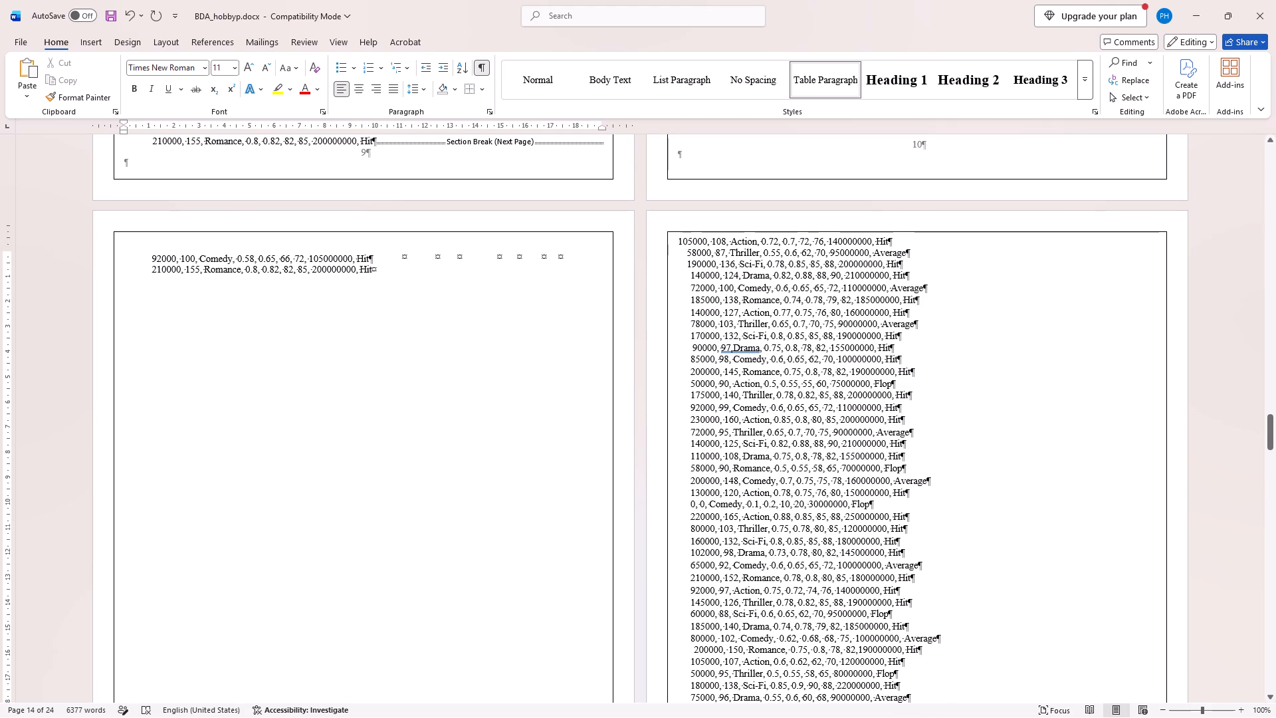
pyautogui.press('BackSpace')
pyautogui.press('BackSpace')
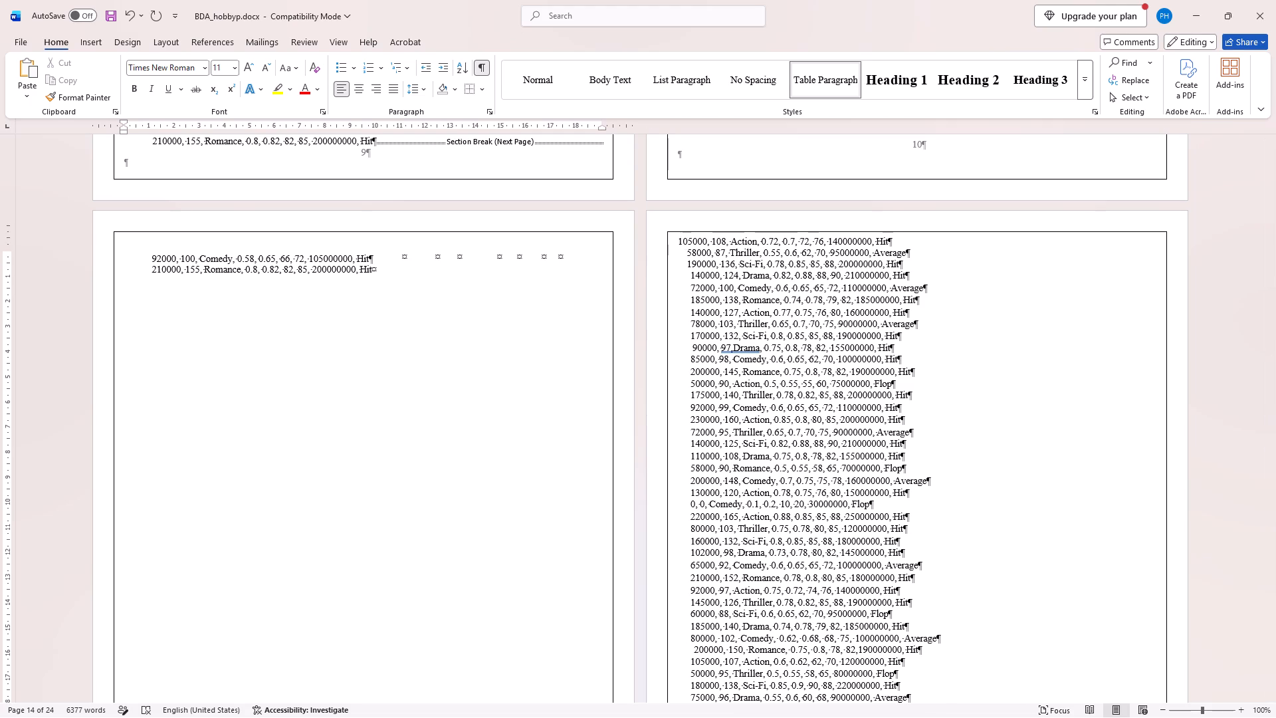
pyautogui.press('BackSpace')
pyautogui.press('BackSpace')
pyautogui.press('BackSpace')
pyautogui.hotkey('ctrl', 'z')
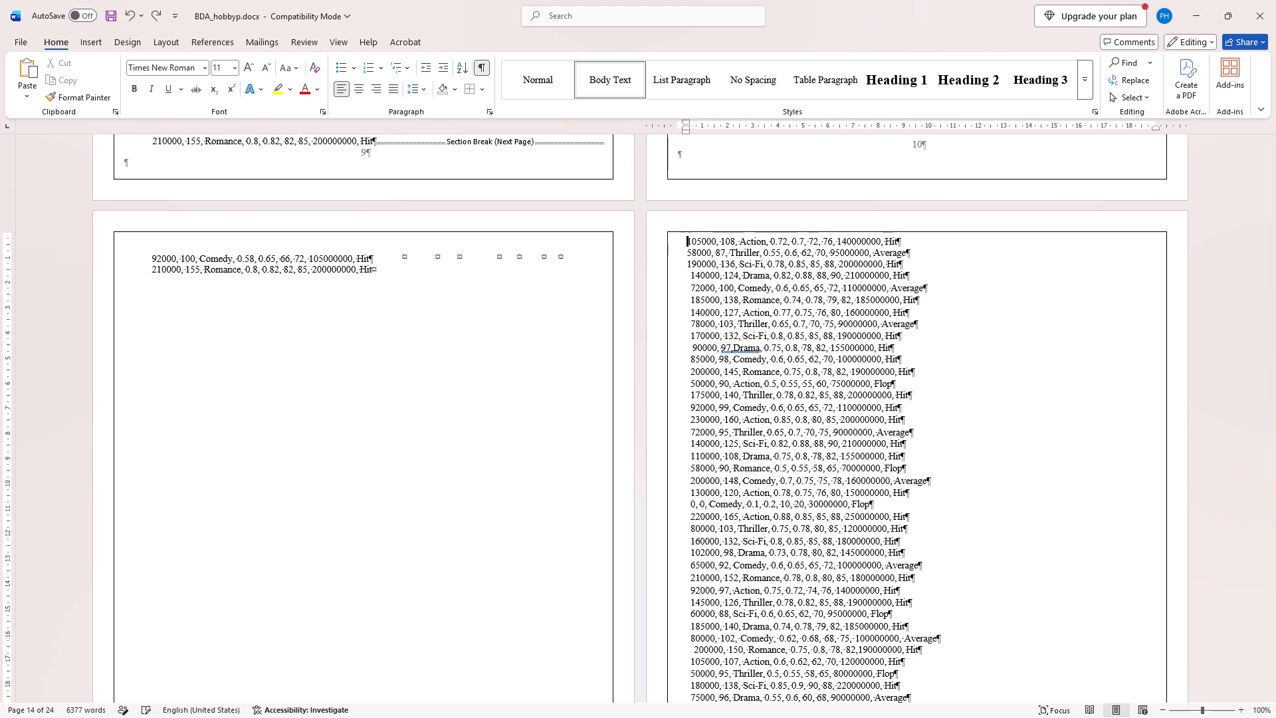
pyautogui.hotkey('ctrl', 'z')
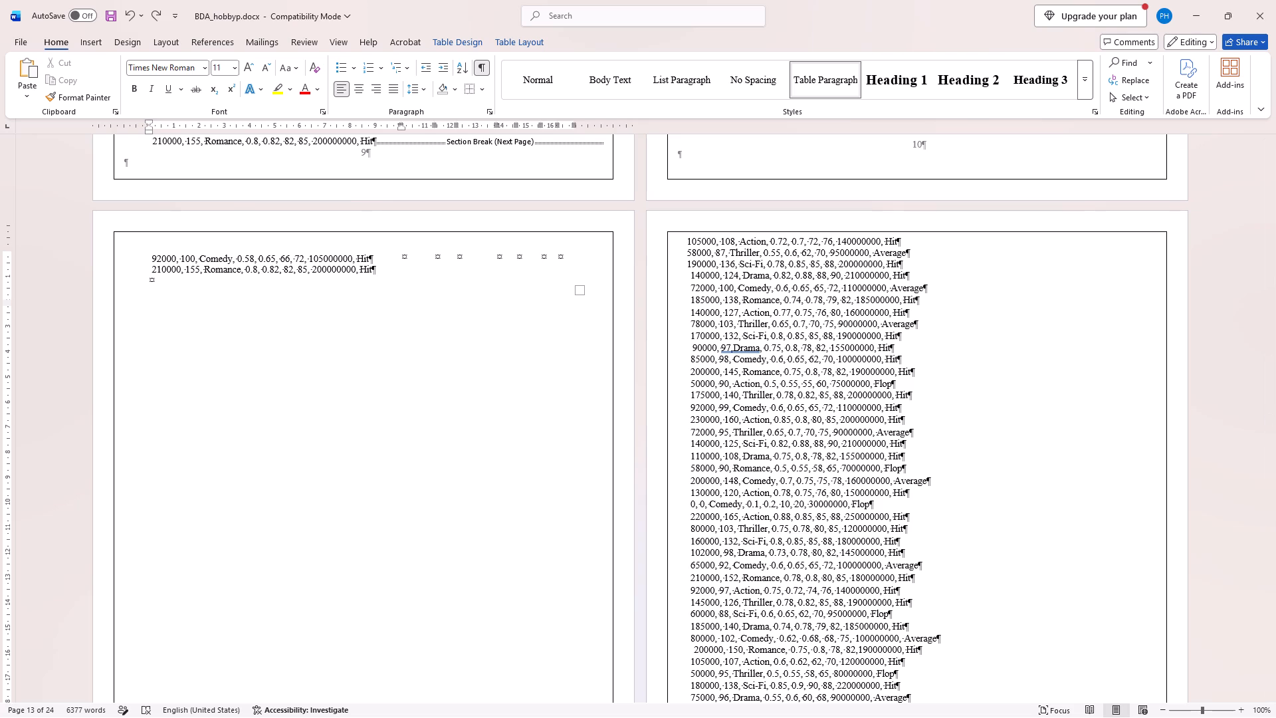
# Examine the section breaks, footer page numbers and layout of the dataset pages from page 9 through the OUTPUT page.
pyautogui.scroll(-3, 693, 443)
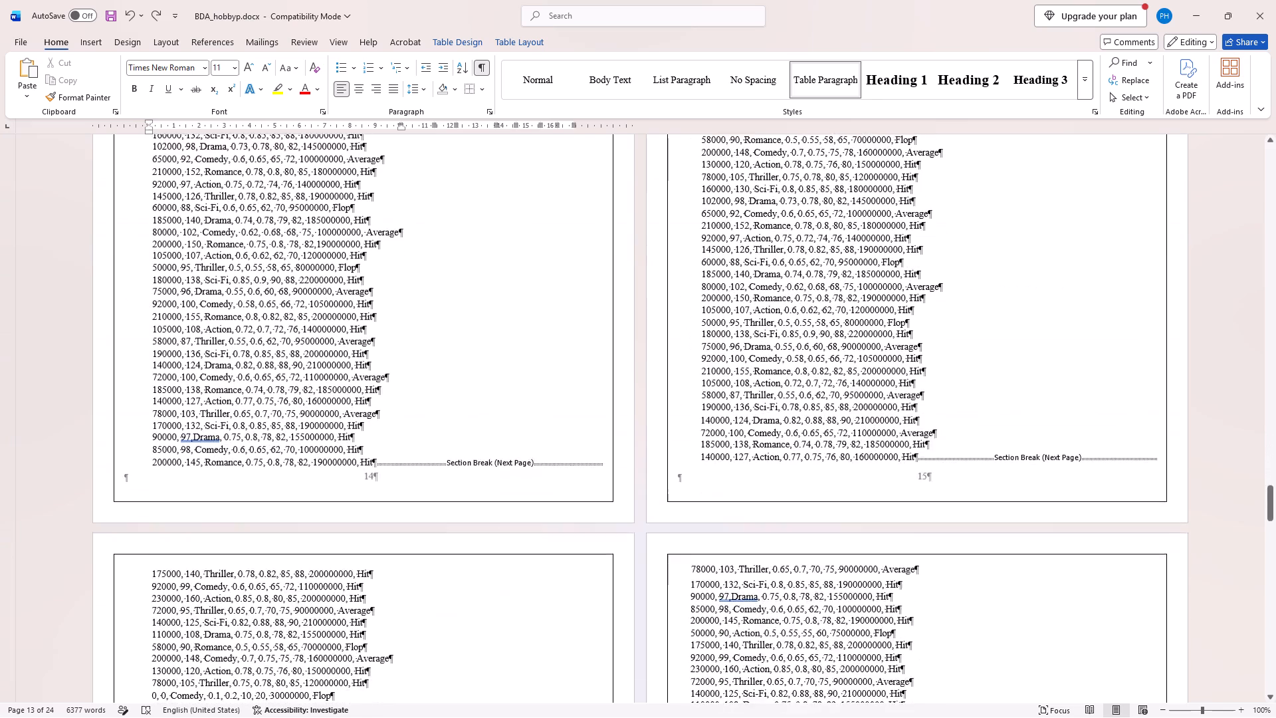
pyautogui.scroll(-6, 693, 443)
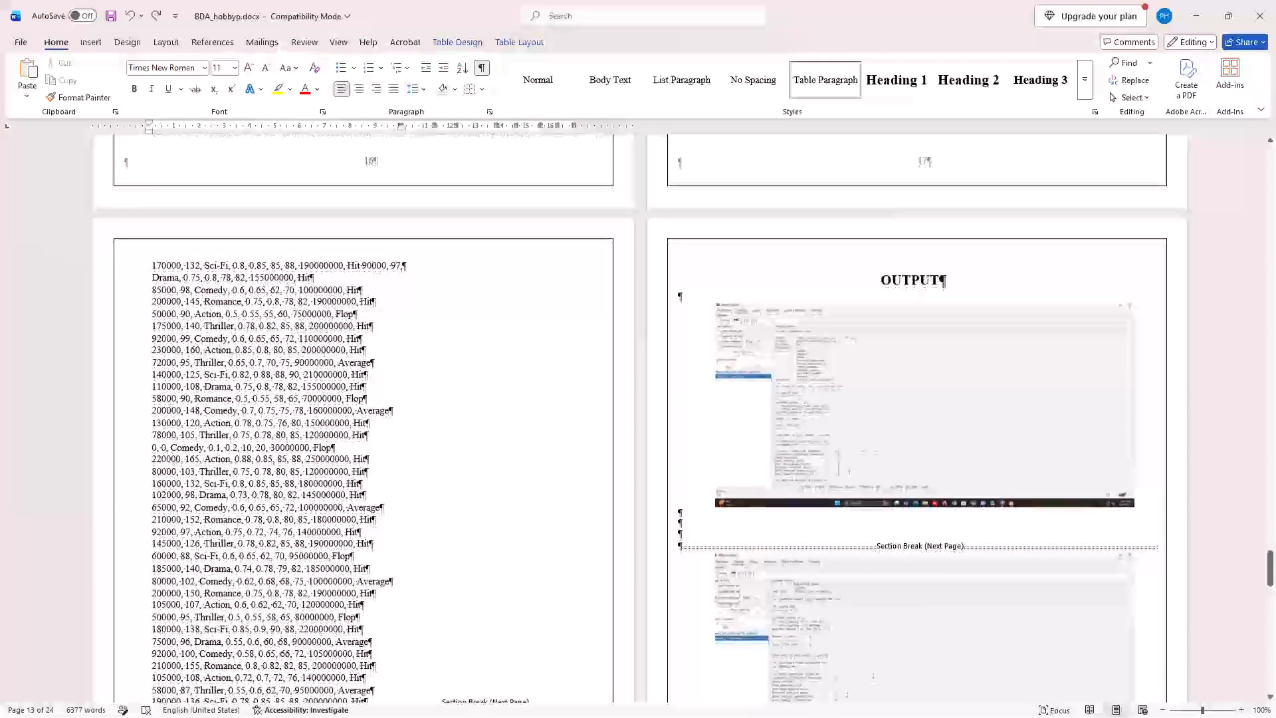
pyautogui.scroll(-1, 693, 443)
pyautogui.scroll(3, 693, 443)
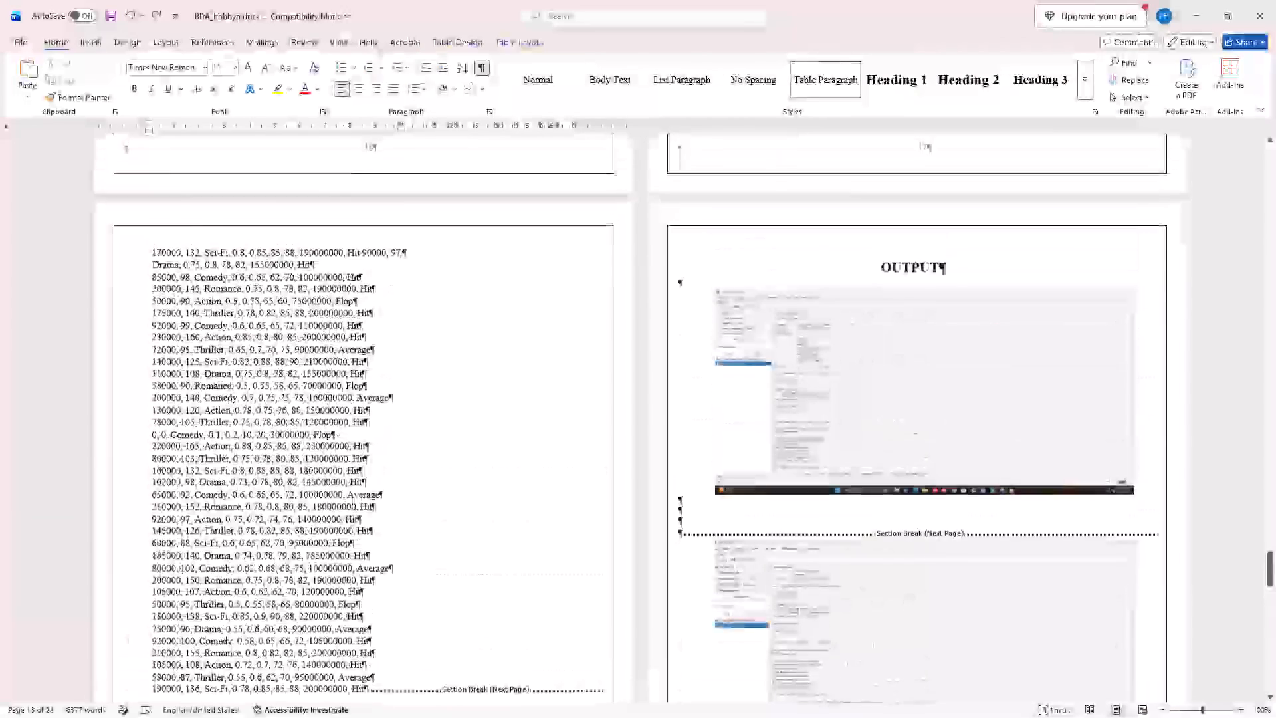
pyautogui.scroll(1, 693, 443)
pyautogui.scroll(-2, 693, 443)
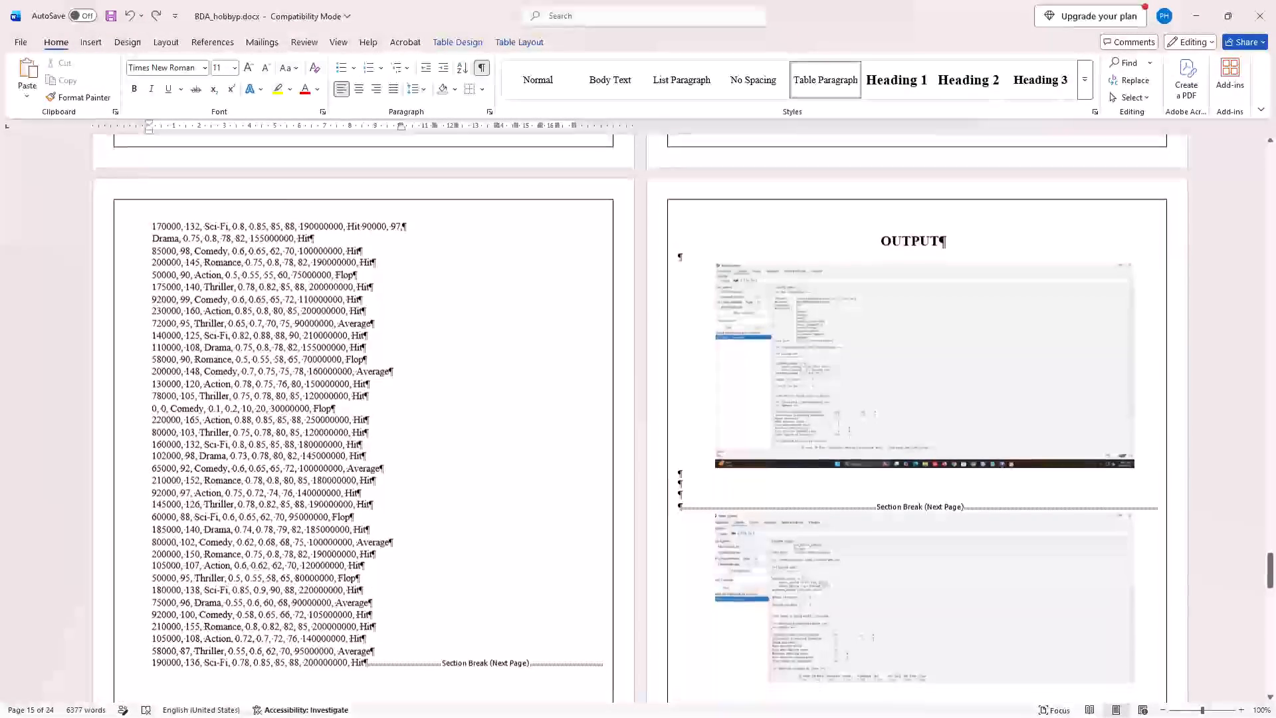
pyautogui.scroll(3, 693, 443)
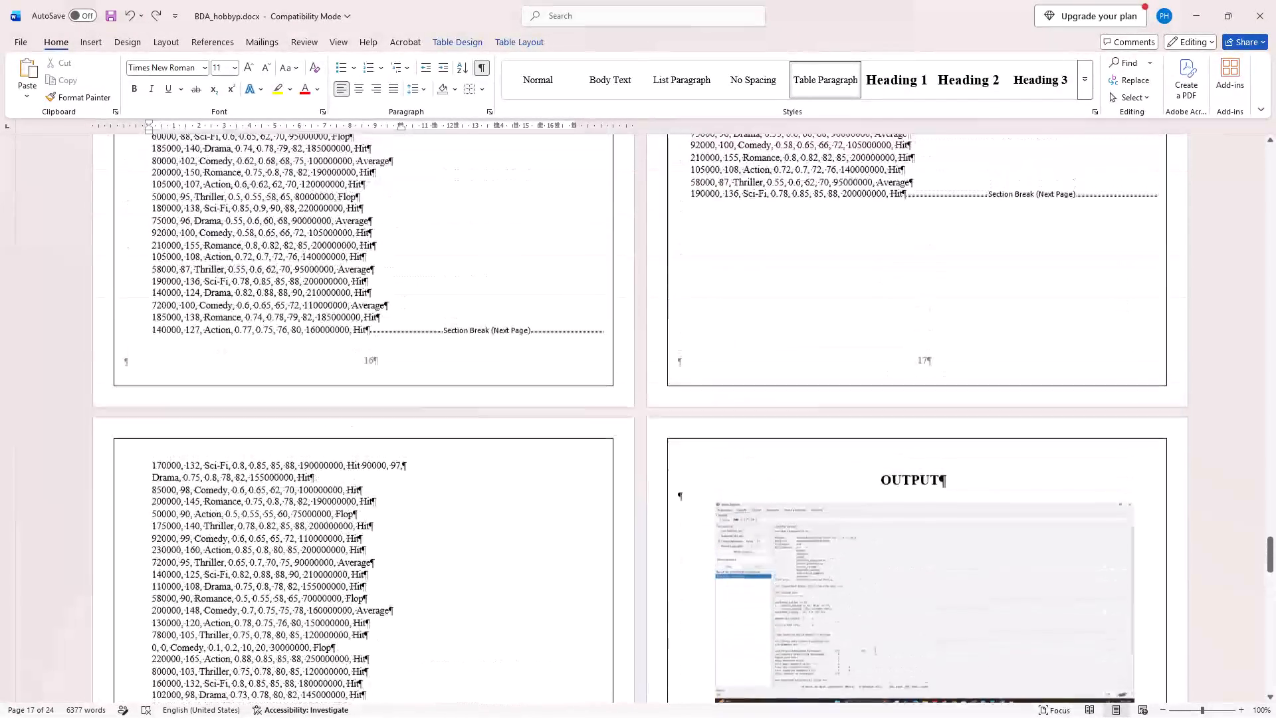
pyautogui.scroll(5, 693, 443)
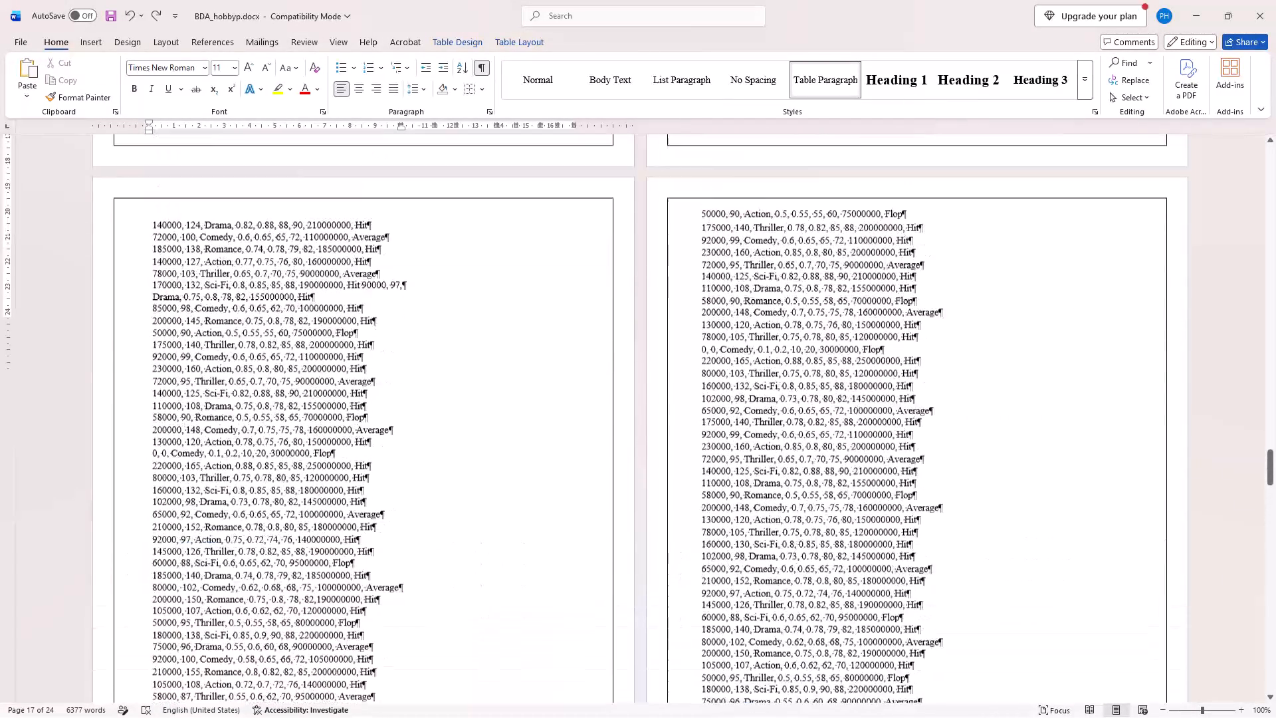
pyautogui.scroll(5, 693, 443)
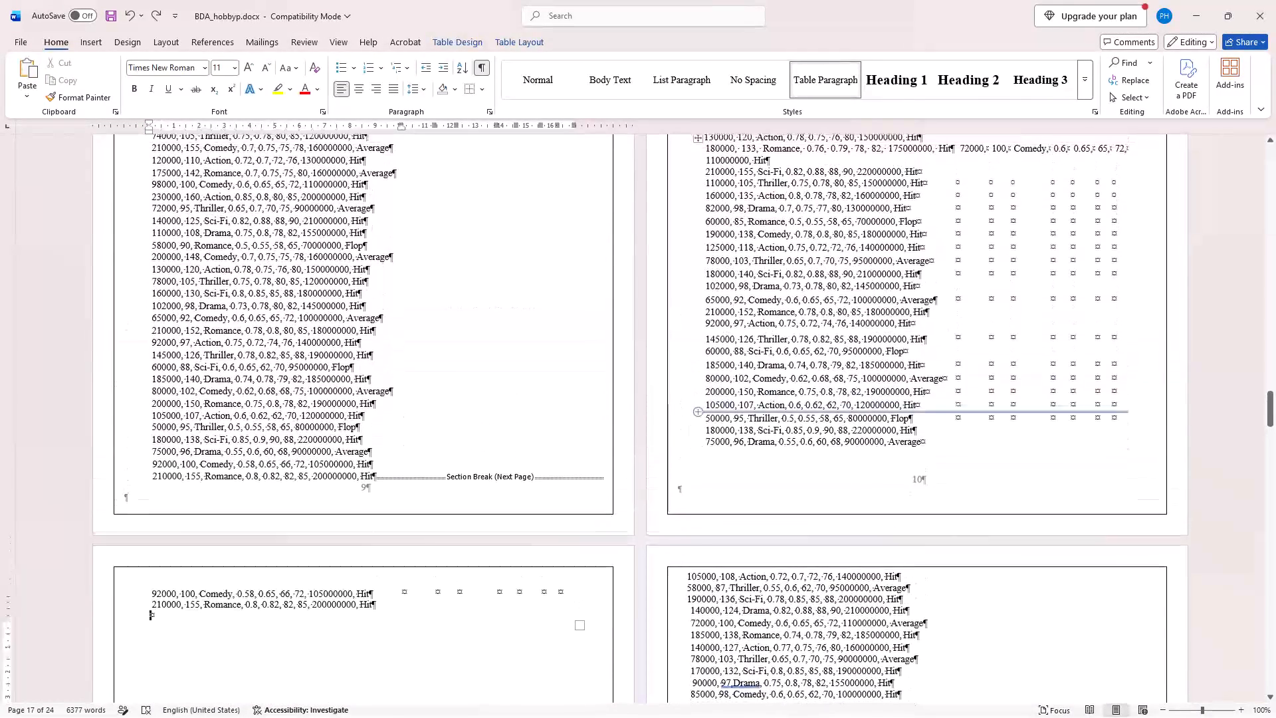
pyautogui.scroll(4, 693, 443)
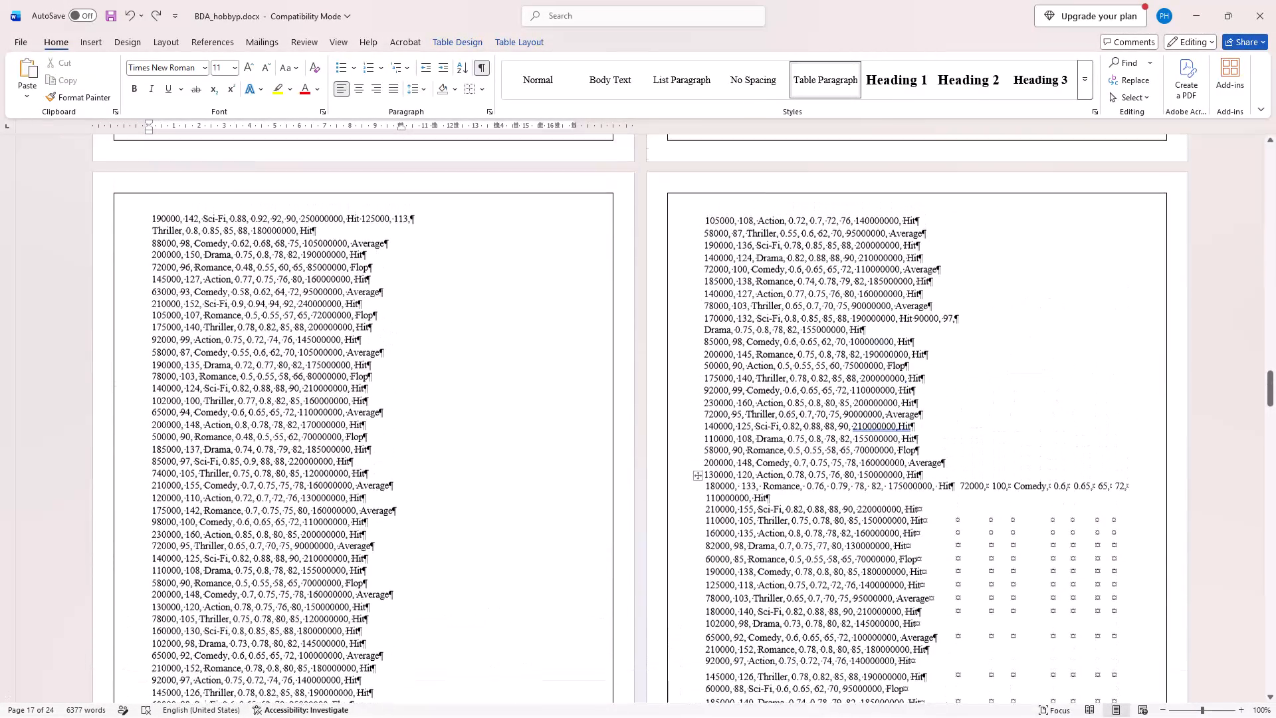
pyautogui.scroll(3, 693, 443)
pyautogui.scroll(-3, 693, 443)
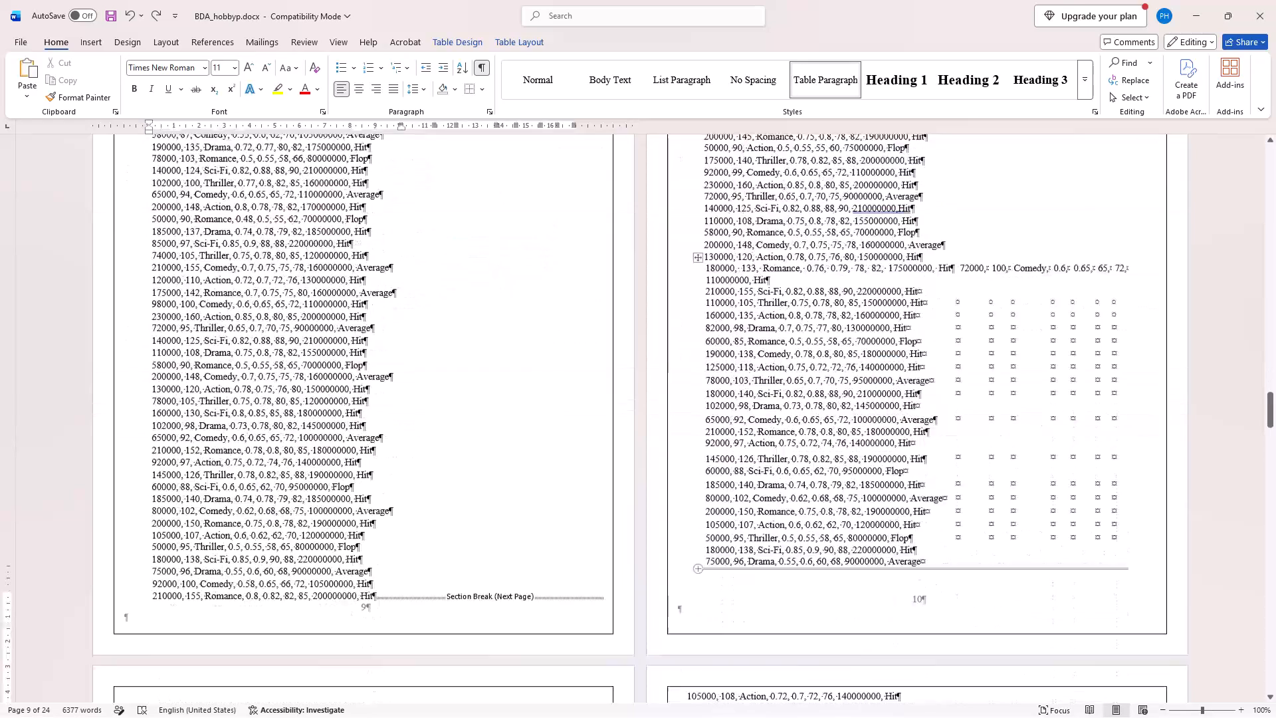
pyautogui.scroll(-2, 693, 443)
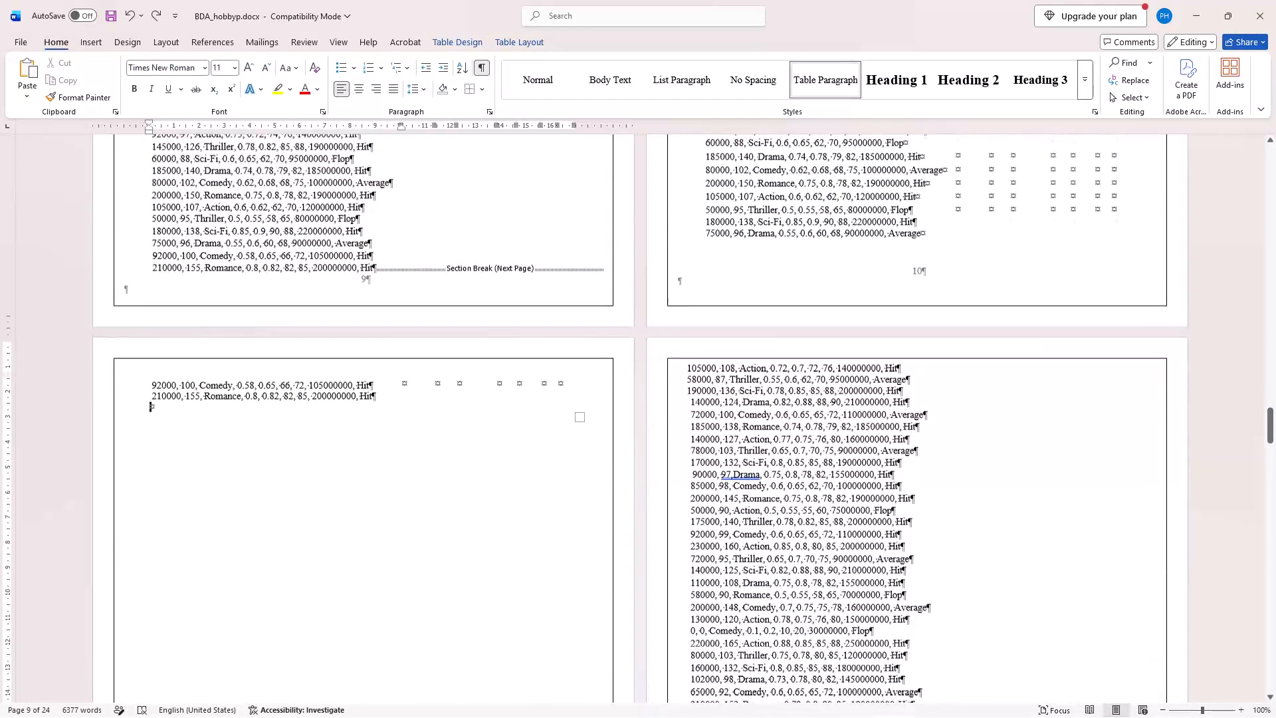
pyautogui.scroll(-1, 693, 443)
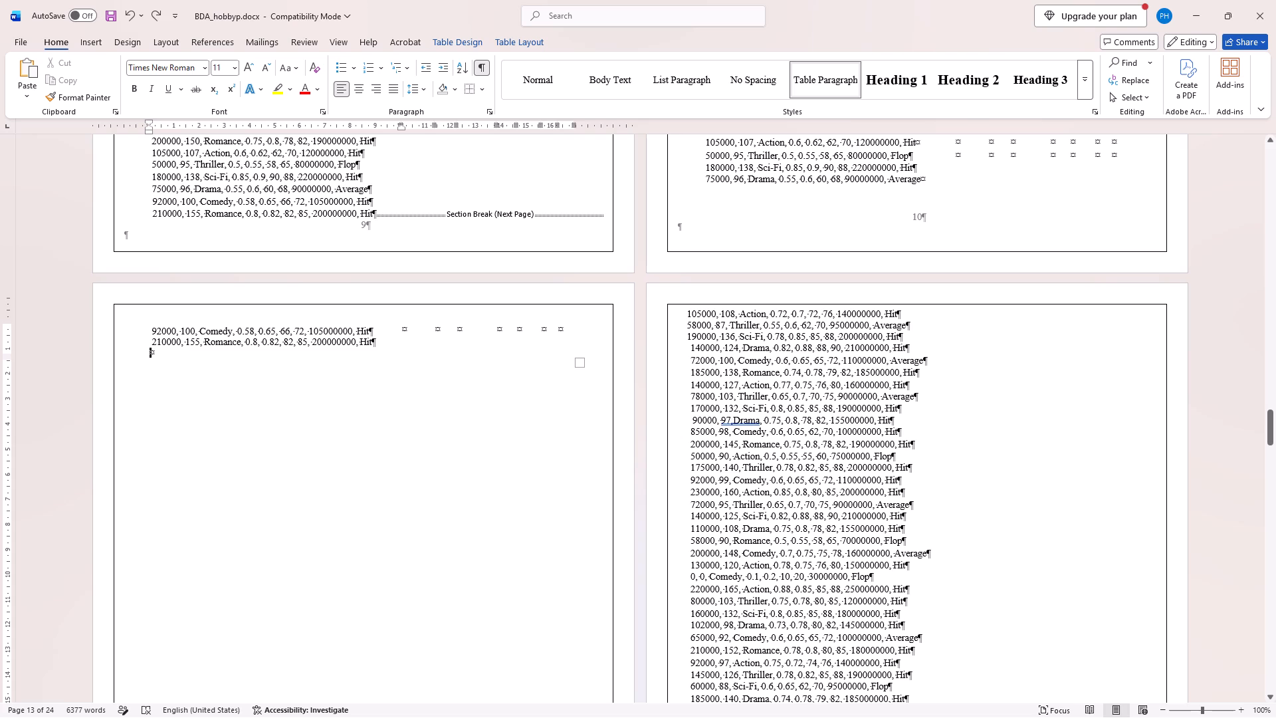
pyautogui.scroll(1, 388, 352)
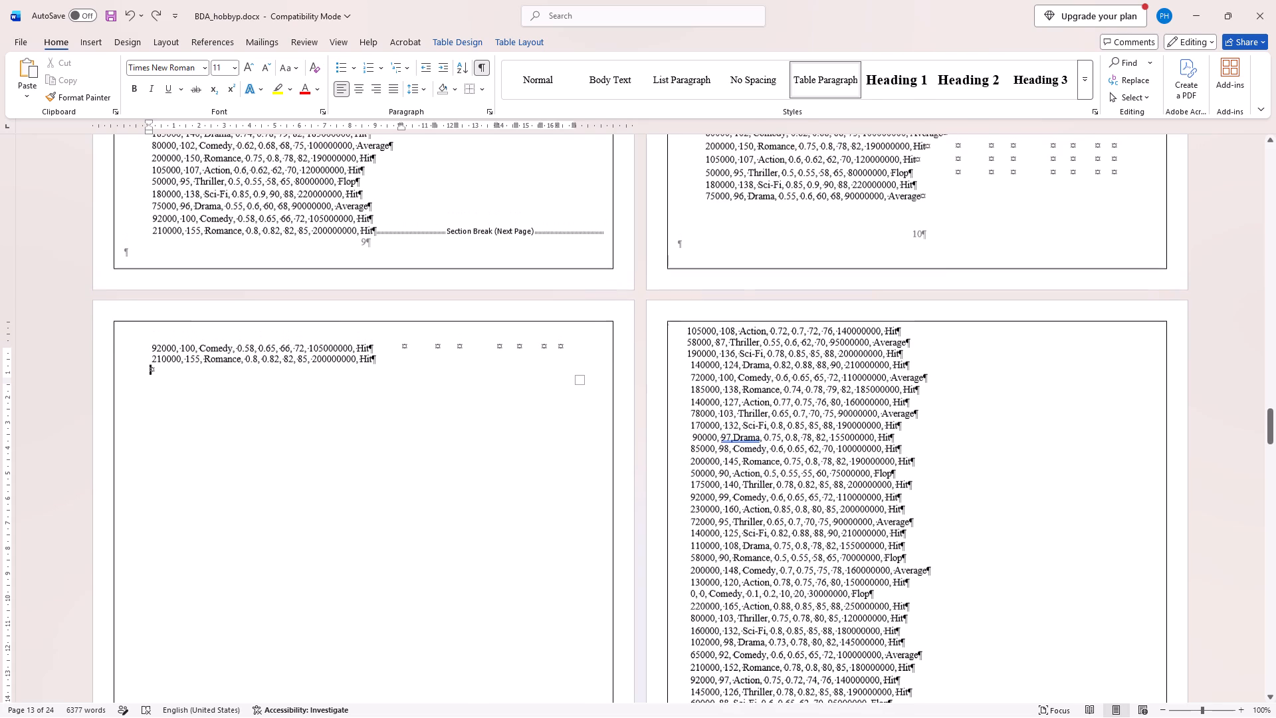
pyautogui.scroll(1, 388, 352)
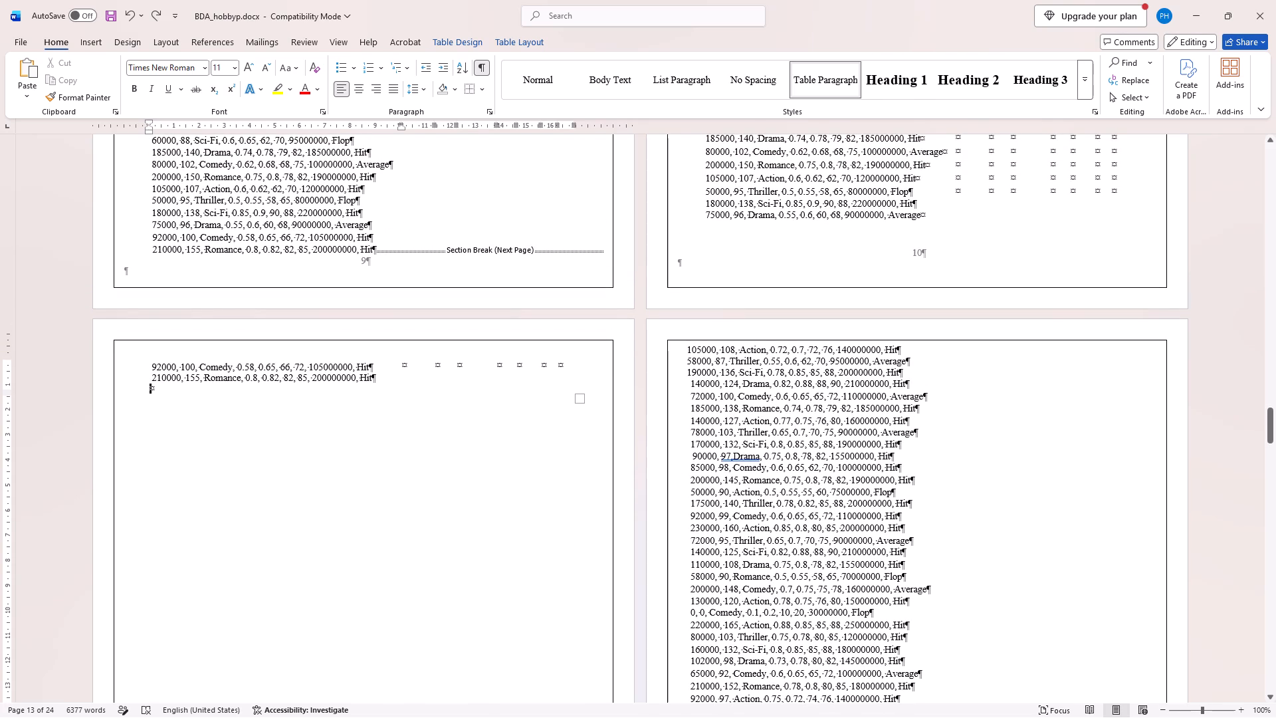
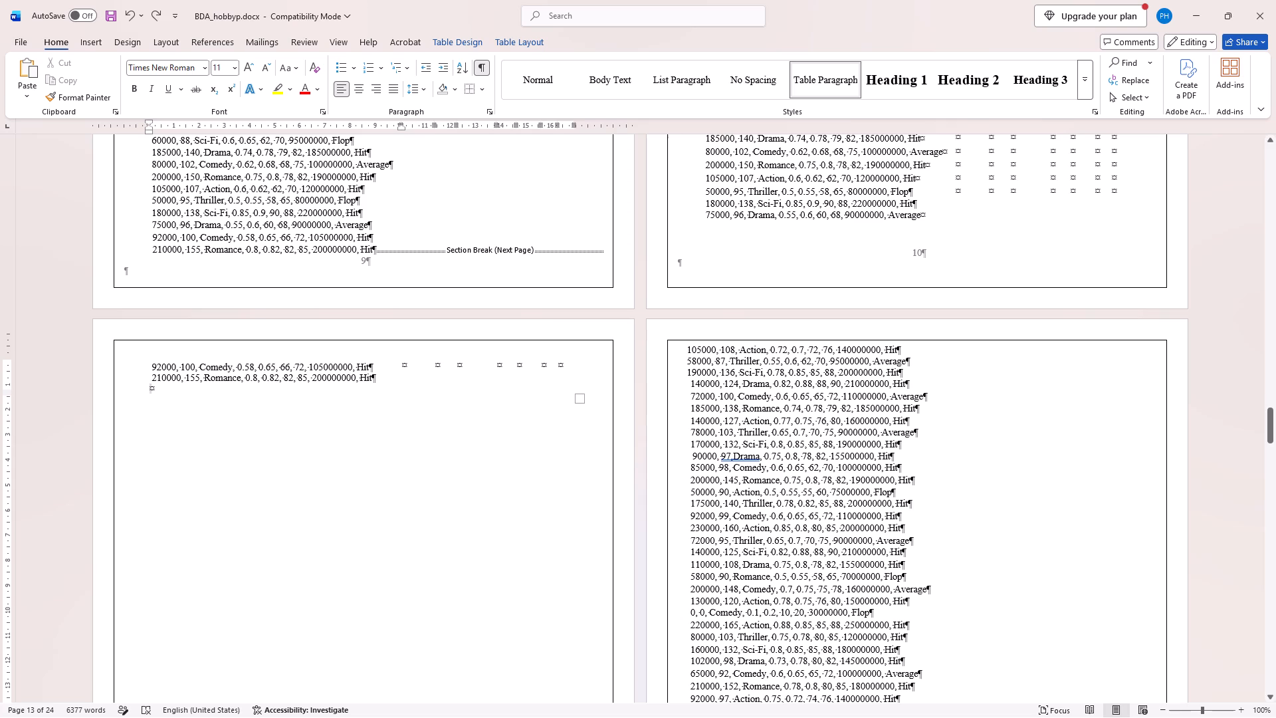
# Examine the movie data listing across the pages numbered 7 to 13 for section breaks and nearly empty pages.
pyautogui.scroll(3, 314, 417)
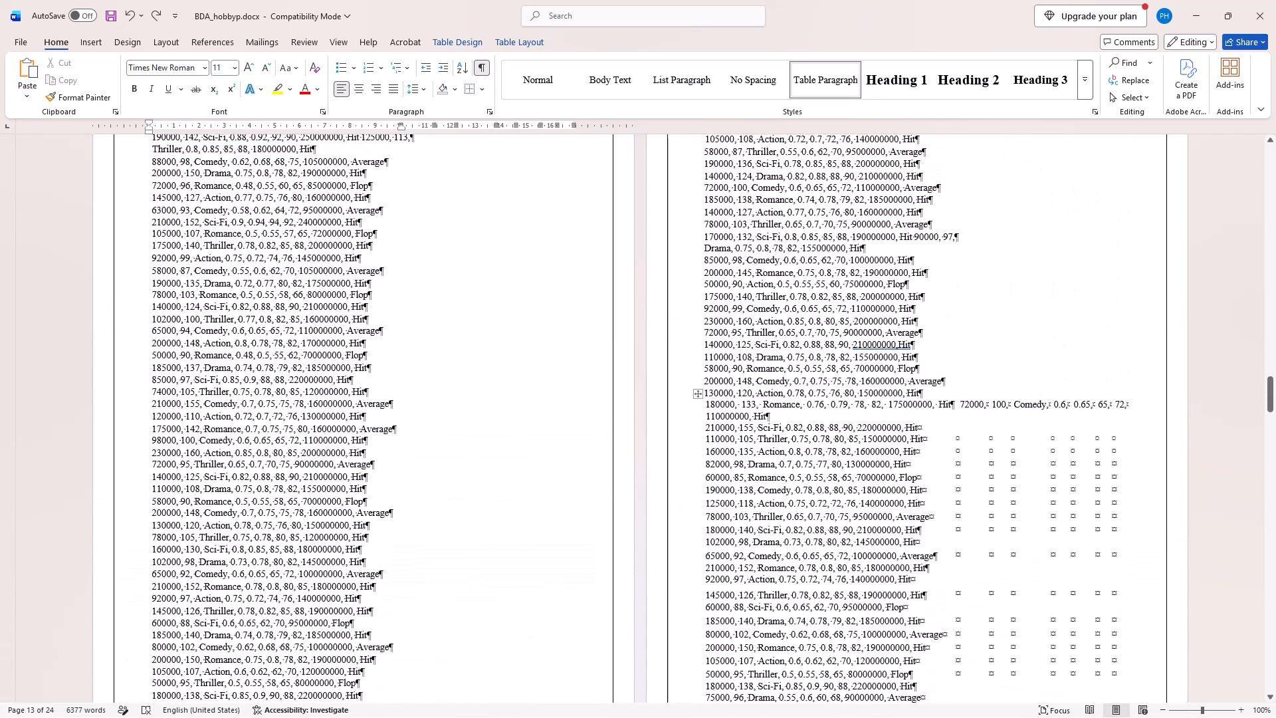
pyautogui.scroll(2, 314, 417)
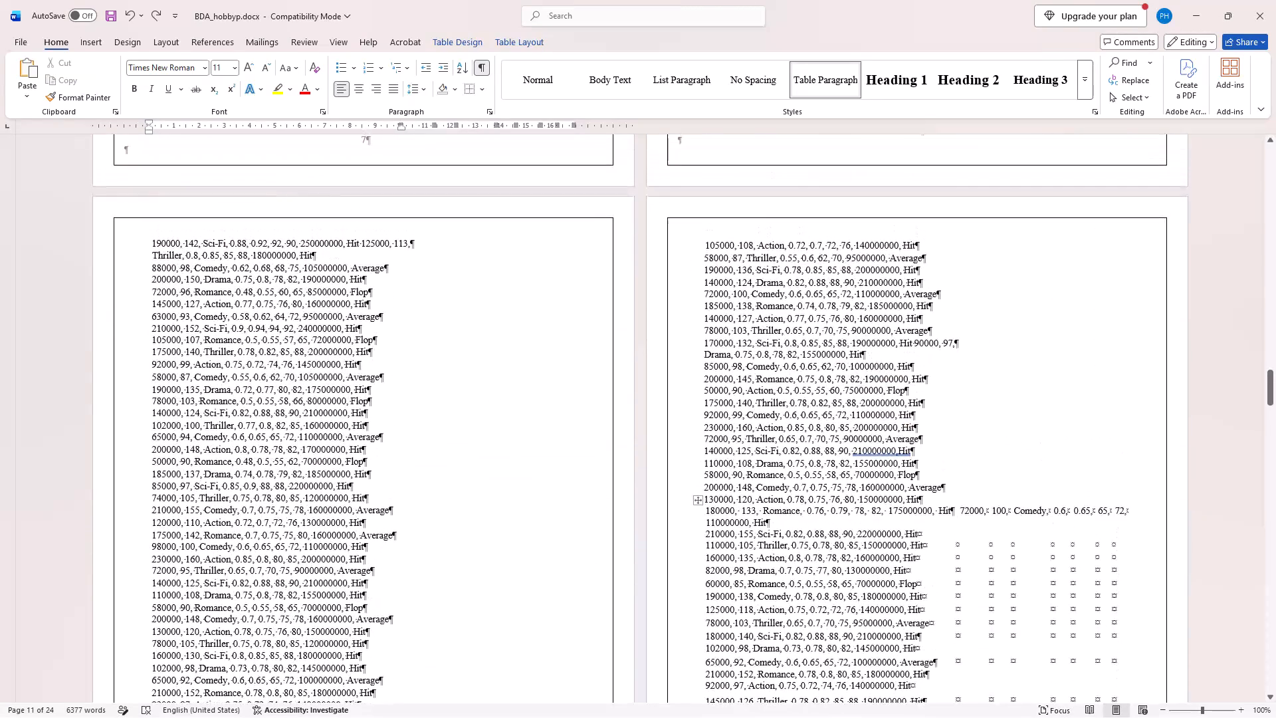
pyautogui.scroll(-4, 314, 417)
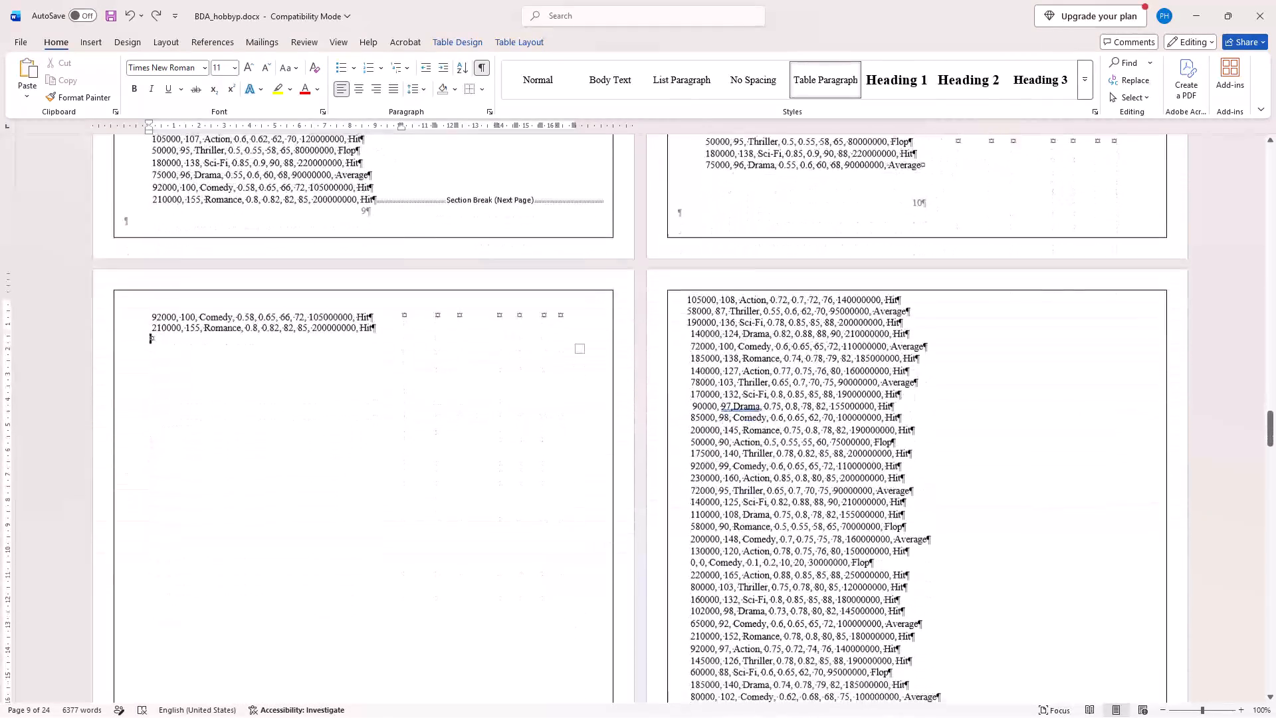
pyautogui.scroll(-2, 314, 417)
pyautogui.scroll(1, 314, 417)
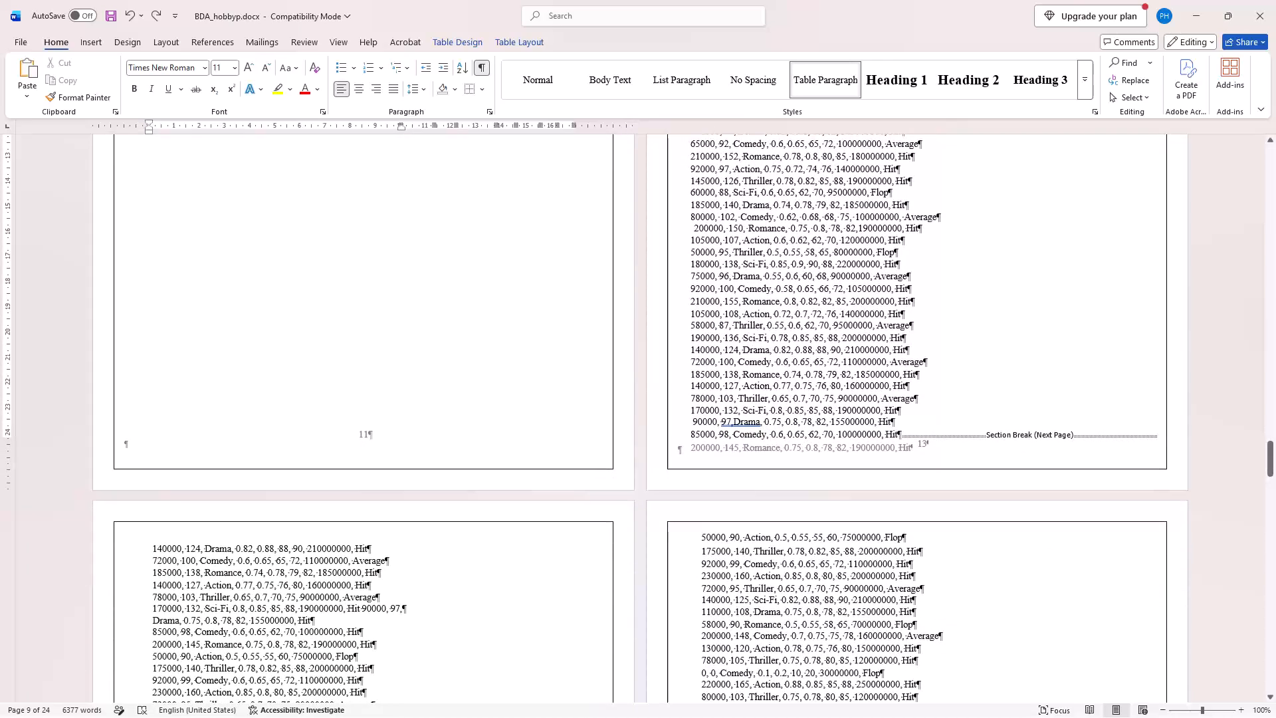
pyautogui.scroll(3, 314, 417)
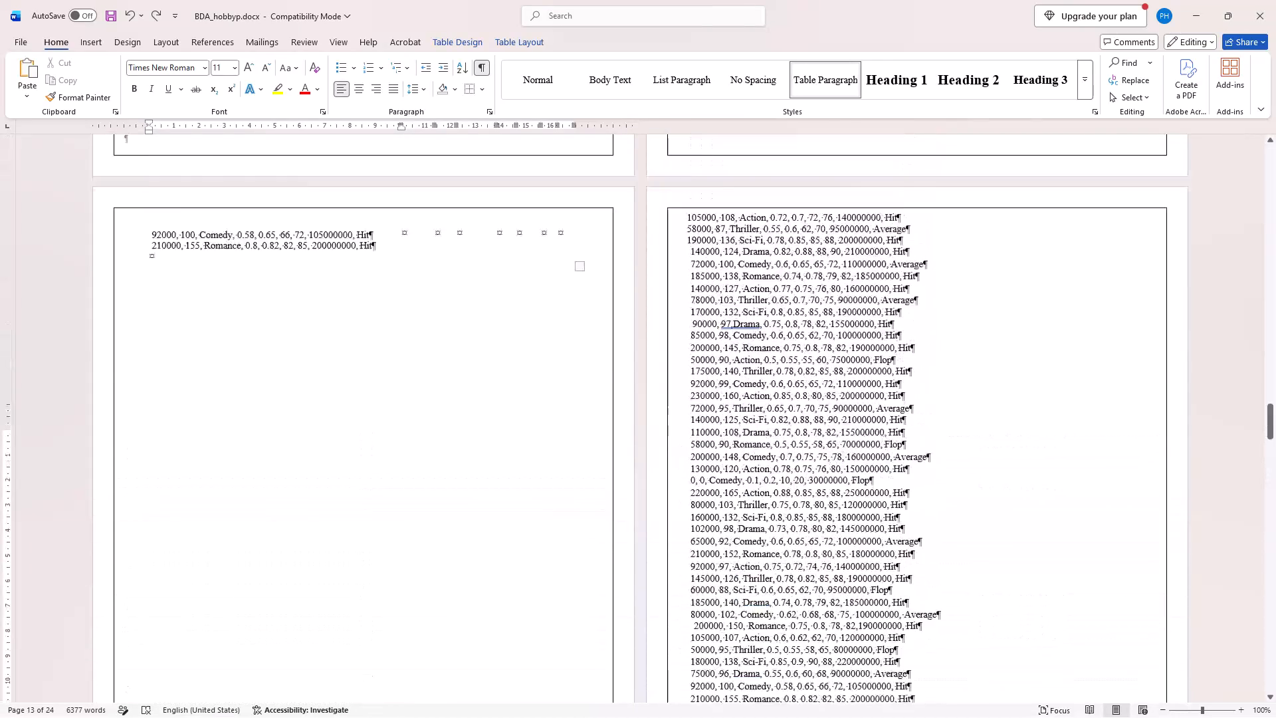
pyautogui.scroll(3, 314, 417)
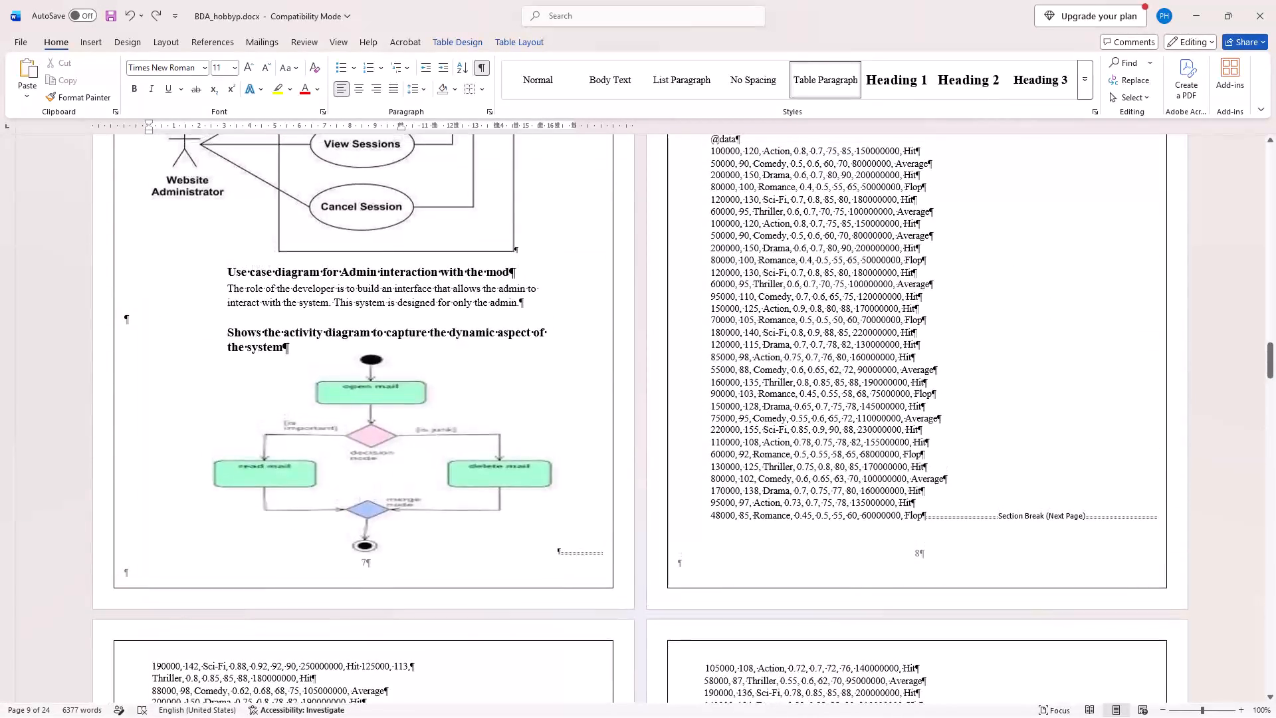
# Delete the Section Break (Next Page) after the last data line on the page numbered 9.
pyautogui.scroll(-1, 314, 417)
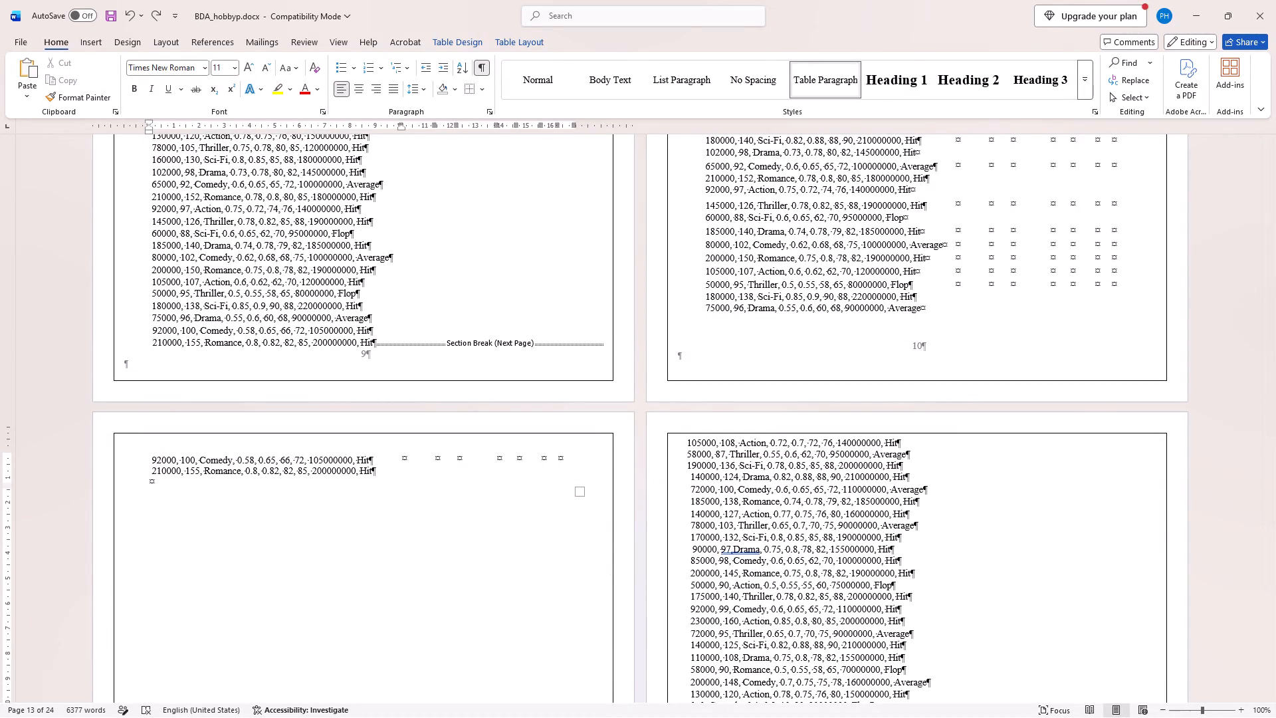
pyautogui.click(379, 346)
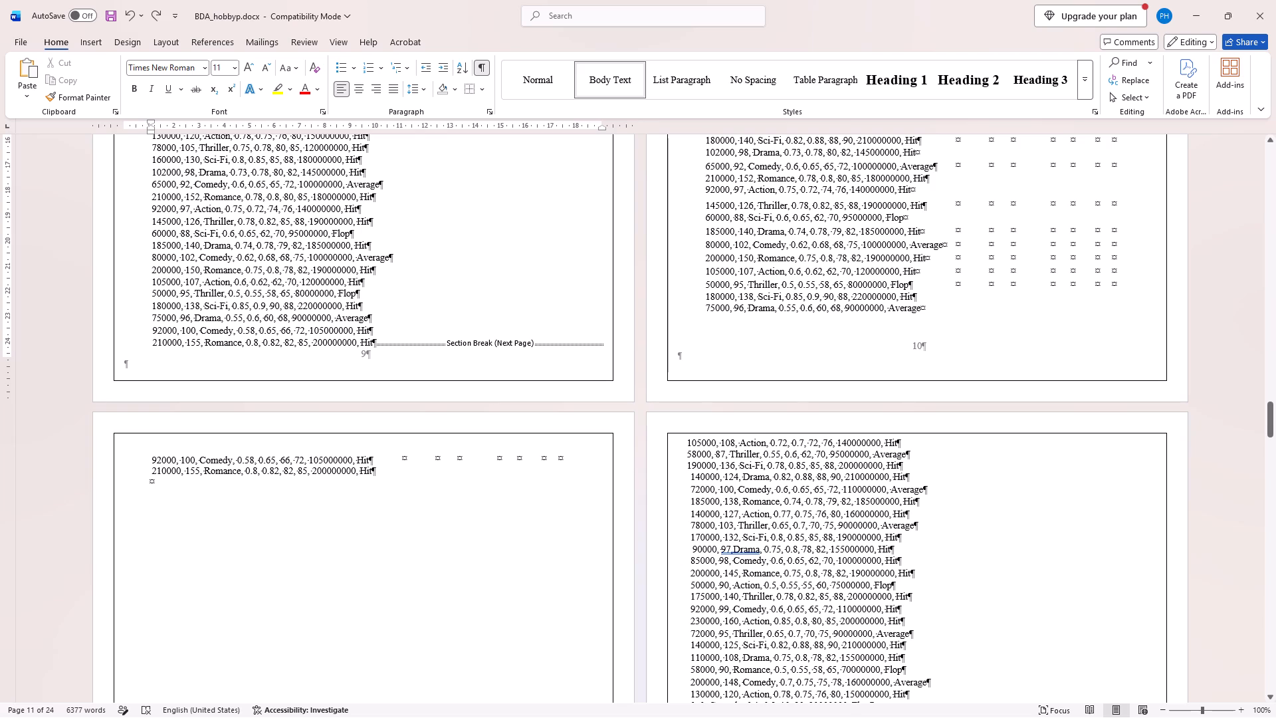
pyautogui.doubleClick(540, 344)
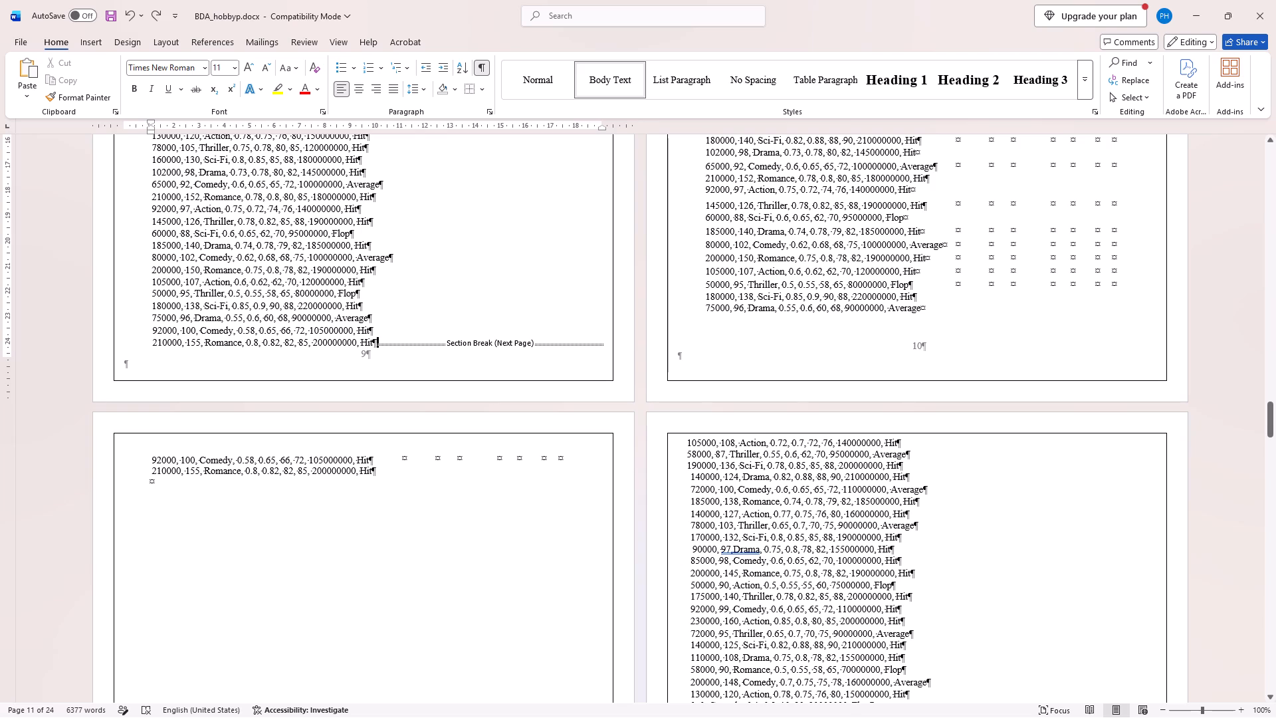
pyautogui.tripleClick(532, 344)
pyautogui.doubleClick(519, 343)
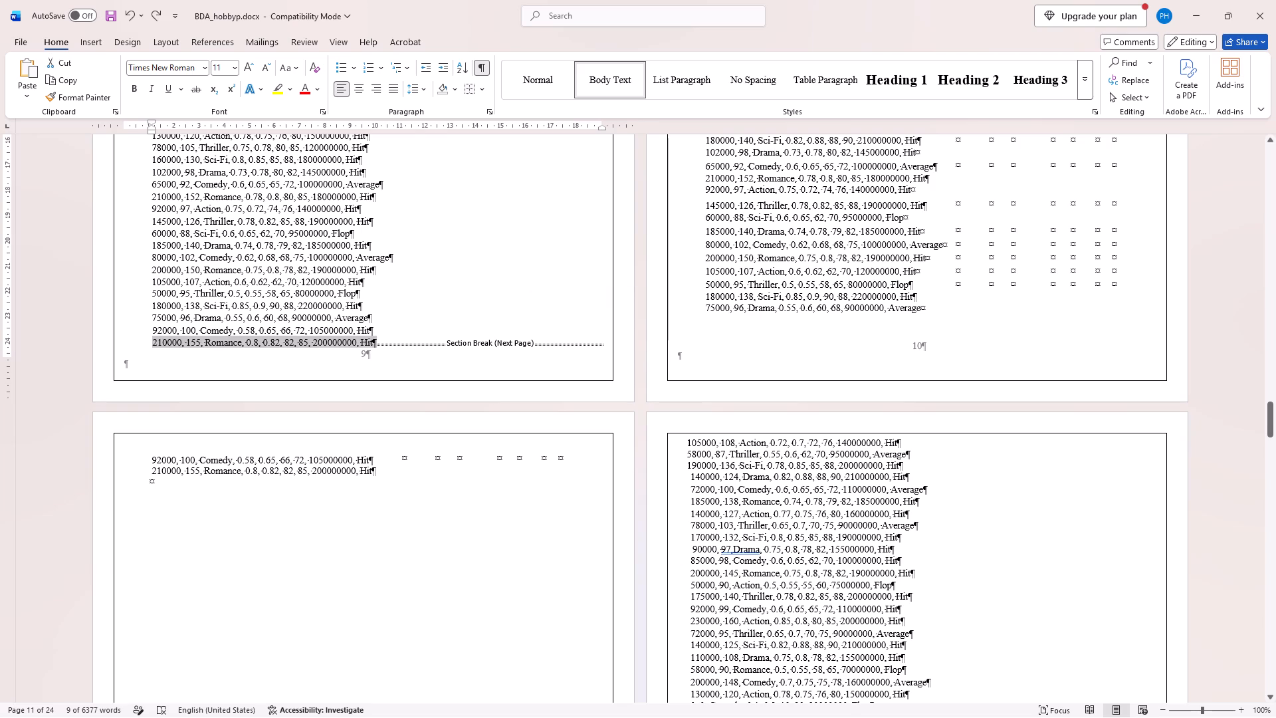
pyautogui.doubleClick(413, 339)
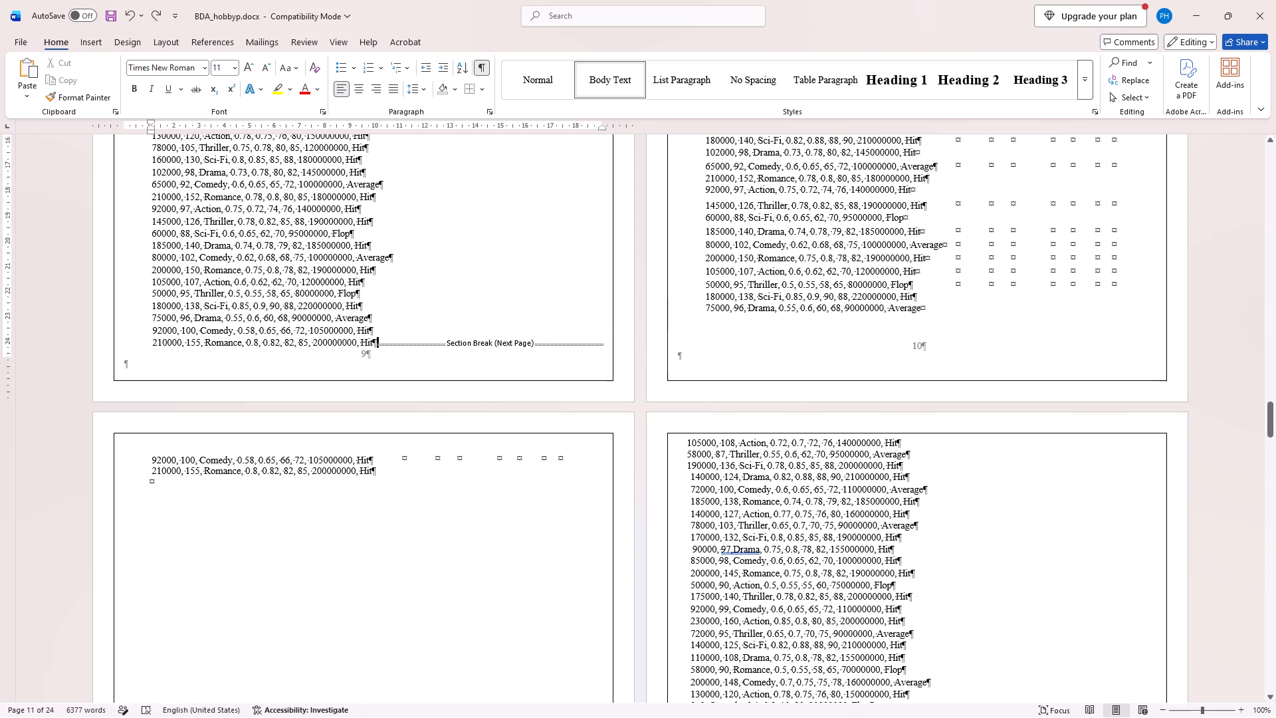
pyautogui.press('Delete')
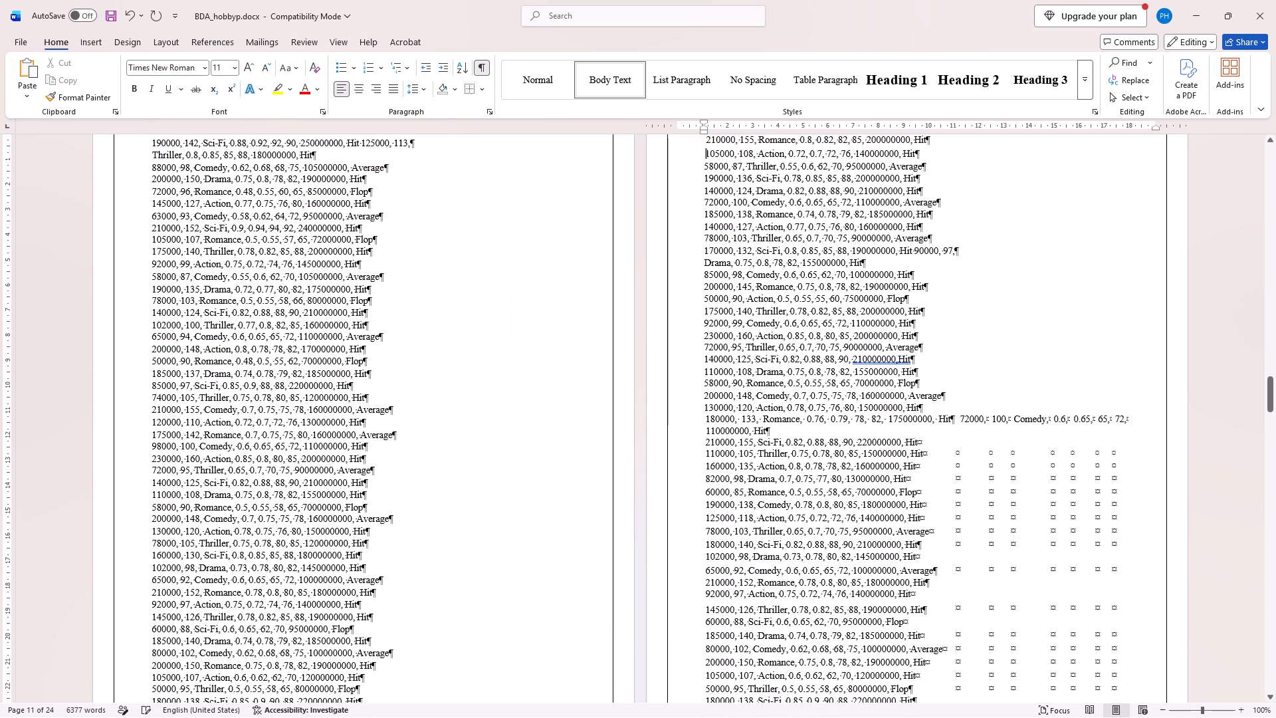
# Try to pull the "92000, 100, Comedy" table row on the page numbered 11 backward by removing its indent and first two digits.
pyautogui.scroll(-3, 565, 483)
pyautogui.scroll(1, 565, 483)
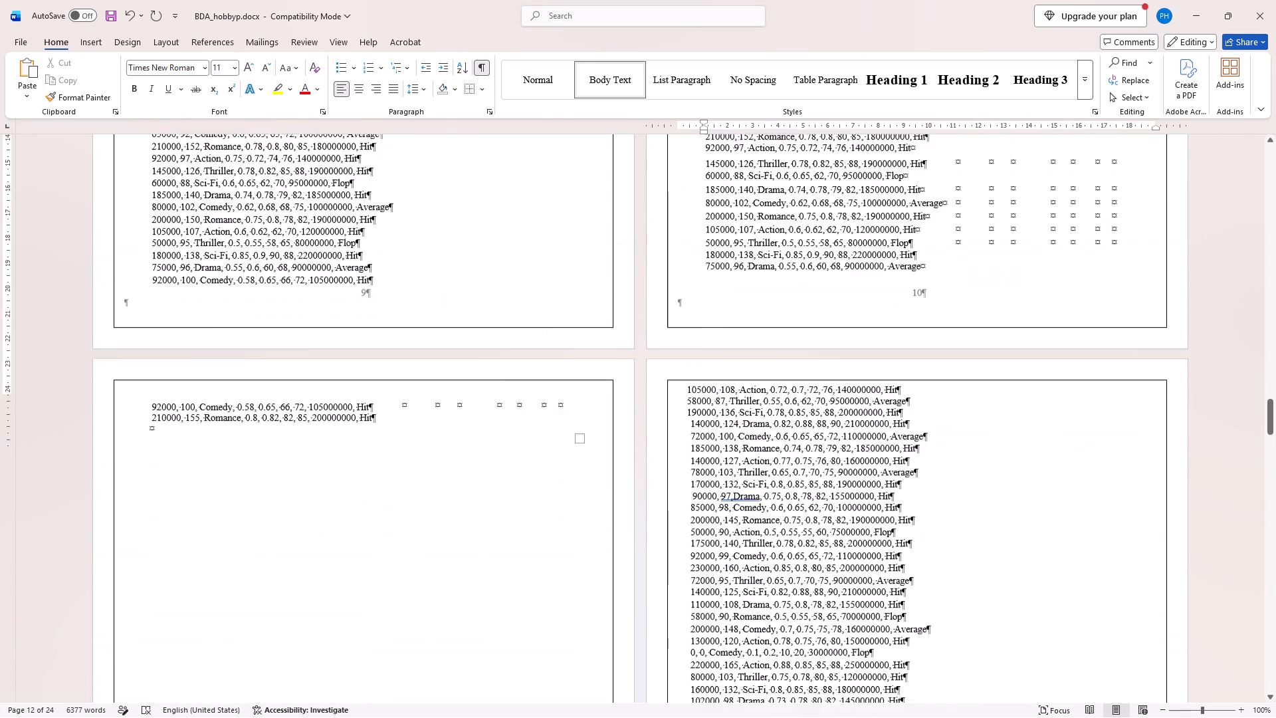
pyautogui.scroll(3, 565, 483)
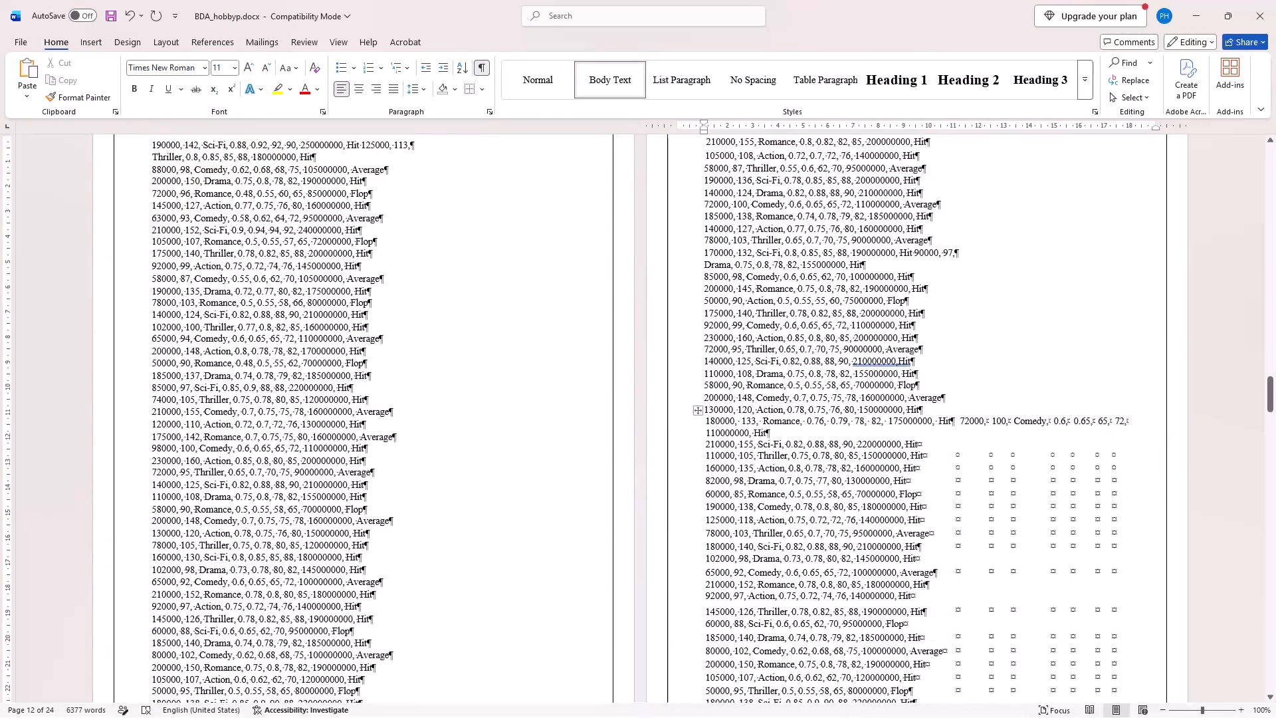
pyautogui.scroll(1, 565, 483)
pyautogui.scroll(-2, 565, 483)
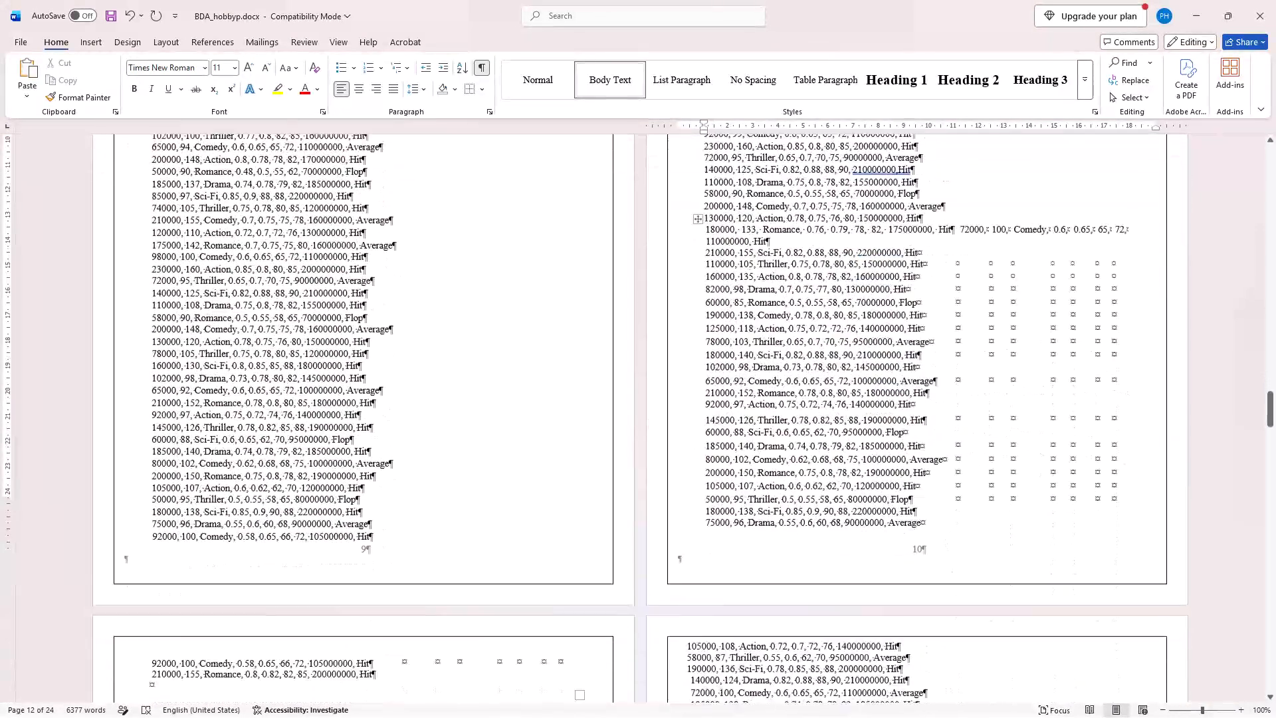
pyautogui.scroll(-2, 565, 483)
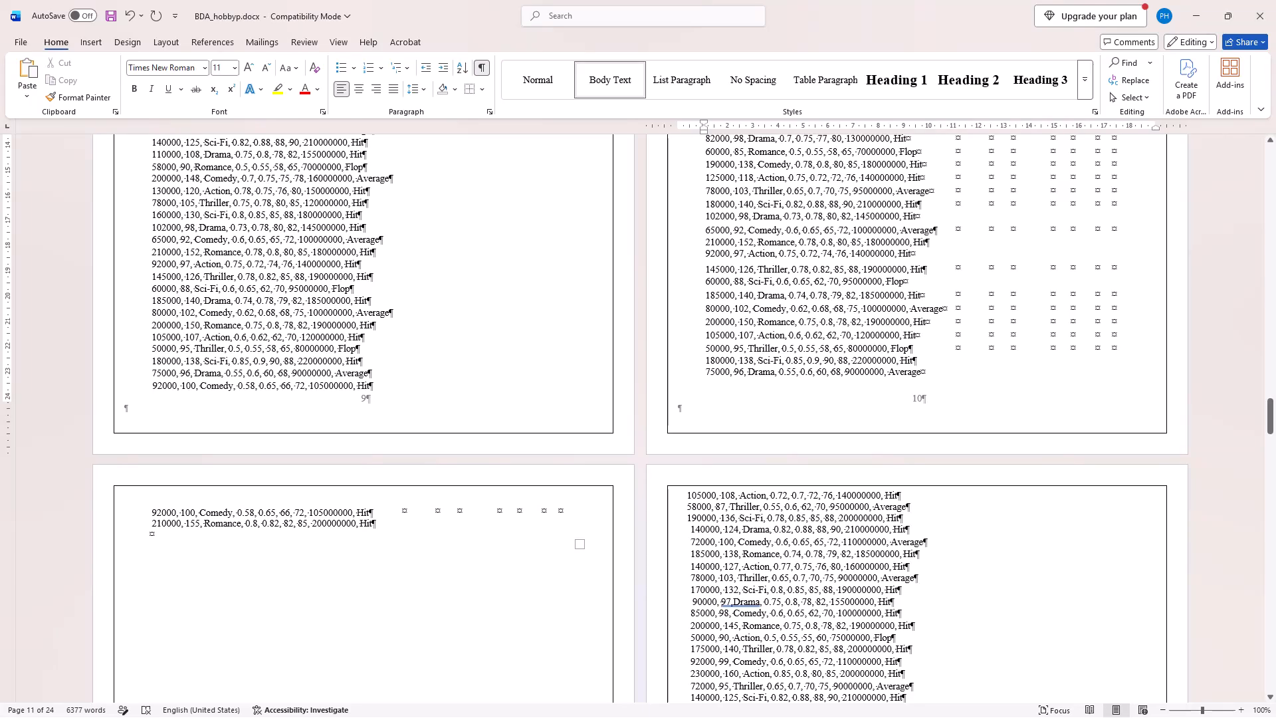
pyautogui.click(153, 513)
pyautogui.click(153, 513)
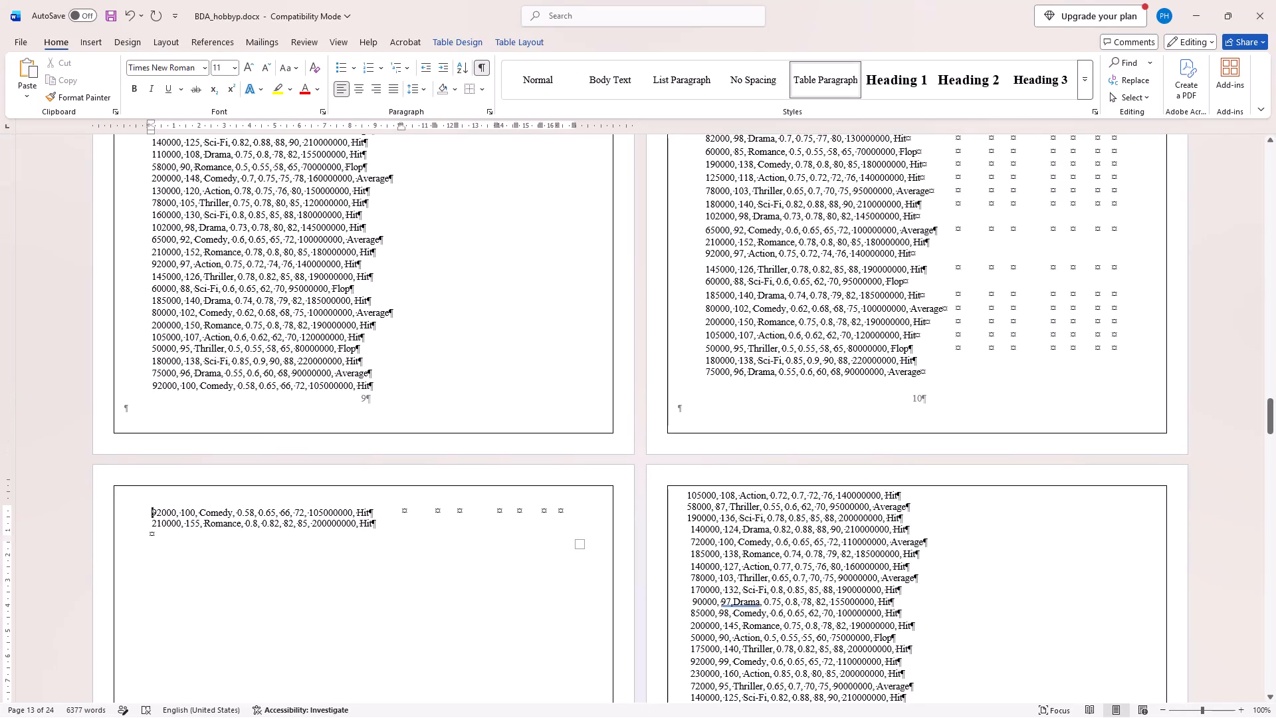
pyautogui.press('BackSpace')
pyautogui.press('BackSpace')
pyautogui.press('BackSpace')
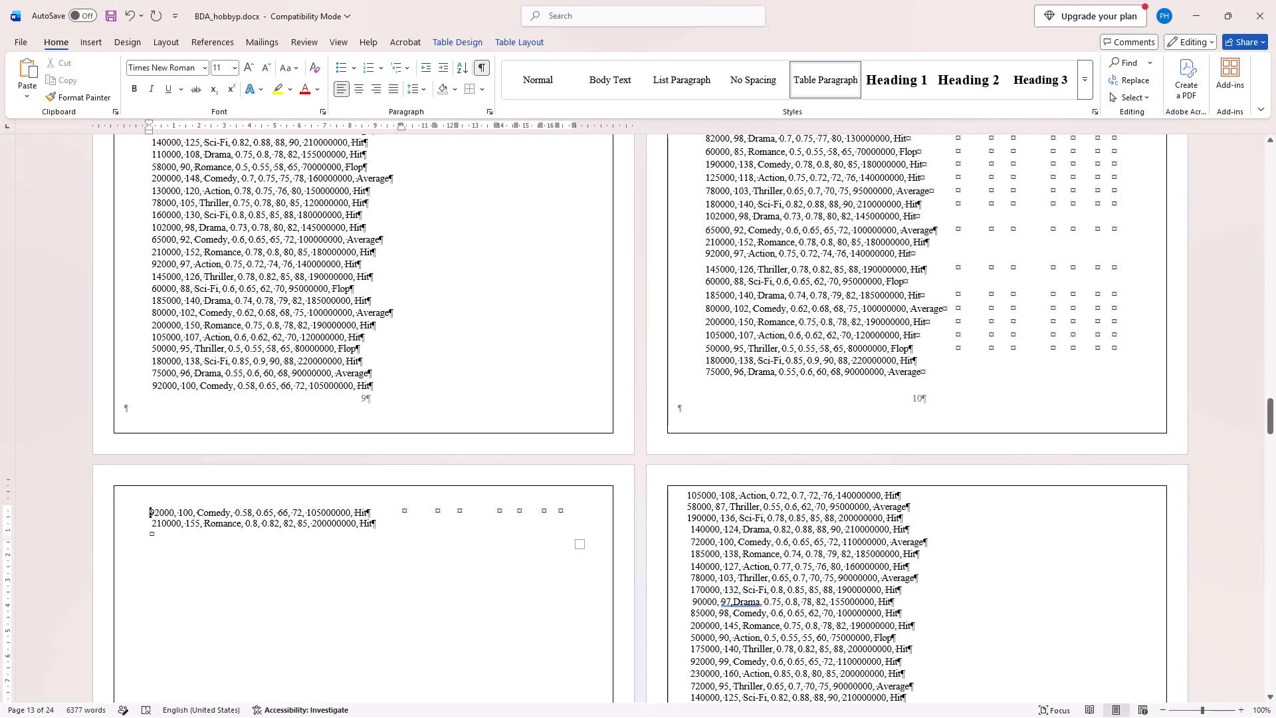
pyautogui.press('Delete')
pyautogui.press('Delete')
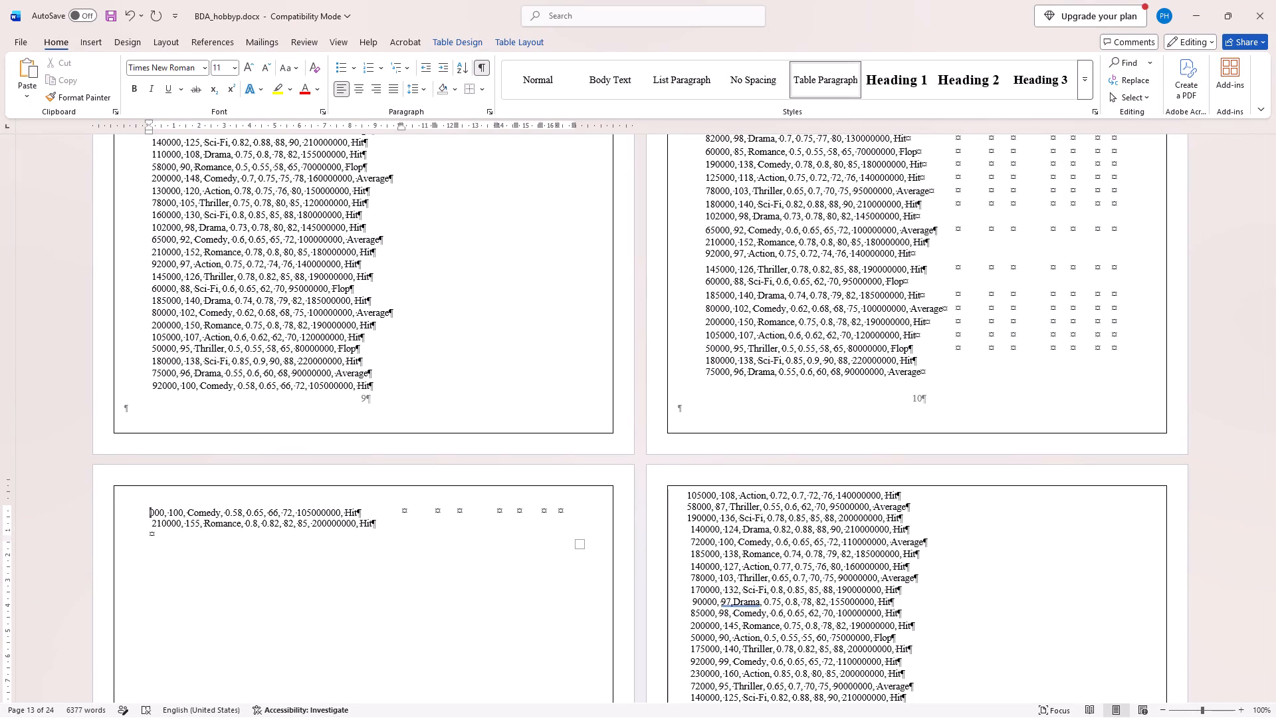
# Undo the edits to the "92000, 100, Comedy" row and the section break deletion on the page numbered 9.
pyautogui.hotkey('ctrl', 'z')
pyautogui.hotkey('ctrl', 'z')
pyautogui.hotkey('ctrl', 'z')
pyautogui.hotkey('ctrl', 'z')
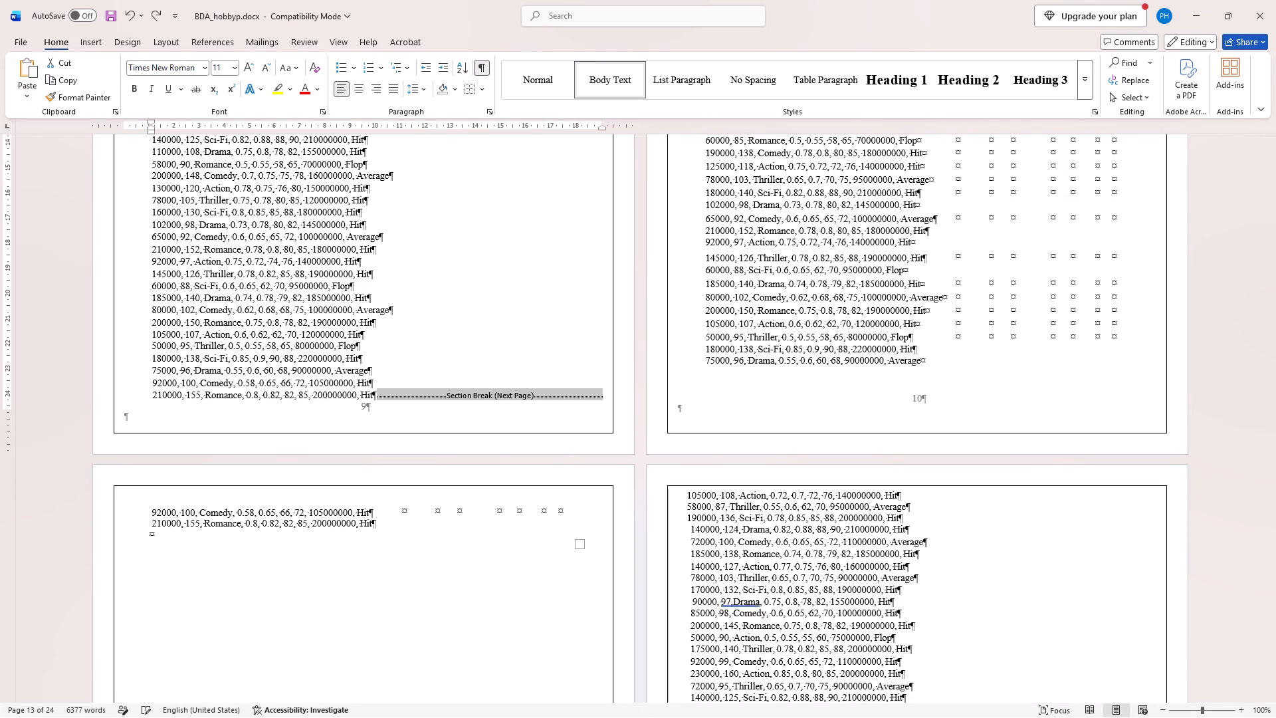
# Insert three blank table rows above the "92000, 100, Comedy" row on the page numbered 11.
pyautogui.click(710, 382)
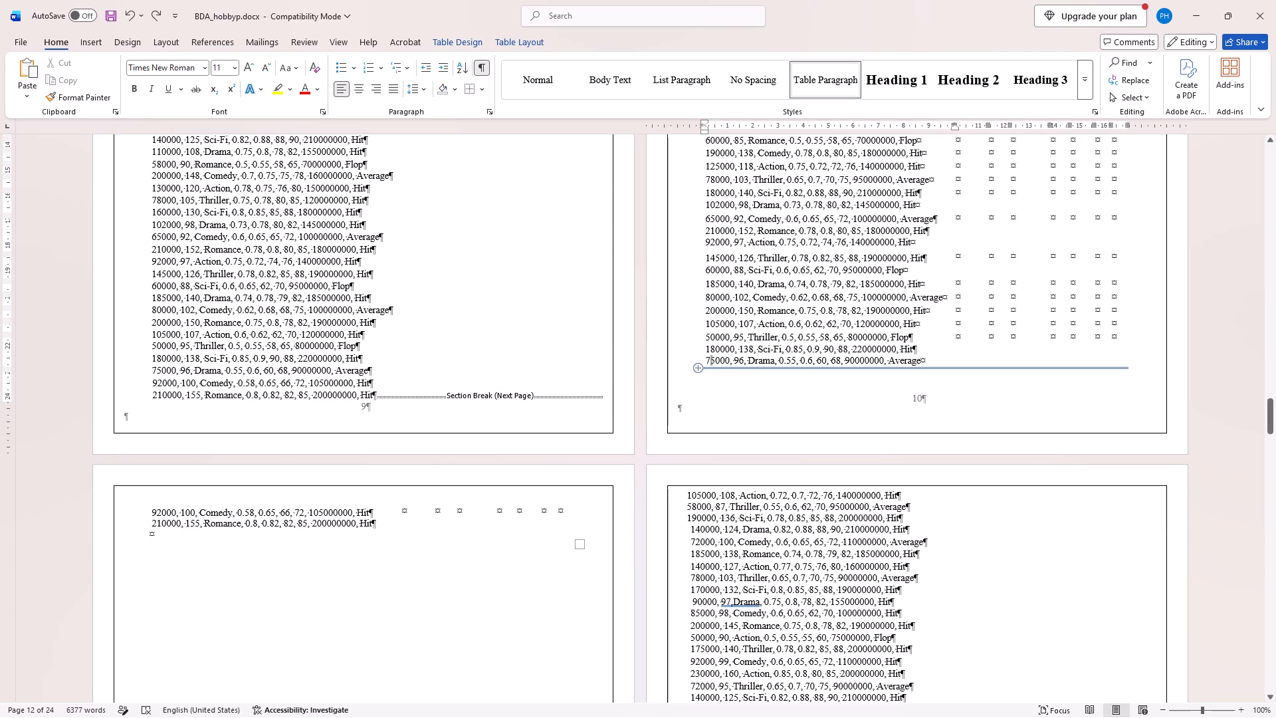
pyautogui.click(696, 364)
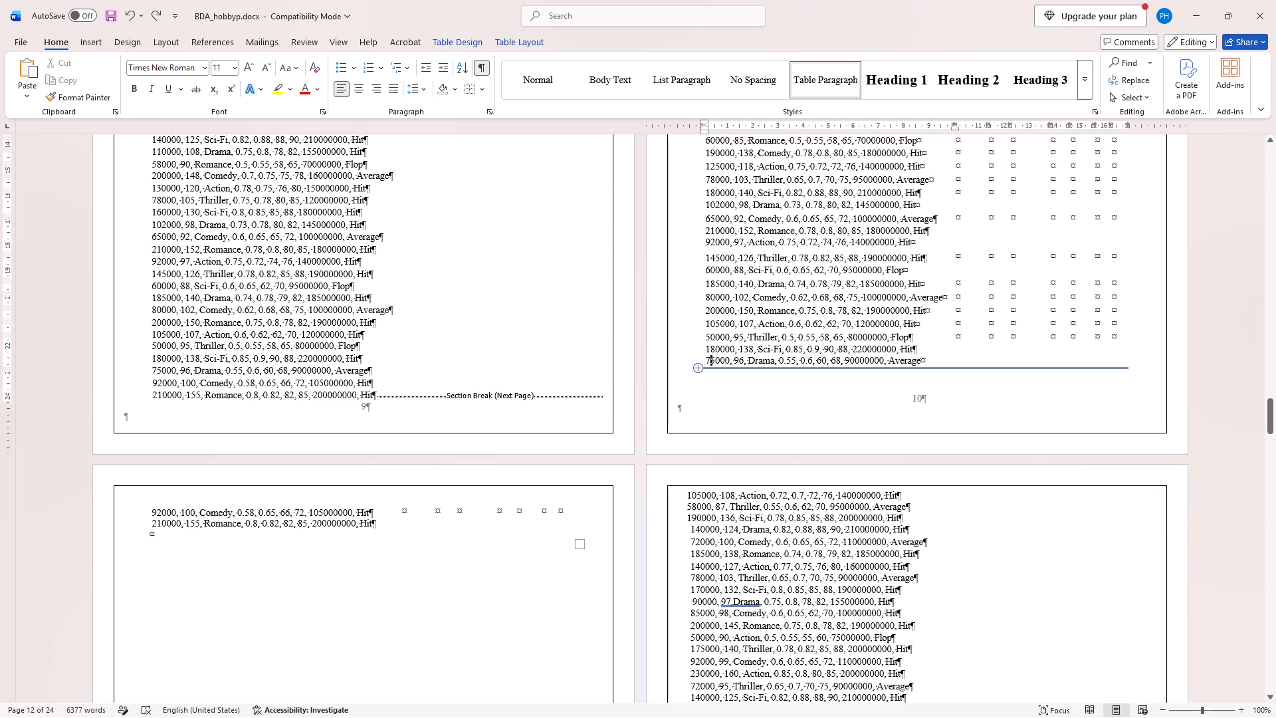
pyautogui.click(697, 368)
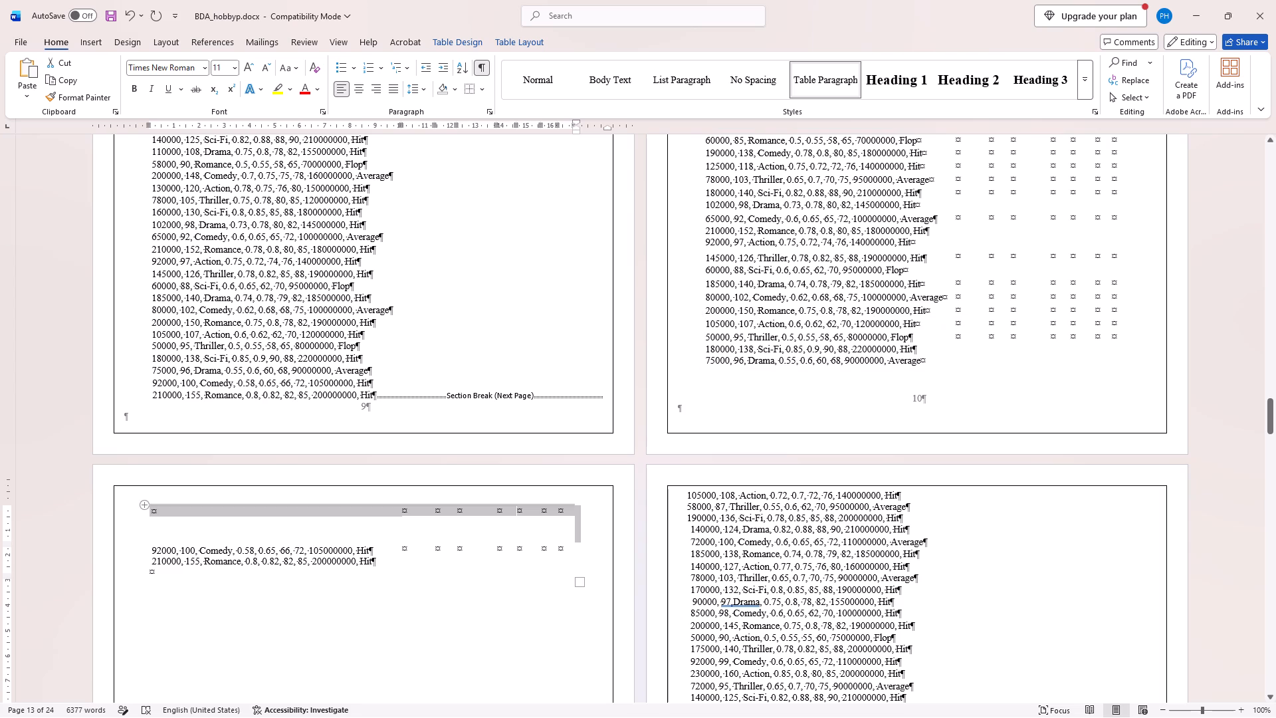
pyautogui.click(146, 507)
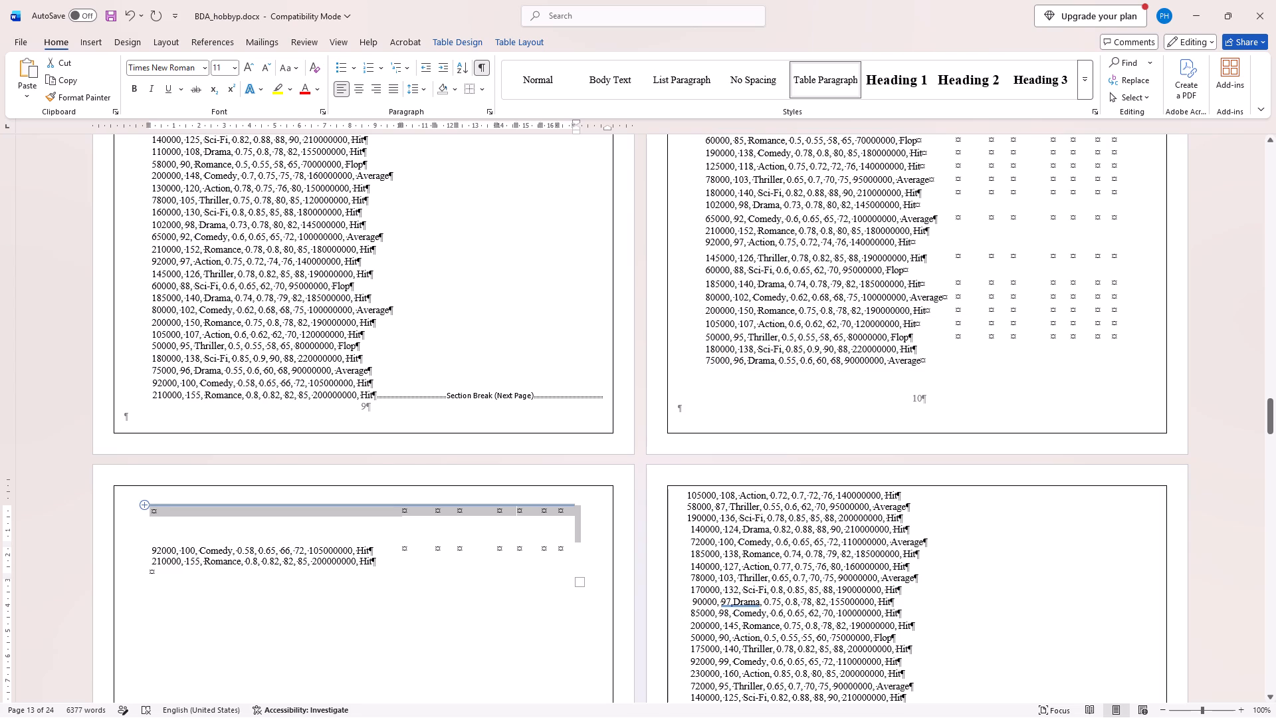
pyautogui.click(146, 507)
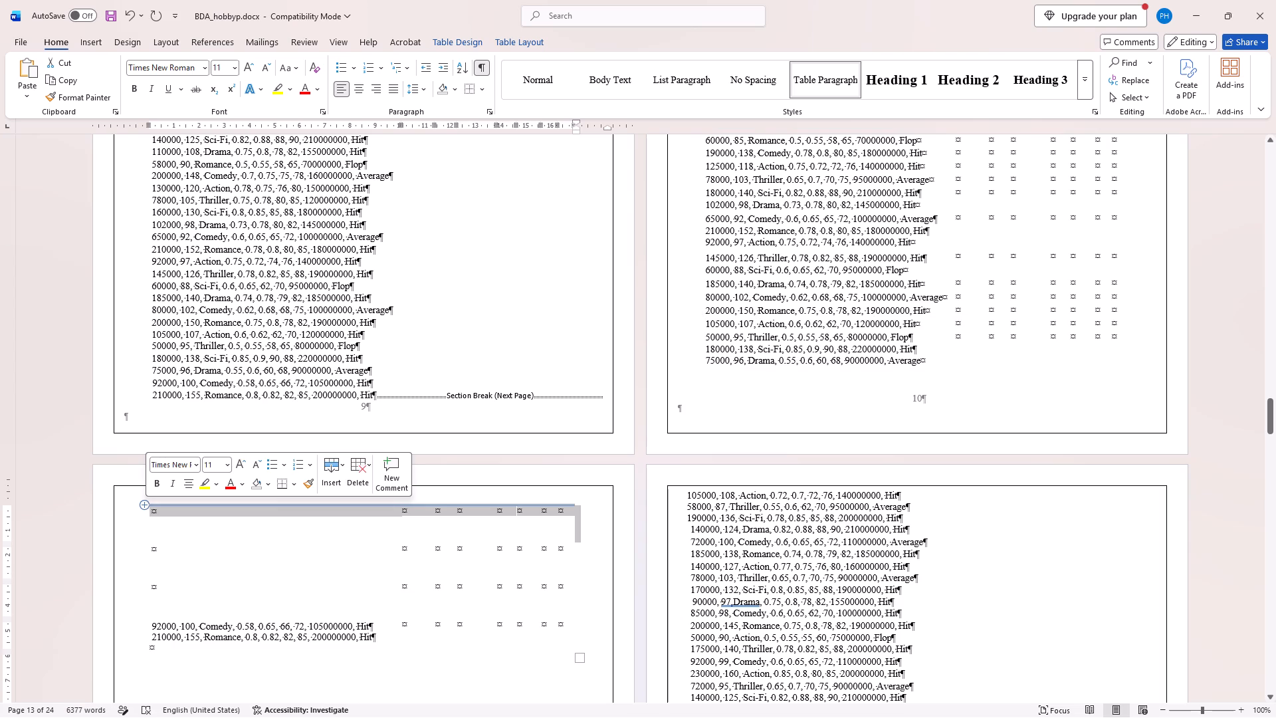
# Delete the top blank row above the "92000, 100, Comedy" row and try to remove the remaining blank rows.
pyautogui.press('BackSpace')
pyautogui.press('BackSpace')
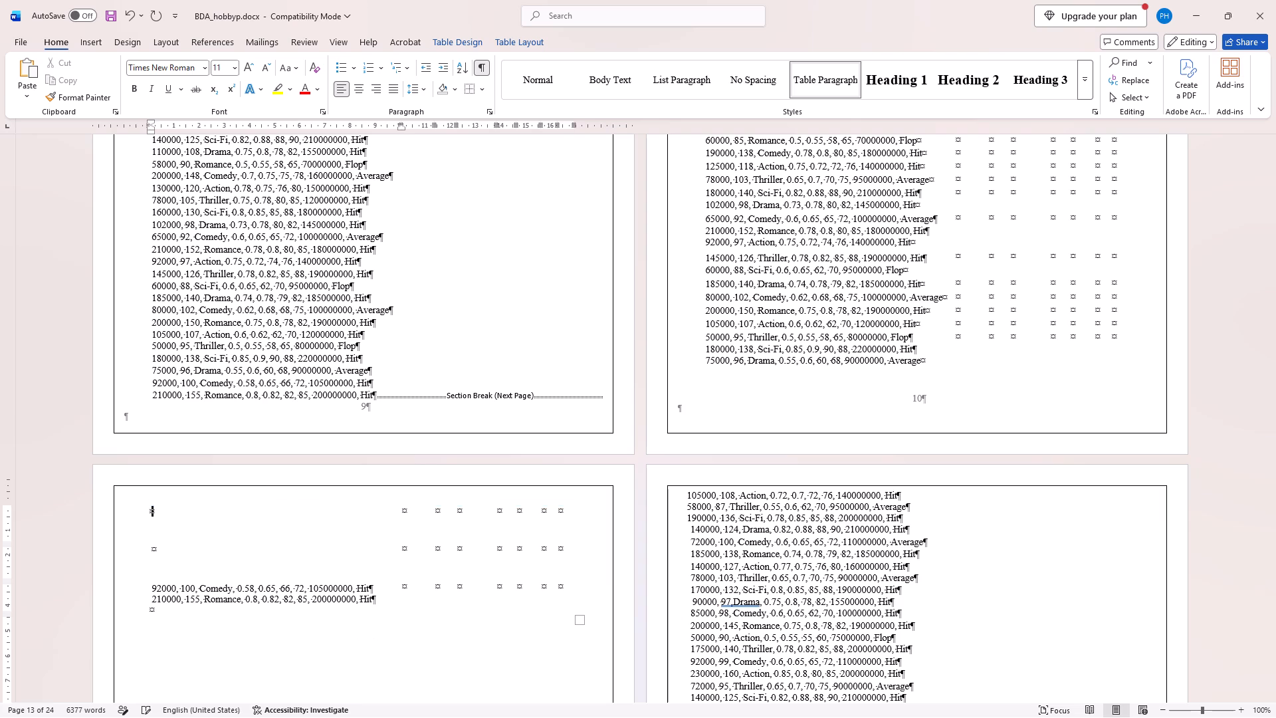
pyautogui.press('BackSpace')
pyautogui.press('BackSpace')
pyautogui.press('BackSpace')
pyautogui.press('BackSpace')
pyautogui.press('BackSpace')
pyautogui.press('BackSpace')
pyautogui.press('BackSpace')
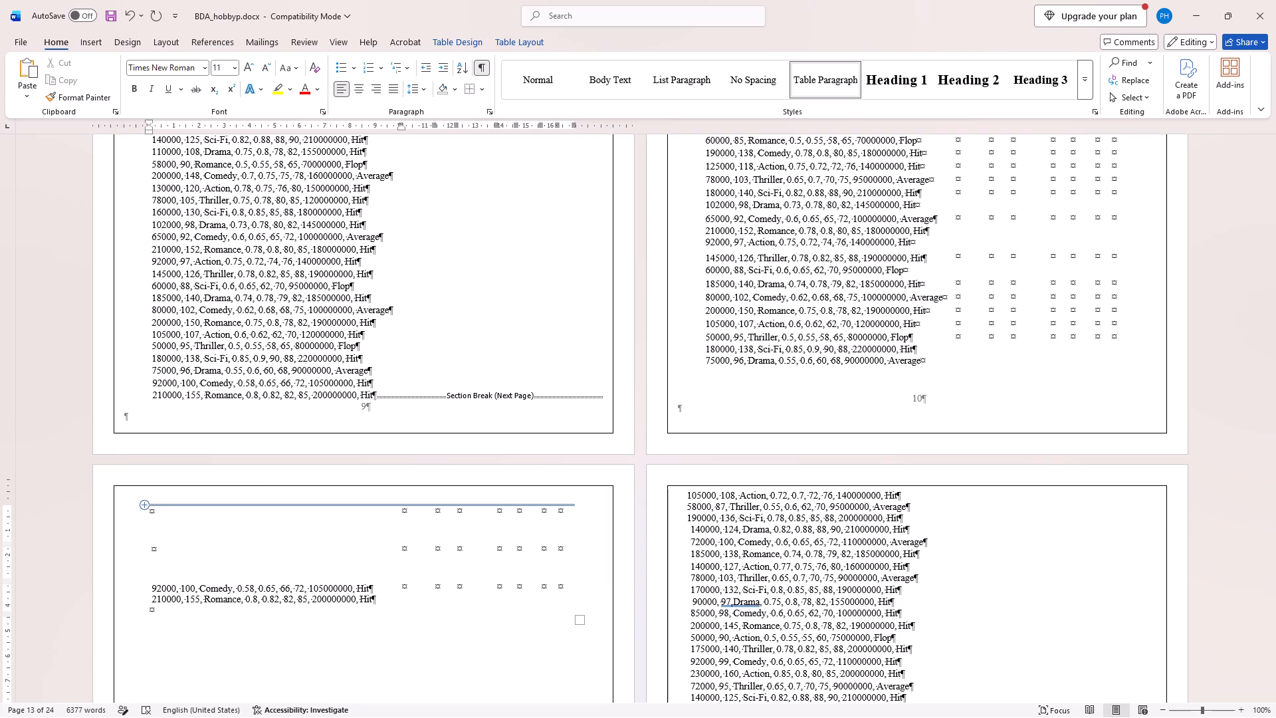
pyautogui.press('Delete')
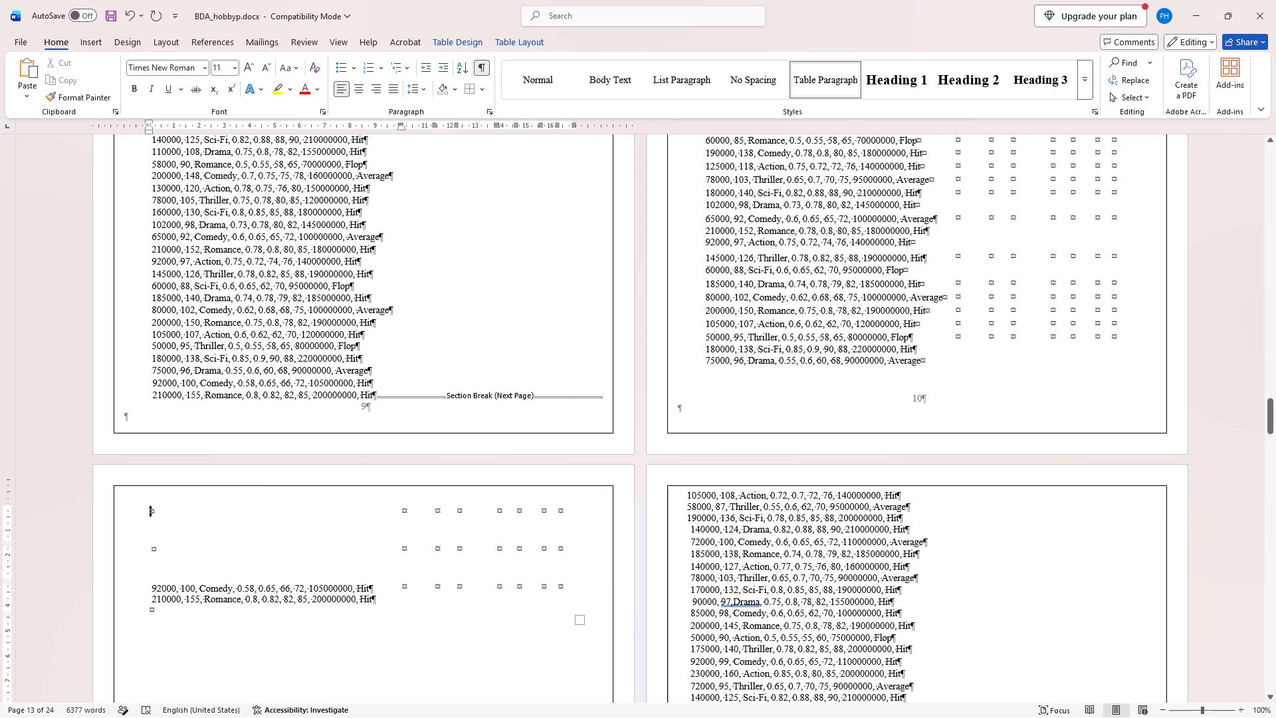
pyautogui.moveTo(148, 507); pyautogui.dragTo(195, 577)
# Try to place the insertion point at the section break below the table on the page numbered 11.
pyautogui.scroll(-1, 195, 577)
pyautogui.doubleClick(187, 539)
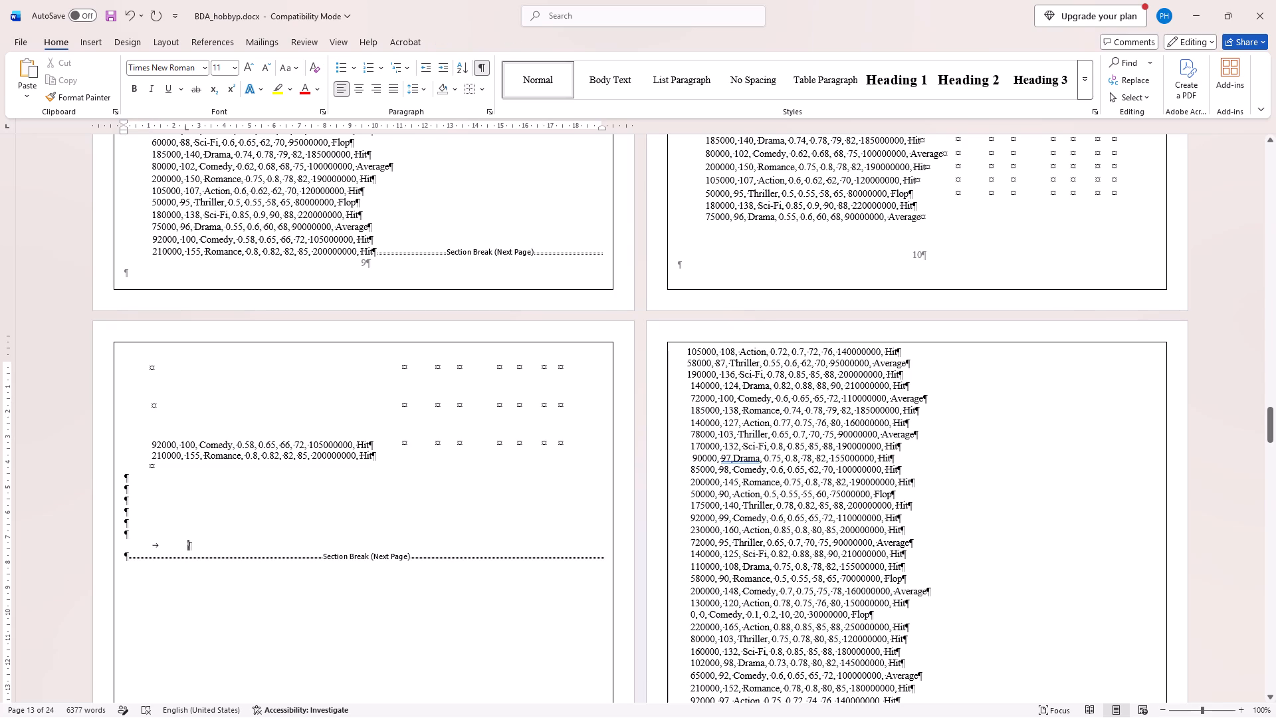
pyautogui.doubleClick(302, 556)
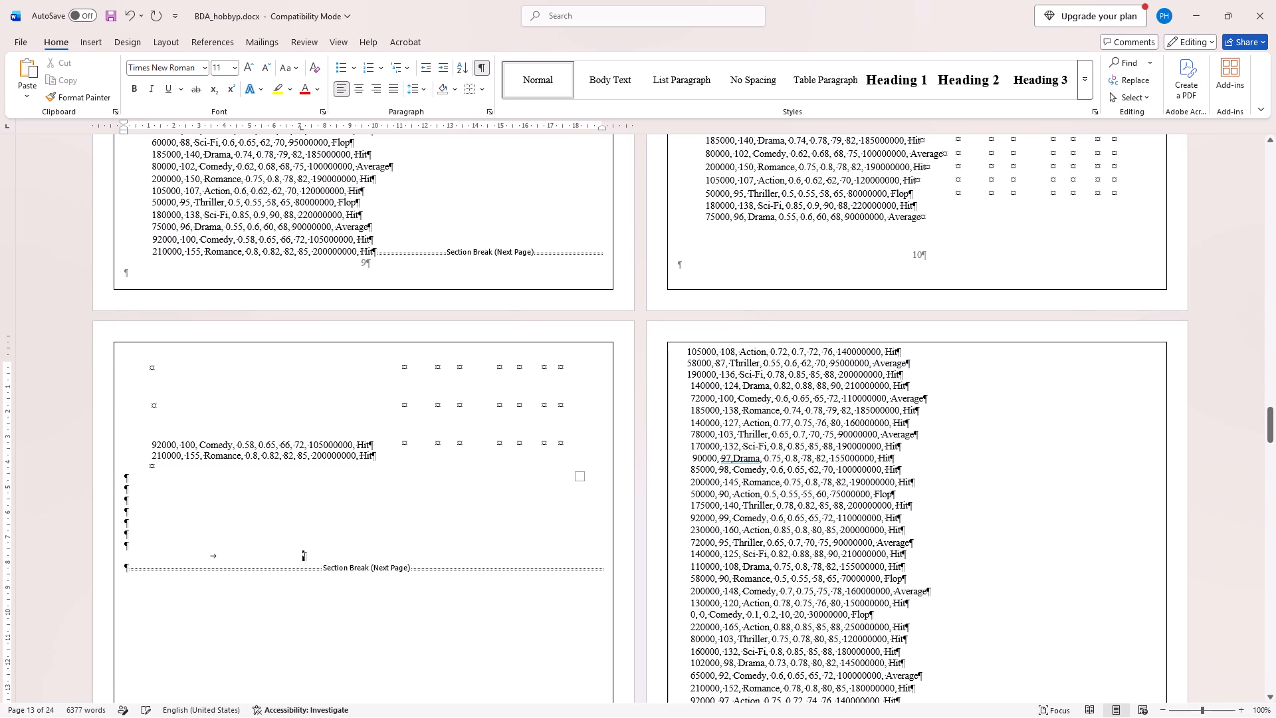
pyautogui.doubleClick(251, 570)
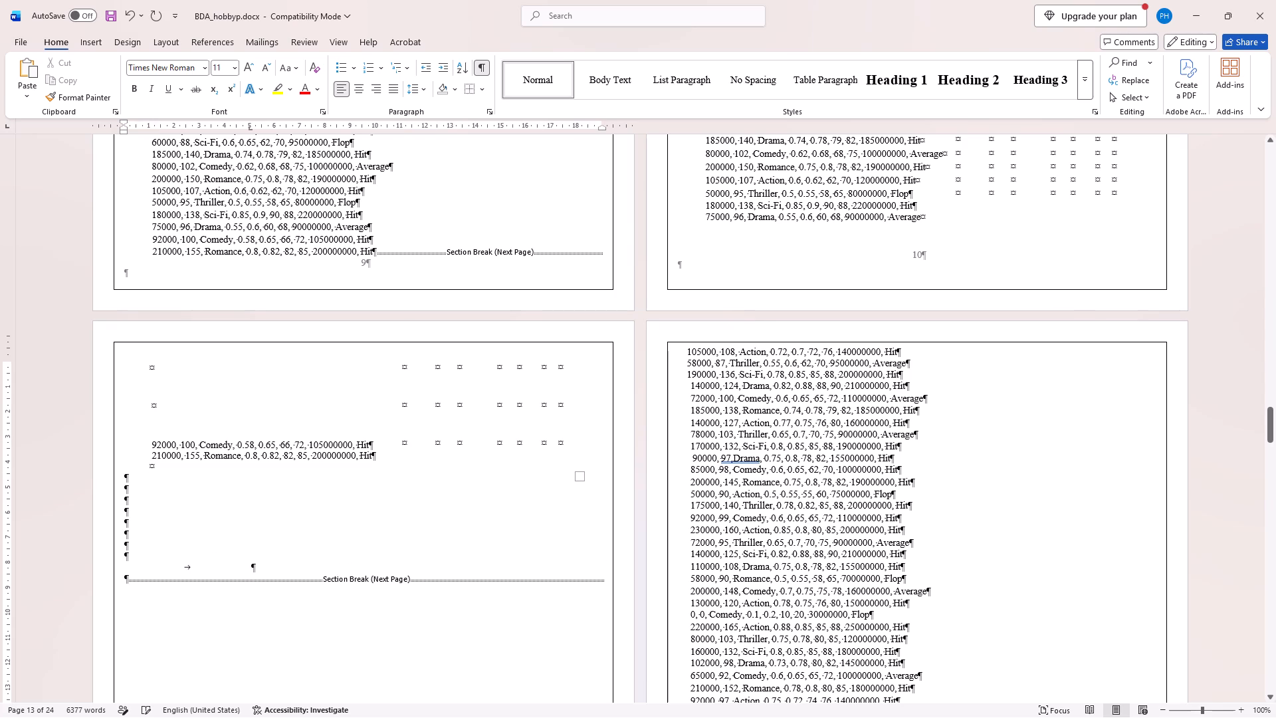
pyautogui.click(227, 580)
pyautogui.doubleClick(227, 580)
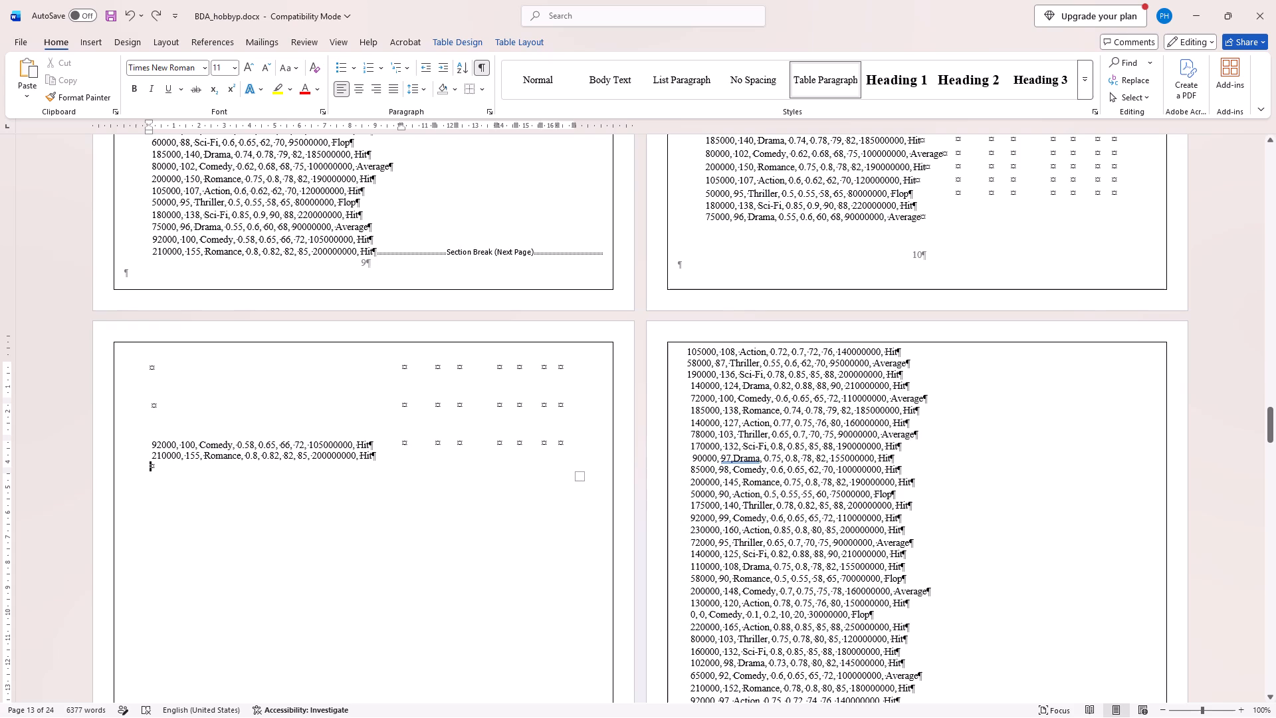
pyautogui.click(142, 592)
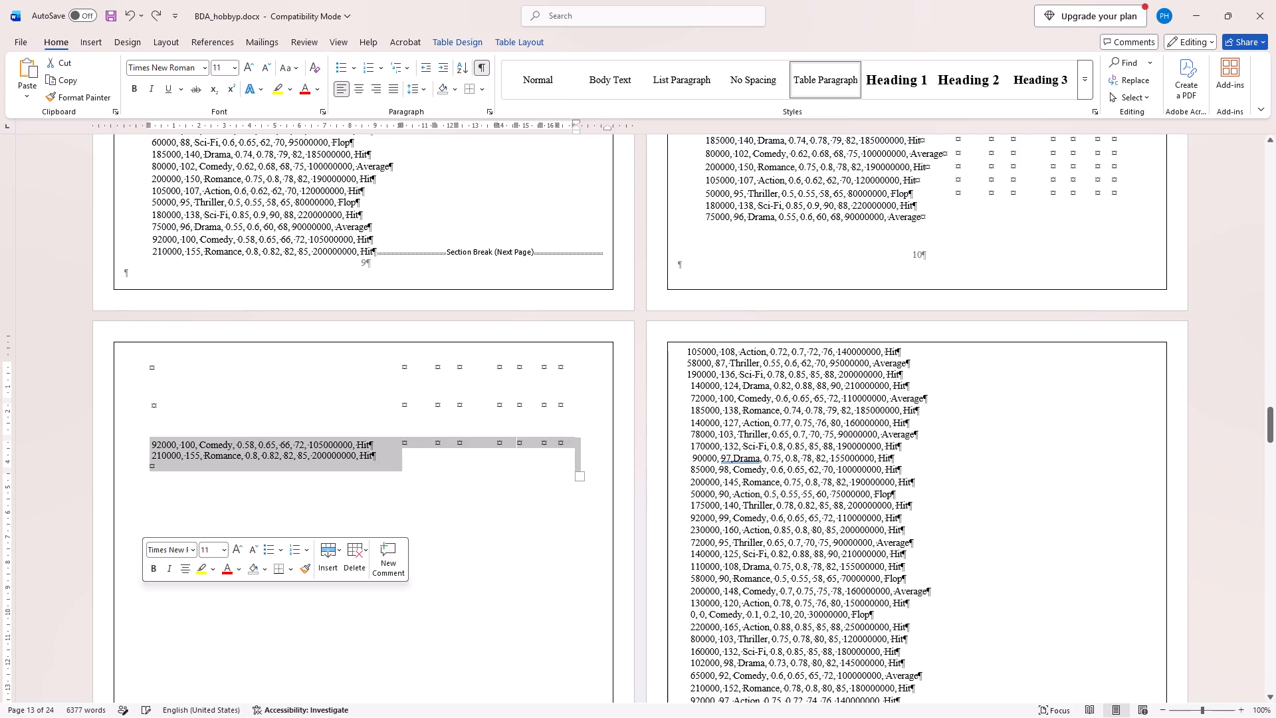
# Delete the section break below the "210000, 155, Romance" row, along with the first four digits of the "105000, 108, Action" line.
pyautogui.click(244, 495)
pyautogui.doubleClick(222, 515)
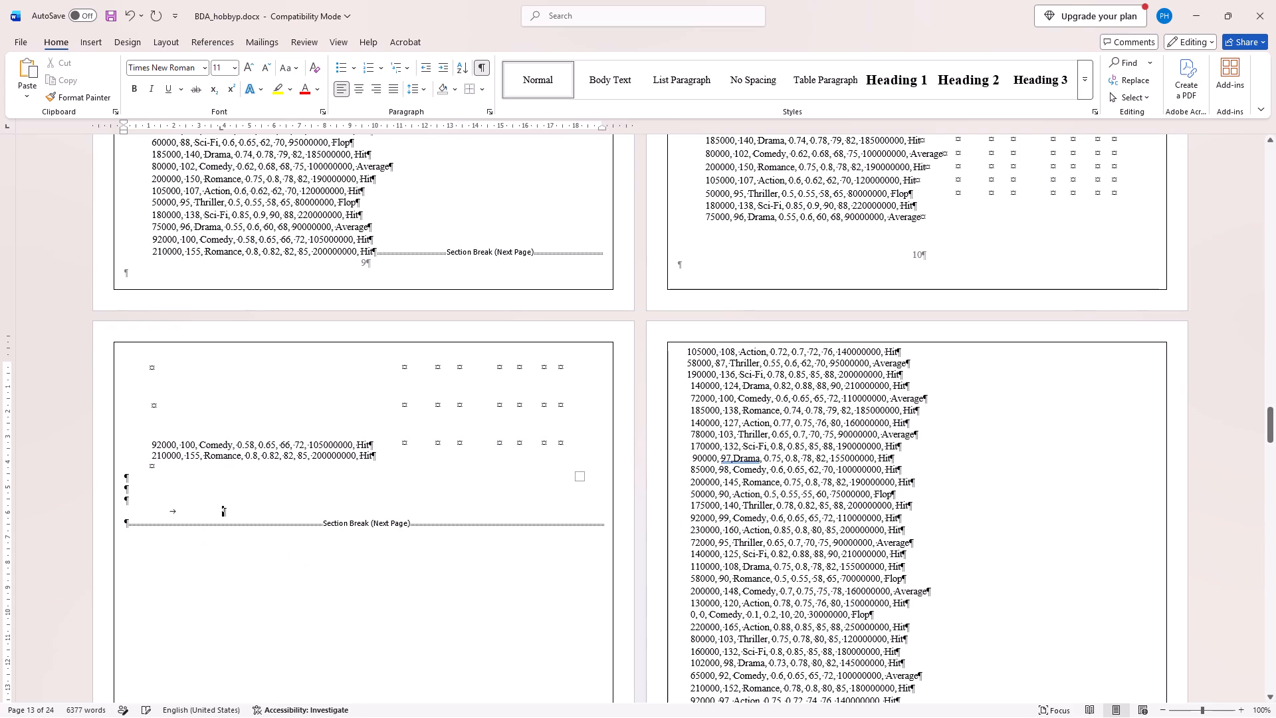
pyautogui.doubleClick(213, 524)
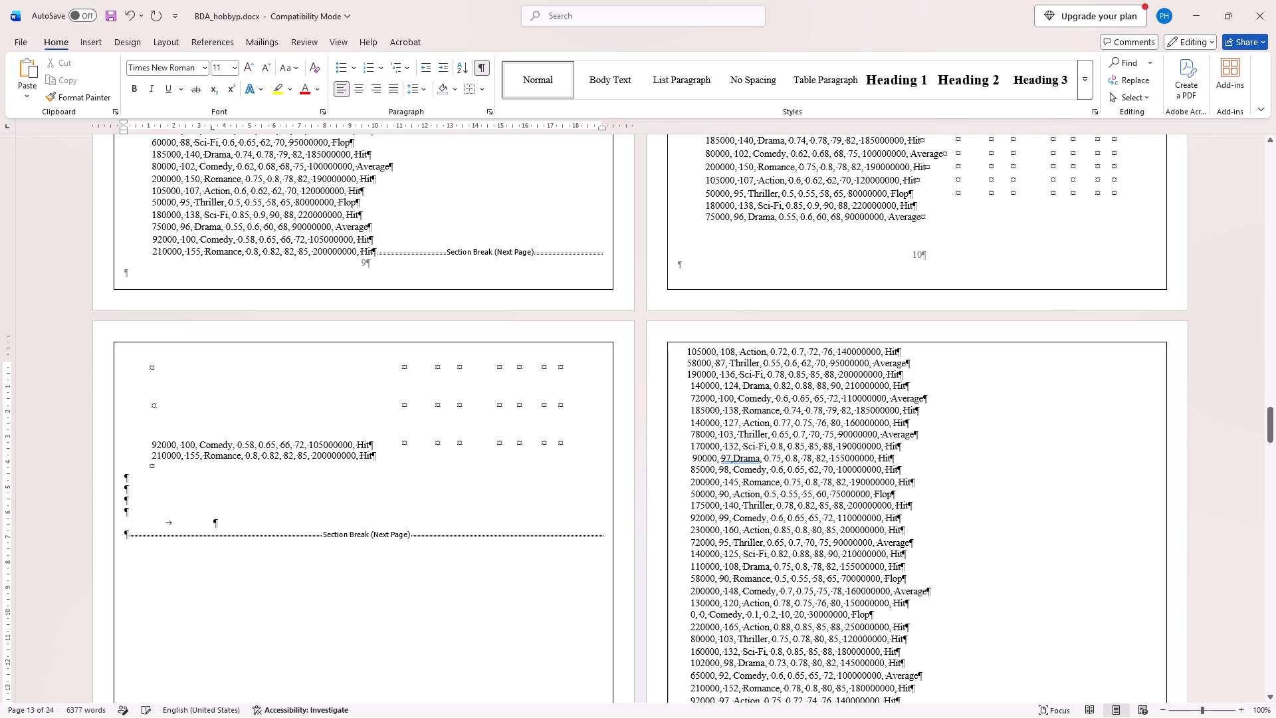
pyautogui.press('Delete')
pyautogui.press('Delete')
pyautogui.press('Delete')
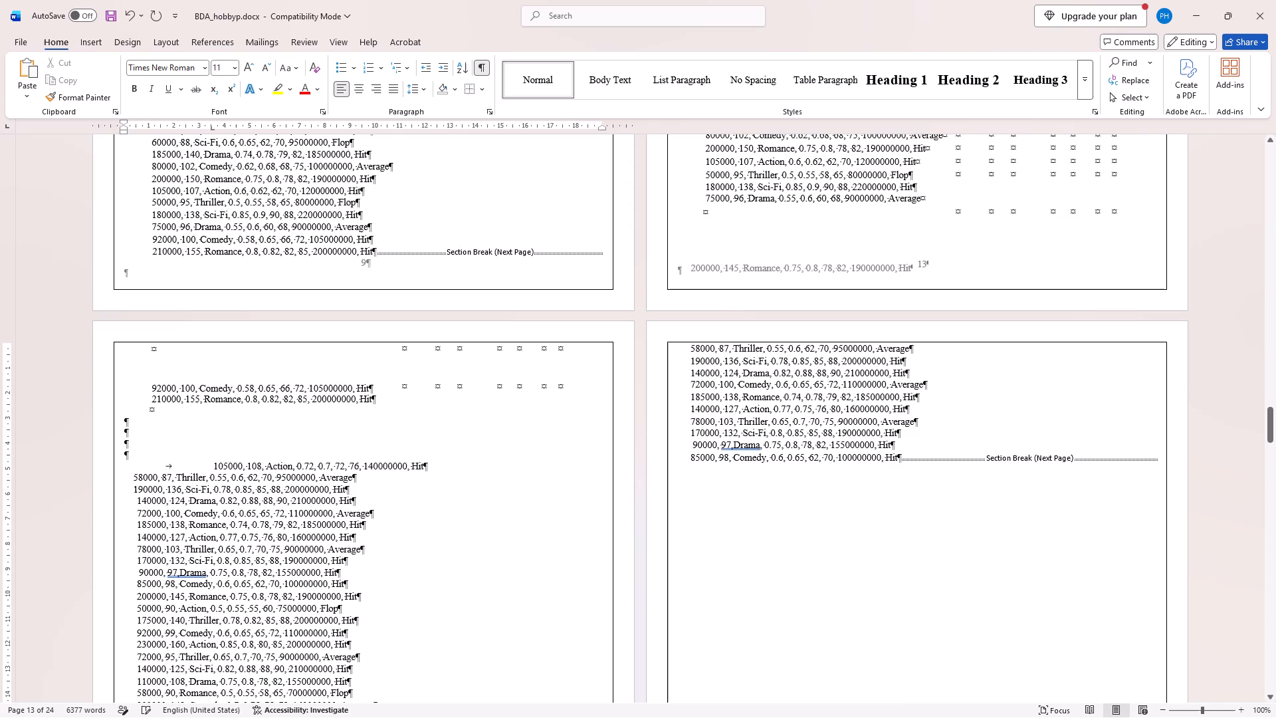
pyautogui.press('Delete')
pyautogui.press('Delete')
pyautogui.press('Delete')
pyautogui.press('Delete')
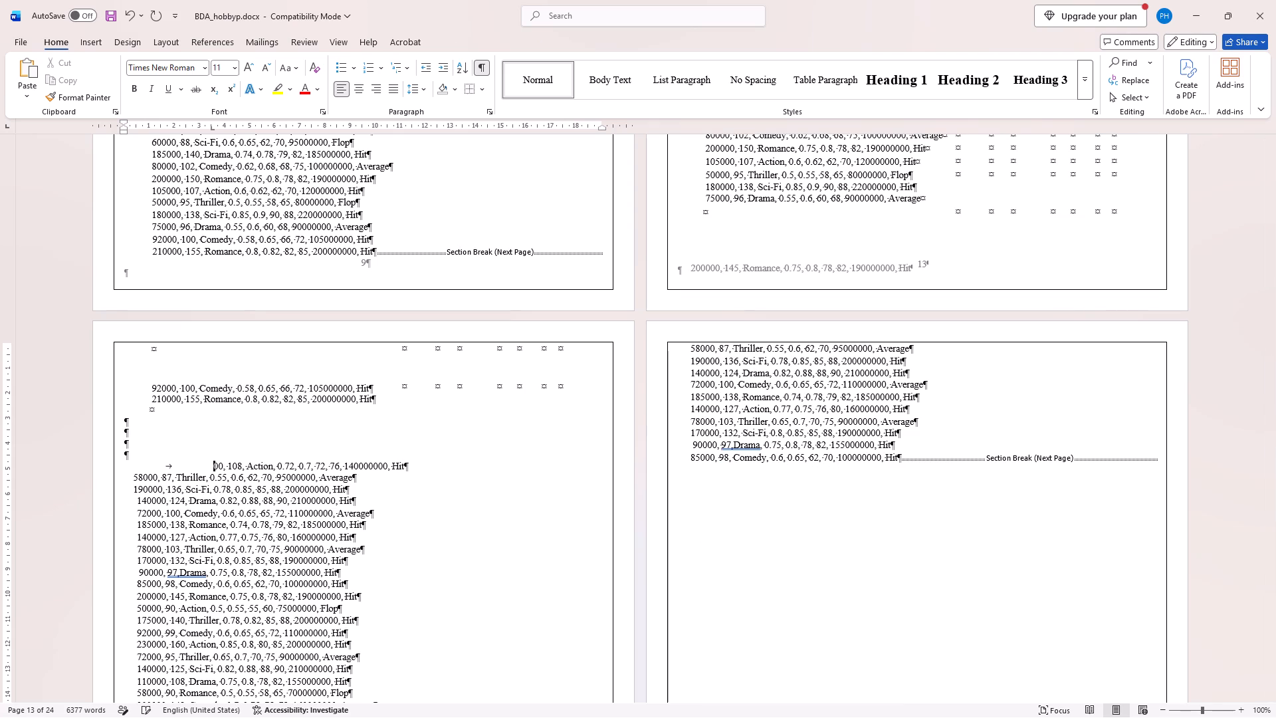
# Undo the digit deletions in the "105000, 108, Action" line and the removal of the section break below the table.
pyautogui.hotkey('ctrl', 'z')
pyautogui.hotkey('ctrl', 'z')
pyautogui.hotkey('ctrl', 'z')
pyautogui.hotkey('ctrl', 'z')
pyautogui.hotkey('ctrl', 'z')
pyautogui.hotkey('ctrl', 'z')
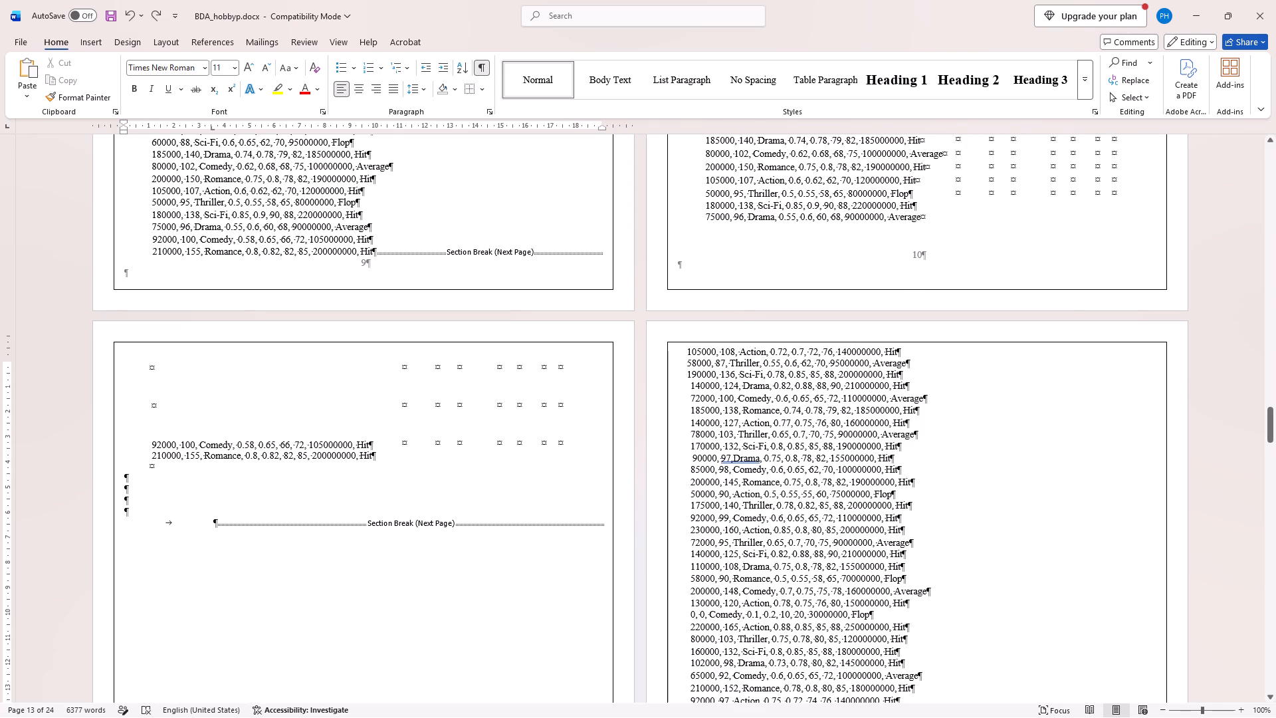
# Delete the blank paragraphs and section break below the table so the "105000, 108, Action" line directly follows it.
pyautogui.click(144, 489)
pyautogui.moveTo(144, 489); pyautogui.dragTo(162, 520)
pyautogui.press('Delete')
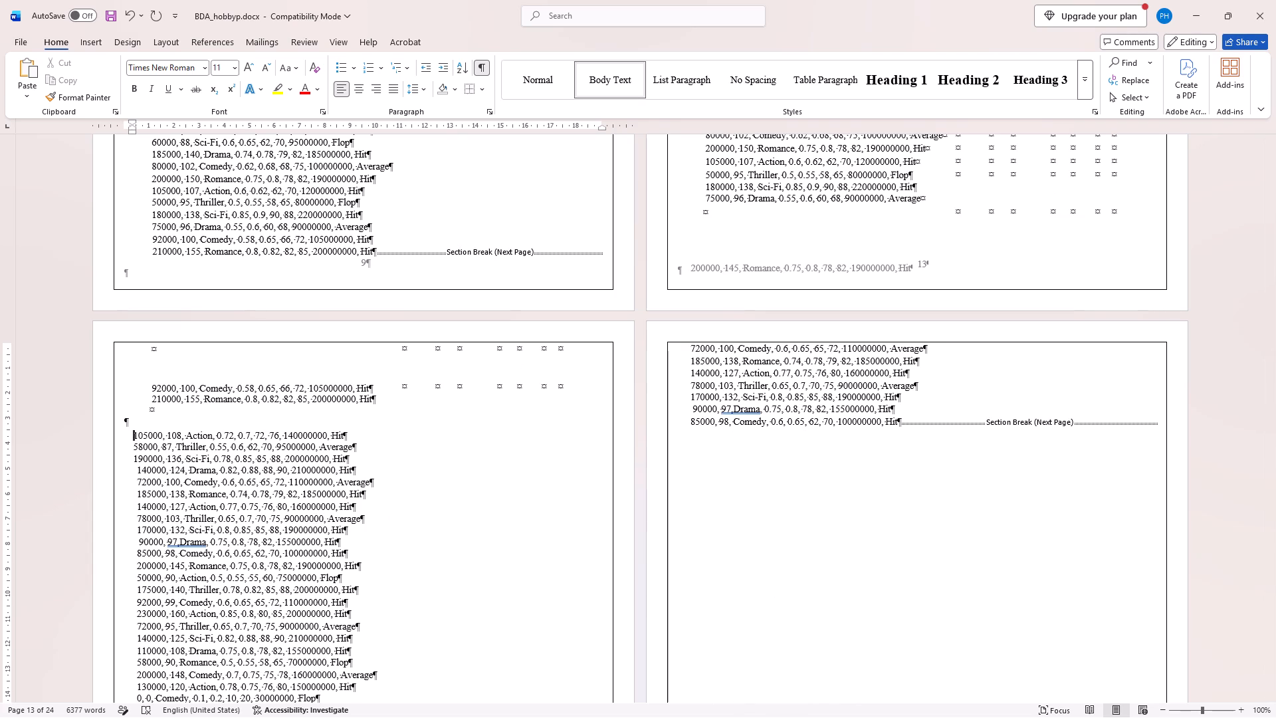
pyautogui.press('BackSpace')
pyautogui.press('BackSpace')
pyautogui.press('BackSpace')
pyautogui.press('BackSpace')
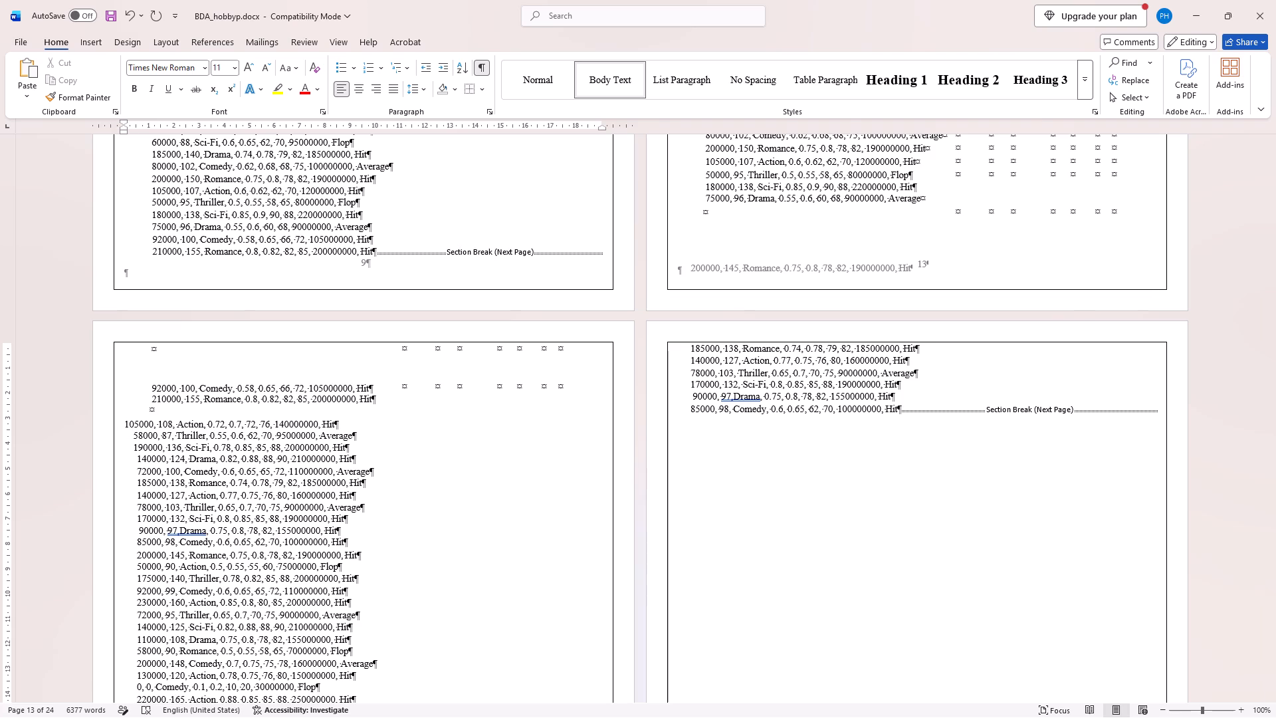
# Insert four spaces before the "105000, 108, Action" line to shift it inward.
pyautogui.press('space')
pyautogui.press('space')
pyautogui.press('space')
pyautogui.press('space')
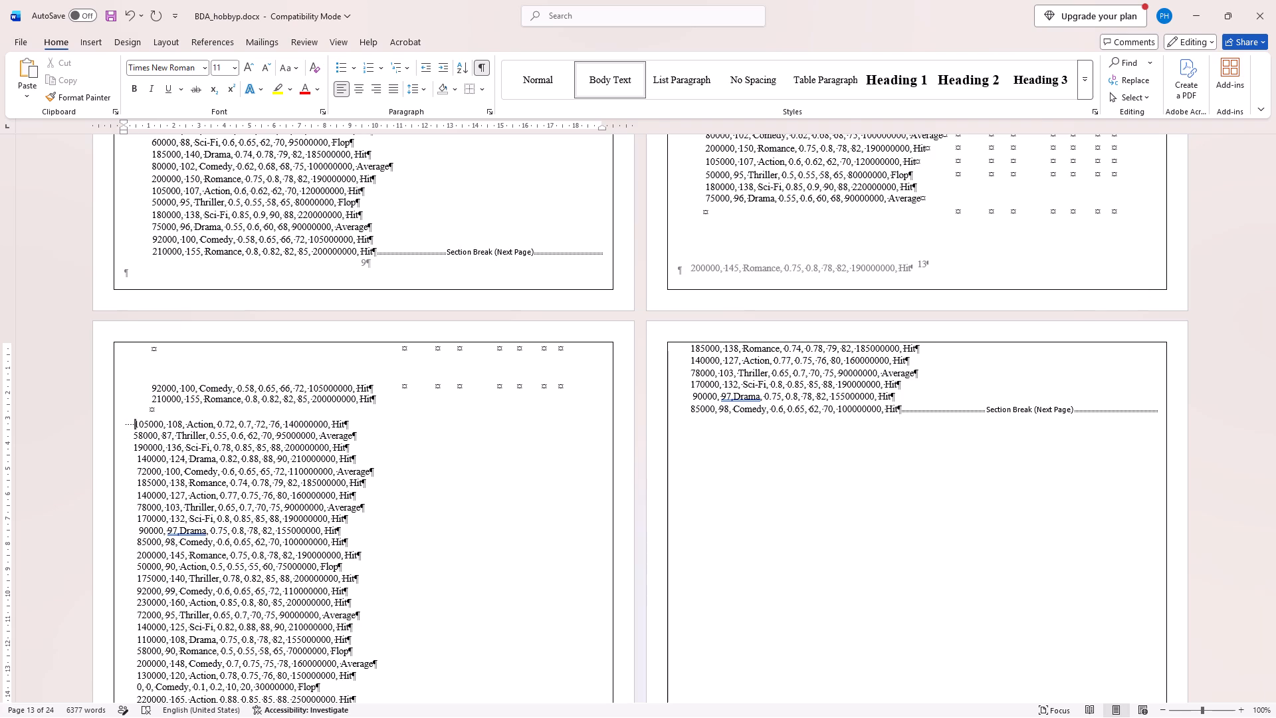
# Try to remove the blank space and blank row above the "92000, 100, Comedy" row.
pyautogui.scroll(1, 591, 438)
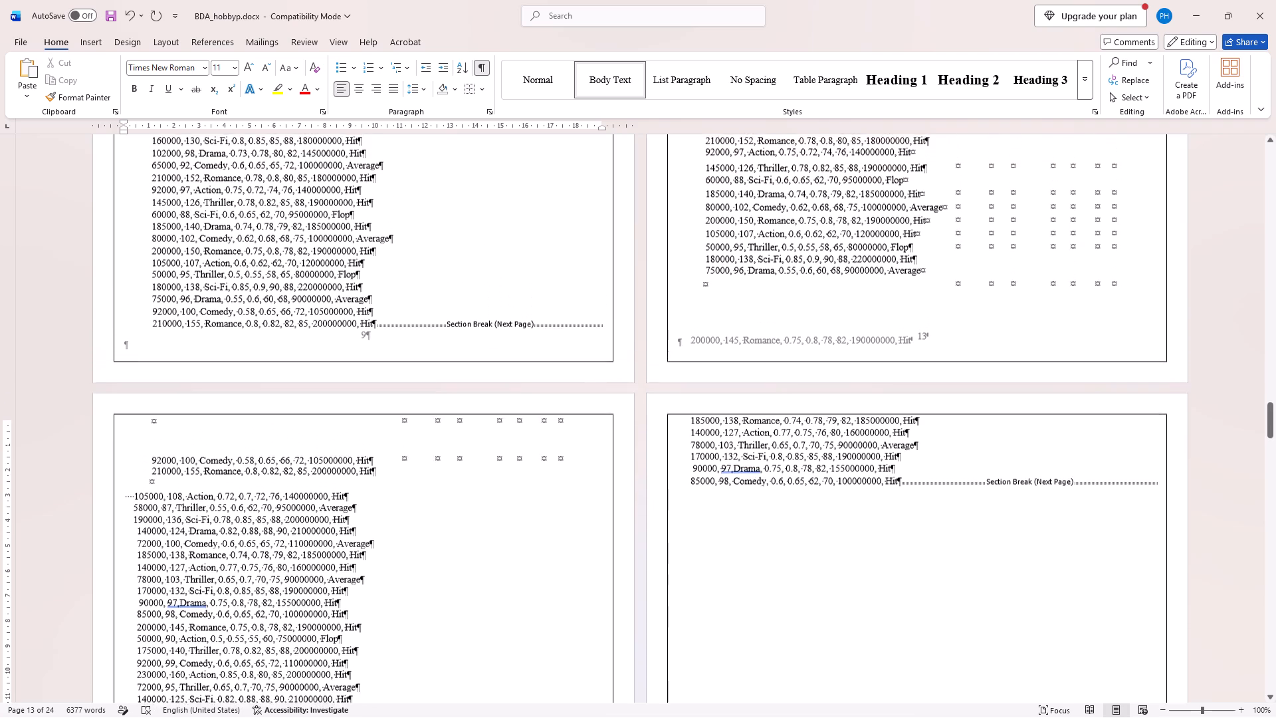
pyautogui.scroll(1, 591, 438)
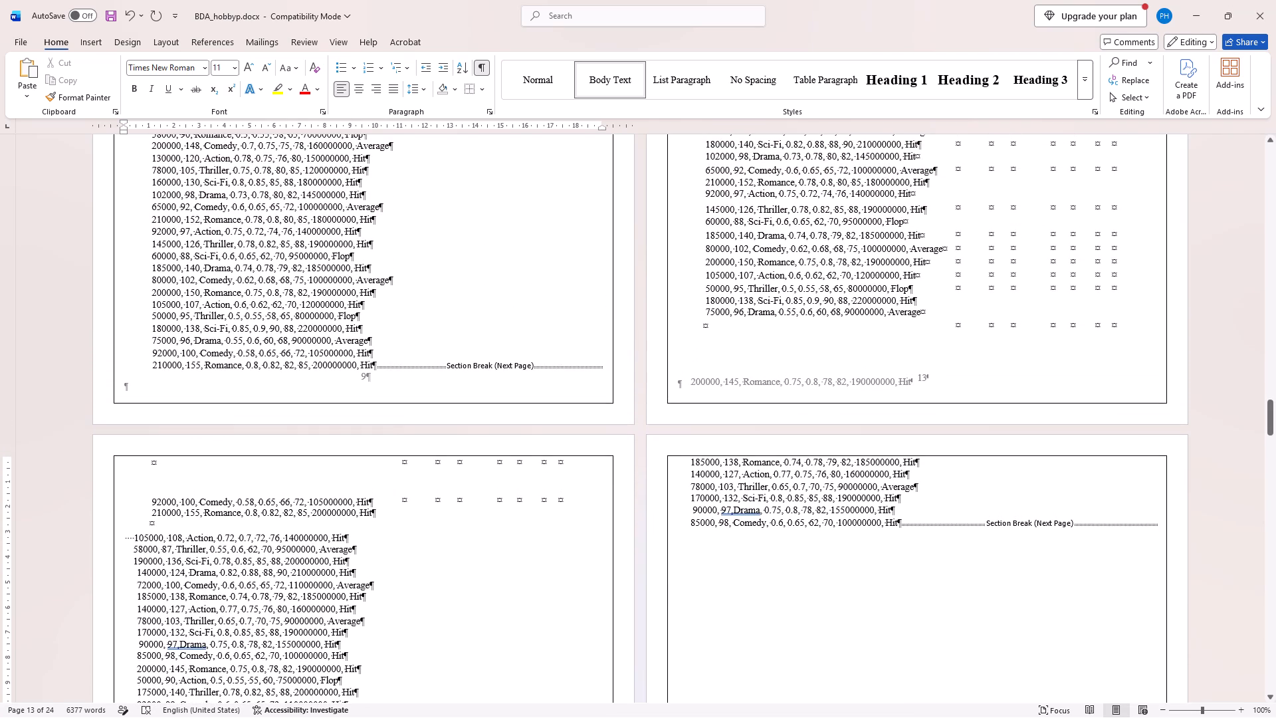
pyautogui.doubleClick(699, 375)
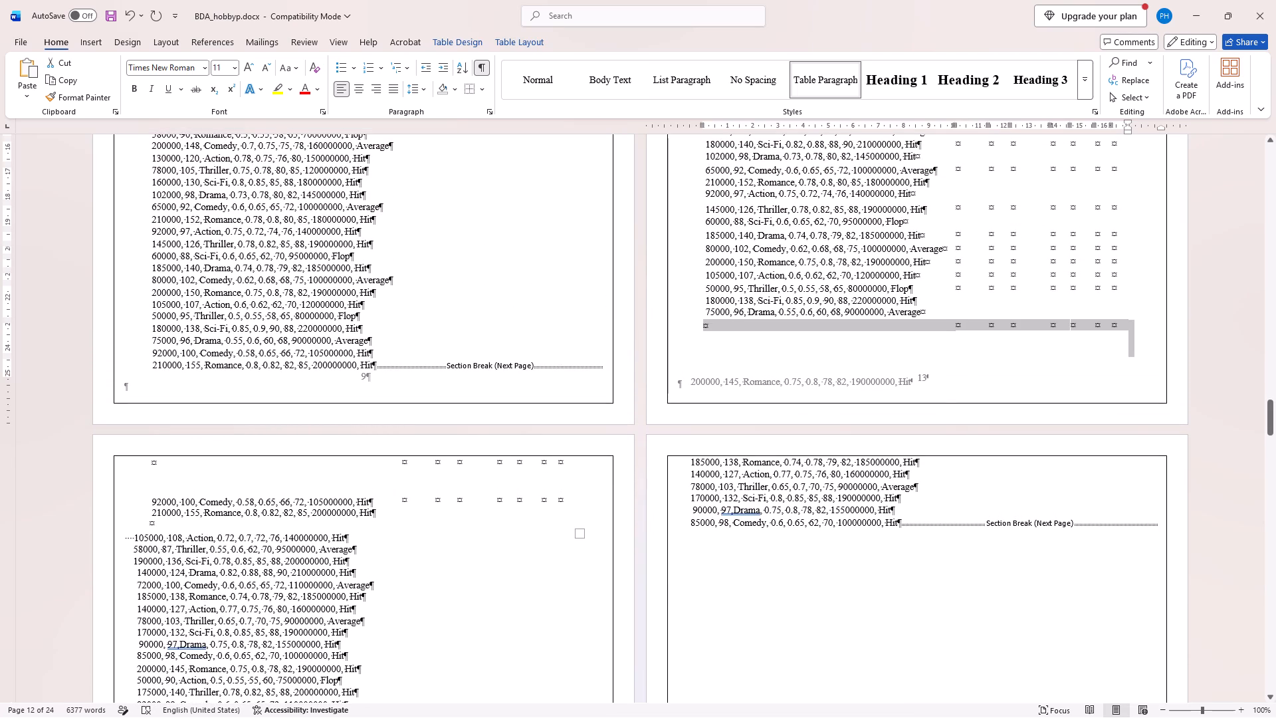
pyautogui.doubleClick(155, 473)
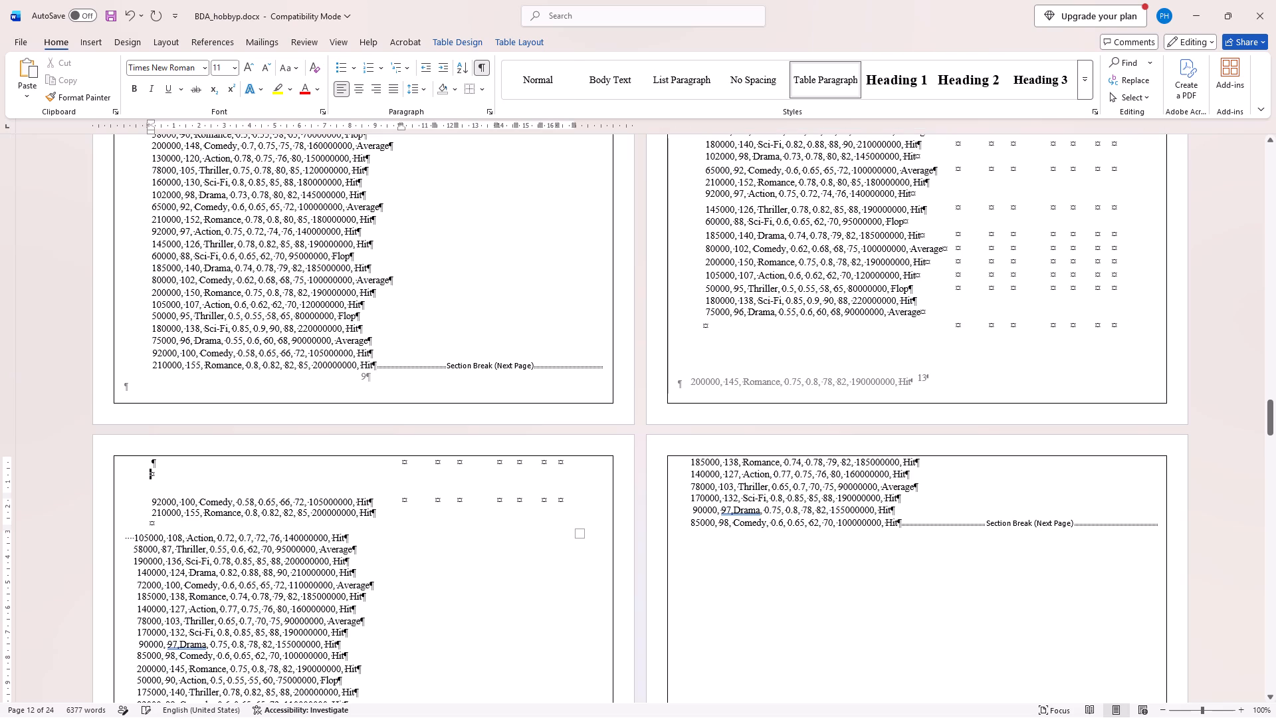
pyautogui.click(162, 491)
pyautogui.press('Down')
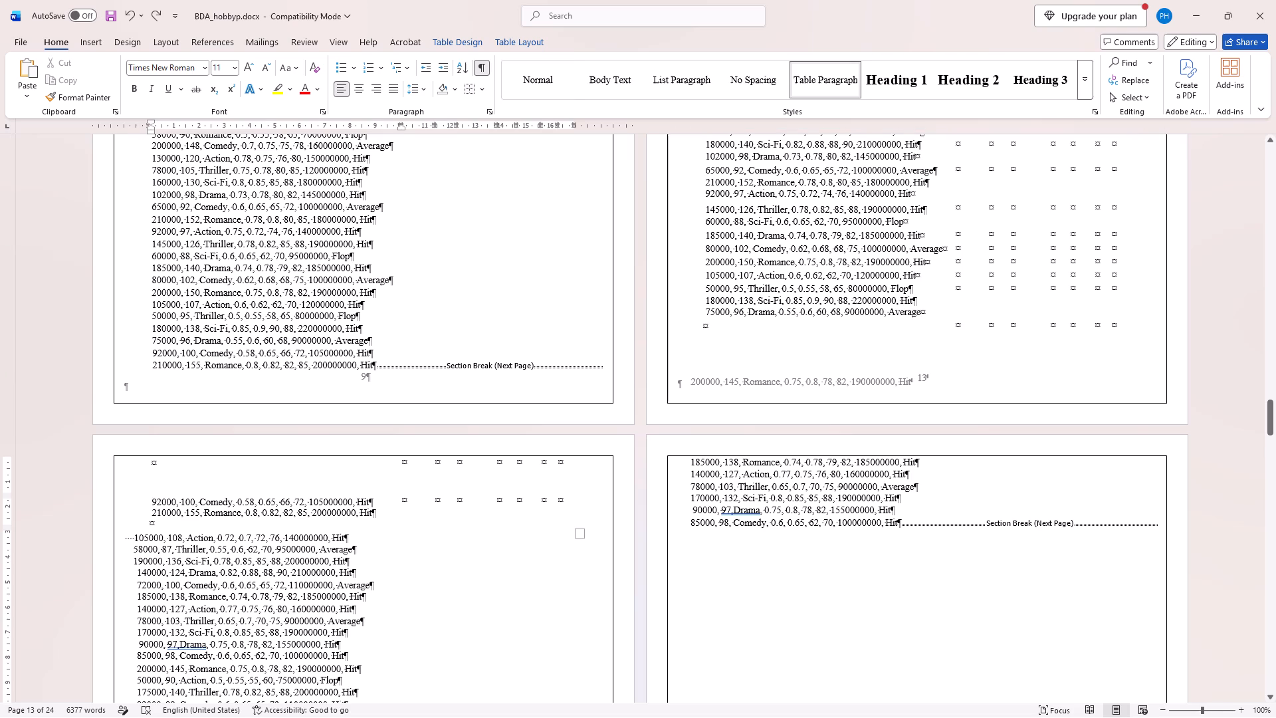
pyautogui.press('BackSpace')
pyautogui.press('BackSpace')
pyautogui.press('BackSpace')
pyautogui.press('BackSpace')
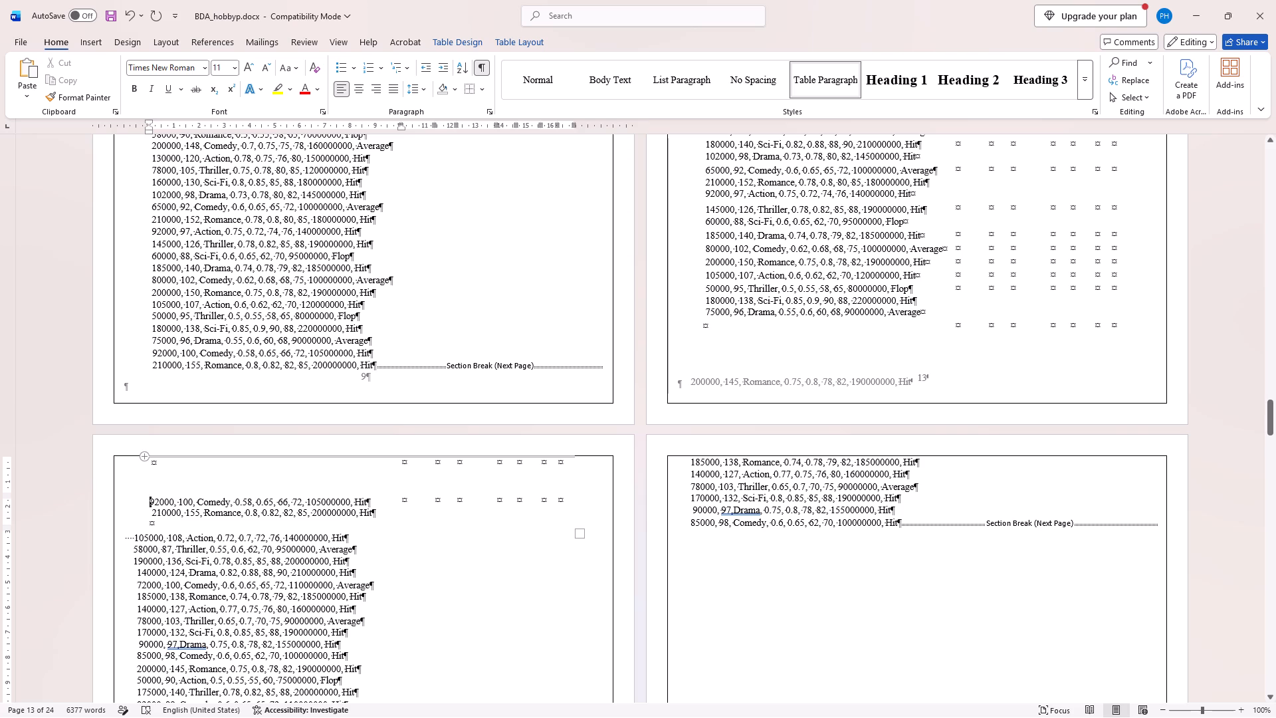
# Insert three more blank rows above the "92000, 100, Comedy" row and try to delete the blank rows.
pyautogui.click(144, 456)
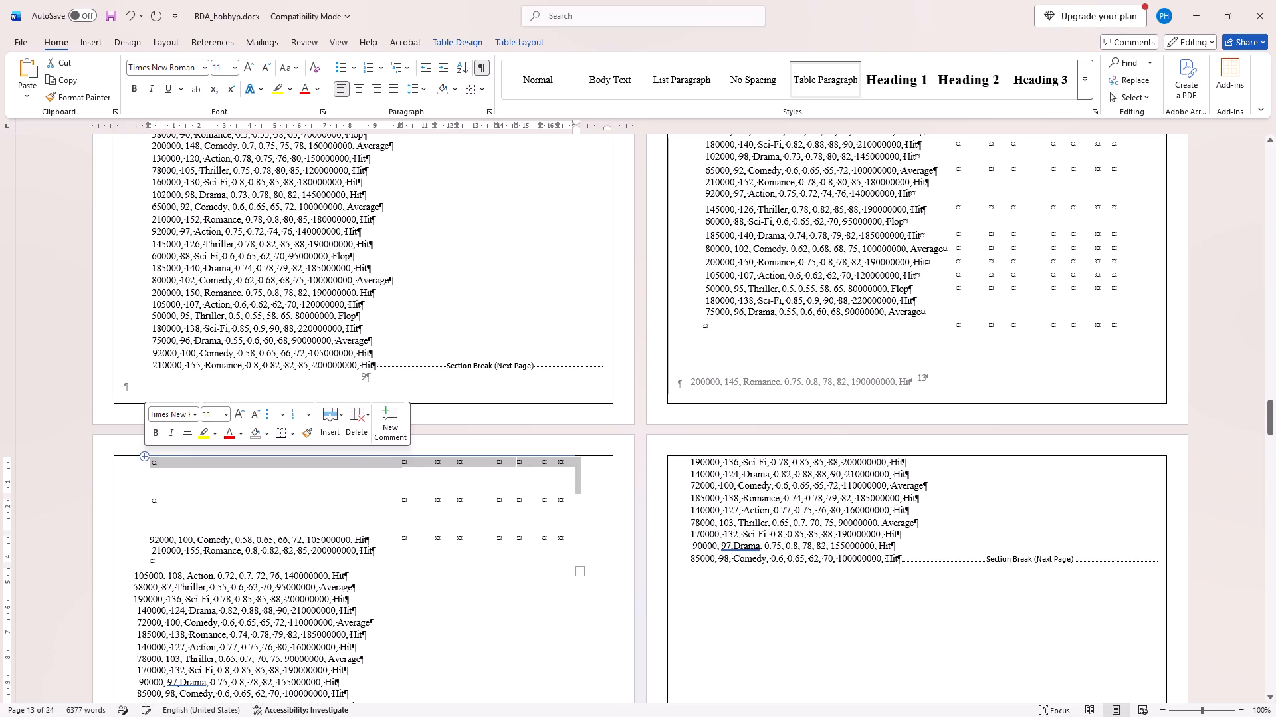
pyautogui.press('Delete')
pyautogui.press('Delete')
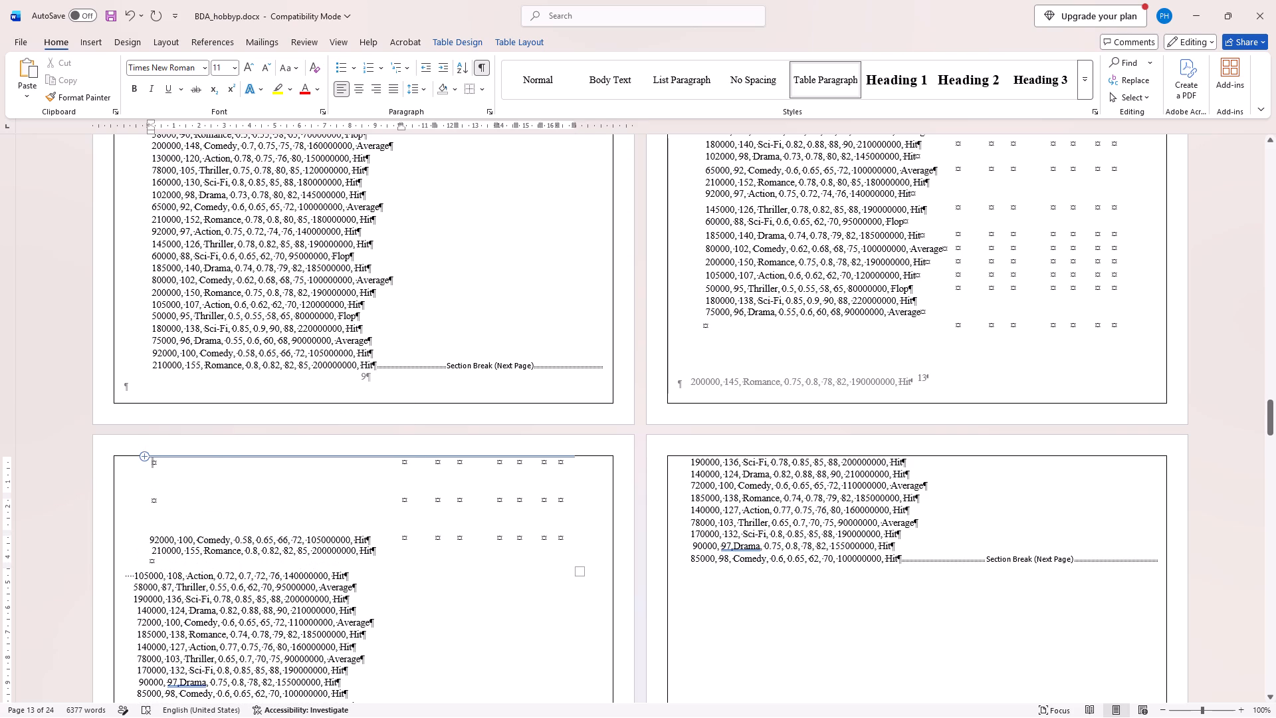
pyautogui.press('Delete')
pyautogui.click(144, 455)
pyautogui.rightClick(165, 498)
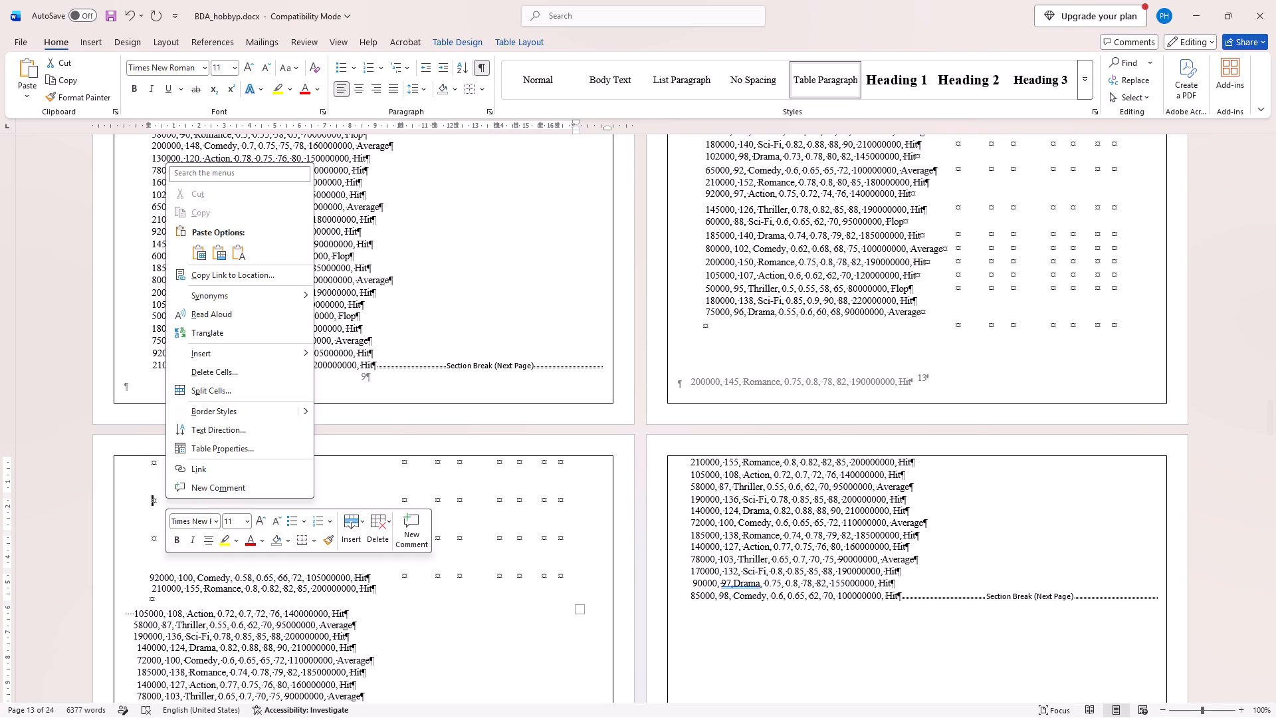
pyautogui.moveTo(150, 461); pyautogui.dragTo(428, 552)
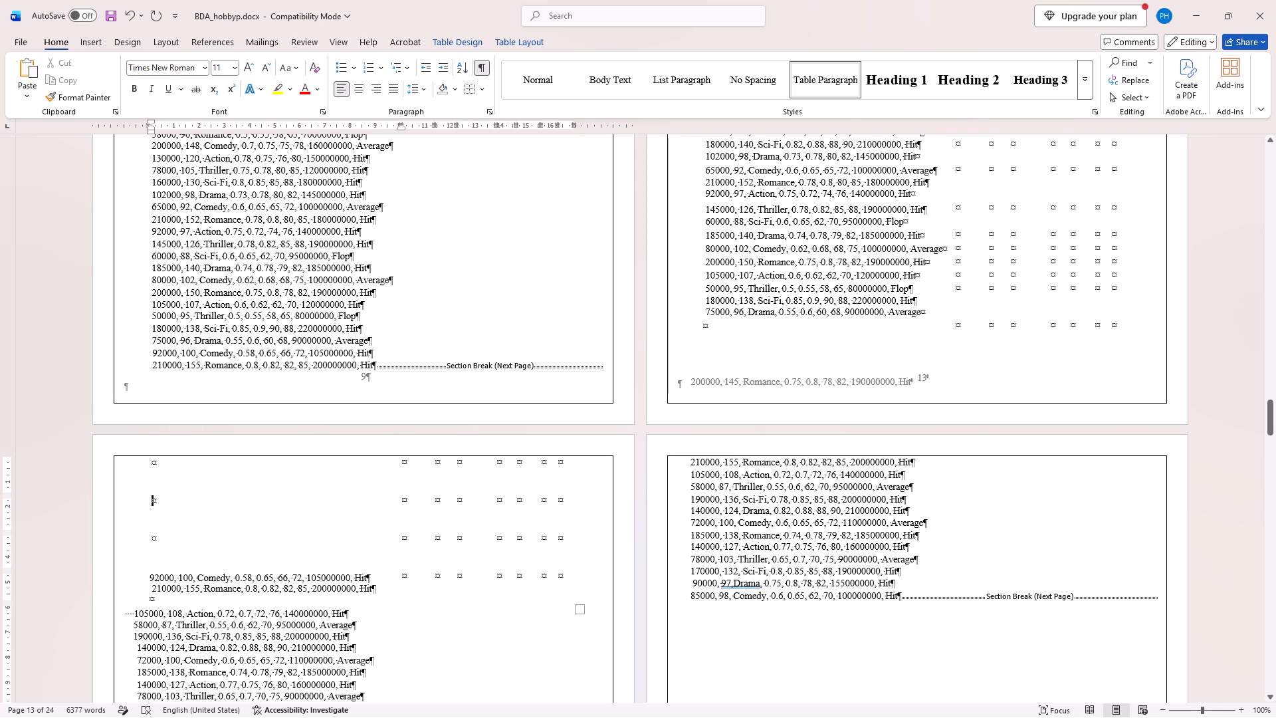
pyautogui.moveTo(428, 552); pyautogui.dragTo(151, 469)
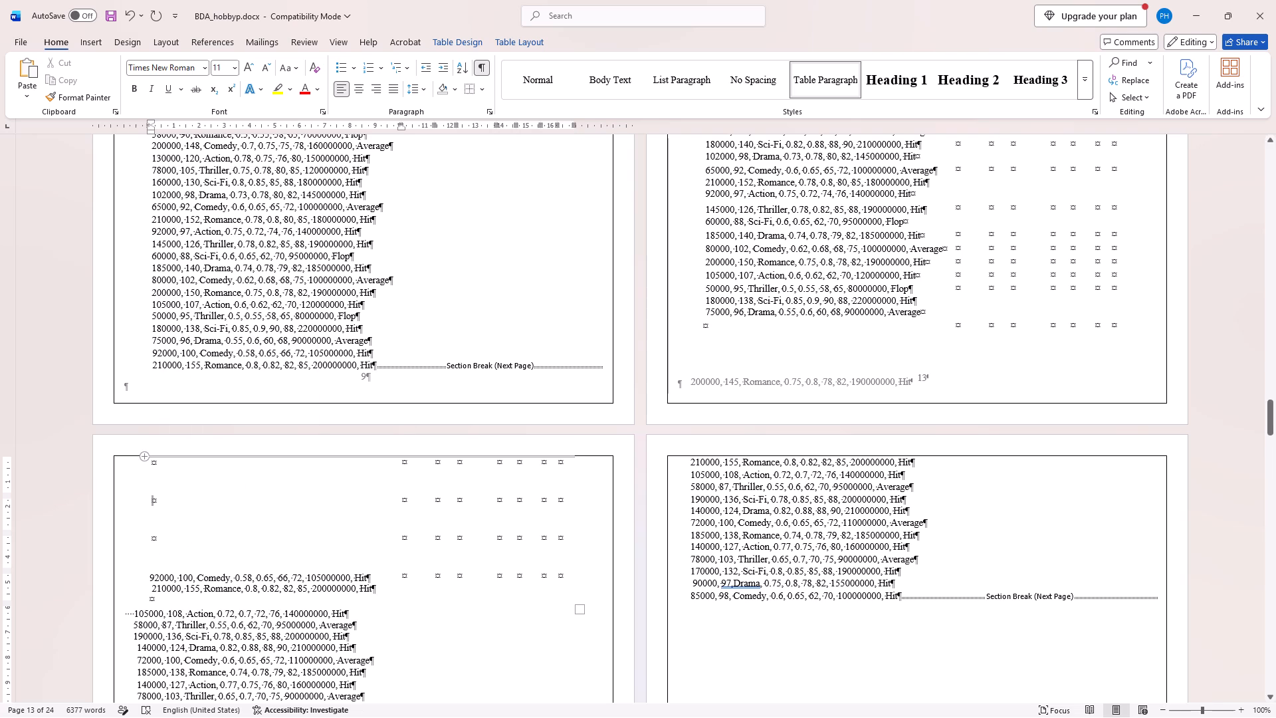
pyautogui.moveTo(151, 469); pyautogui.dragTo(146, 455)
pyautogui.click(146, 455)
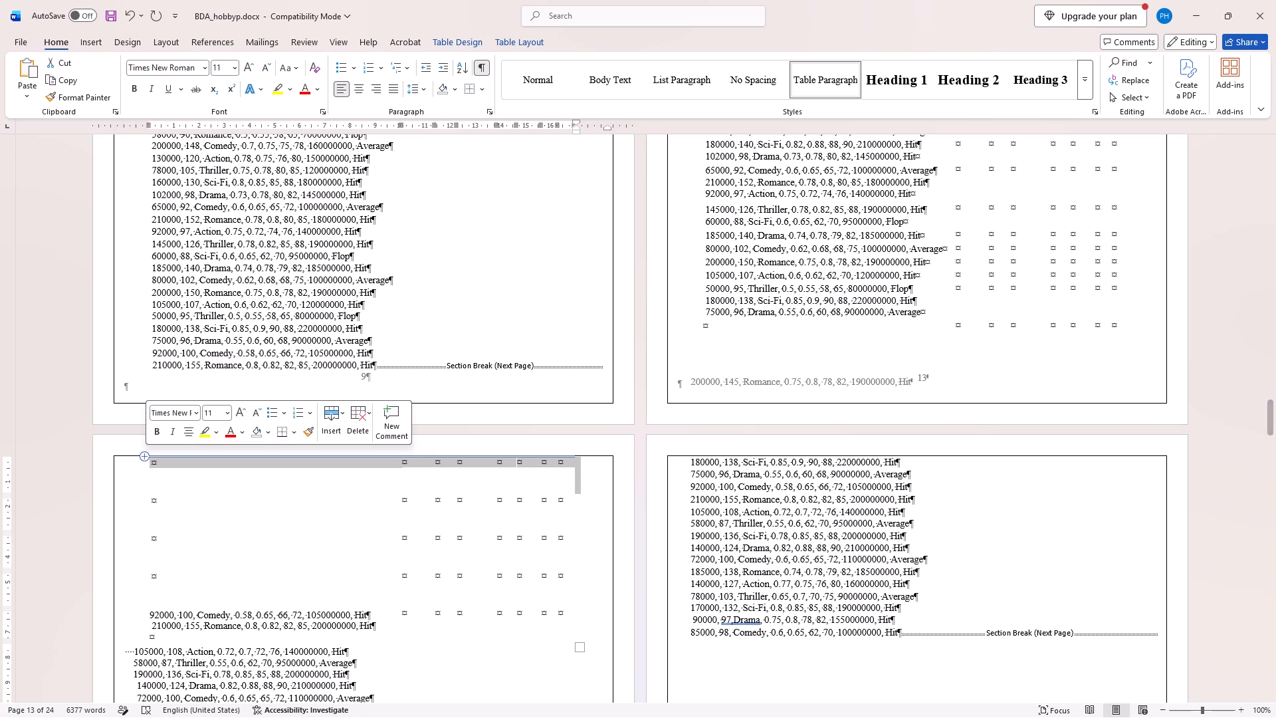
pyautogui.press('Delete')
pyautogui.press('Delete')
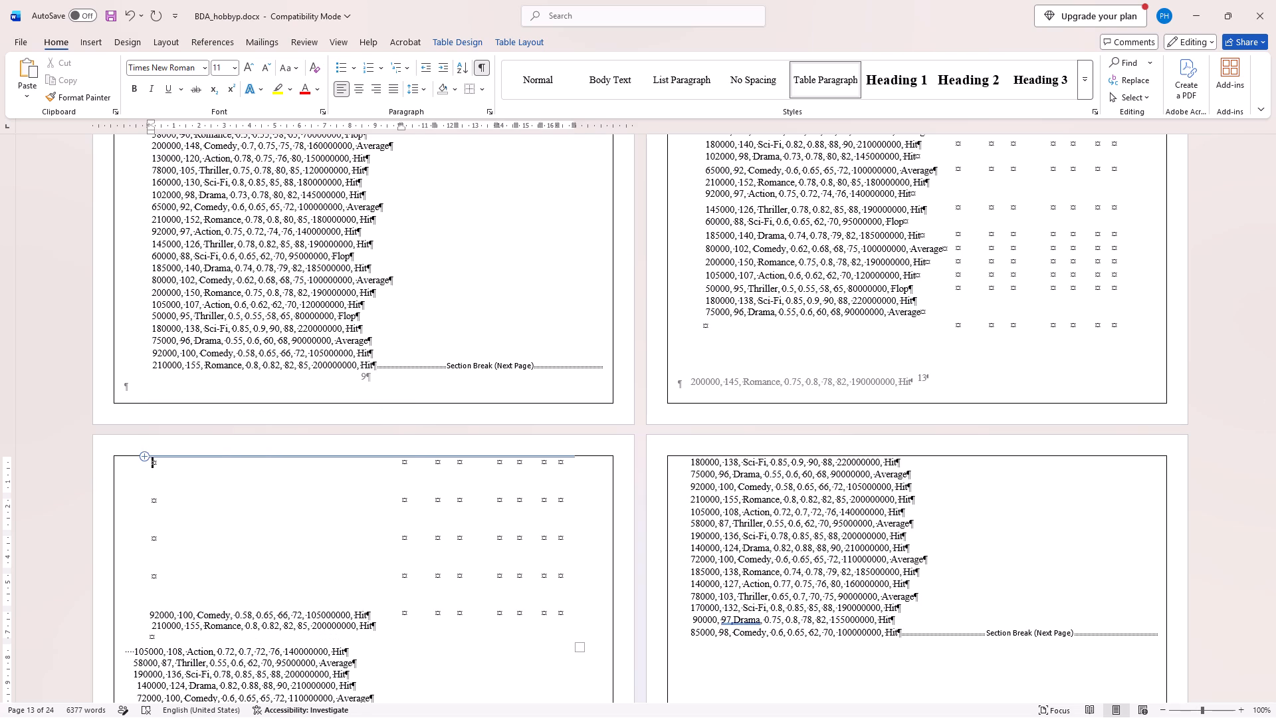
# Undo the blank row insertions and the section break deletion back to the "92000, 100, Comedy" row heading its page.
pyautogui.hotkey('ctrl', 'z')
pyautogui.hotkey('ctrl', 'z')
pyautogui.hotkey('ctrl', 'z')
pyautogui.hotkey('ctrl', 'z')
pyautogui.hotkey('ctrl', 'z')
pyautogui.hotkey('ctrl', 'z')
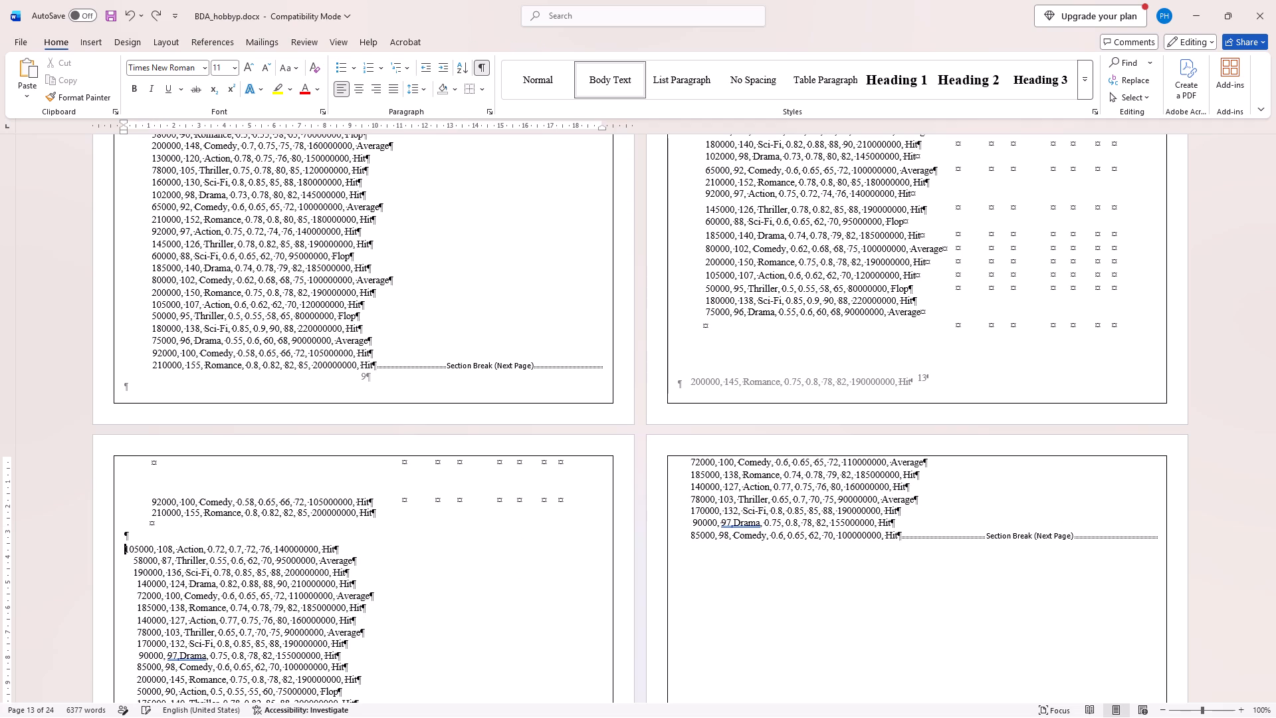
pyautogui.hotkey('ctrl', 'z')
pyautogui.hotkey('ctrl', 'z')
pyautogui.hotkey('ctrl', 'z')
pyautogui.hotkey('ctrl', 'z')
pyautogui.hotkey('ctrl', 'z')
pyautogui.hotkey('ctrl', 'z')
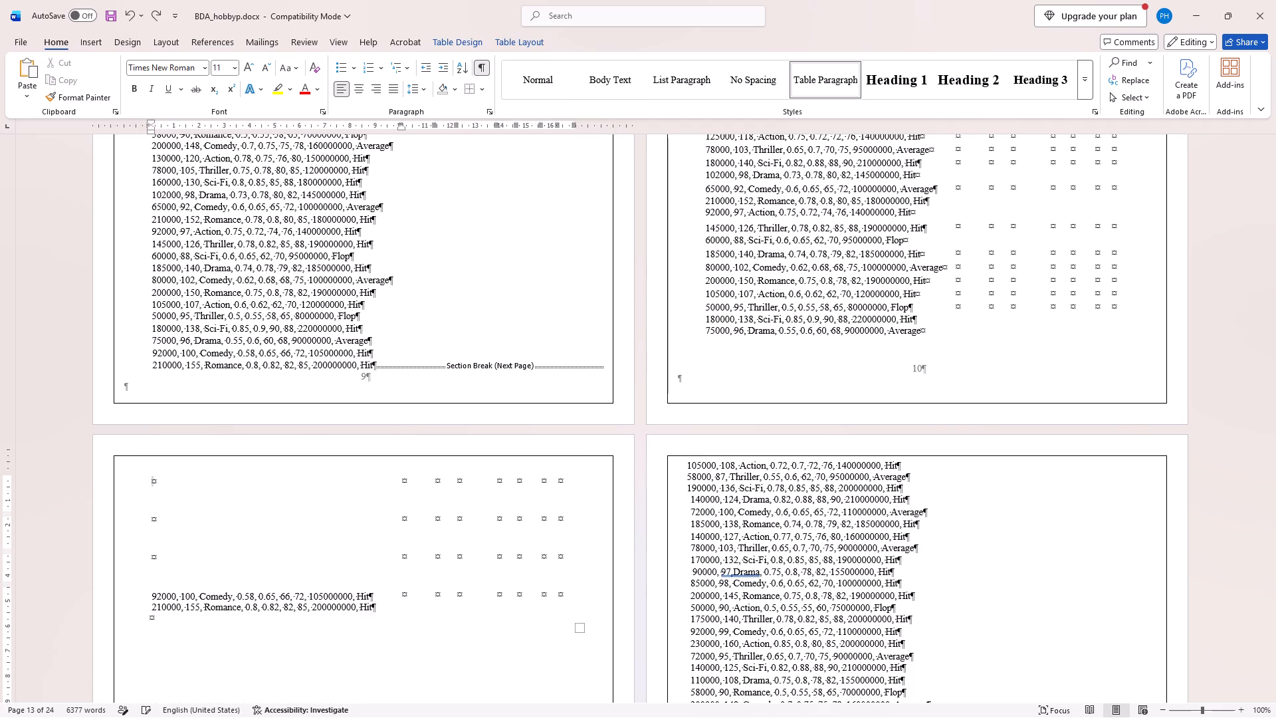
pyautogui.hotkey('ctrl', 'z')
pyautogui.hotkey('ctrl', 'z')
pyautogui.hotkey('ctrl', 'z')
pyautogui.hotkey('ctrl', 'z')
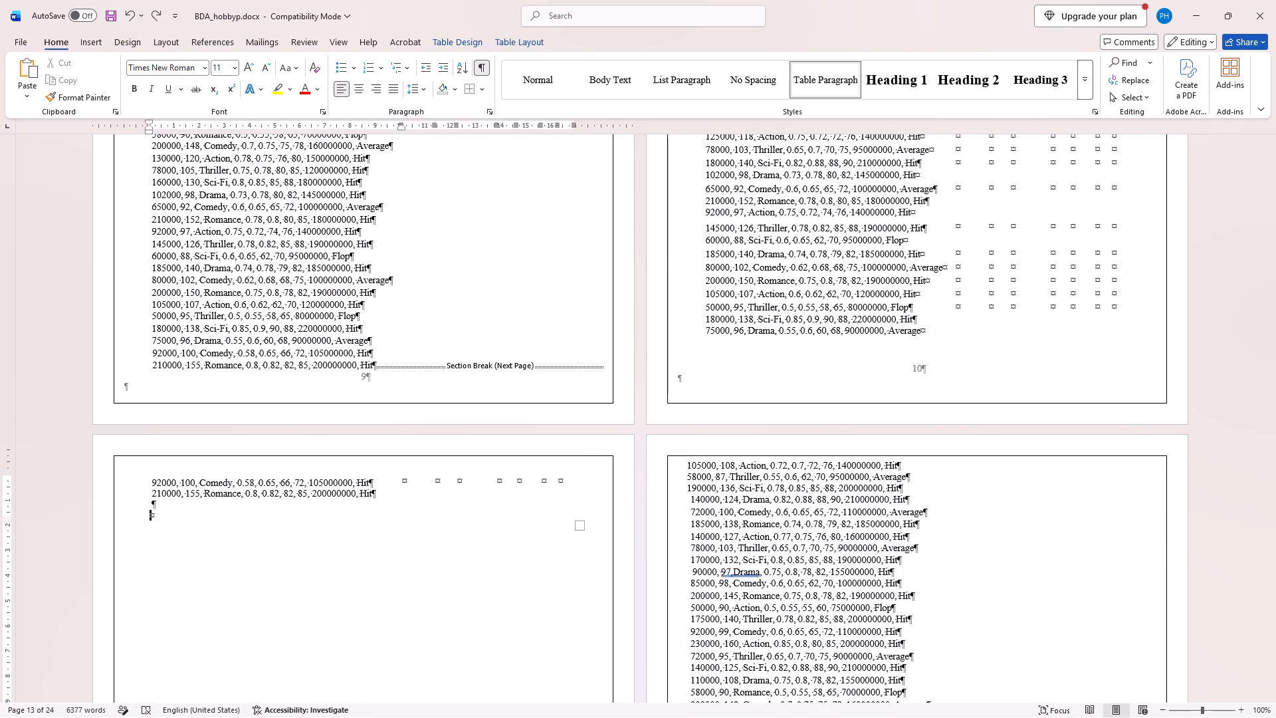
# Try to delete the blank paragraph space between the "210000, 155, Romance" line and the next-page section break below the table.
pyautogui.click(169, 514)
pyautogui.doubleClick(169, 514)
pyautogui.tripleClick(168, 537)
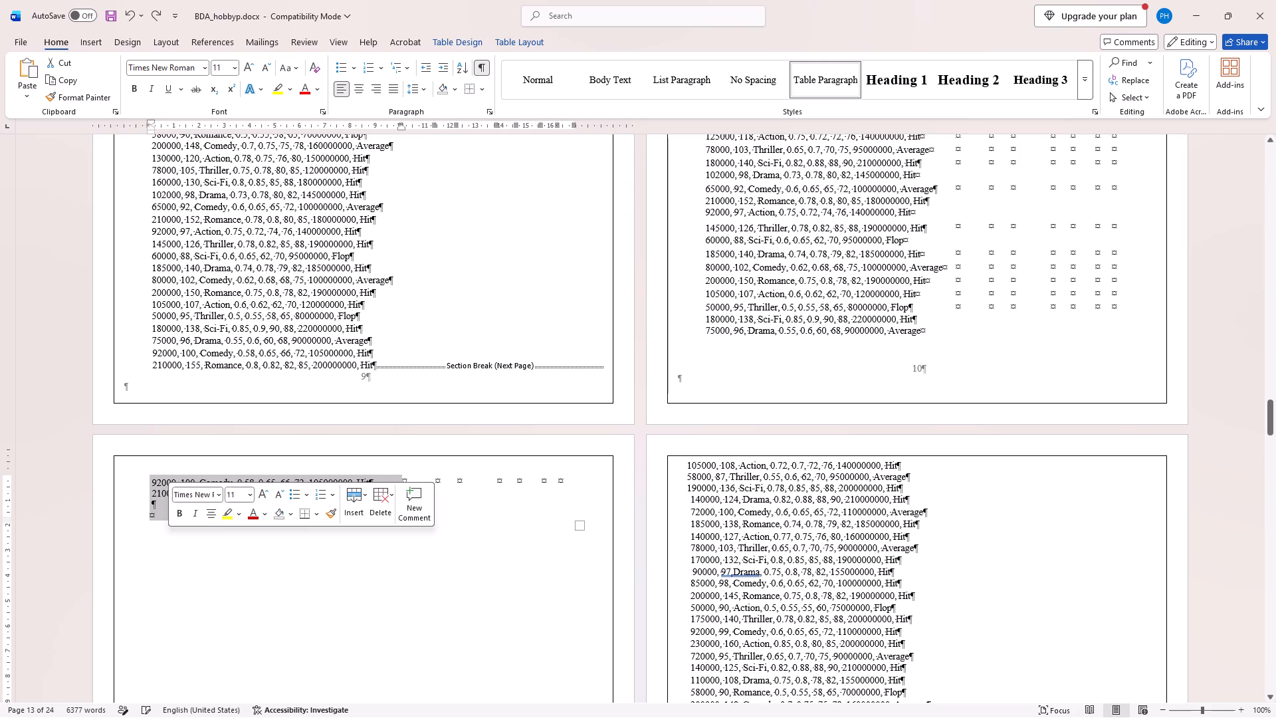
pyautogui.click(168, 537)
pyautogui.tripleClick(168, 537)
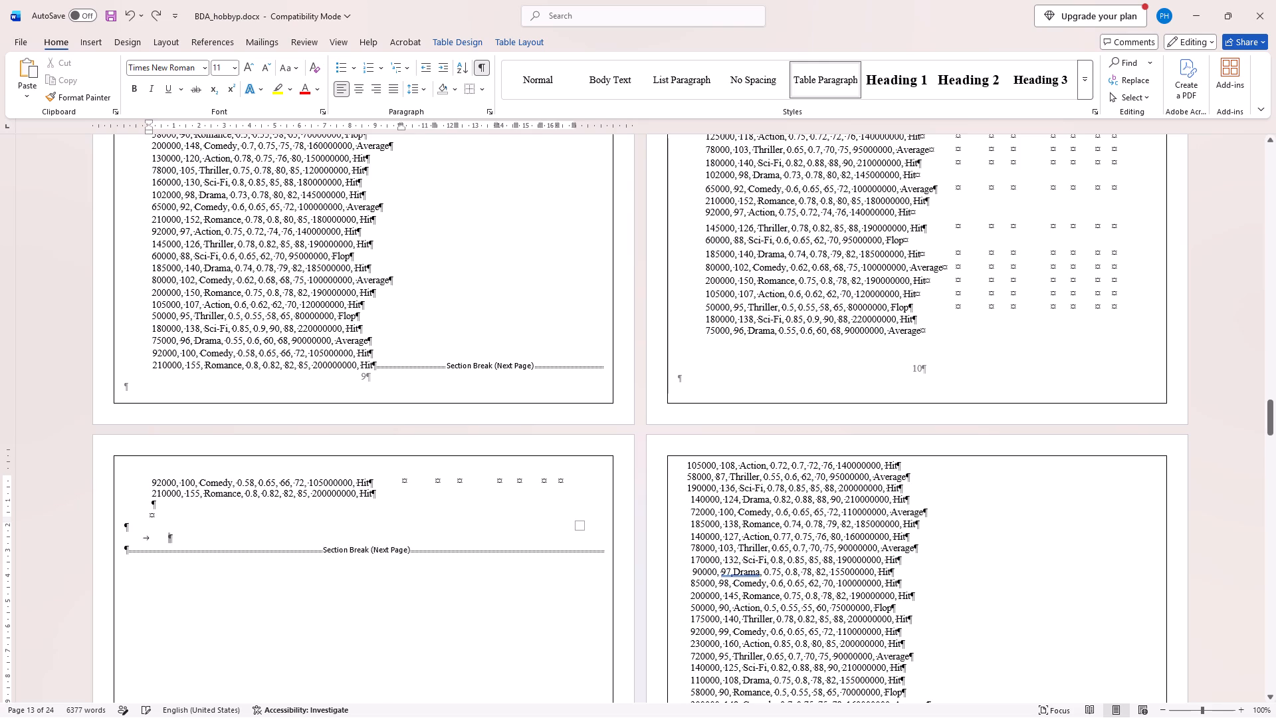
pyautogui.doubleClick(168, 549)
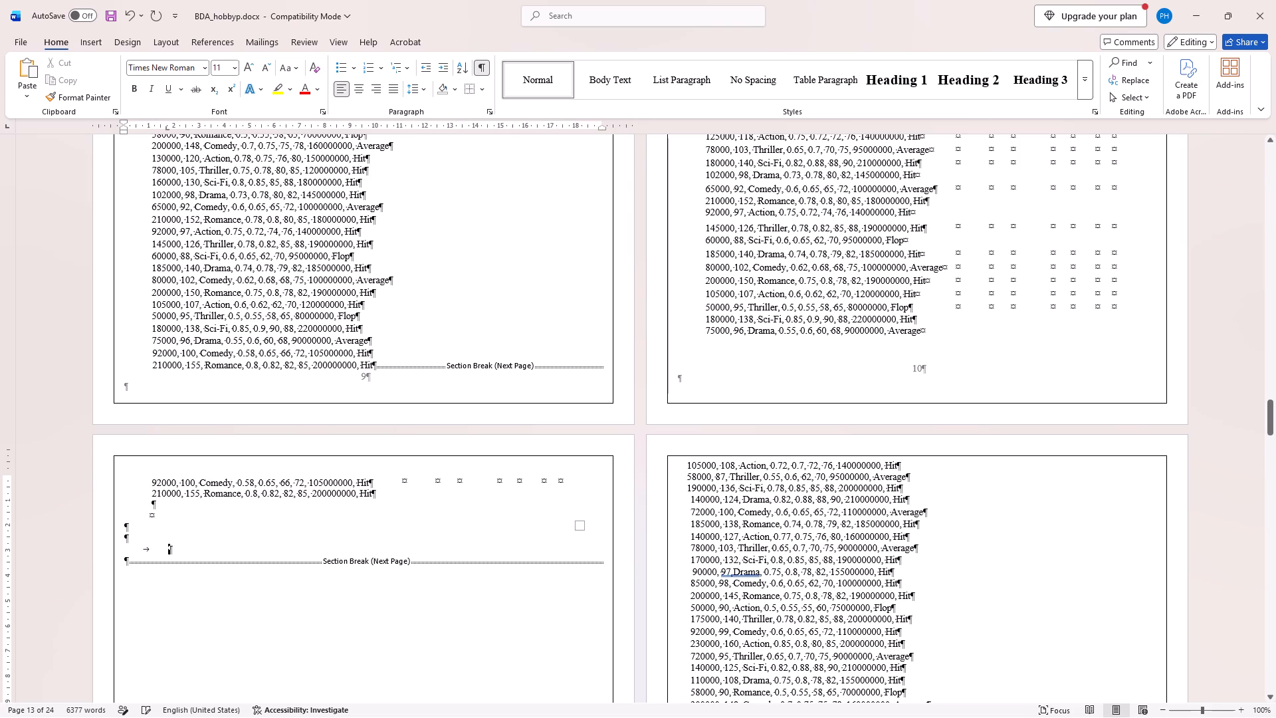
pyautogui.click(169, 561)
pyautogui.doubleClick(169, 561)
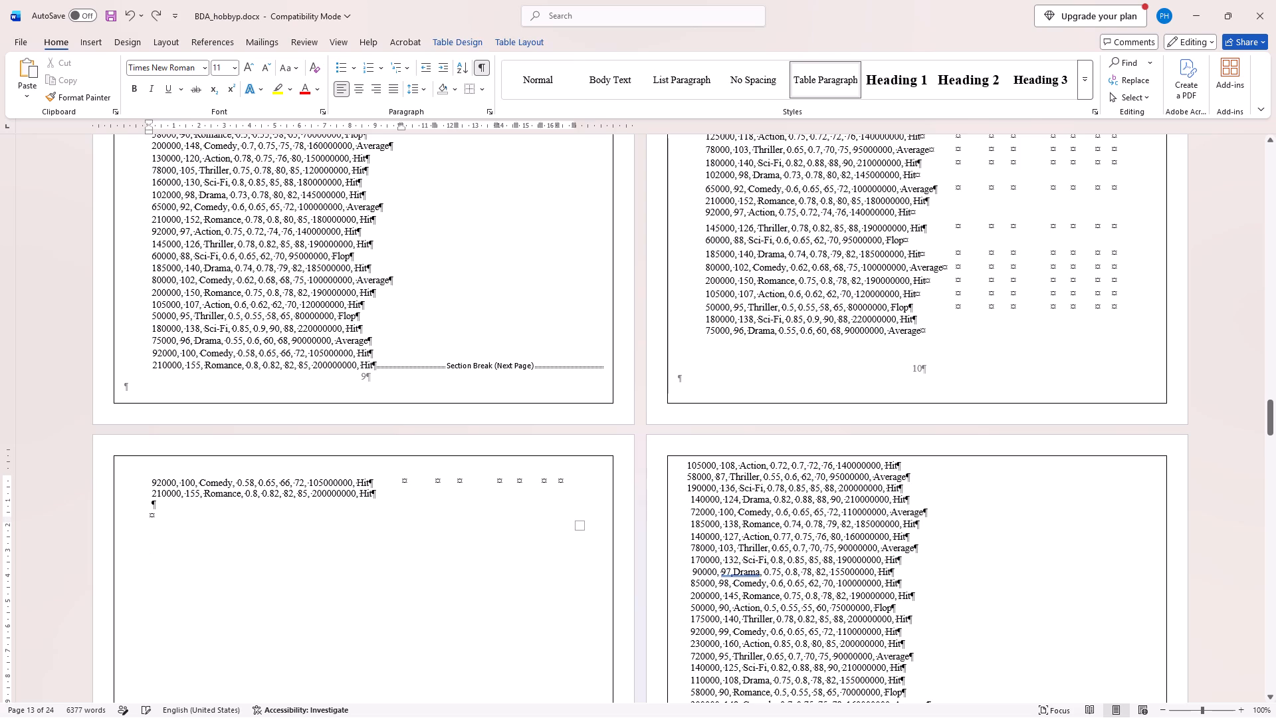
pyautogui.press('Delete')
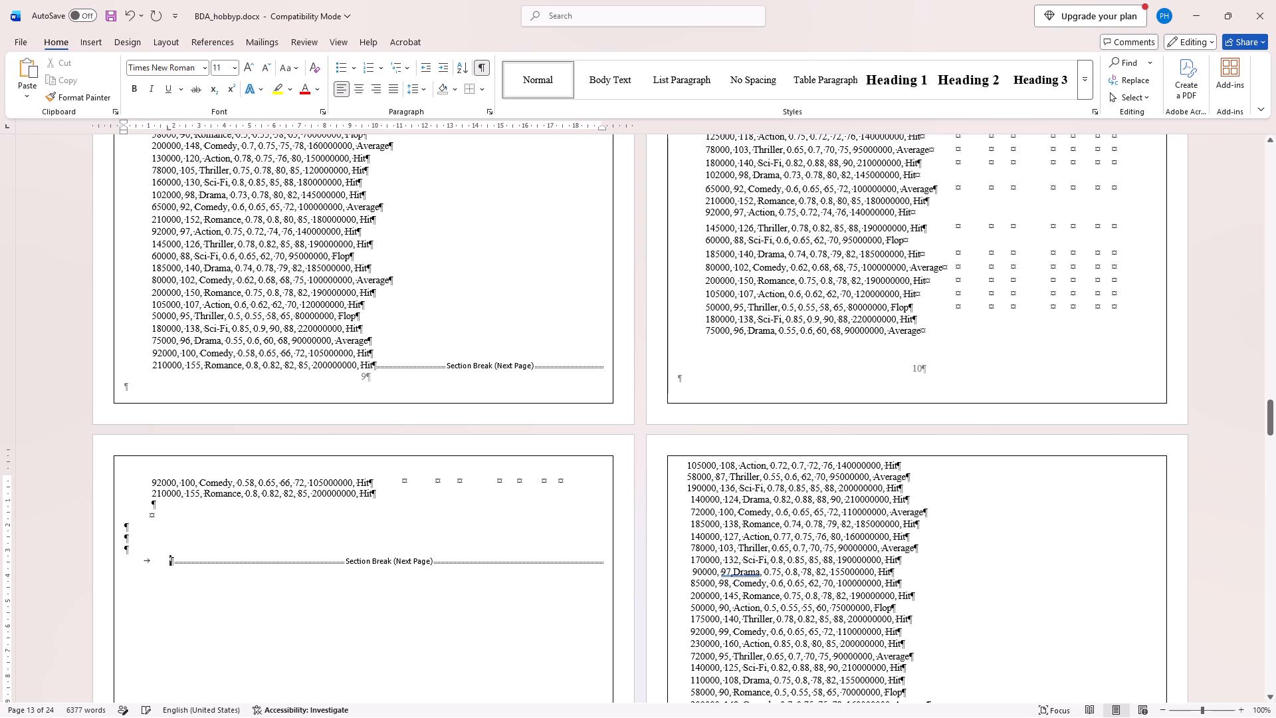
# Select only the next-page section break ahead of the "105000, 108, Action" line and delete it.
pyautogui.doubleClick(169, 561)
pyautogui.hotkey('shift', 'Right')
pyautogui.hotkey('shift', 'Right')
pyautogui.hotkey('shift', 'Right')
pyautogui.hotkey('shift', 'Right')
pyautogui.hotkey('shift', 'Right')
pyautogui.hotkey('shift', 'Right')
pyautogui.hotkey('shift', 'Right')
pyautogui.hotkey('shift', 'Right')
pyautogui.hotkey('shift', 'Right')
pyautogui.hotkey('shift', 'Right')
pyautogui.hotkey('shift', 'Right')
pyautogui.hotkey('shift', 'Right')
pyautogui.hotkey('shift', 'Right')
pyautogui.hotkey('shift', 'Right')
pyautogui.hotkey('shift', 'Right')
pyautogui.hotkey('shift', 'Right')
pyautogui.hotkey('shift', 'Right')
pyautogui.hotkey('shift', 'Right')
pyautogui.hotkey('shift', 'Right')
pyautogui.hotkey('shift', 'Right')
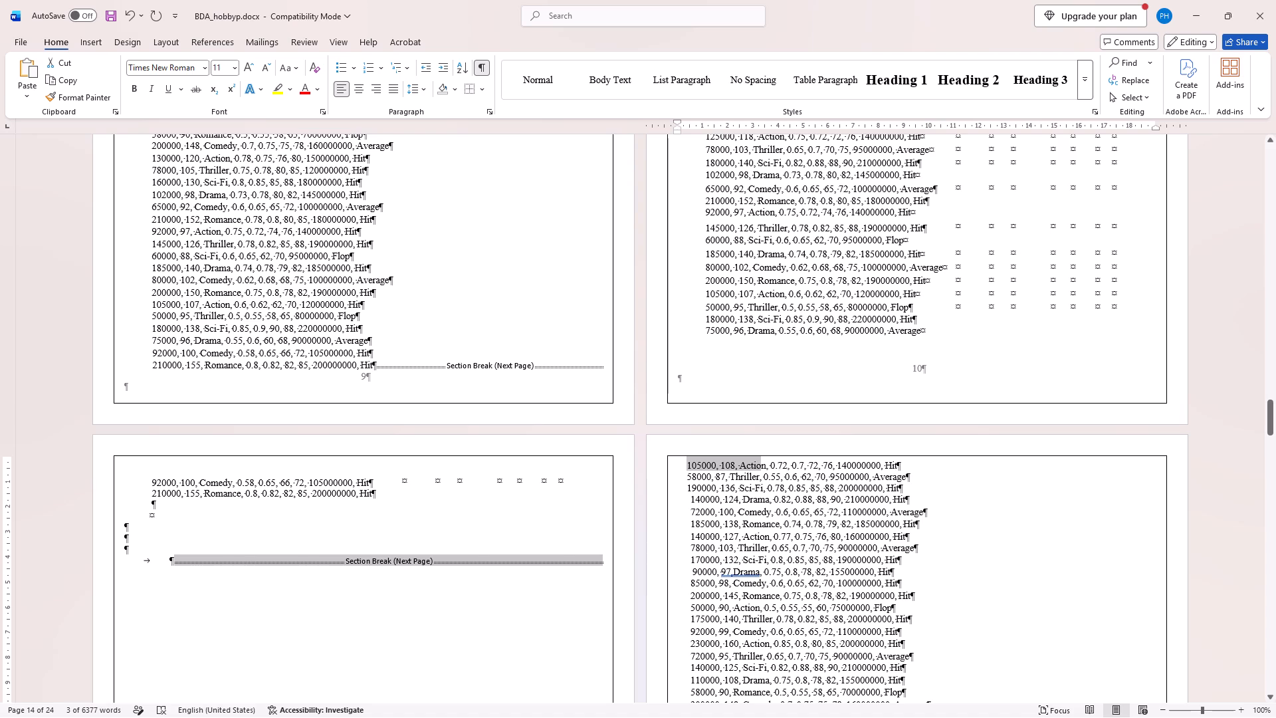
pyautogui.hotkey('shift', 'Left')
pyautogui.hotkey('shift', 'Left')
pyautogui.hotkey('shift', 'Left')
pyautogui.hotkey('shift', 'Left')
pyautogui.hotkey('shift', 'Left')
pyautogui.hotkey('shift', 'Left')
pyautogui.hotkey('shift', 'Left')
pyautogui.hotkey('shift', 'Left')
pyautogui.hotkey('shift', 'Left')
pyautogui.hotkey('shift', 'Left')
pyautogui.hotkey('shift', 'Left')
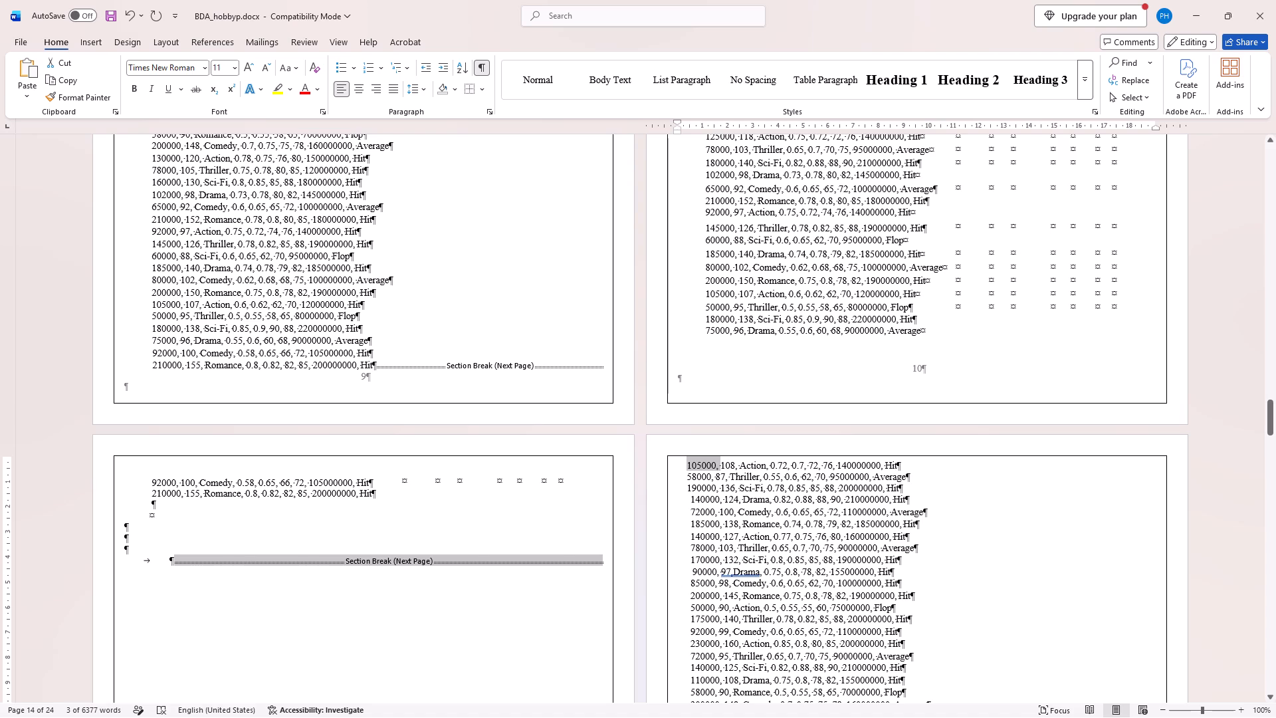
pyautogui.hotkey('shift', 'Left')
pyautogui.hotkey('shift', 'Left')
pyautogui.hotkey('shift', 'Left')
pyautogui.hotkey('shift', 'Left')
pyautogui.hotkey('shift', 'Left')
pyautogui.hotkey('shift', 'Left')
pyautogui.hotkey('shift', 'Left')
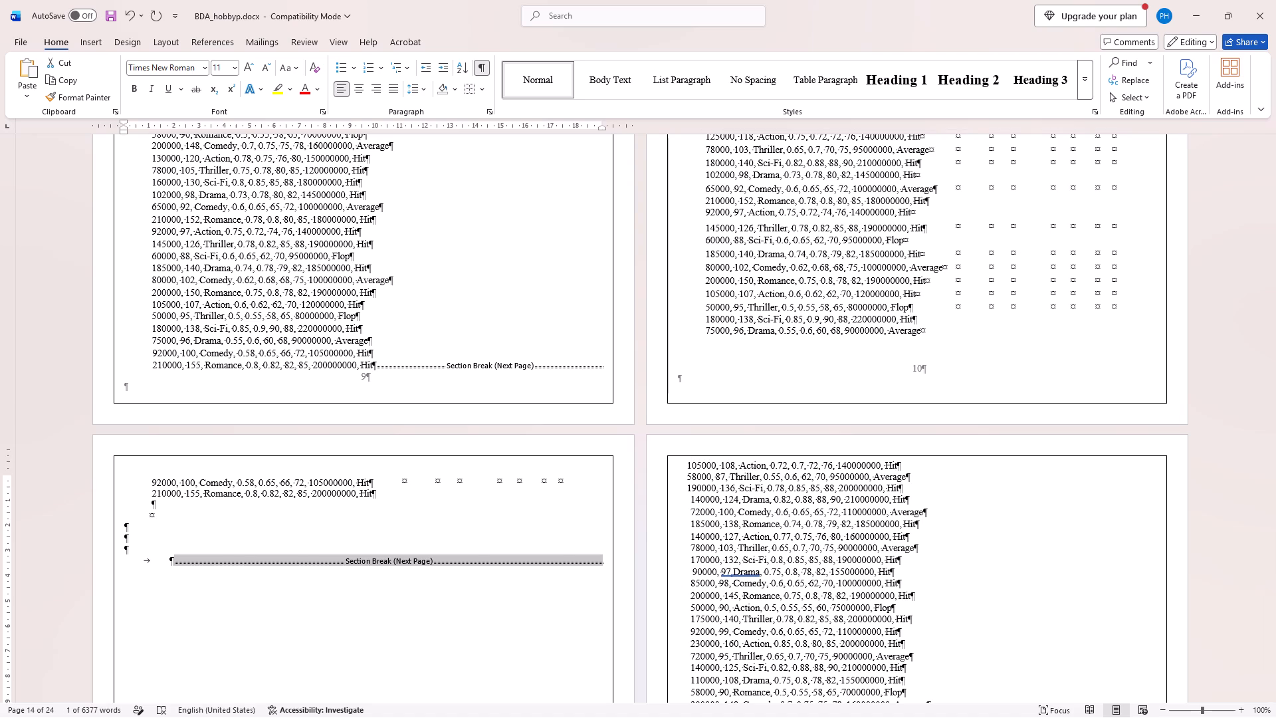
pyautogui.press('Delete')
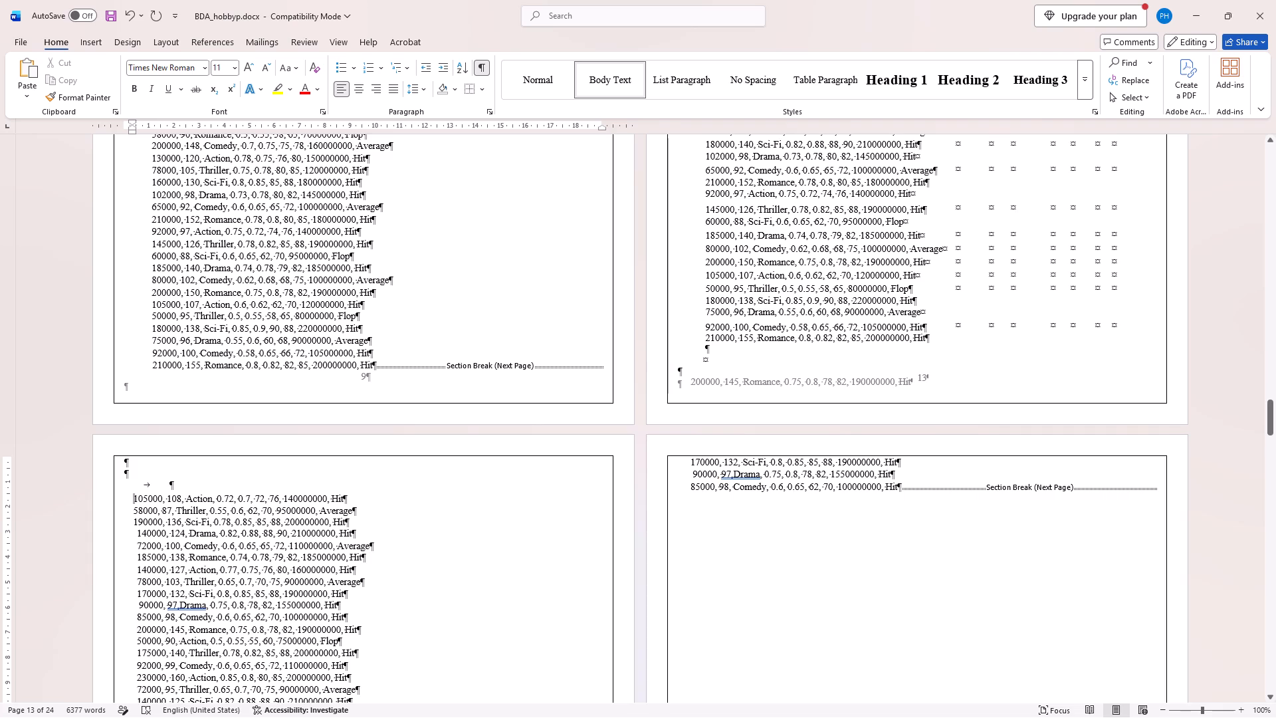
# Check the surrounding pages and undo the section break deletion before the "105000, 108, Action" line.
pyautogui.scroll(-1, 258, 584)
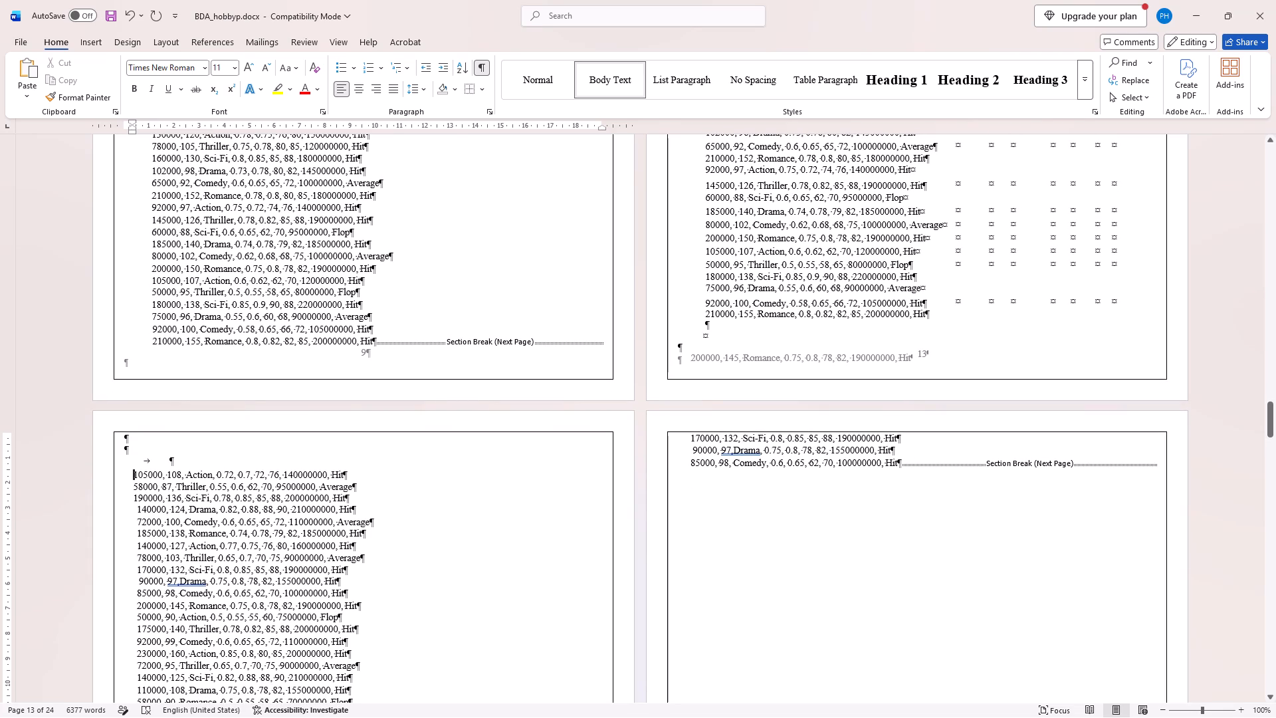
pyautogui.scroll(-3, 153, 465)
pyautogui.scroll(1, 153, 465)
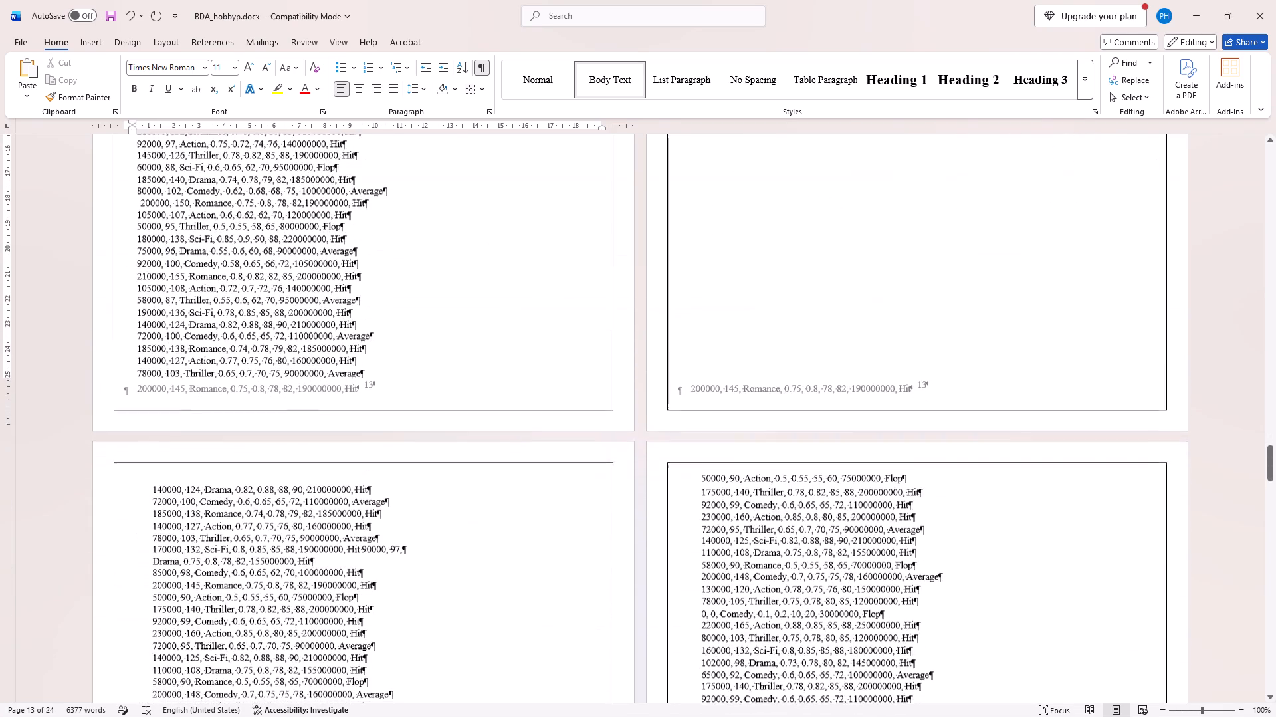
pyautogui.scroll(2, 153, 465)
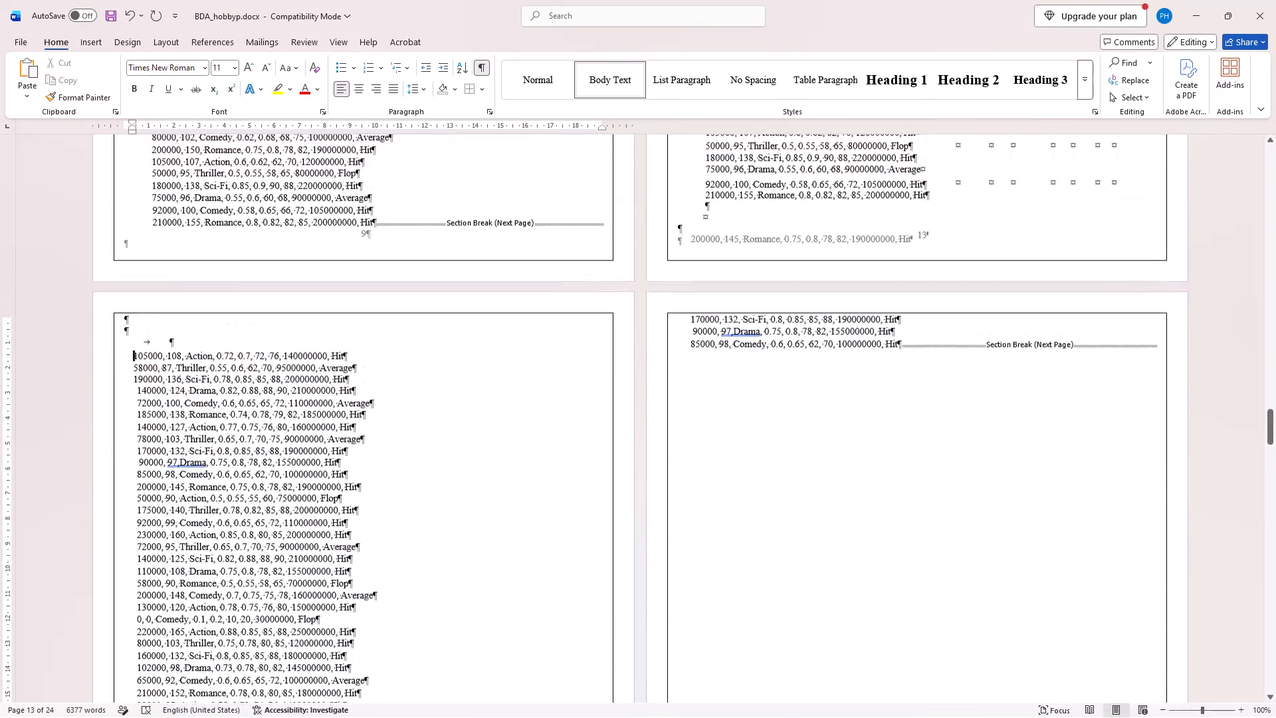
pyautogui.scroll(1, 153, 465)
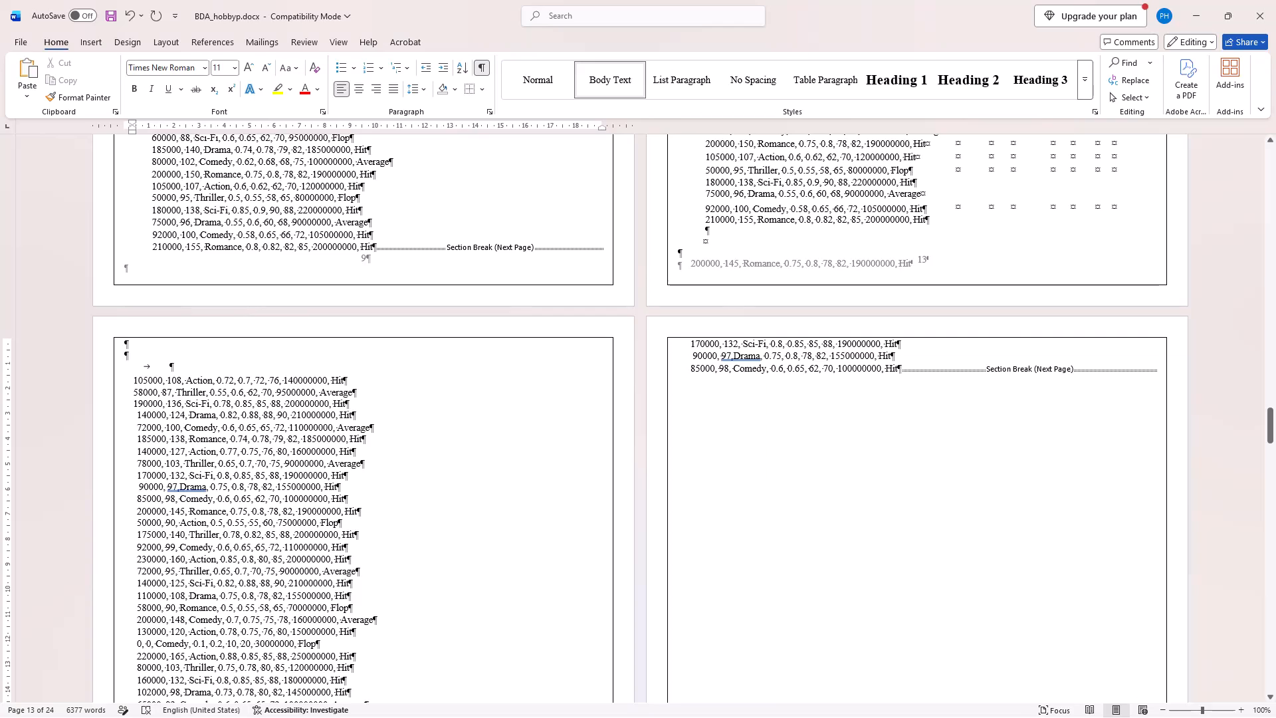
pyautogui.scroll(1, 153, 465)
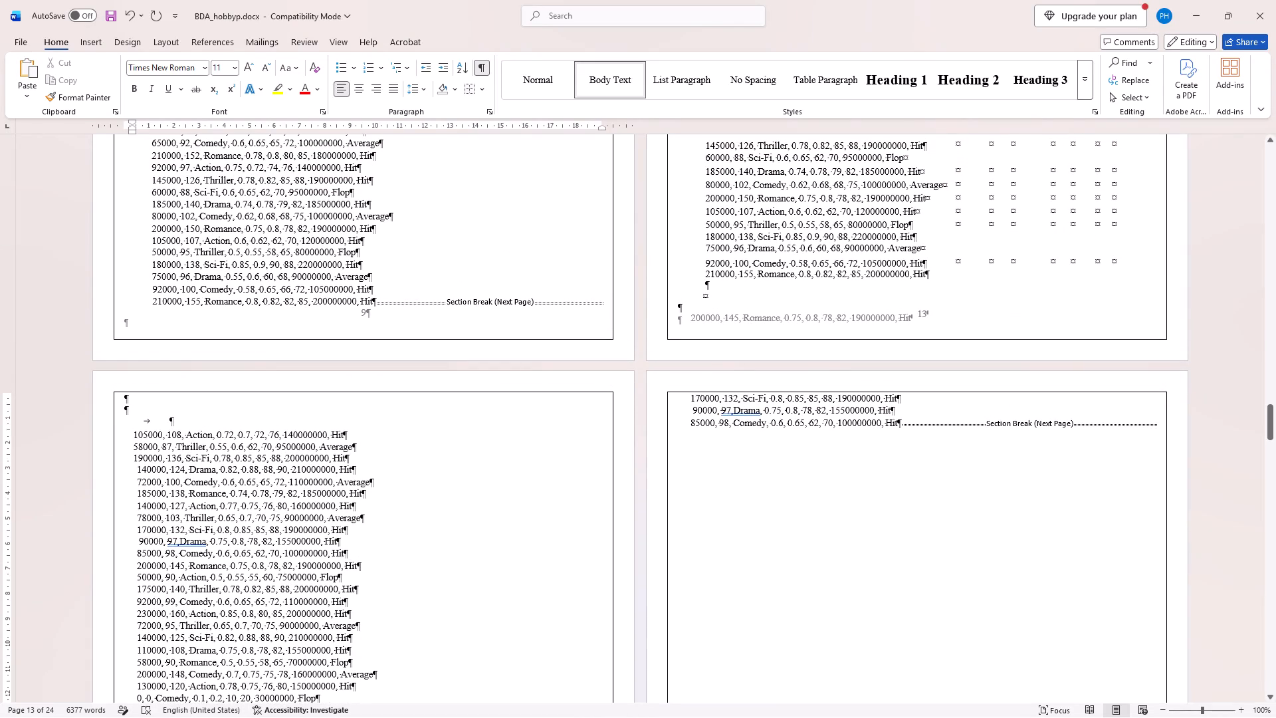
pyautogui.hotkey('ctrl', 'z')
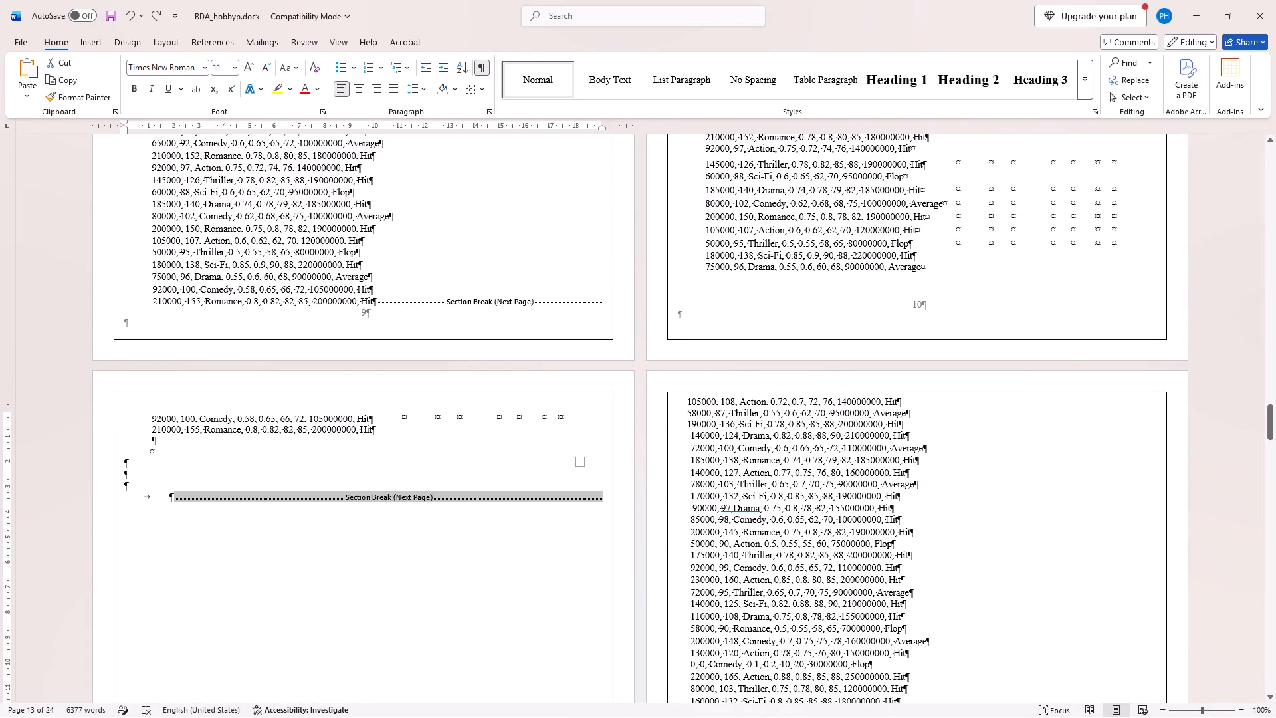
# Delete the "92000, 100, Comedy" and "210000, 155, Romance" lines from the table row heading the page.
pyautogui.moveTo(380, 427); pyautogui.dragTo(182, 413)
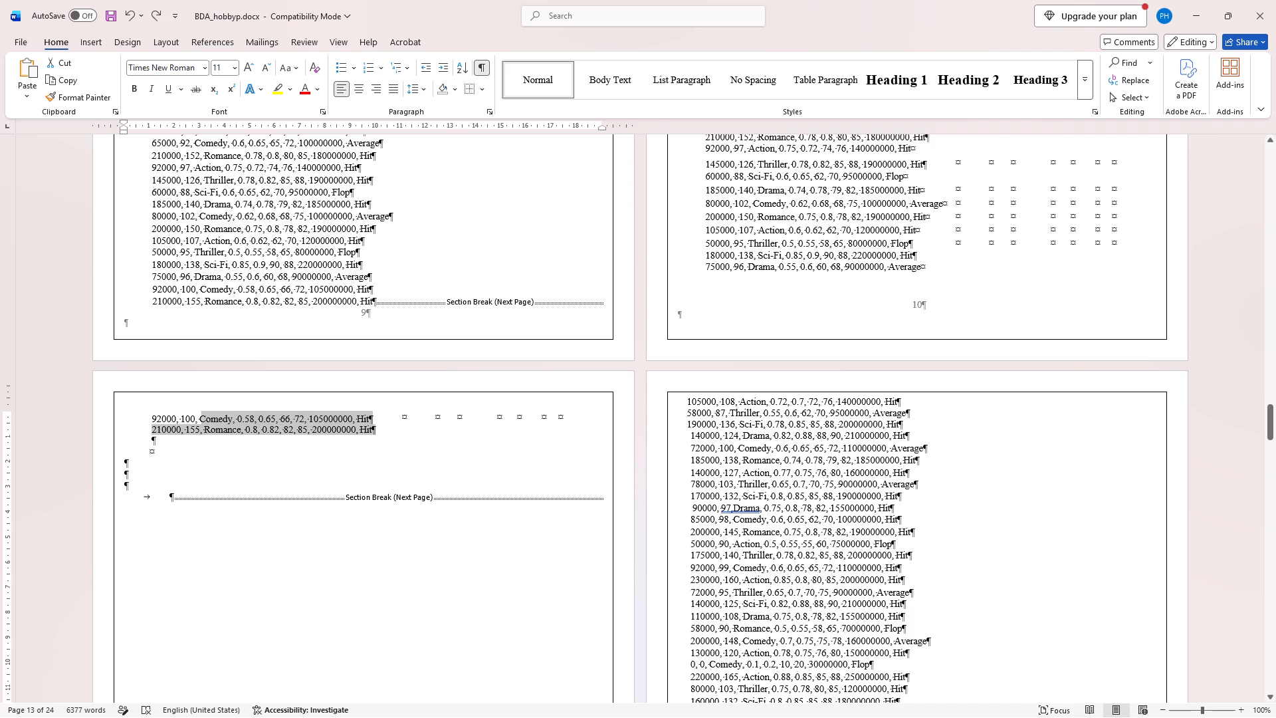
pyautogui.moveTo(182, 413); pyautogui.dragTo(149, 418)
pyautogui.press('BackSpace')
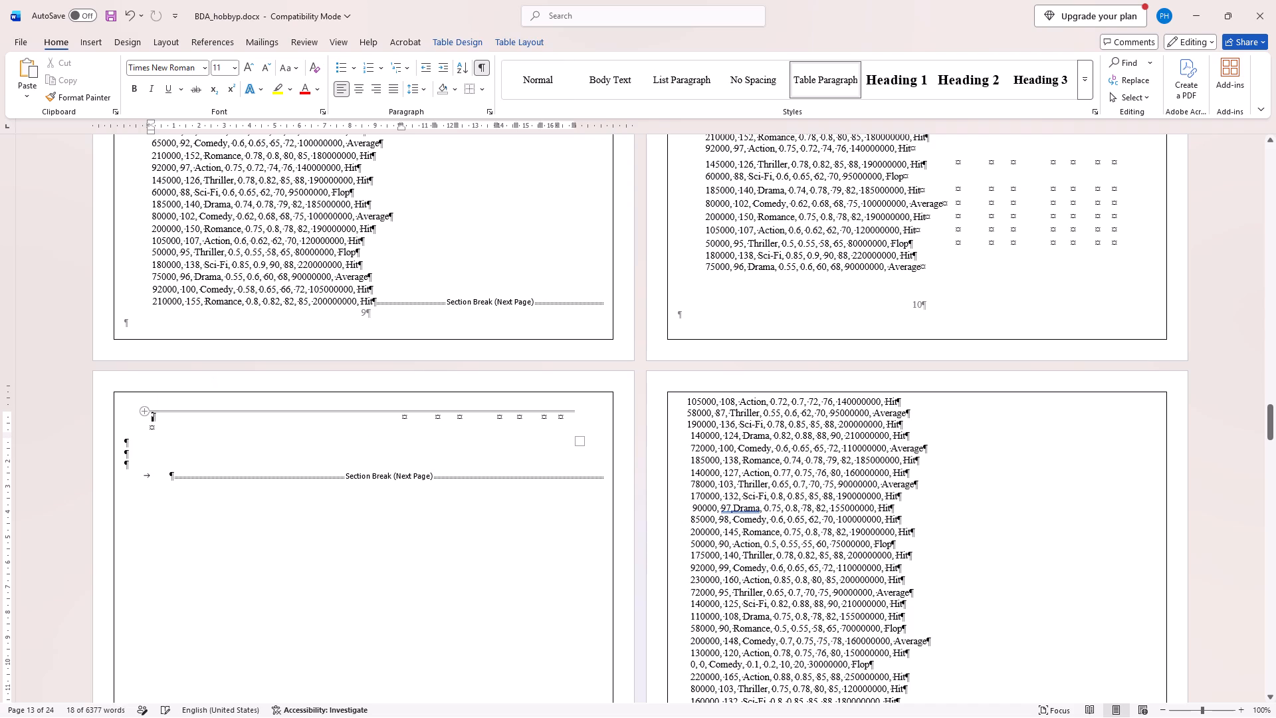
# Delete the blank paragraphs between the cleared table row and the next-page section break.
pyautogui.doubleClick(241, 481)
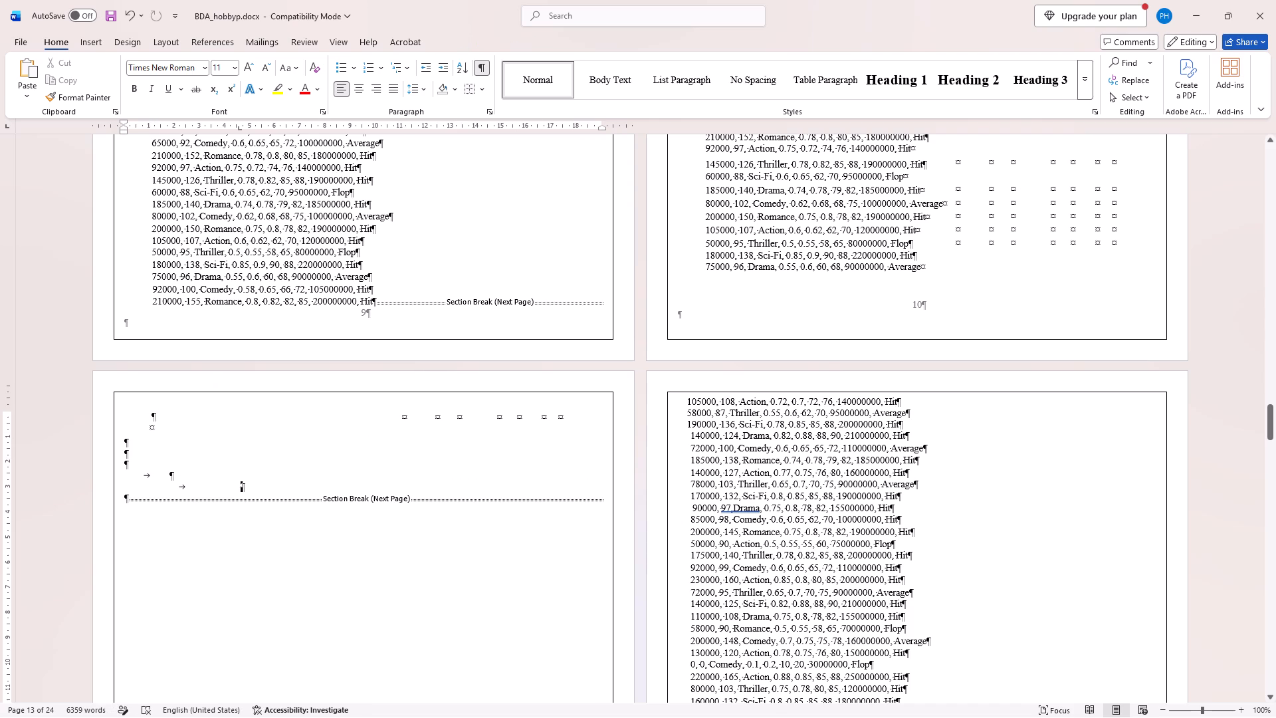
pyautogui.doubleClick(241, 501)
pyautogui.click(227, 511)
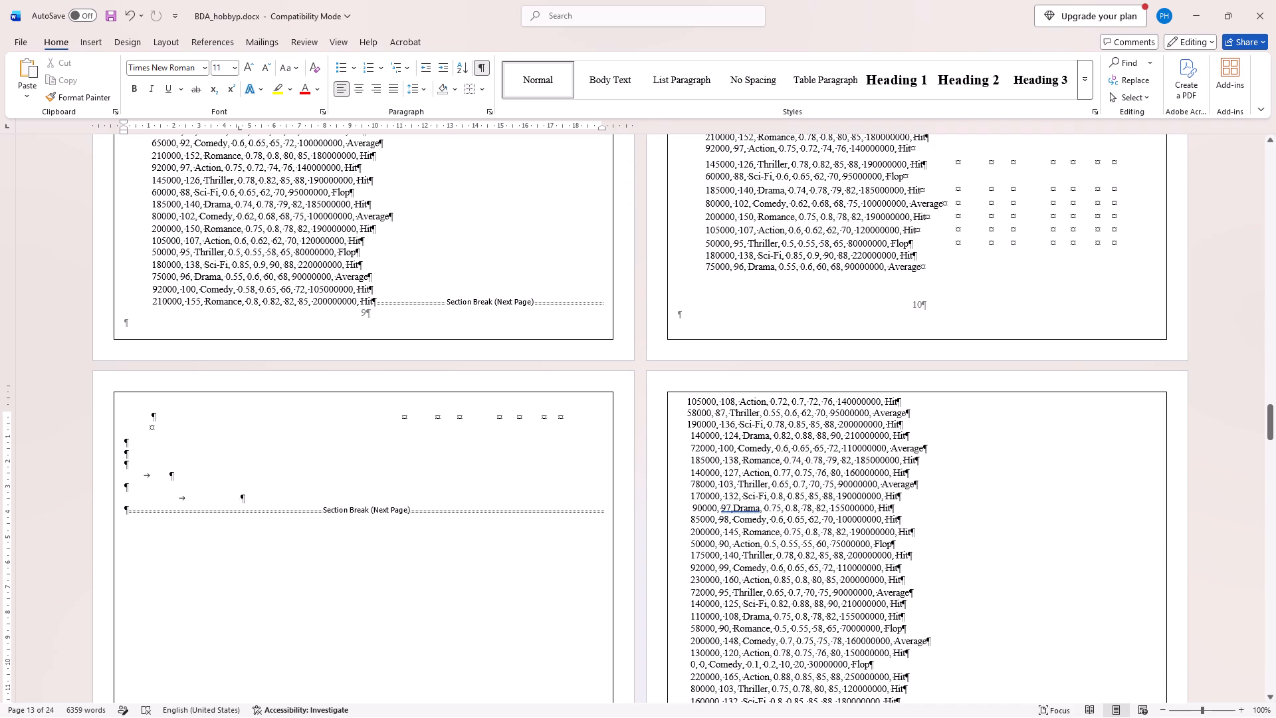
pyautogui.press('BackSpace')
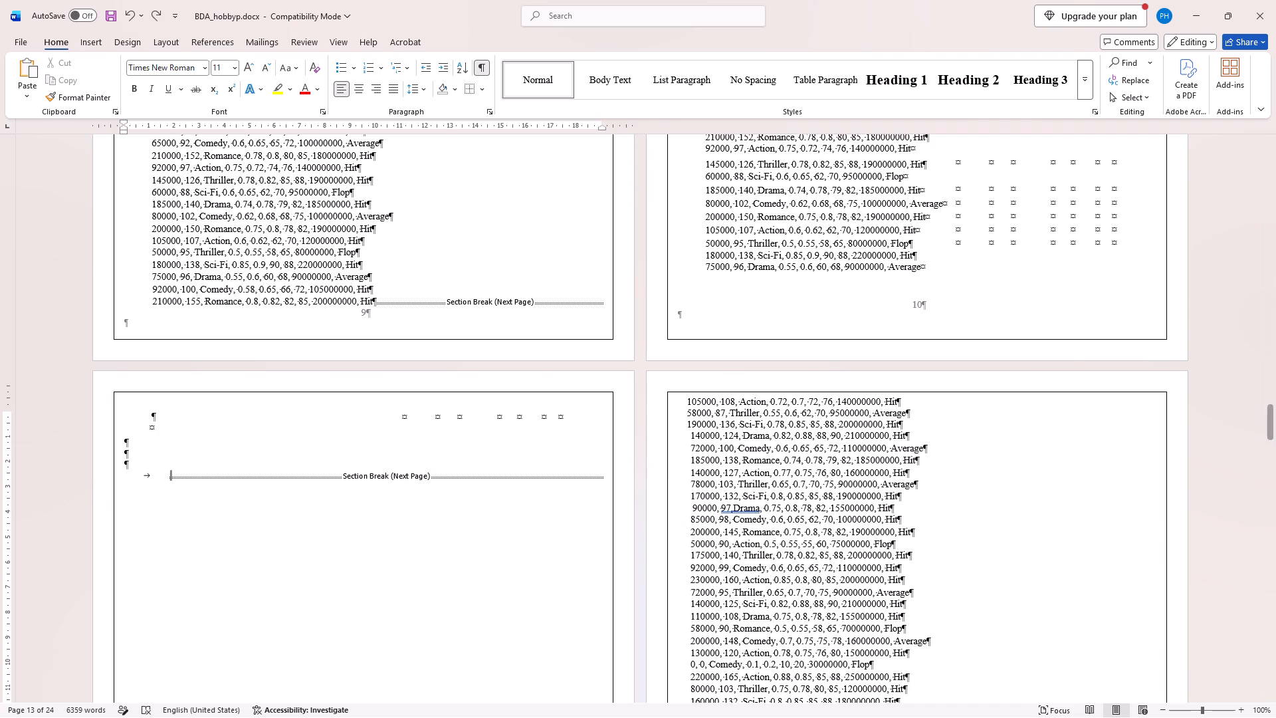
pyautogui.press('BackSpace')
pyautogui.press('BackSpace')
pyautogui.press('BackSpace')
pyautogui.press('BackSpace')
pyautogui.press('BackSpace')
pyautogui.press('BackSpace')
pyautogui.press('BackSpace')
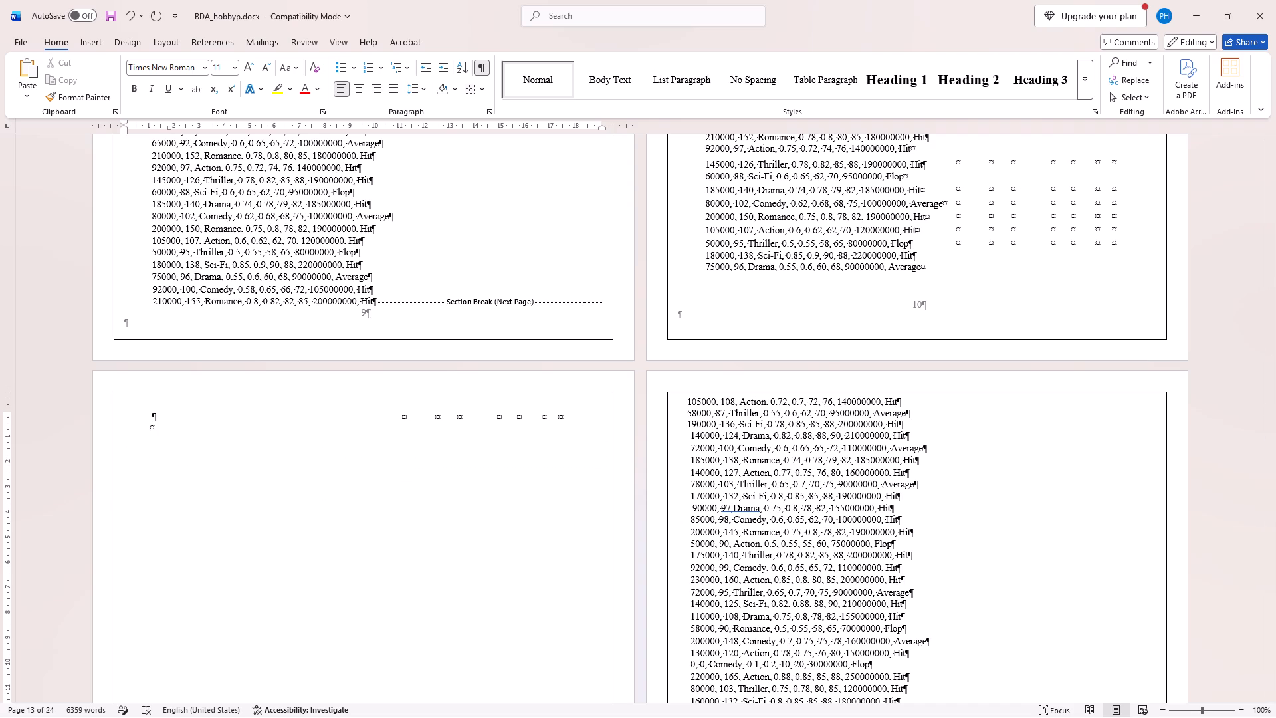
# Delete the leftover empty paragraph inside the first cell of the cleared table row.
pyautogui.click(169, 416)
pyautogui.press('Right')
pyautogui.press('BackSpace')
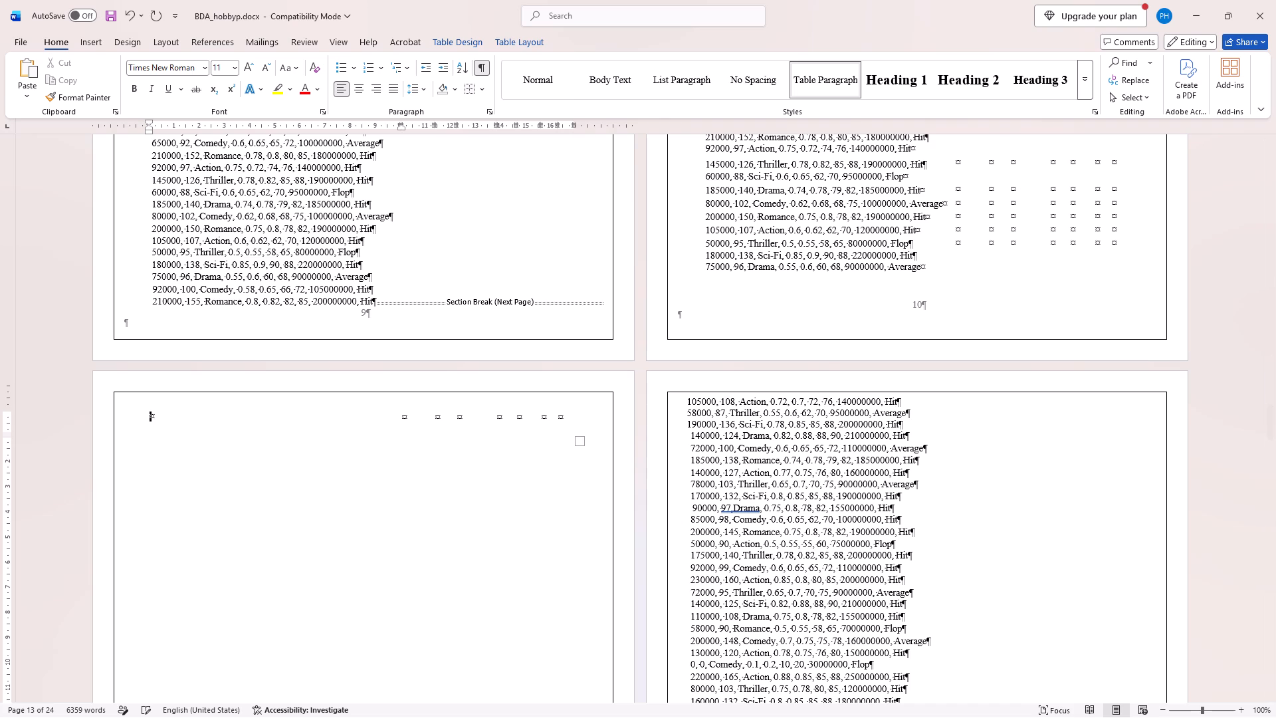
pyautogui.press('Delete')
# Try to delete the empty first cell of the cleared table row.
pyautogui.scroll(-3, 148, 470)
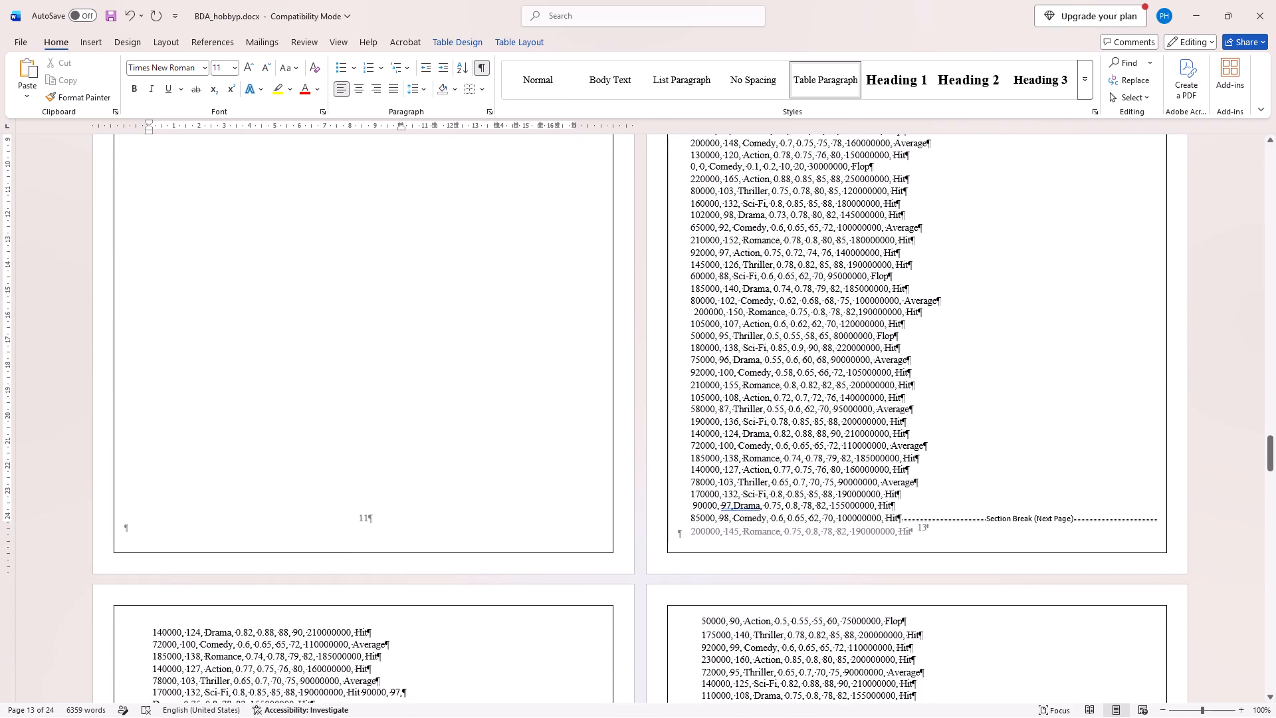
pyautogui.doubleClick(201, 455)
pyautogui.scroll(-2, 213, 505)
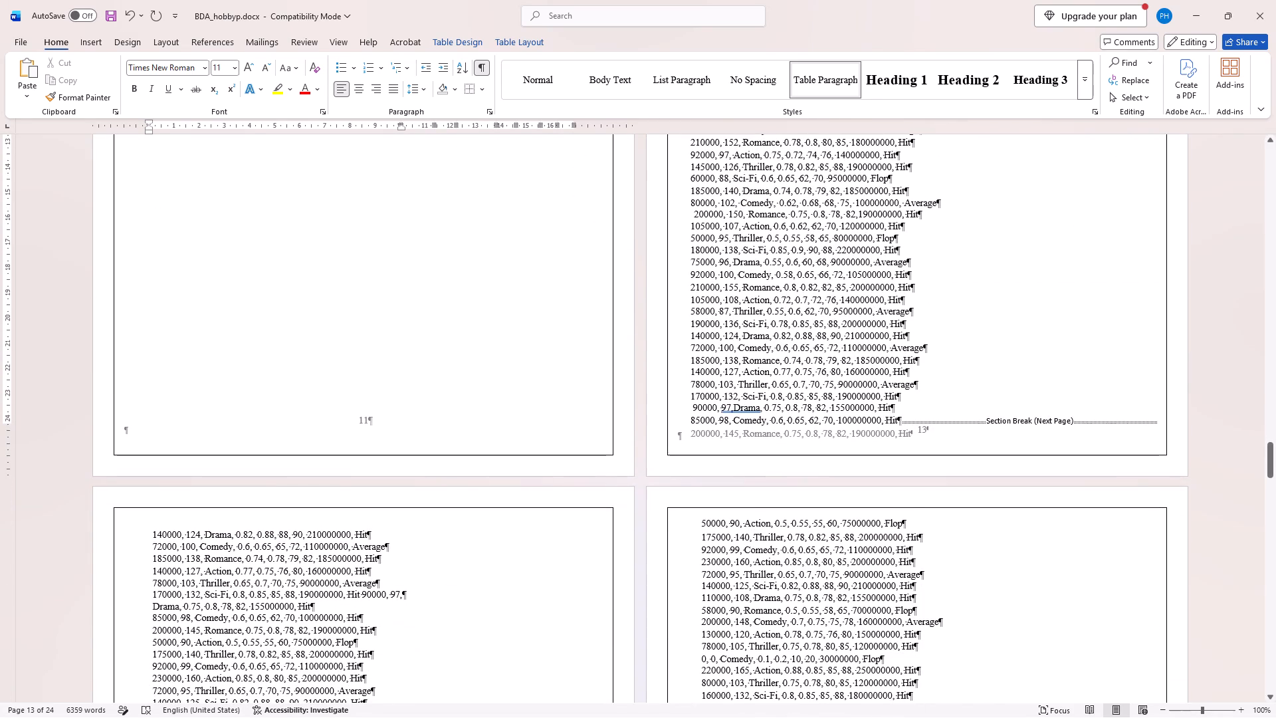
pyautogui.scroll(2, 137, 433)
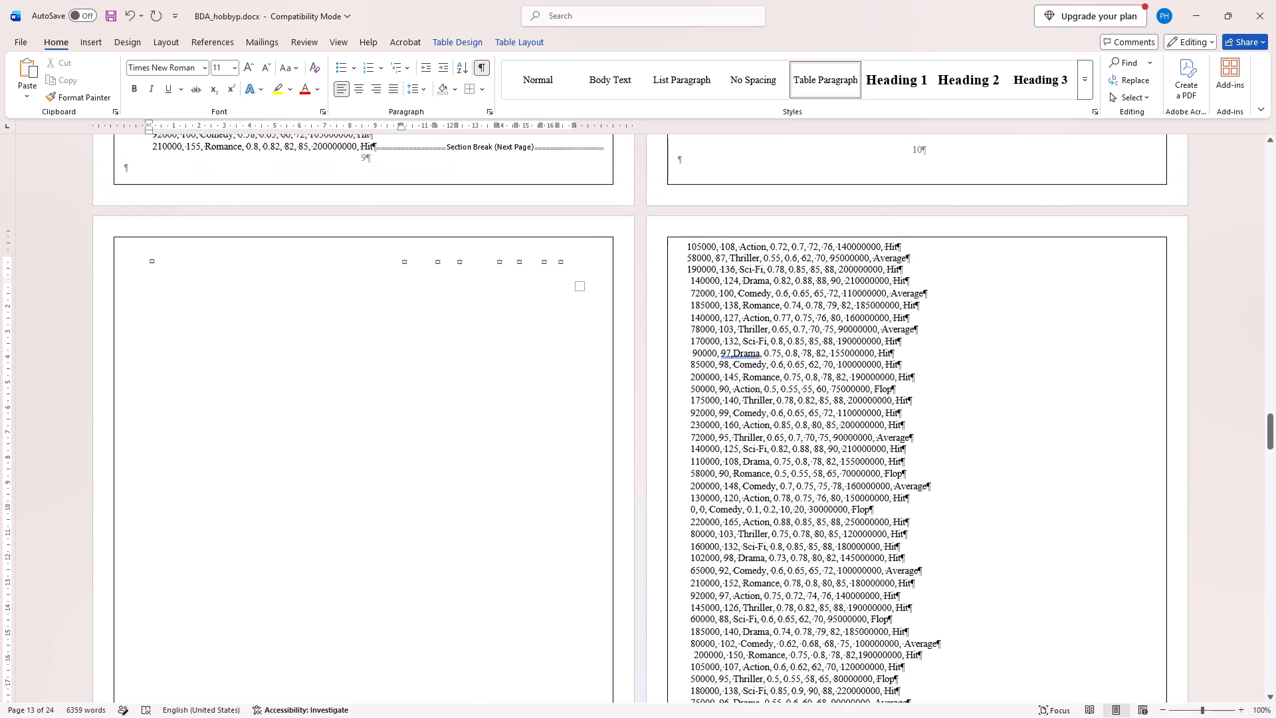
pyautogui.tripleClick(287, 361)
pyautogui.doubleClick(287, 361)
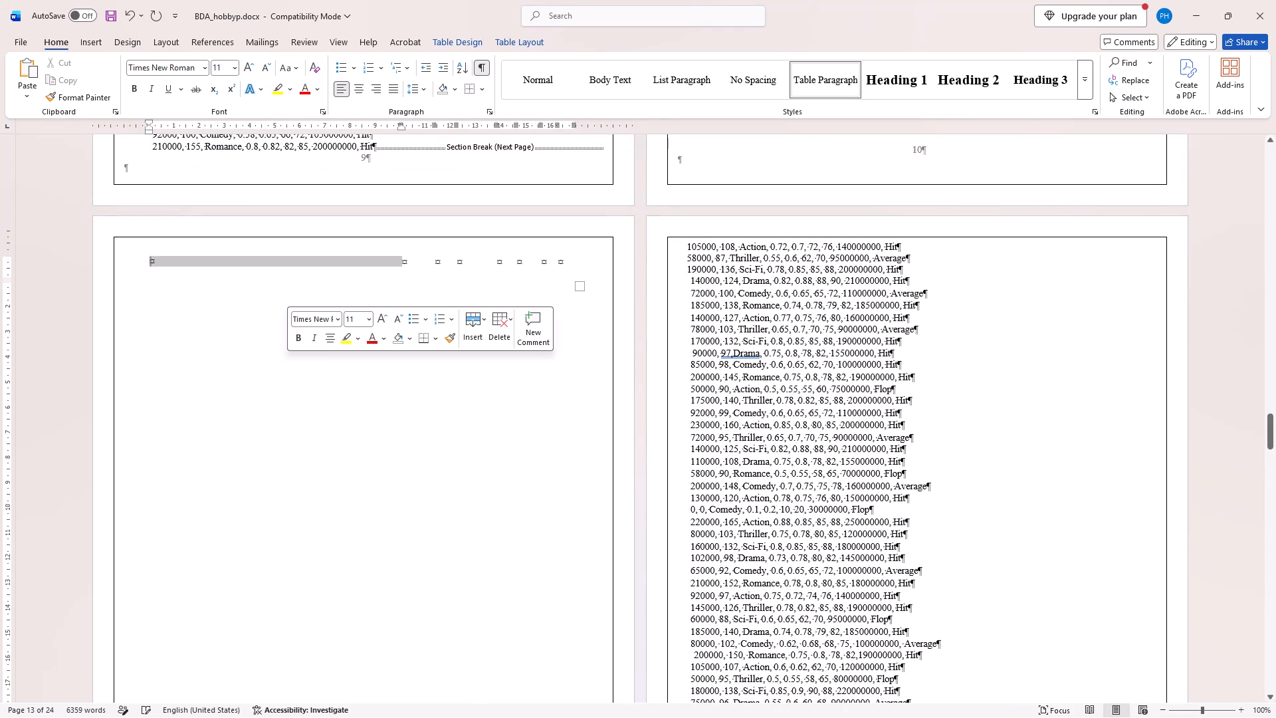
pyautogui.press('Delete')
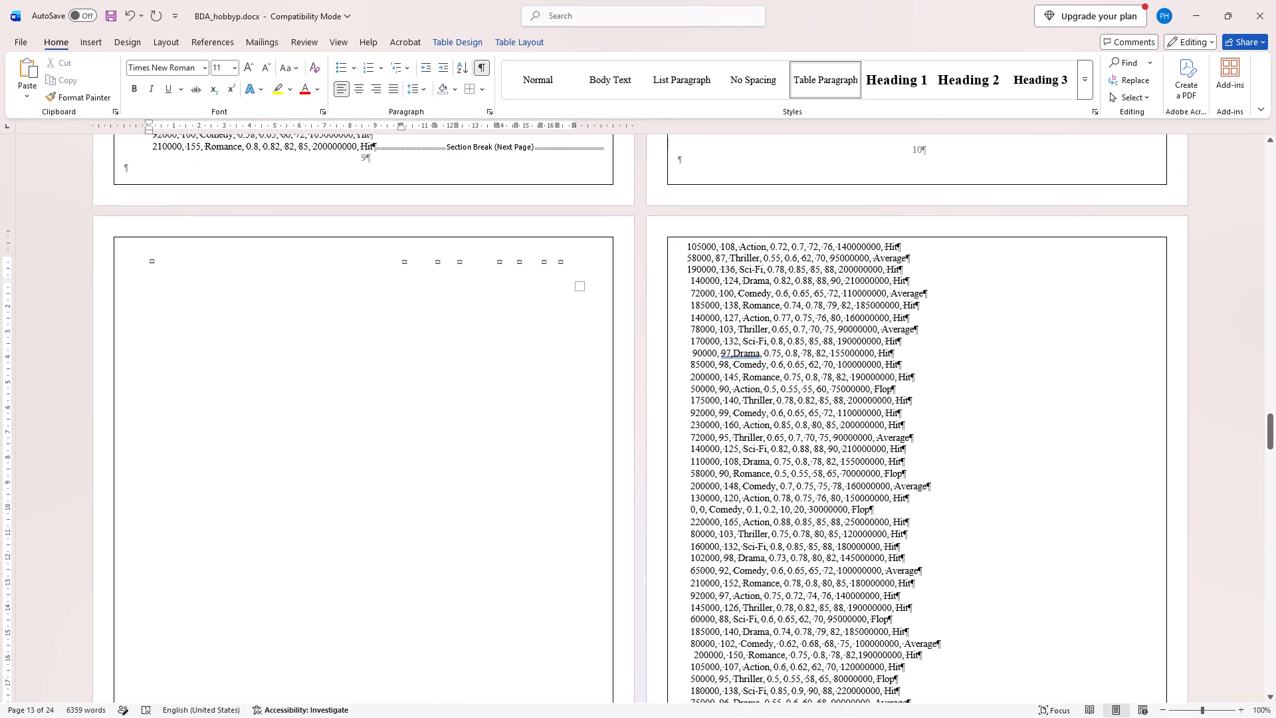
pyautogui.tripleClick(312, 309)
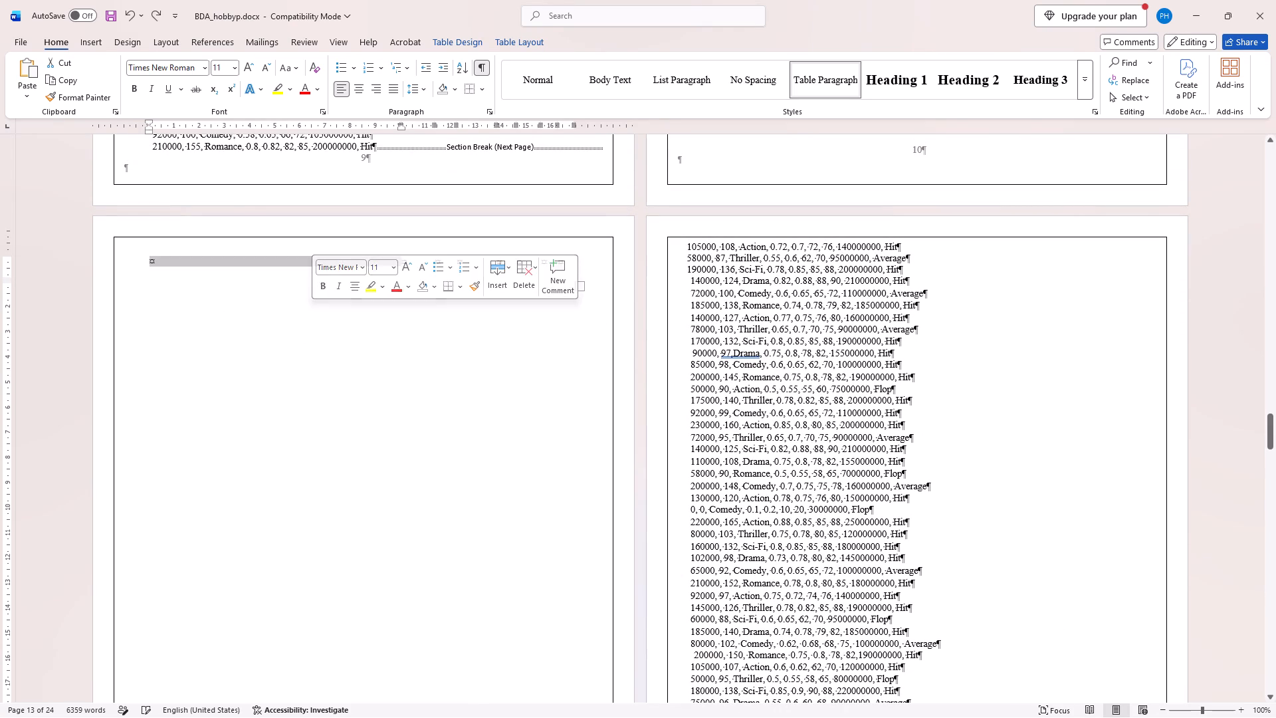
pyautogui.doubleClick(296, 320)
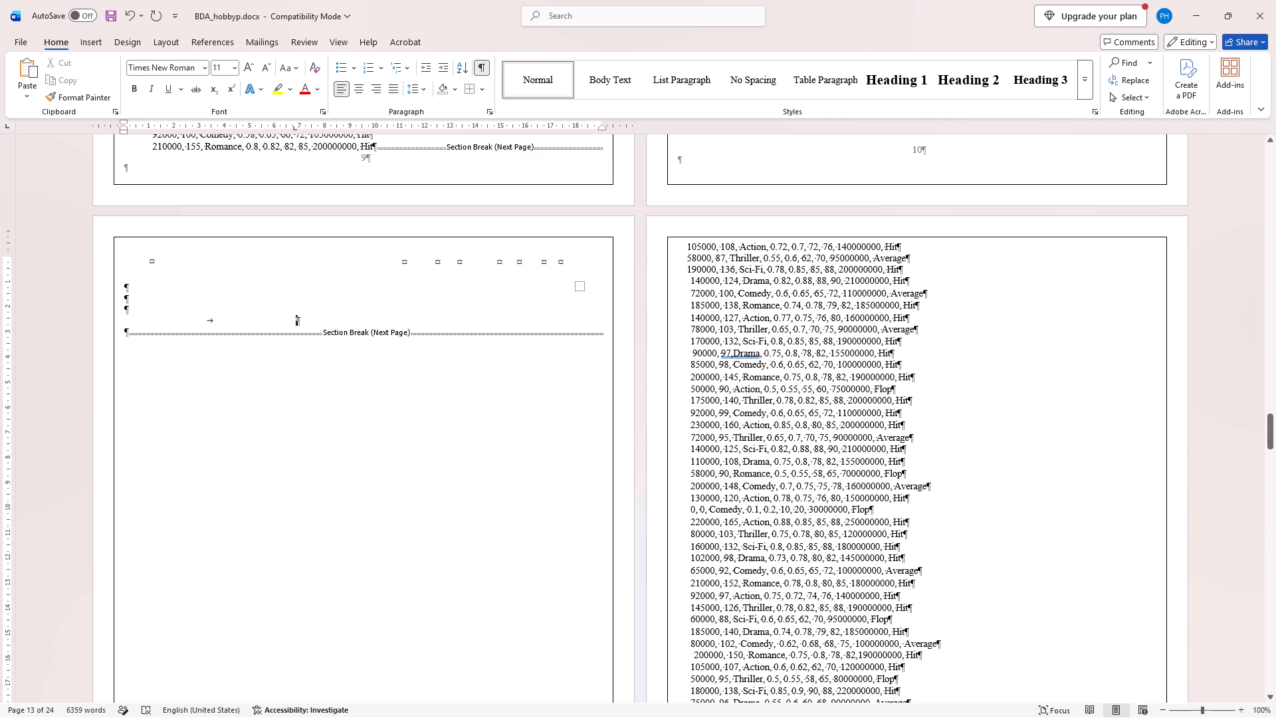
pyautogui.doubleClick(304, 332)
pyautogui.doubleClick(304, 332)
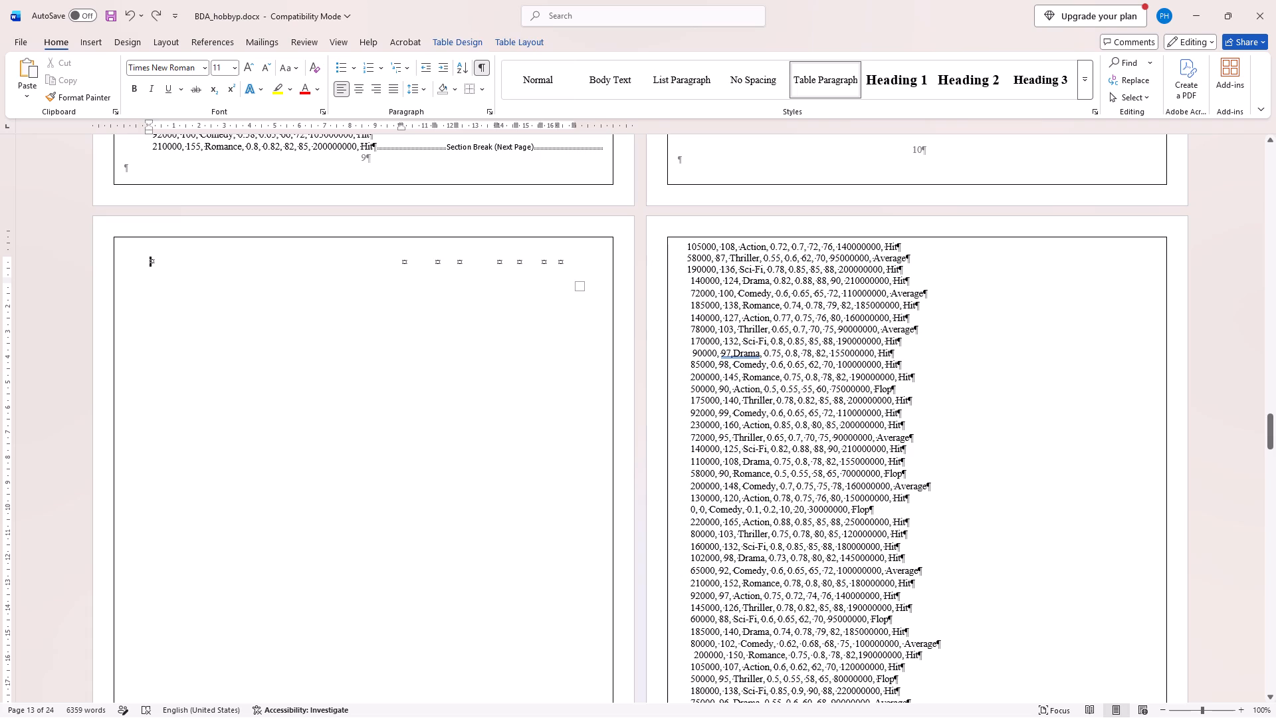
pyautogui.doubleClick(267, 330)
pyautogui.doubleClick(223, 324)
# Delete the next-page section break below the cleared table row and the leading tab space before the "105000, 108, Action" line.
pyautogui.tripleClick(237, 305)
pyautogui.click(237, 305)
pyautogui.doubleClick(237, 305)
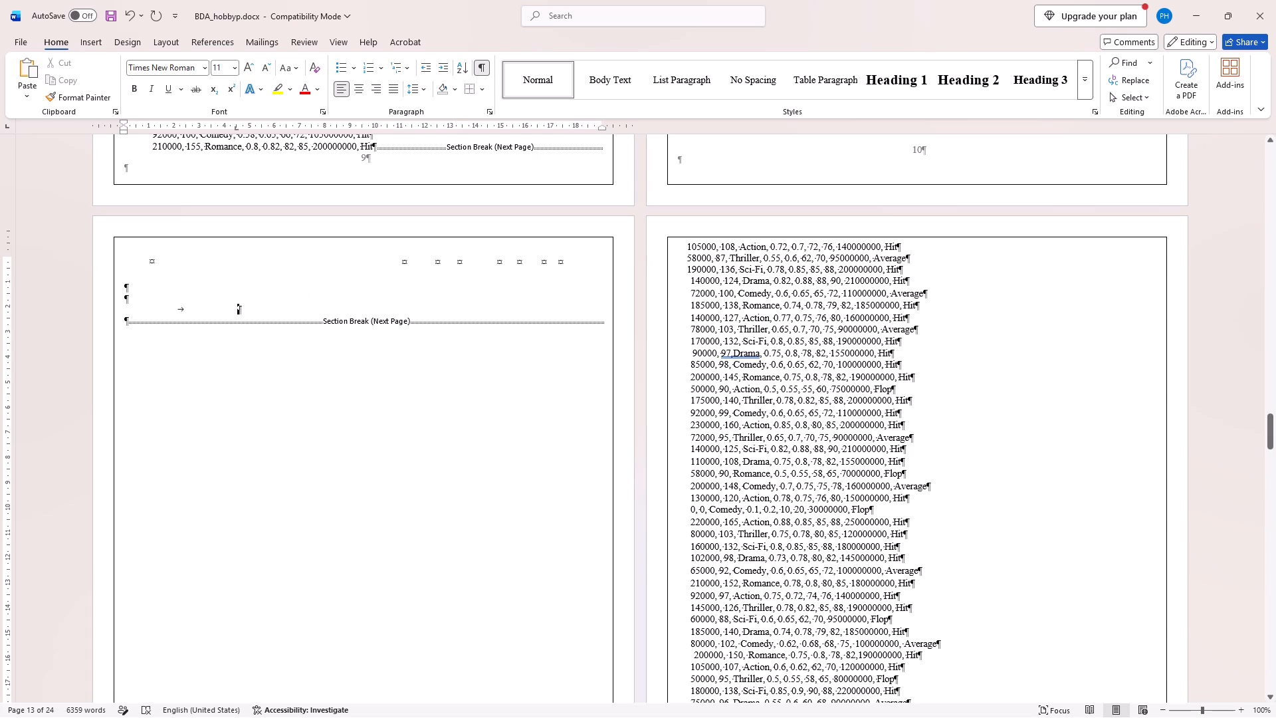
pyautogui.hotkey('shift', 'Down')
pyautogui.hotkey('shift', 'Down')
pyautogui.hotkey('shift', 'Up')
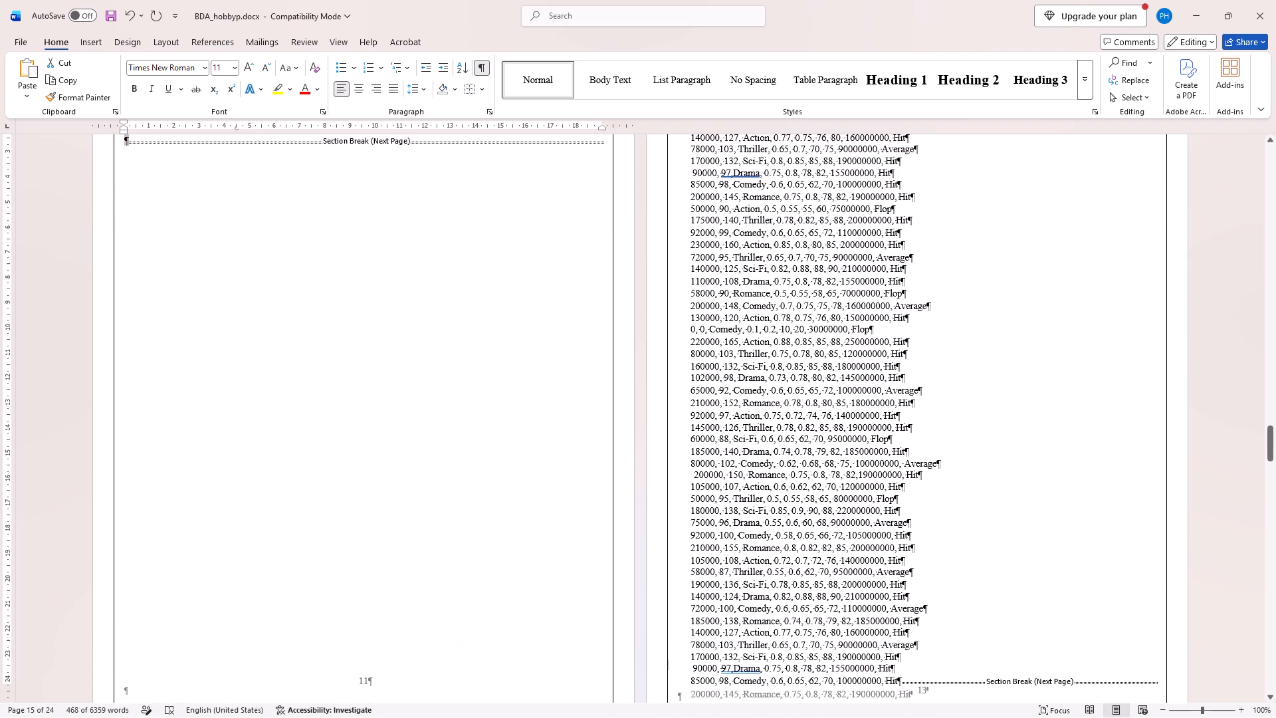
pyautogui.hotkey('shift', 'Right')
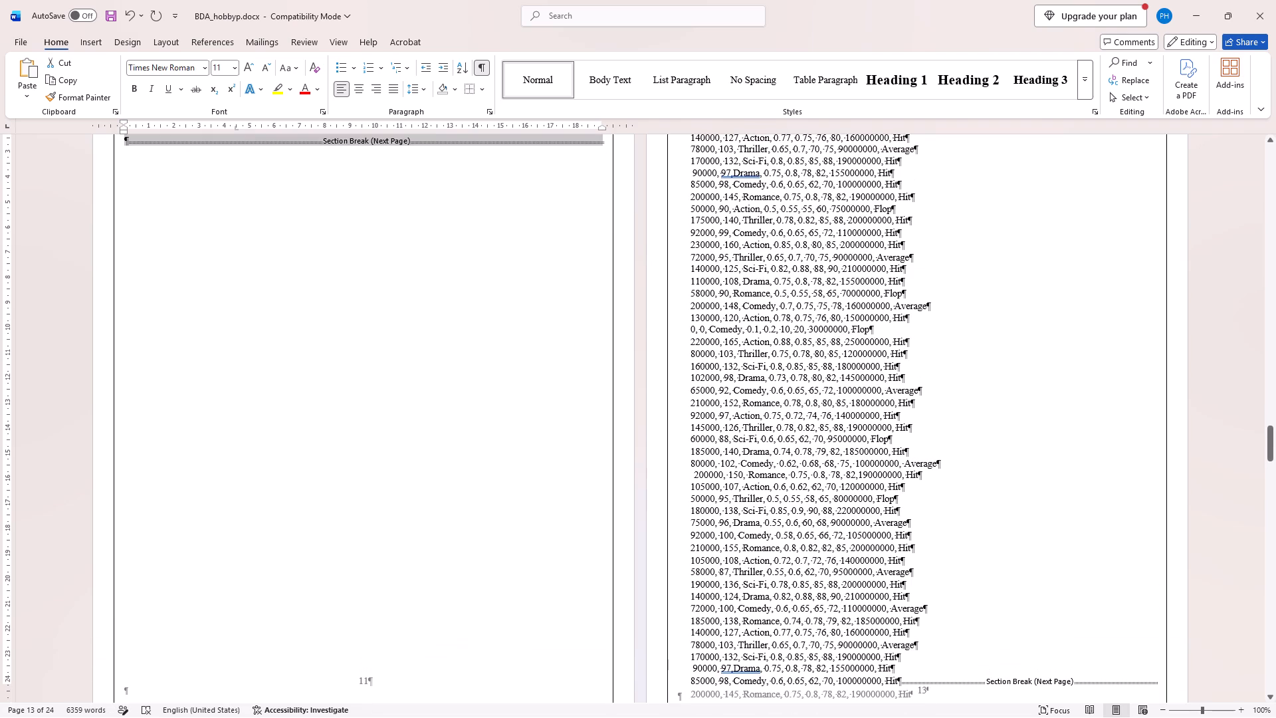
pyautogui.press('Delete')
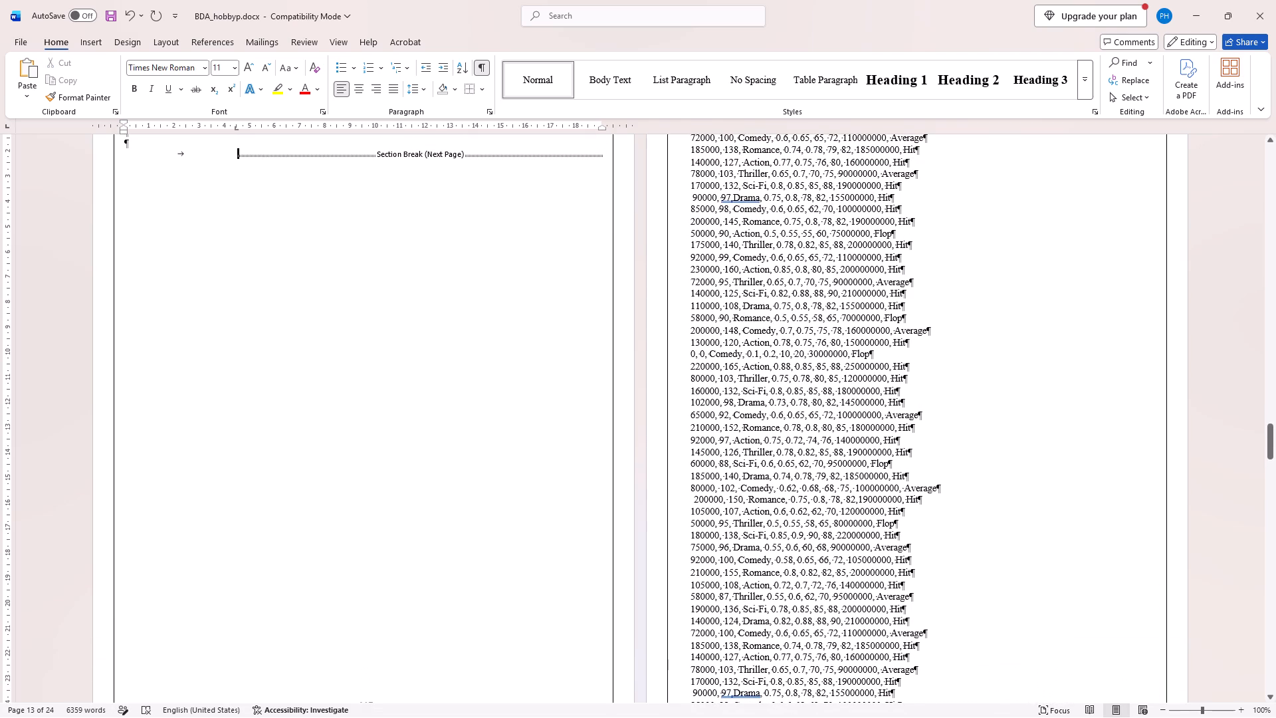
pyautogui.hotkey('shift', 'Right')
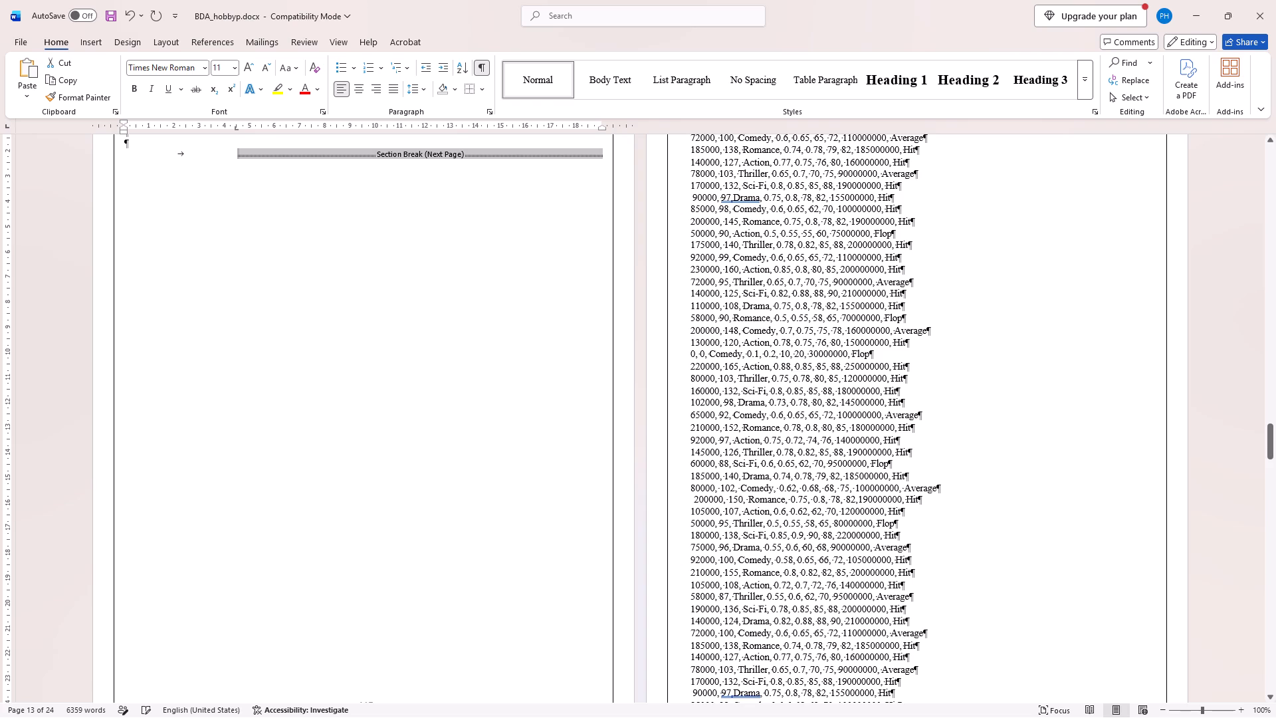
pyautogui.press('Delete')
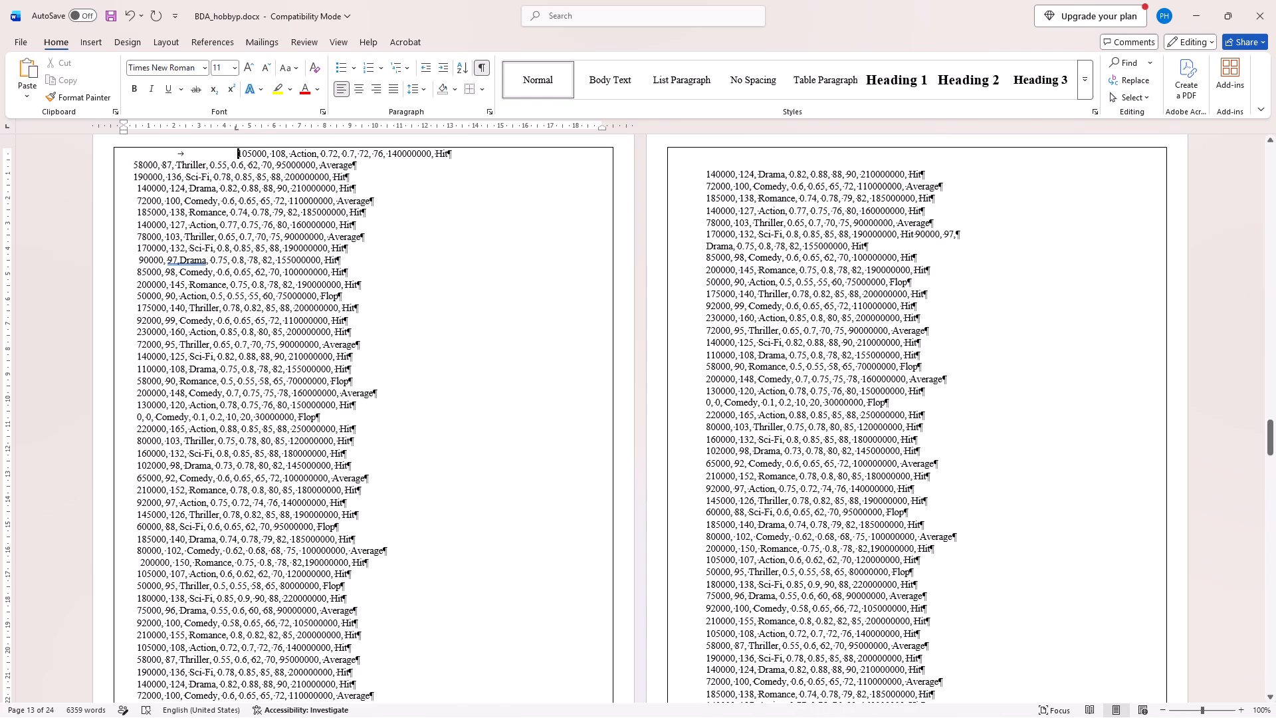
pyautogui.press('BackSpace')
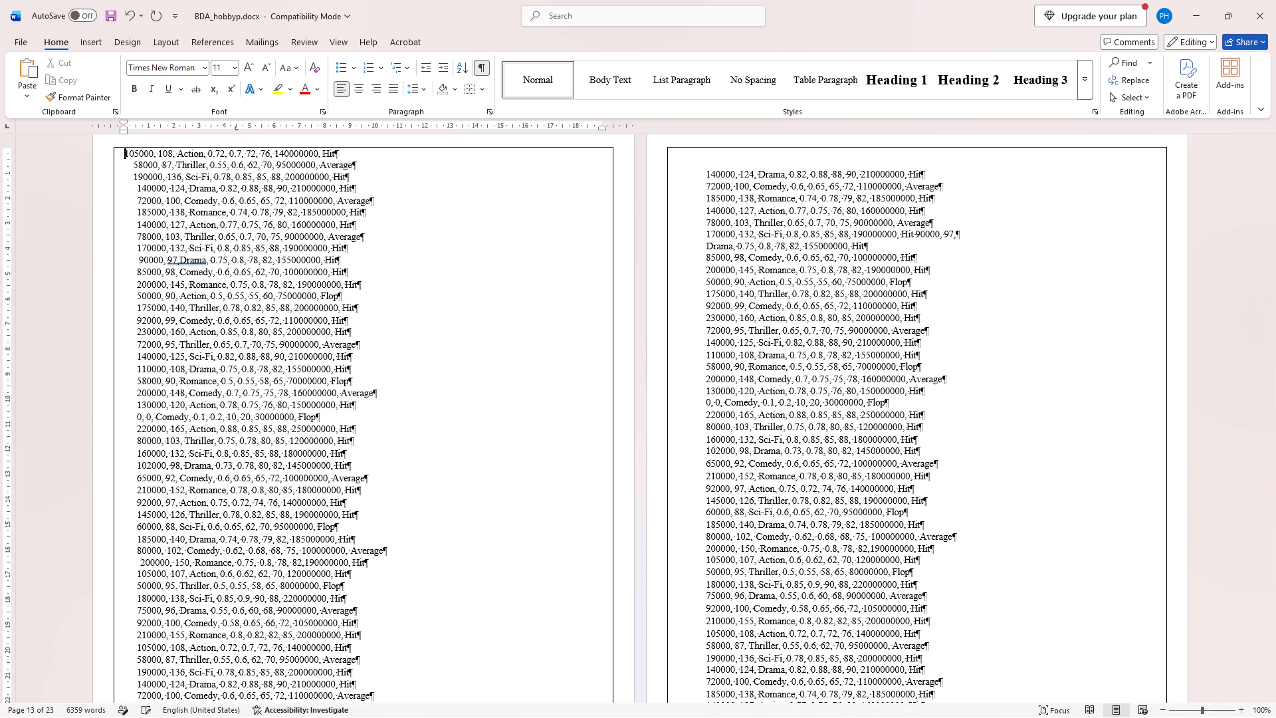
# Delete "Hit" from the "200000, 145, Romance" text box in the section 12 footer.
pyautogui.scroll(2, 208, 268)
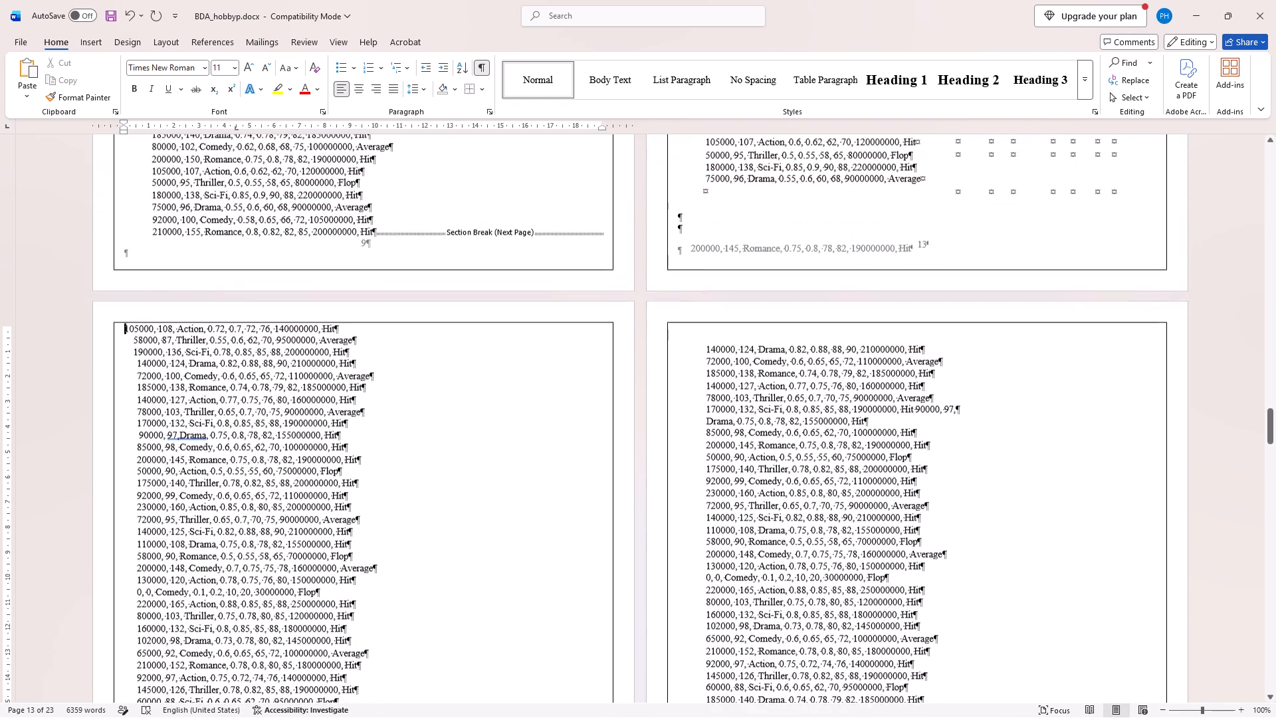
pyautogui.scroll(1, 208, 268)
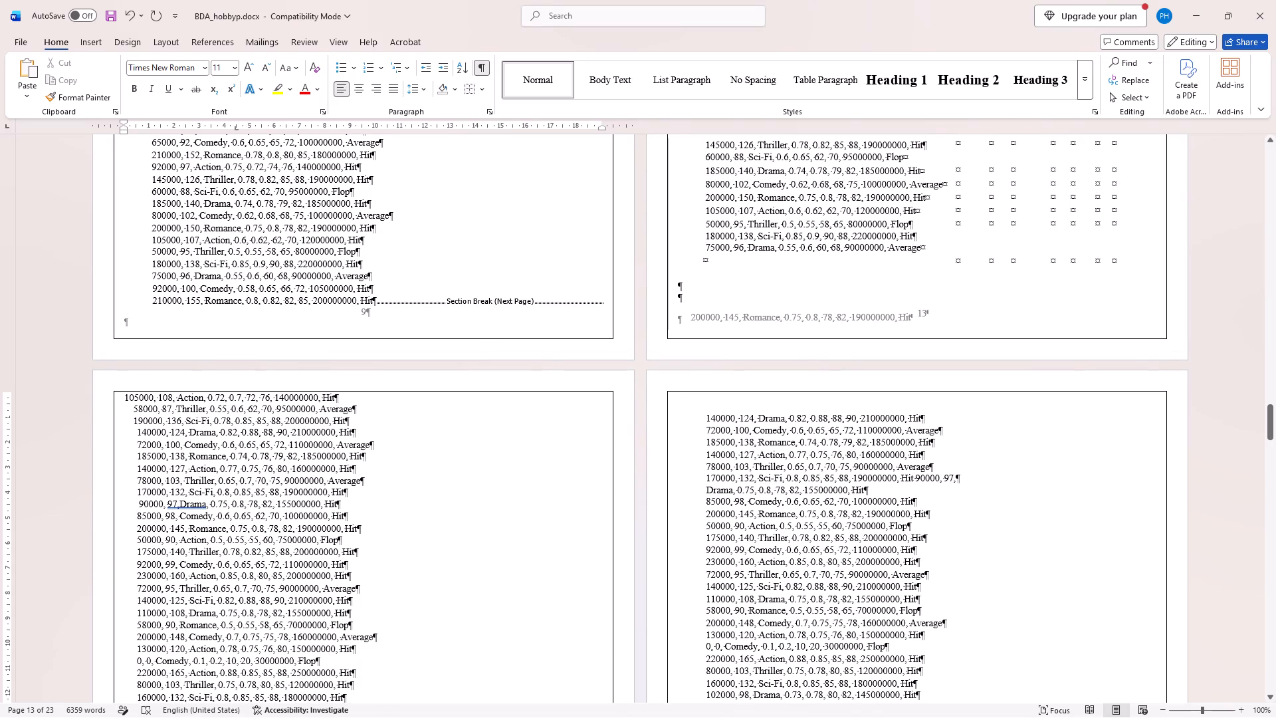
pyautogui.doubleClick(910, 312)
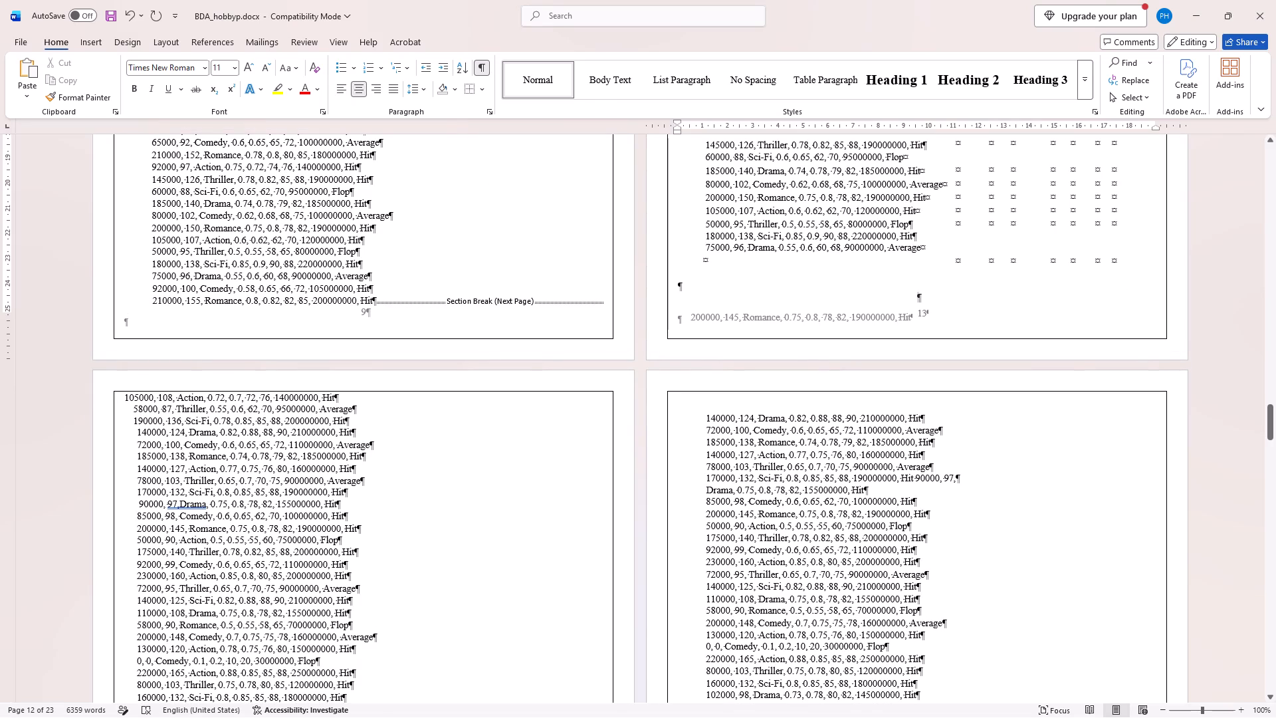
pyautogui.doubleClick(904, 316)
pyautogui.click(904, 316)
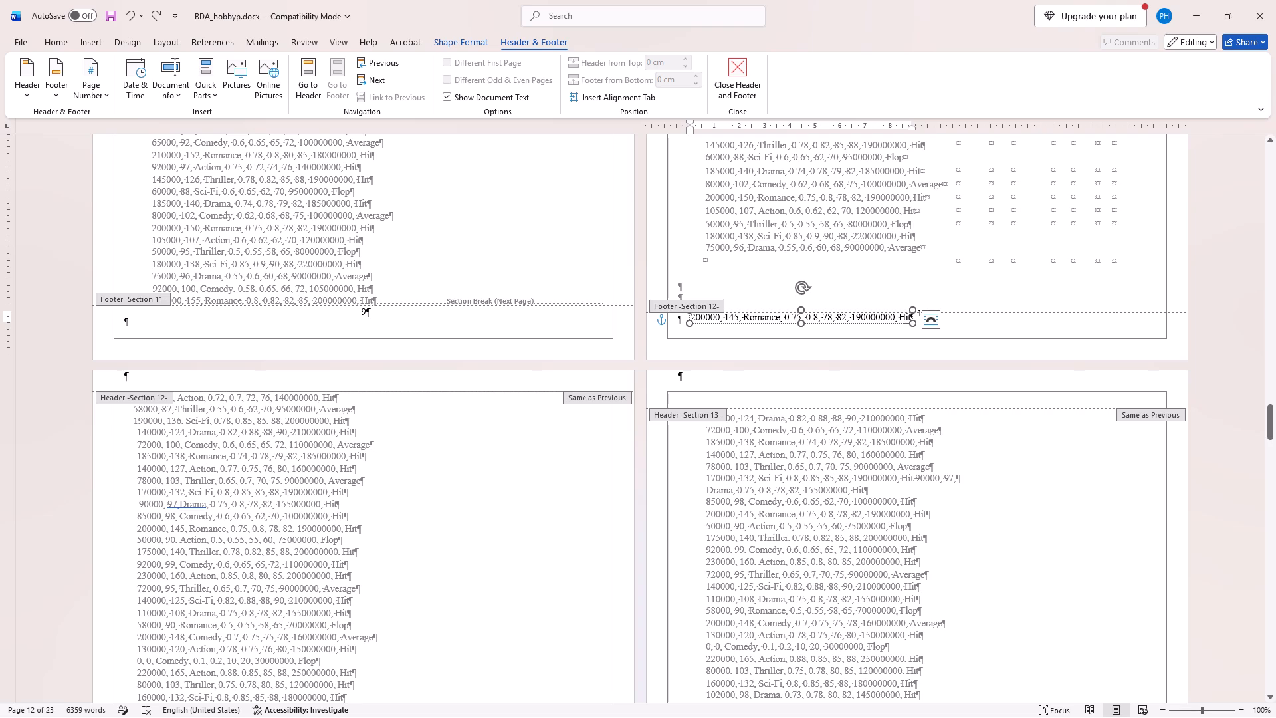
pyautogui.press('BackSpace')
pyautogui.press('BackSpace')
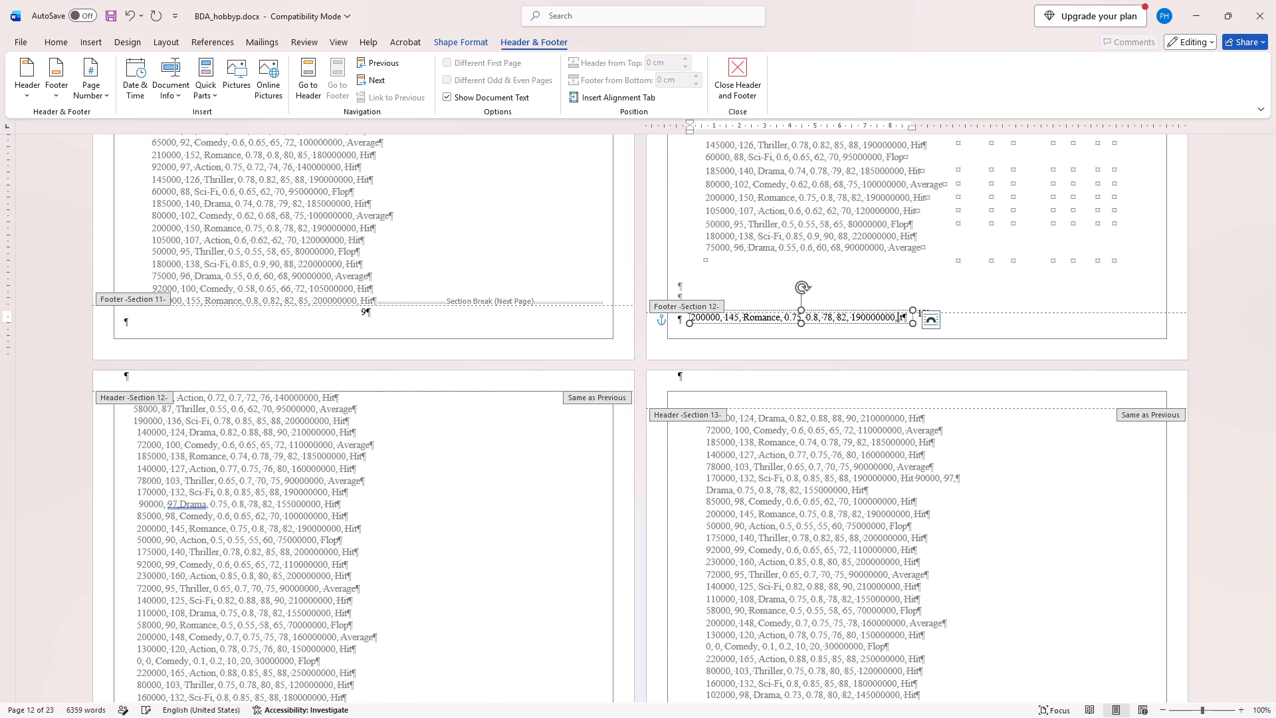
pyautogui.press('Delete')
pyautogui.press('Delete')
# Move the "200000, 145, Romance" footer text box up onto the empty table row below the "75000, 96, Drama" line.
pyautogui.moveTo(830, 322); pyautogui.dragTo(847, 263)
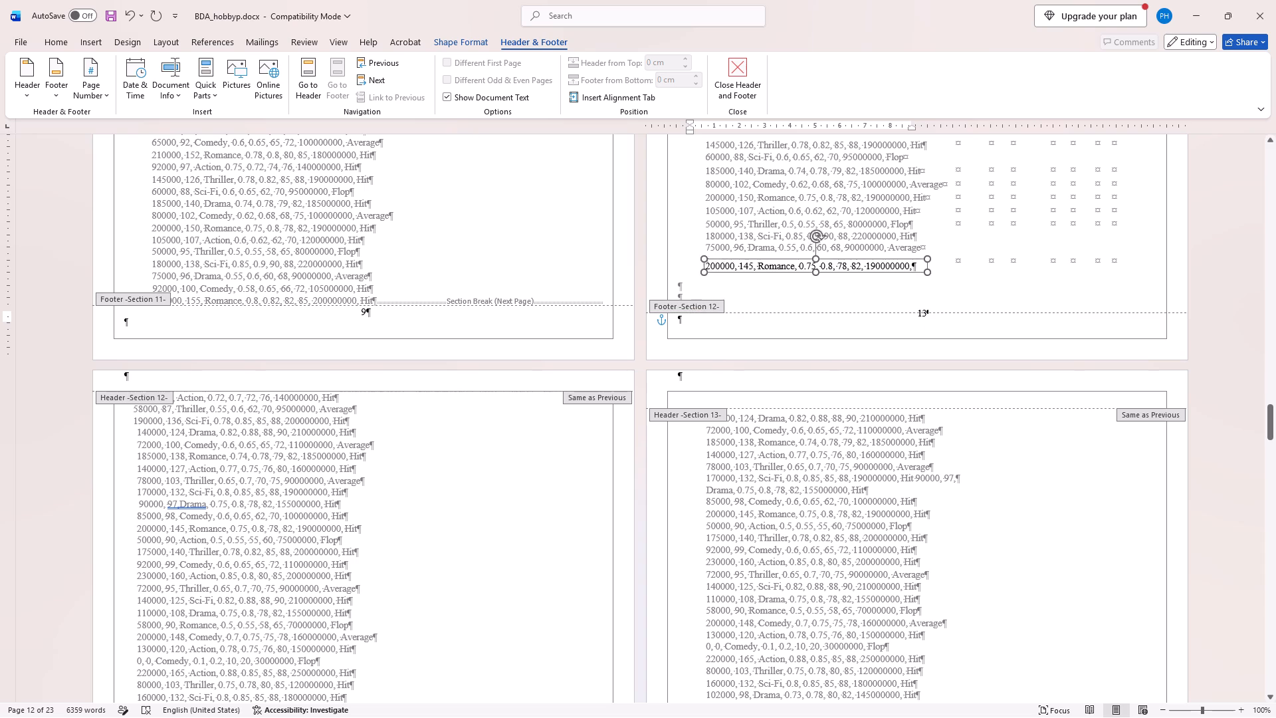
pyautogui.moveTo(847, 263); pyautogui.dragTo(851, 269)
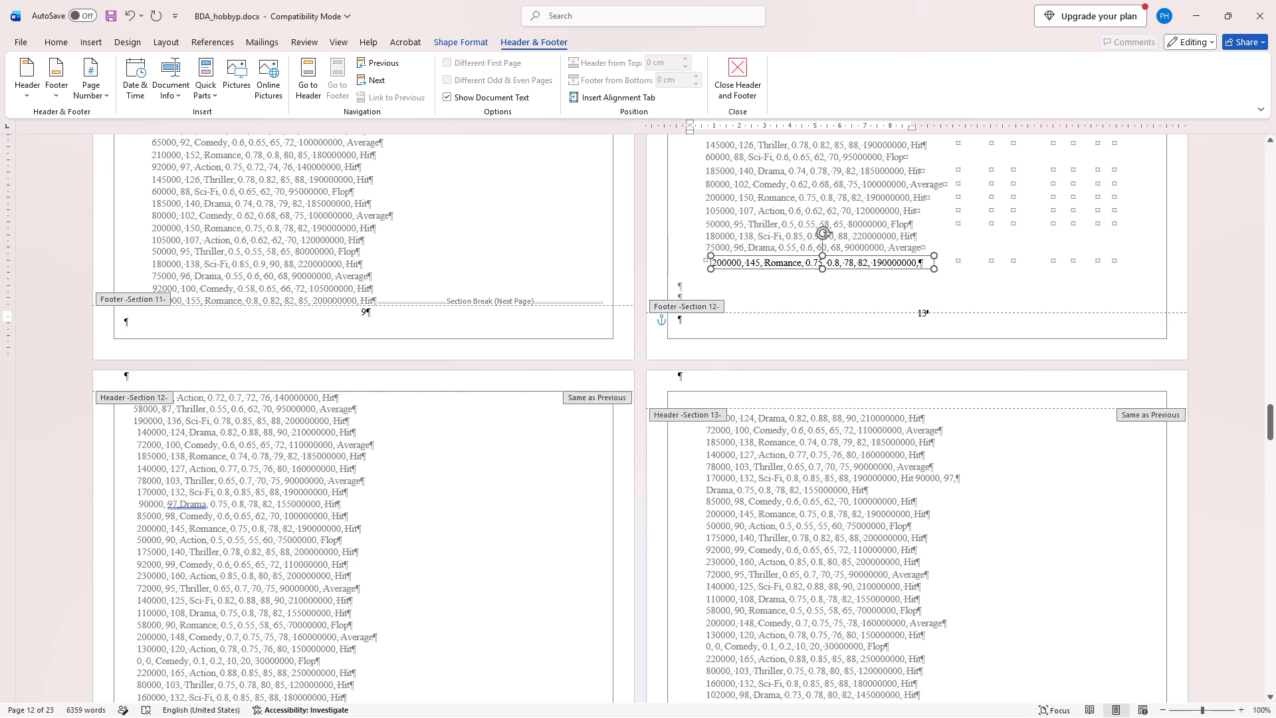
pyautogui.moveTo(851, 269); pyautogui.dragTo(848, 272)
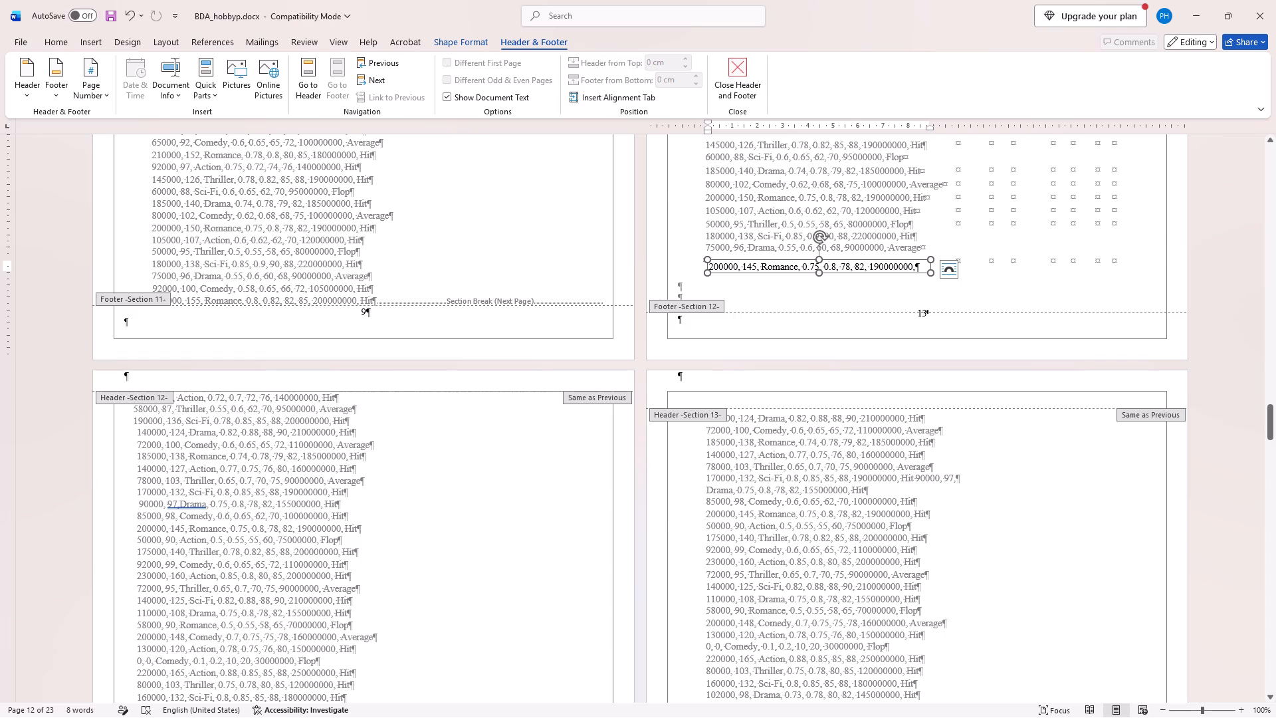
# Replace the entire section 12 footer content with a Plain Number 2 page number at the bottom of the page.
pyautogui.doubleClick(930, 310)
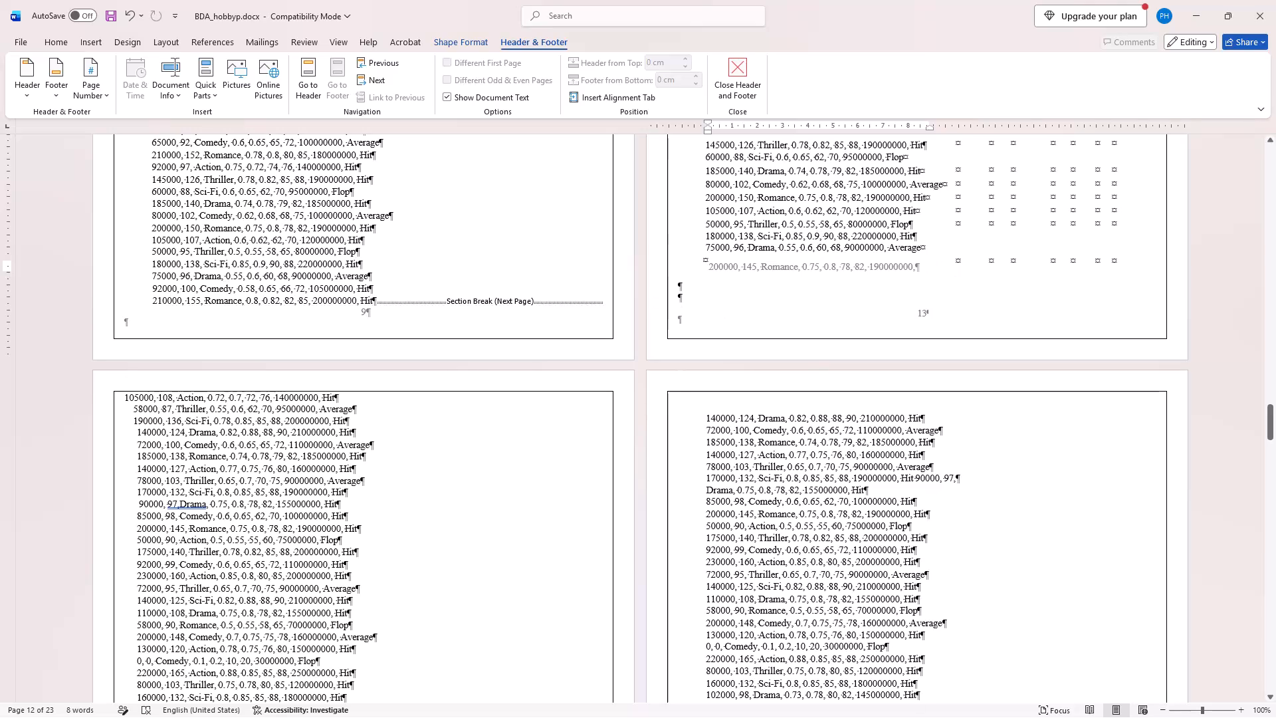
pyautogui.doubleClick(928, 311)
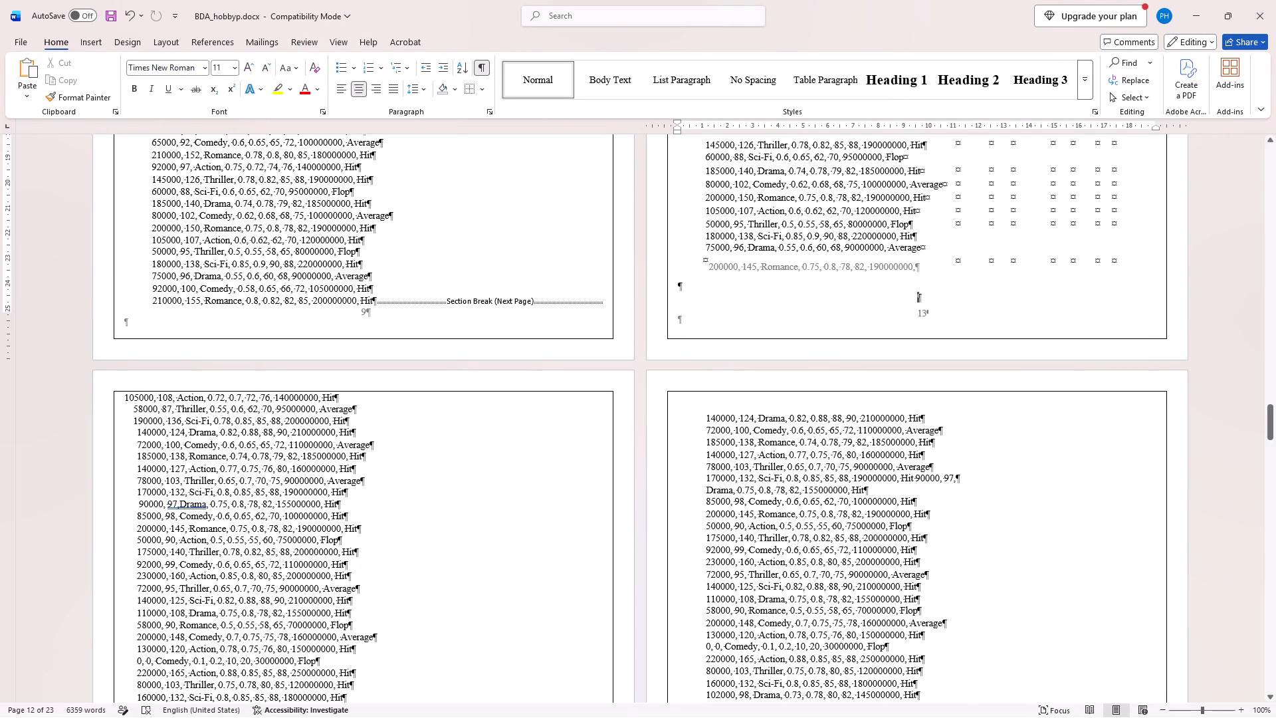
pyautogui.click(918, 308)
pyautogui.tripleClick(918, 309)
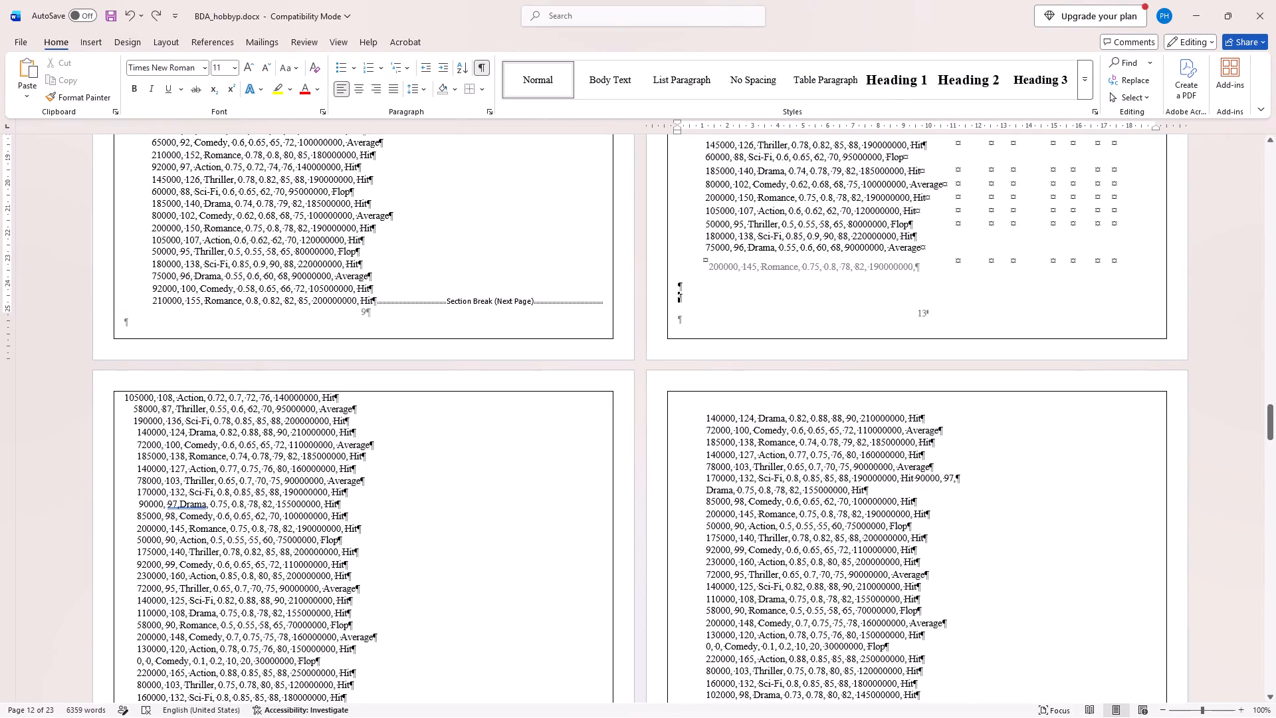
pyautogui.tripleClick(920, 311)
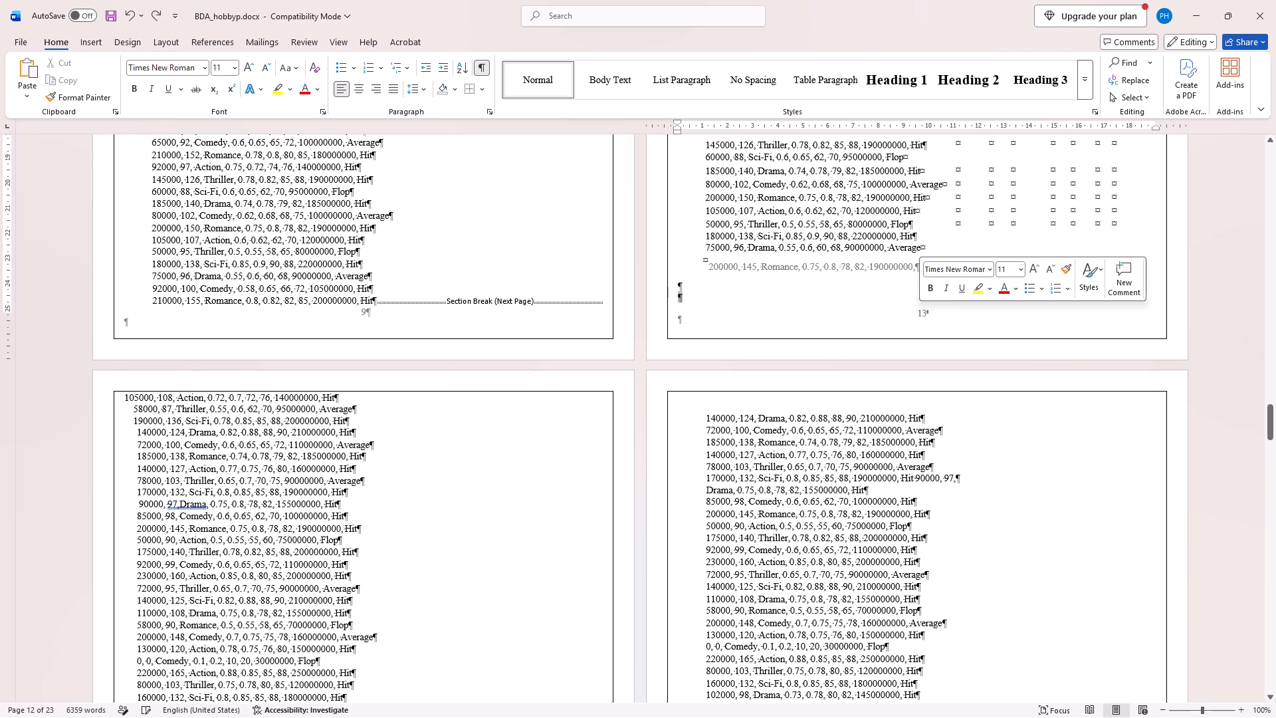
pyautogui.tripleClick(903, 315)
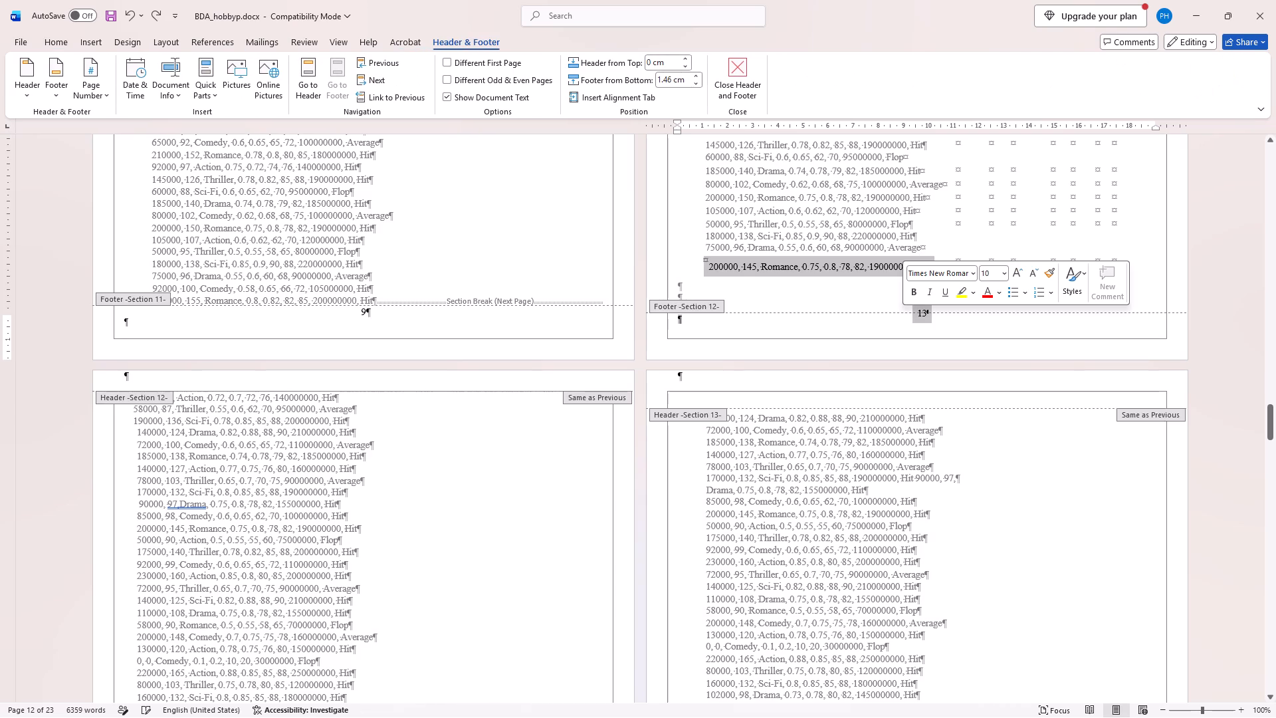
pyautogui.click(78, 88)
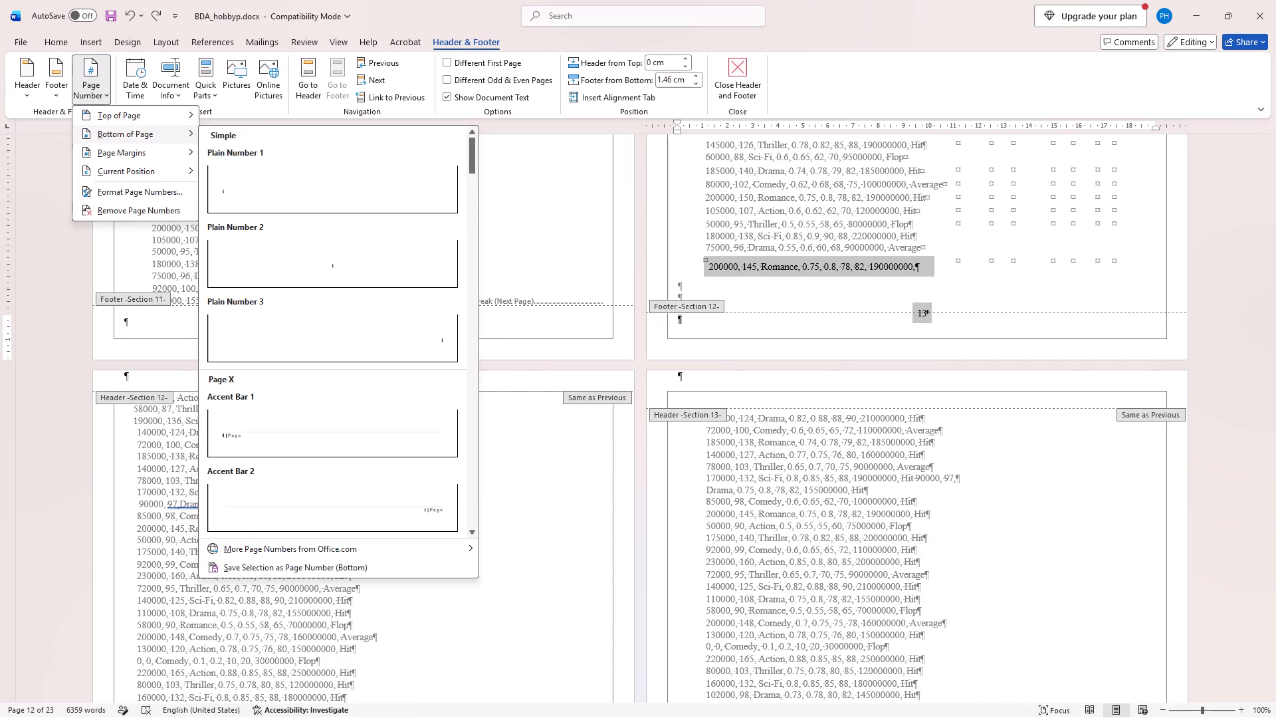
pyautogui.click(348, 279)
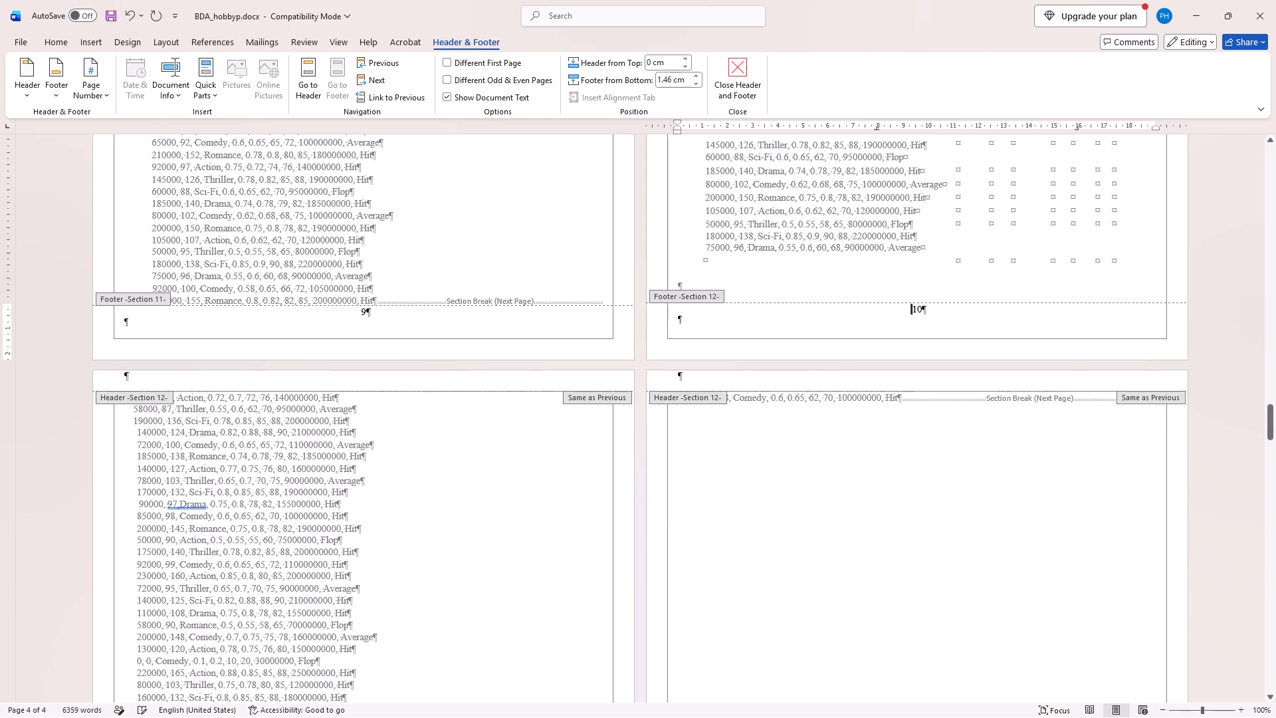
pyautogui.scroll(-3, 477, 398)
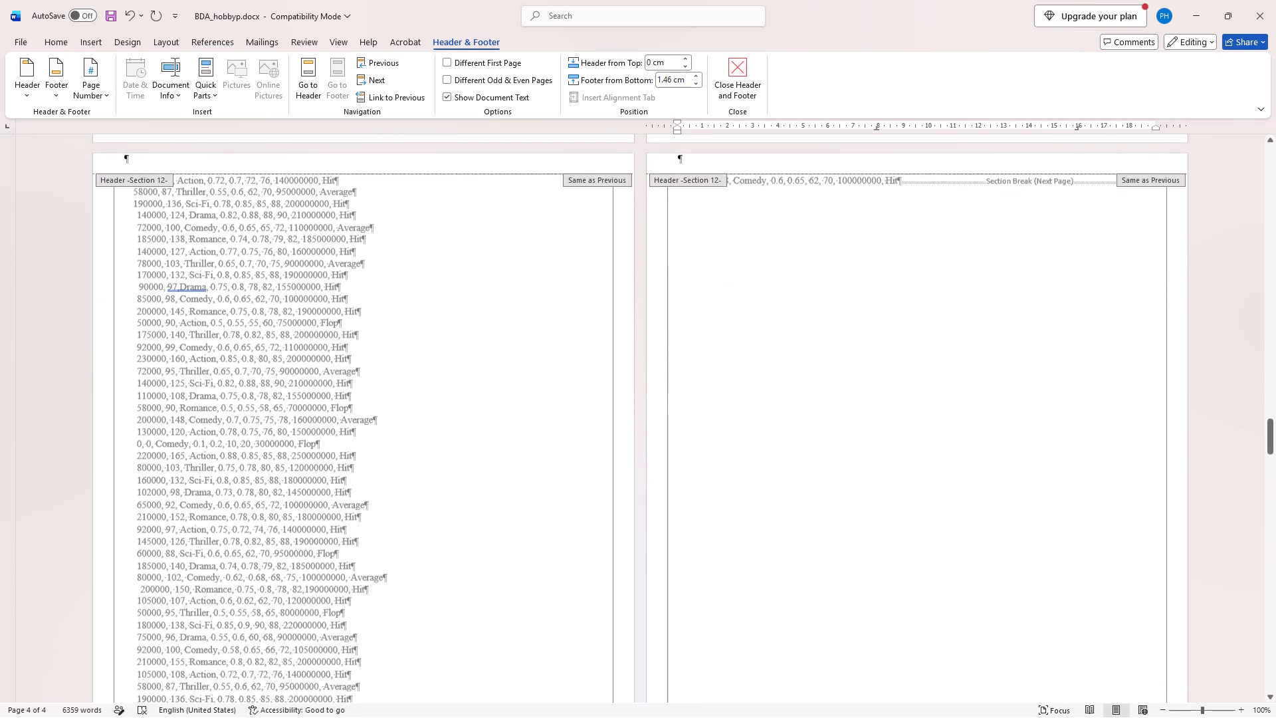
pyautogui.scroll(-2, 477, 398)
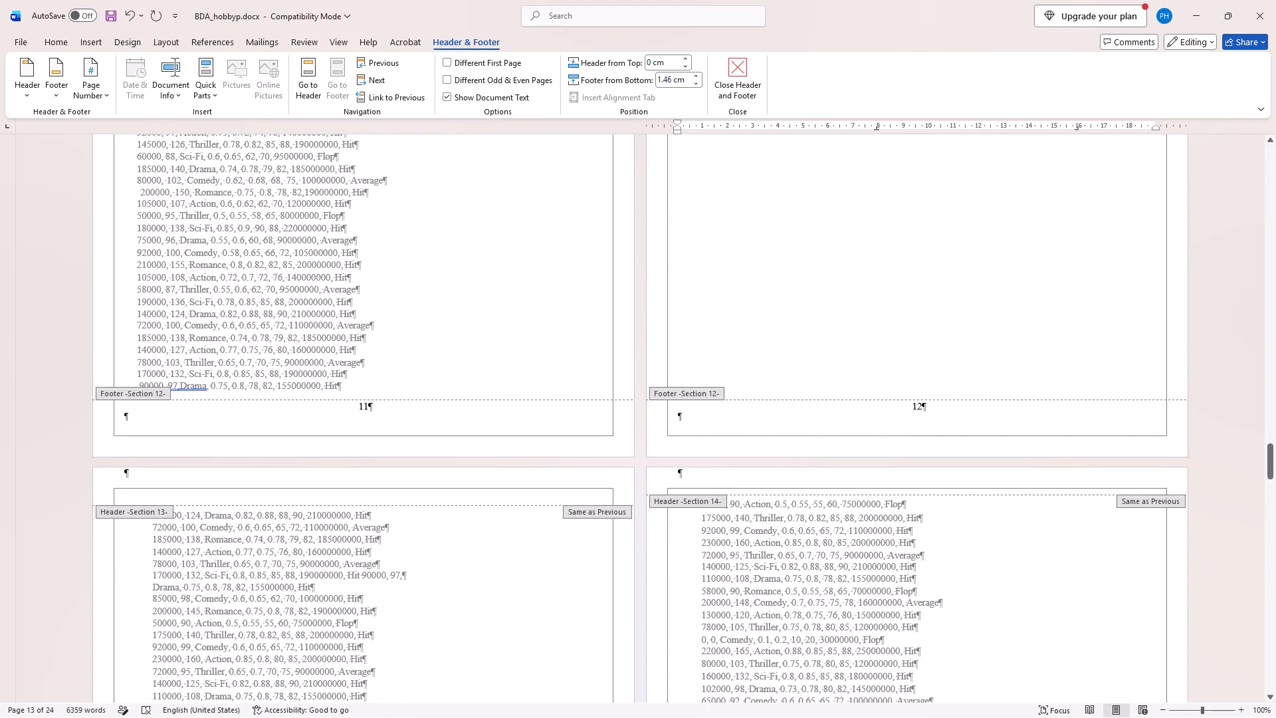
# Return to the body text and delete the next-page section break after the lone "85000, 98, Comedy" line.
pyautogui.scroll(5, 887, 414)
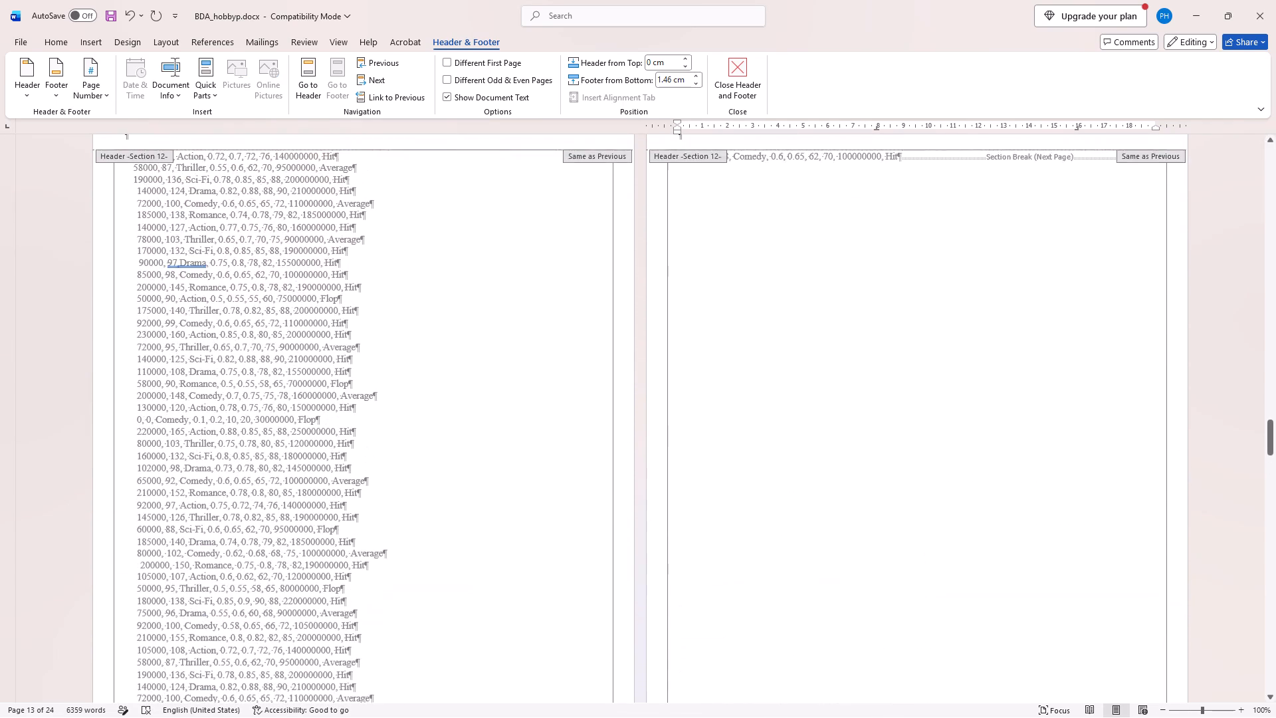
pyautogui.scroll(1, 887, 414)
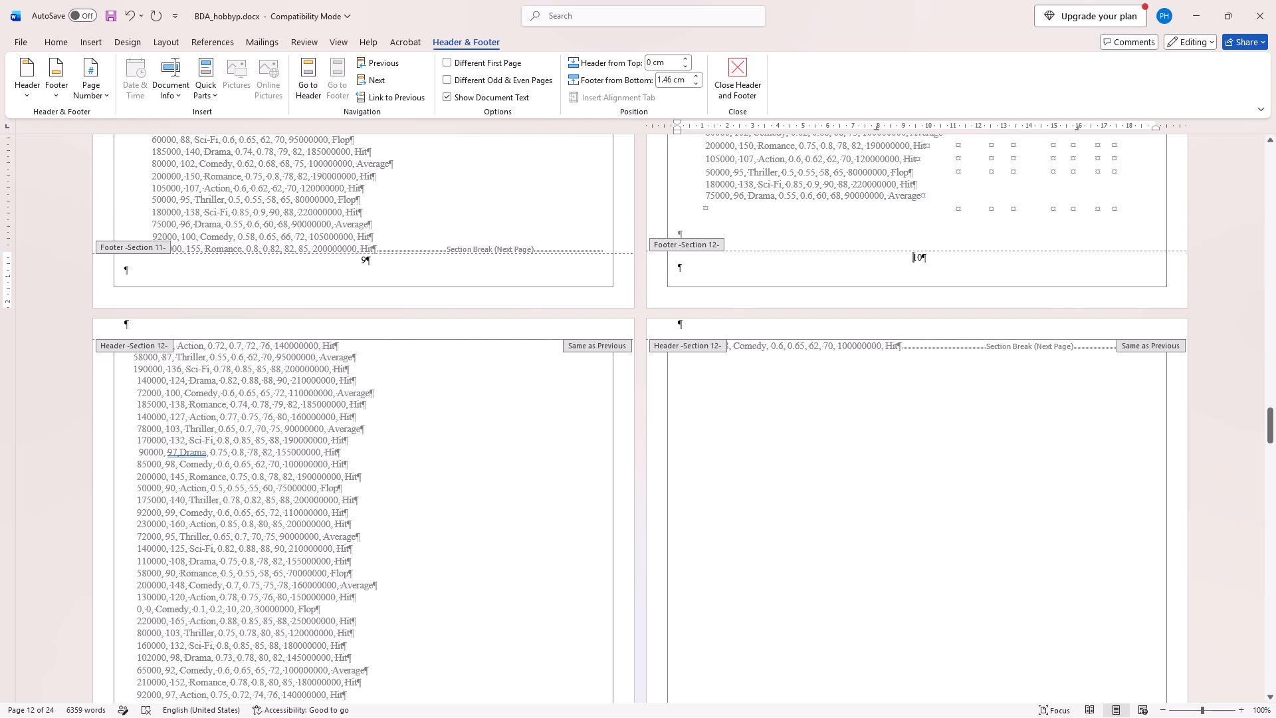
pyautogui.doubleClick(952, 347)
pyautogui.click(952, 347)
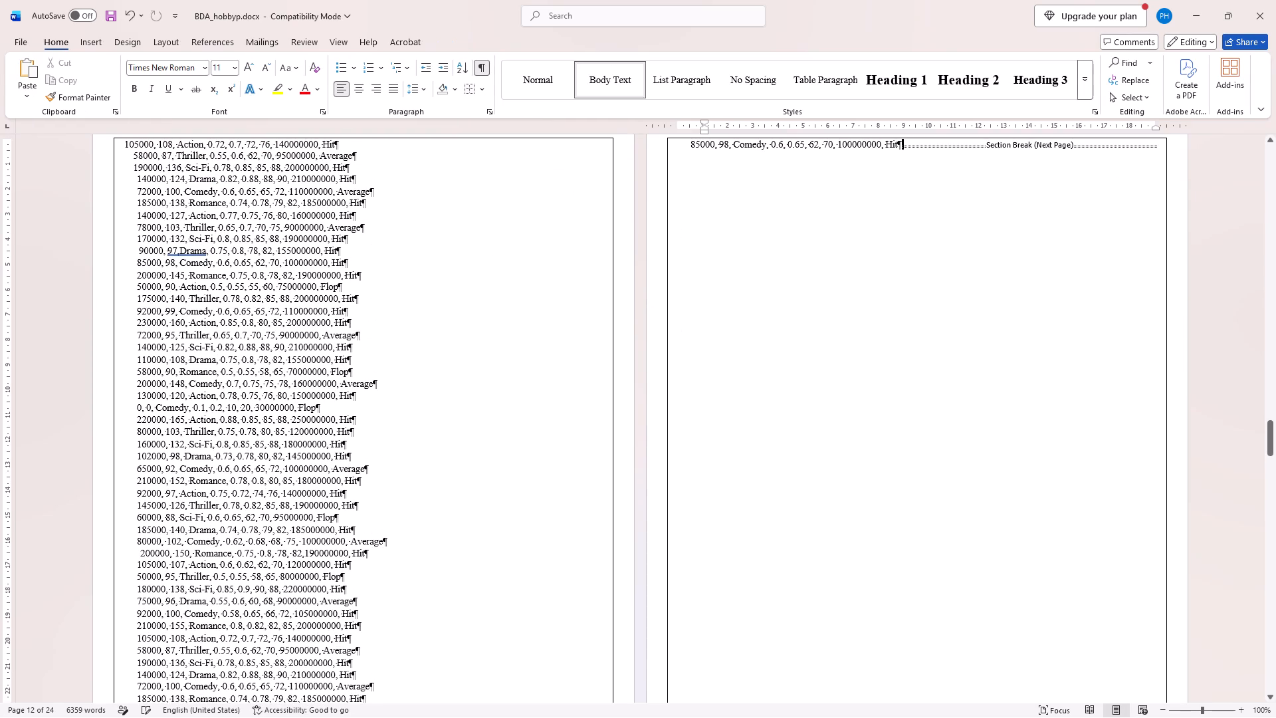
pyautogui.doubleClick(928, 148)
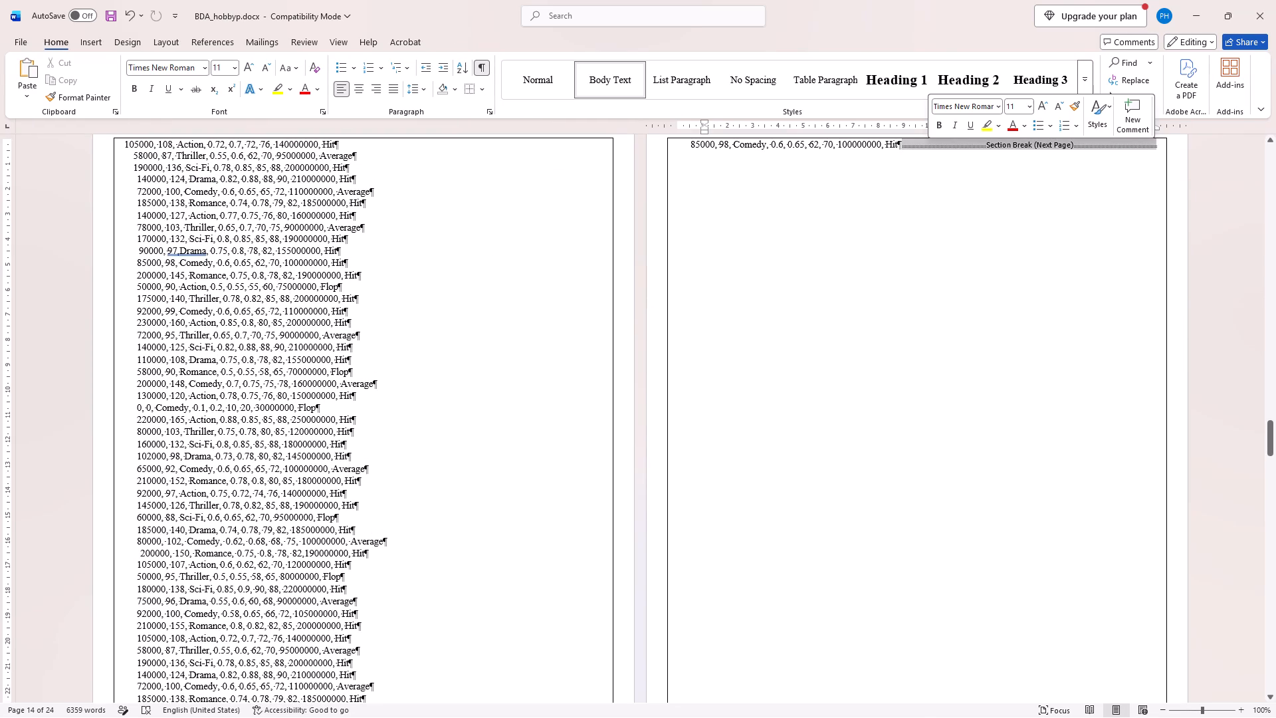
pyautogui.press('Delete')
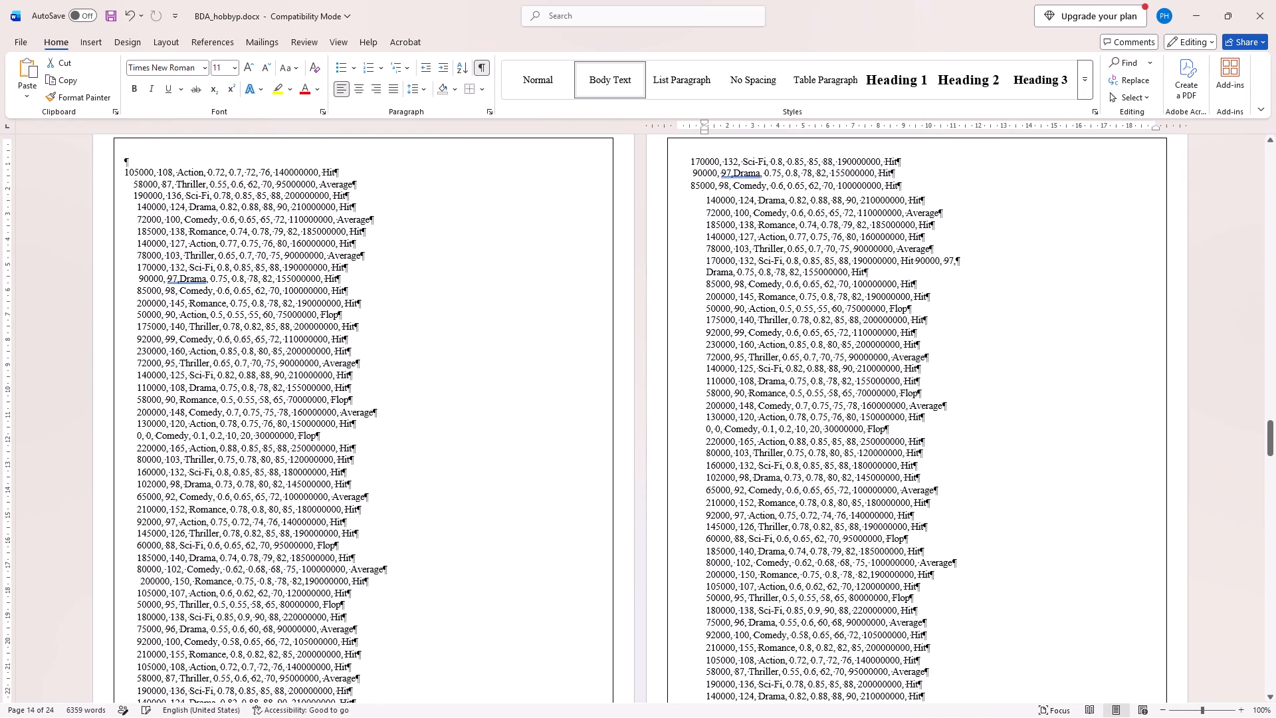
# Delete the next-page section break after the "200000, 145, Romance" line on the nearly empty three-line page.
pyautogui.scroll(-4, 871, 297)
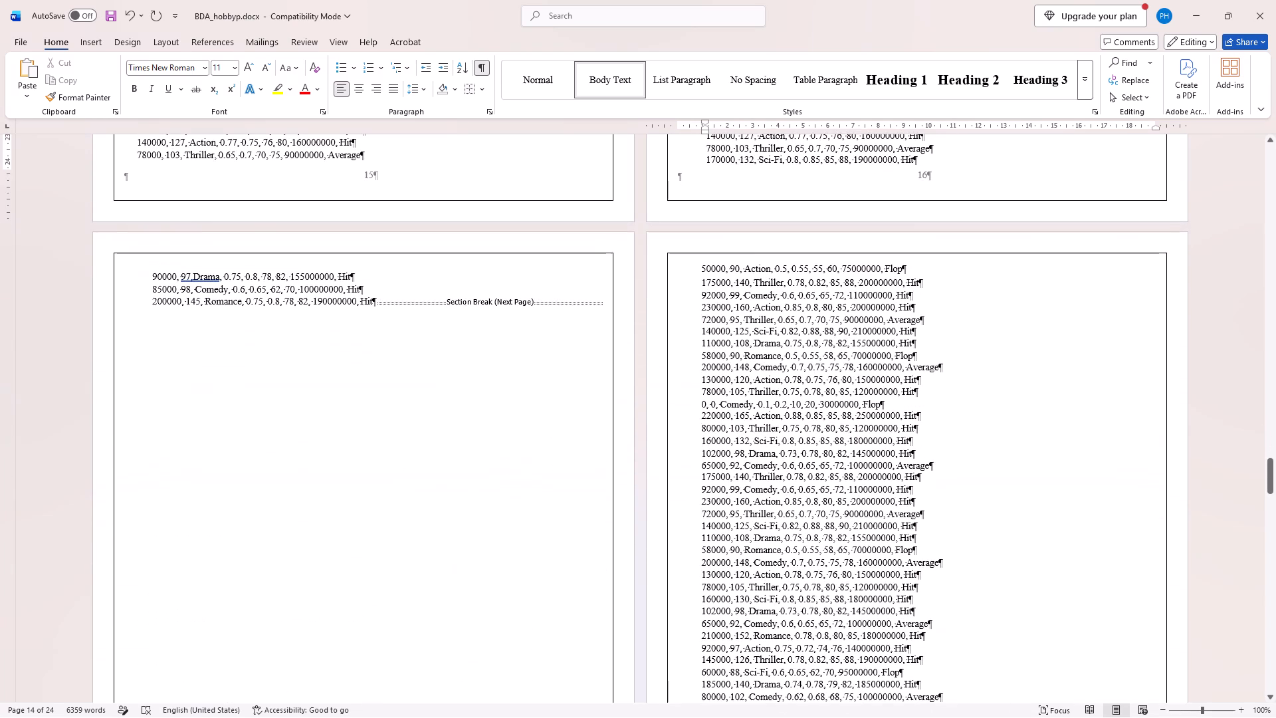
pyautogui.doubleClick(491, 309)
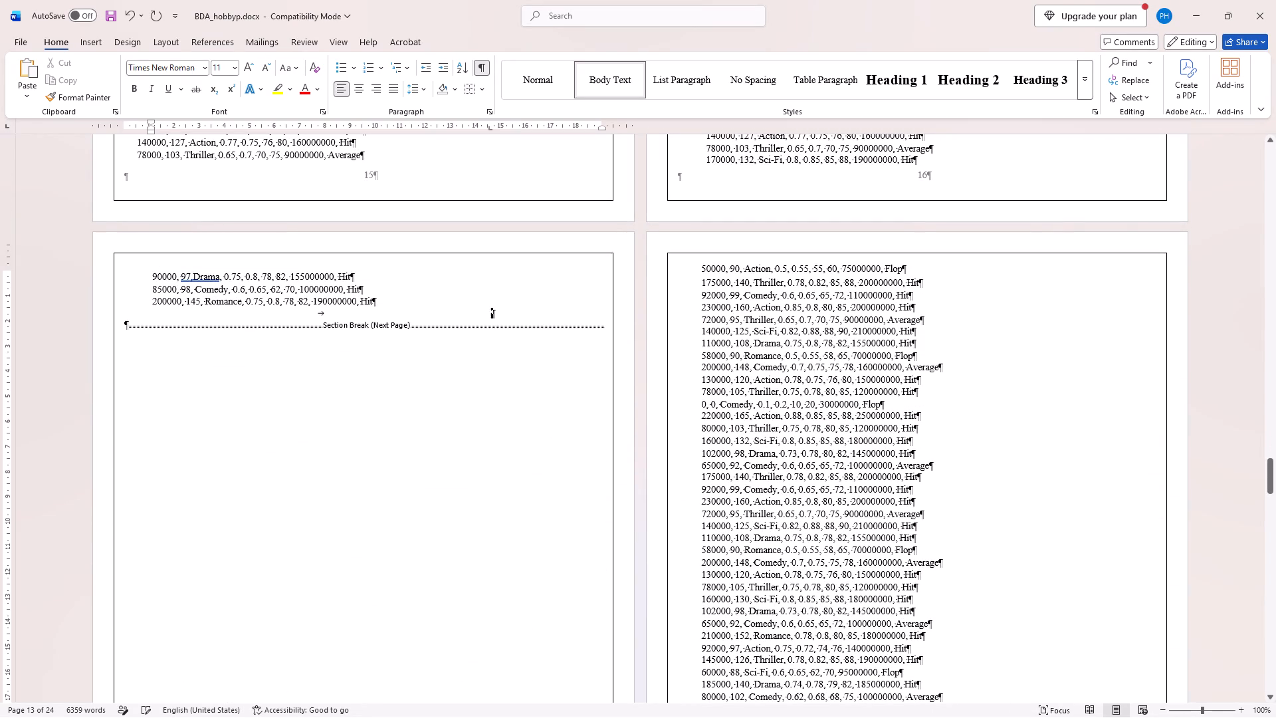
pyautogui.doubleClick(458, 329)
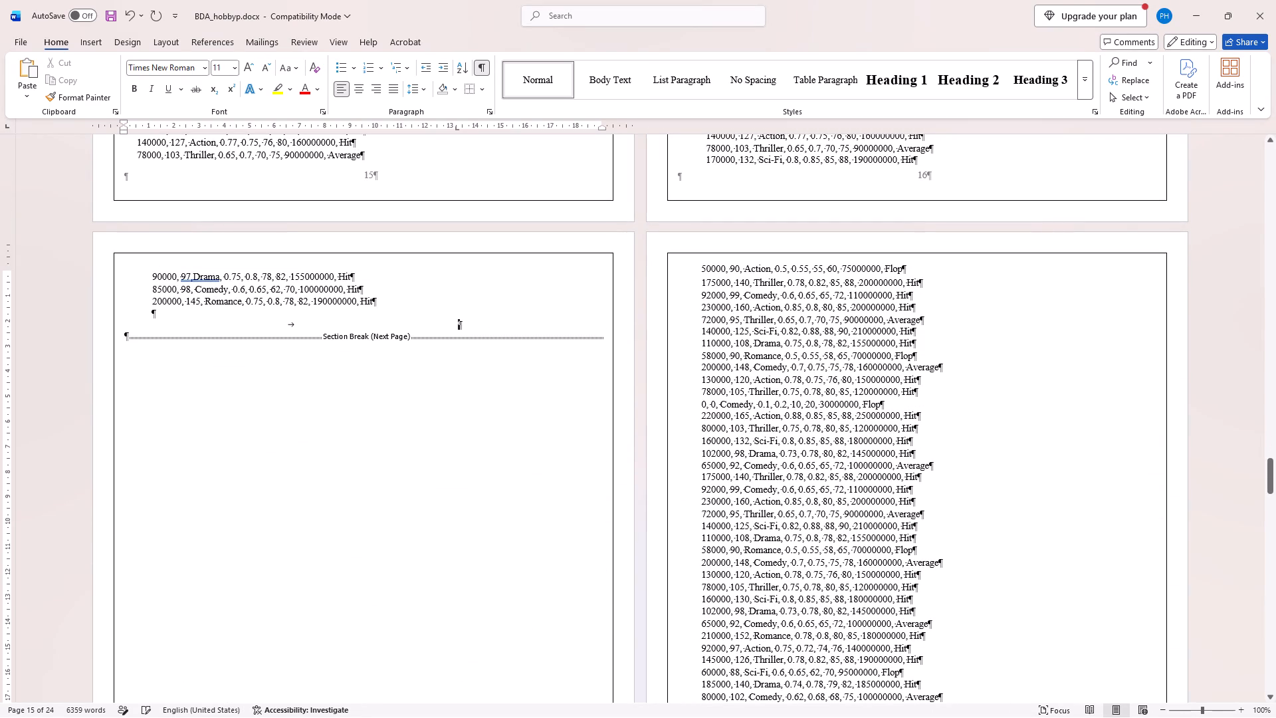
pyautogui.click(448, 330)
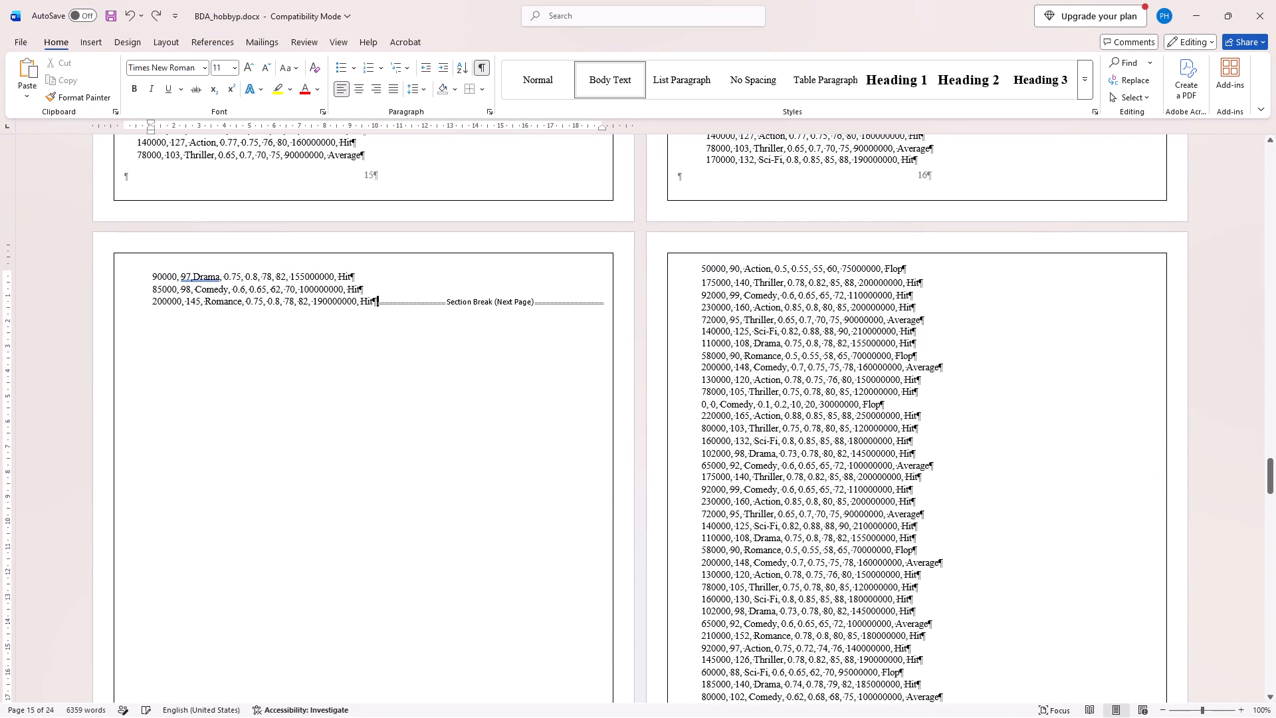
pyautogui.hotkey('shift', 'Right')
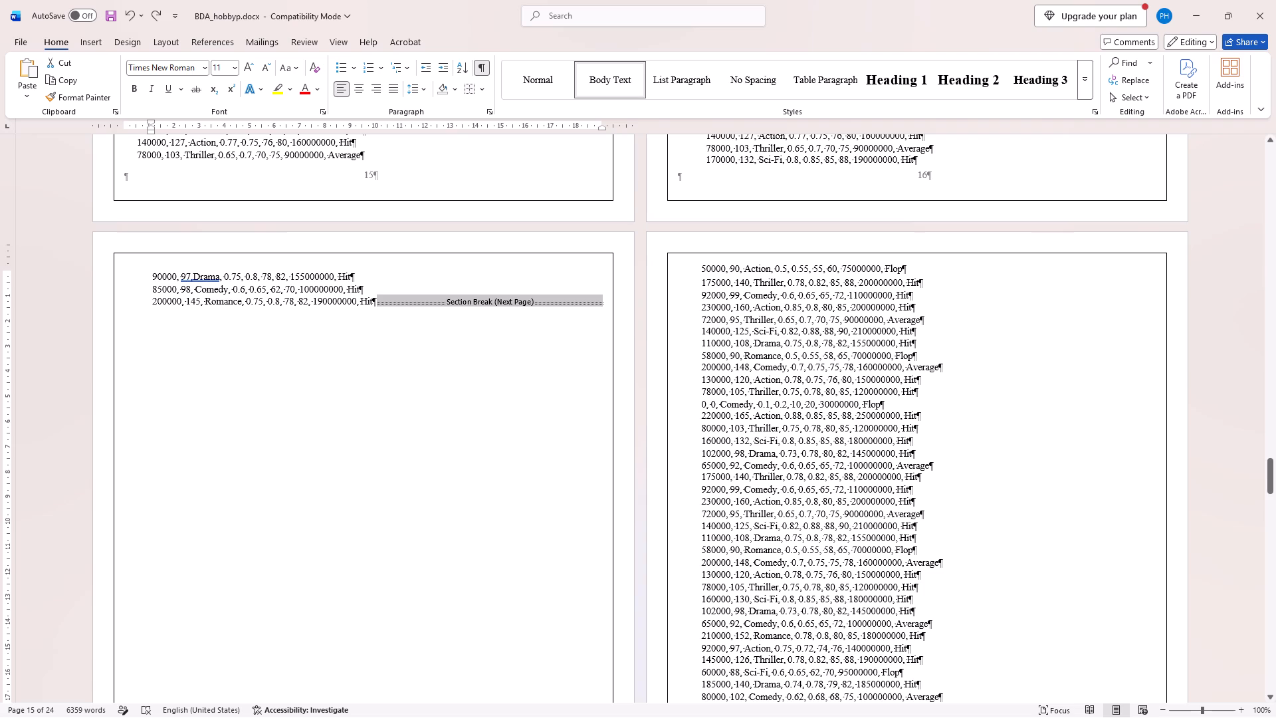
pyautogui.press('Delete')
# Delete the next-page section break after the lone "140000, 127, Action" line on the following page.
pyautogui.scroll(-4, 923, 322)
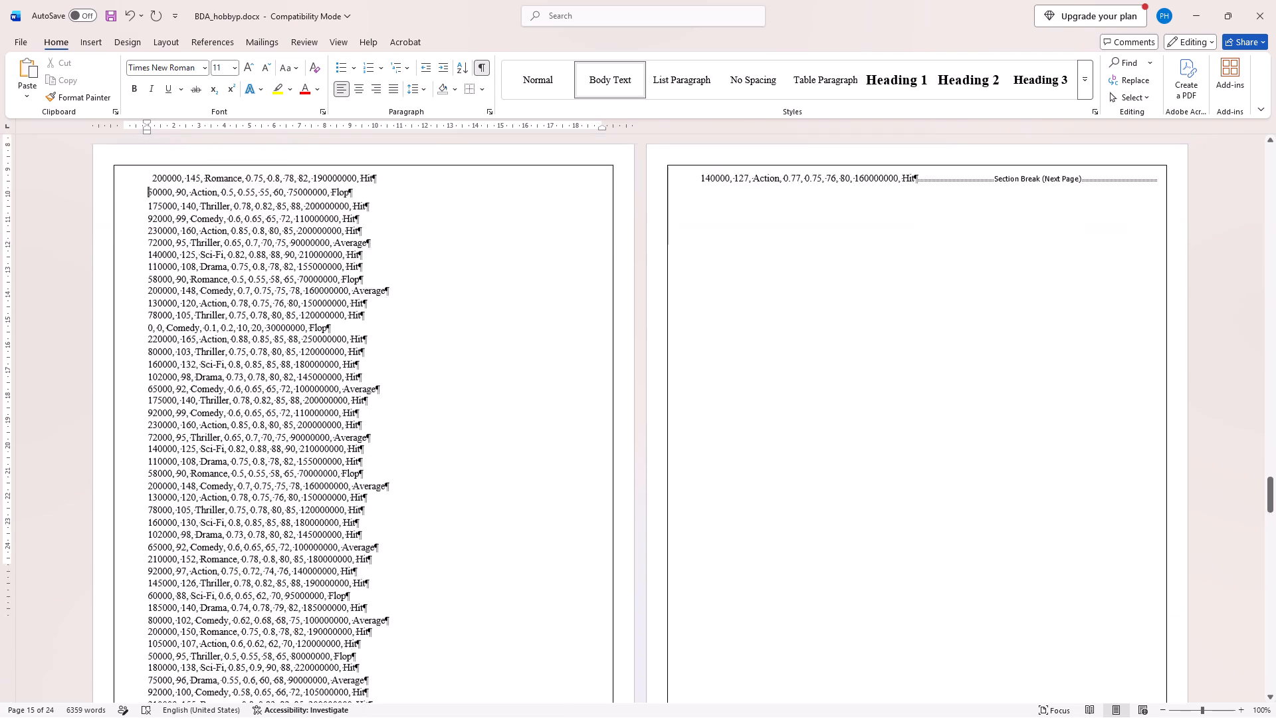
pyautogui.scroll(2, 923, 322)
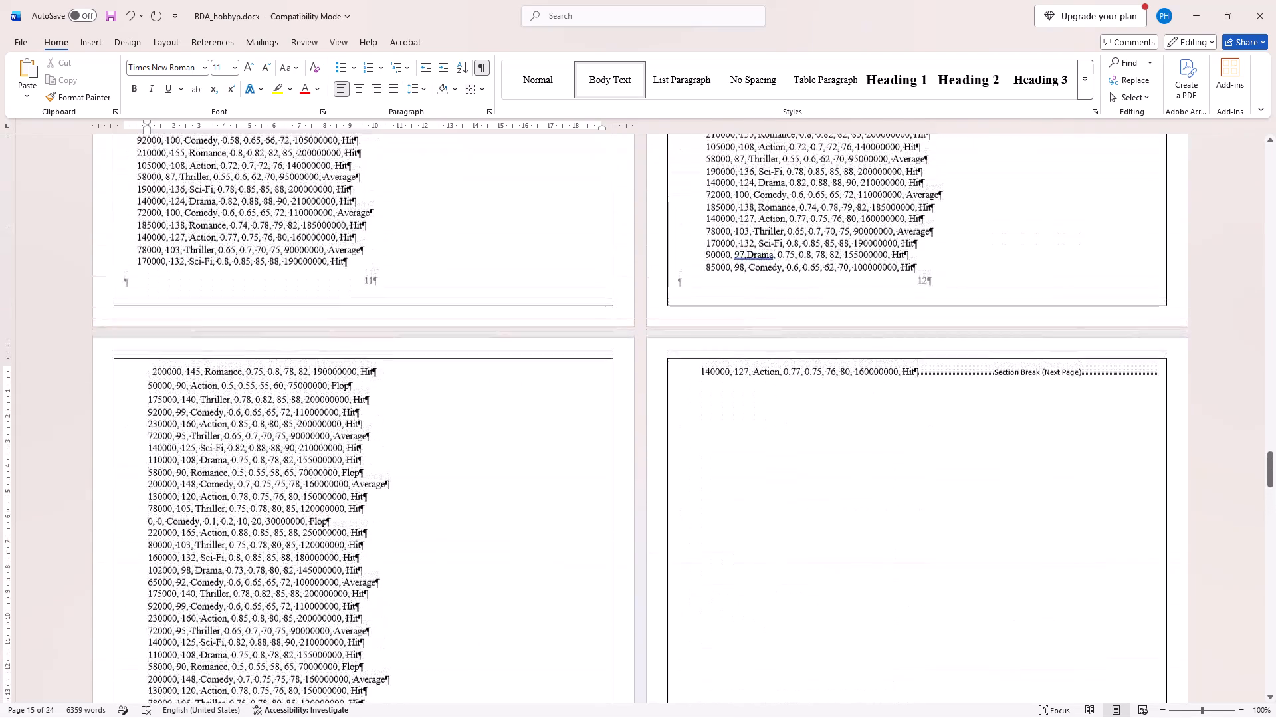
pyautogui.click(932, 372)
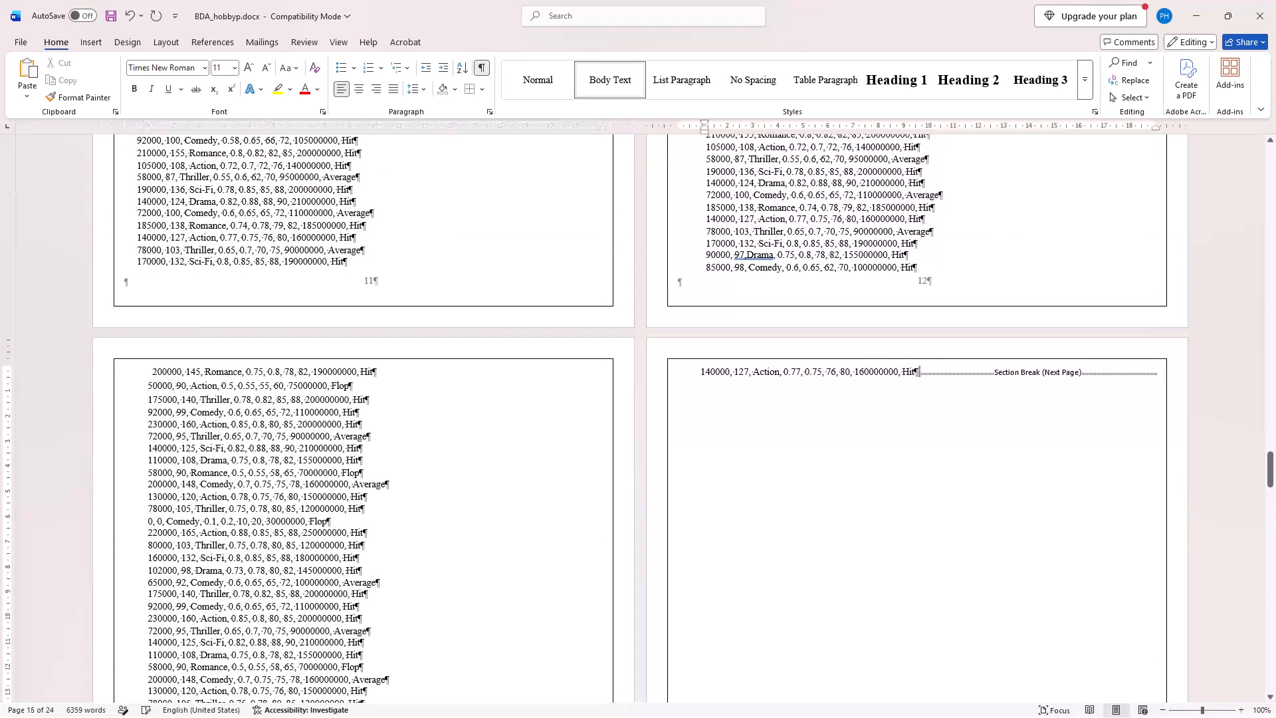
pyautogui.hotkey('shift', 'Right')
pyautogui.press('Delete')
# Delete the next-page section break between the next lone "140000, 127, Action" line and the page starting "78000, 103, Thriller".
pyautogui.scroll(-5, 932, 372)
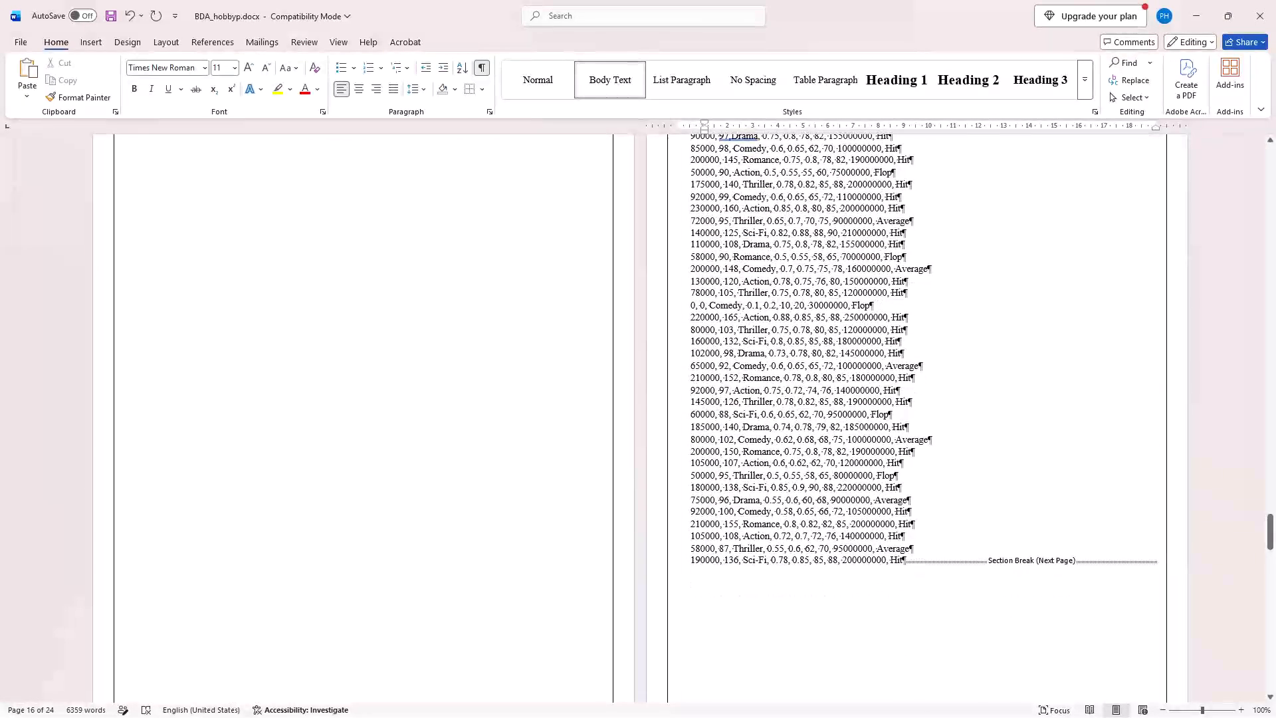
pyautogui.scroll(2, 560, 234)
pyautogui.click(415, 247)
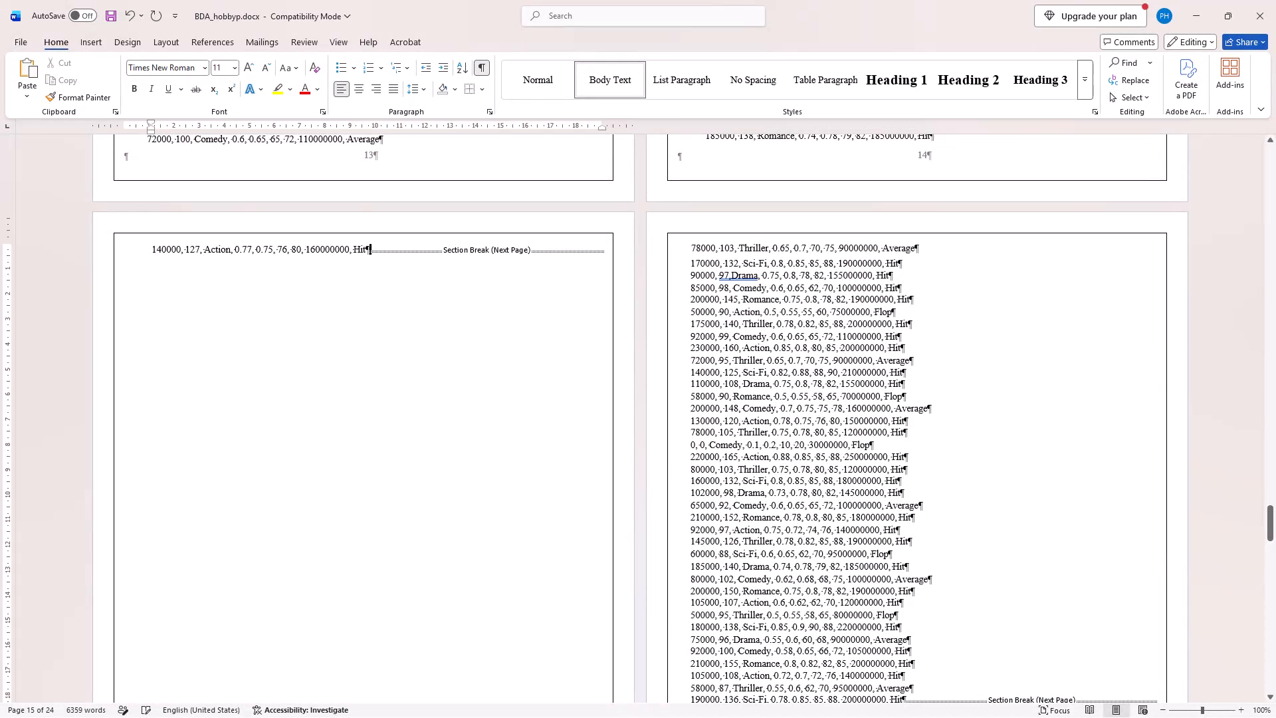
pyautogui.hotkey('shift', 'Right')
pyautogui.press('Delete')
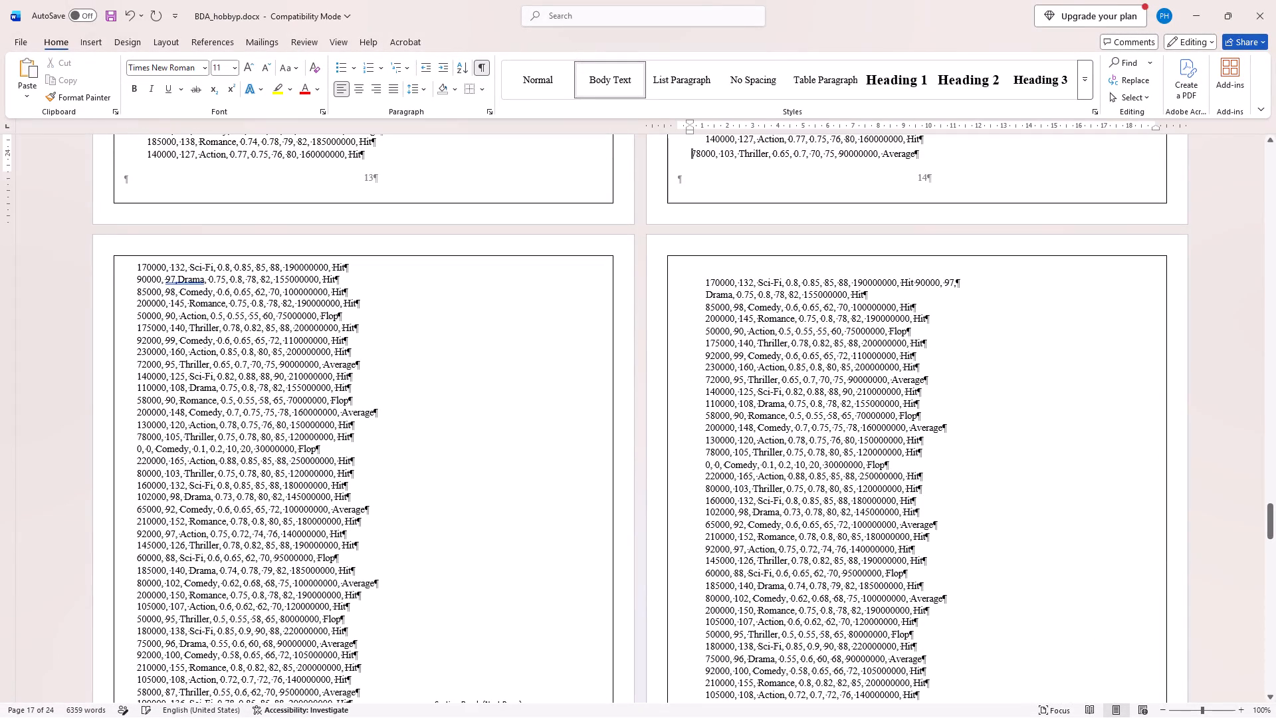
# Check the data pages and the rest of the report for leftover section breaks and blank space.
pyautogui.scroll(-4, 465, 336)
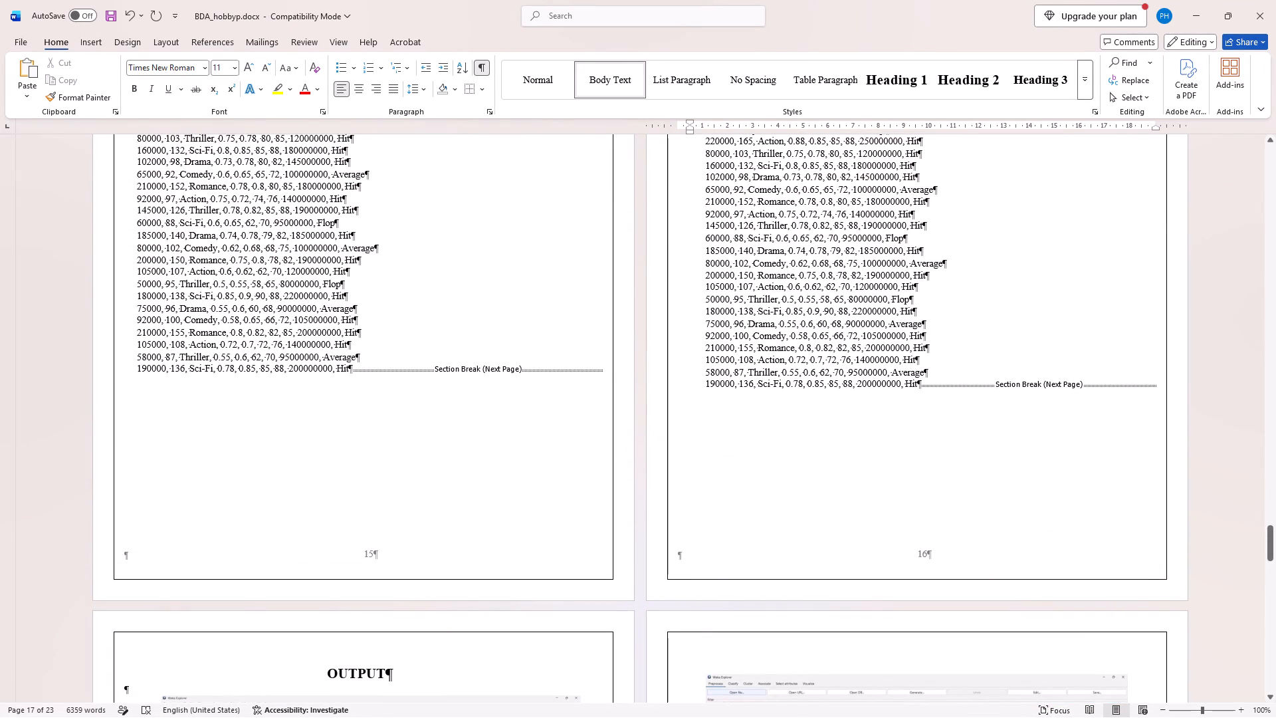
pyautogui.scroll(4, 411, 437)
pyautogui.scroll(-5, 411, 437)
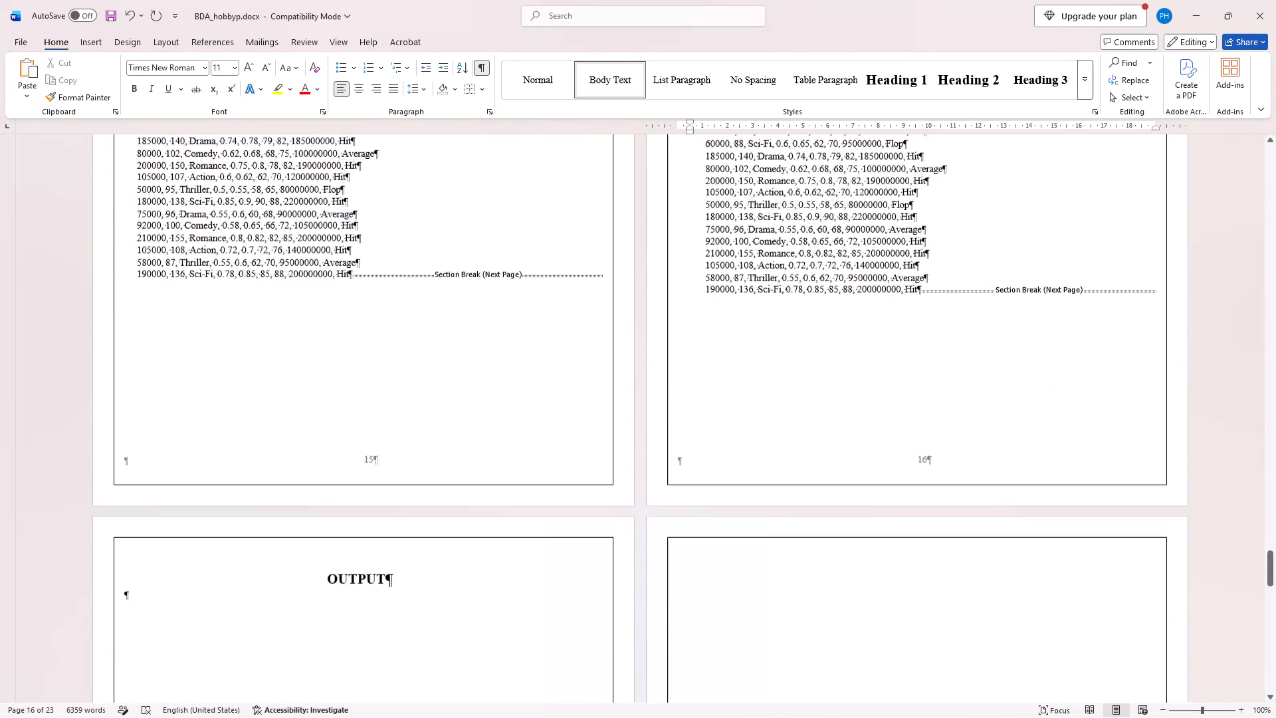
pyautogui.scroll(-2, 411, 437)
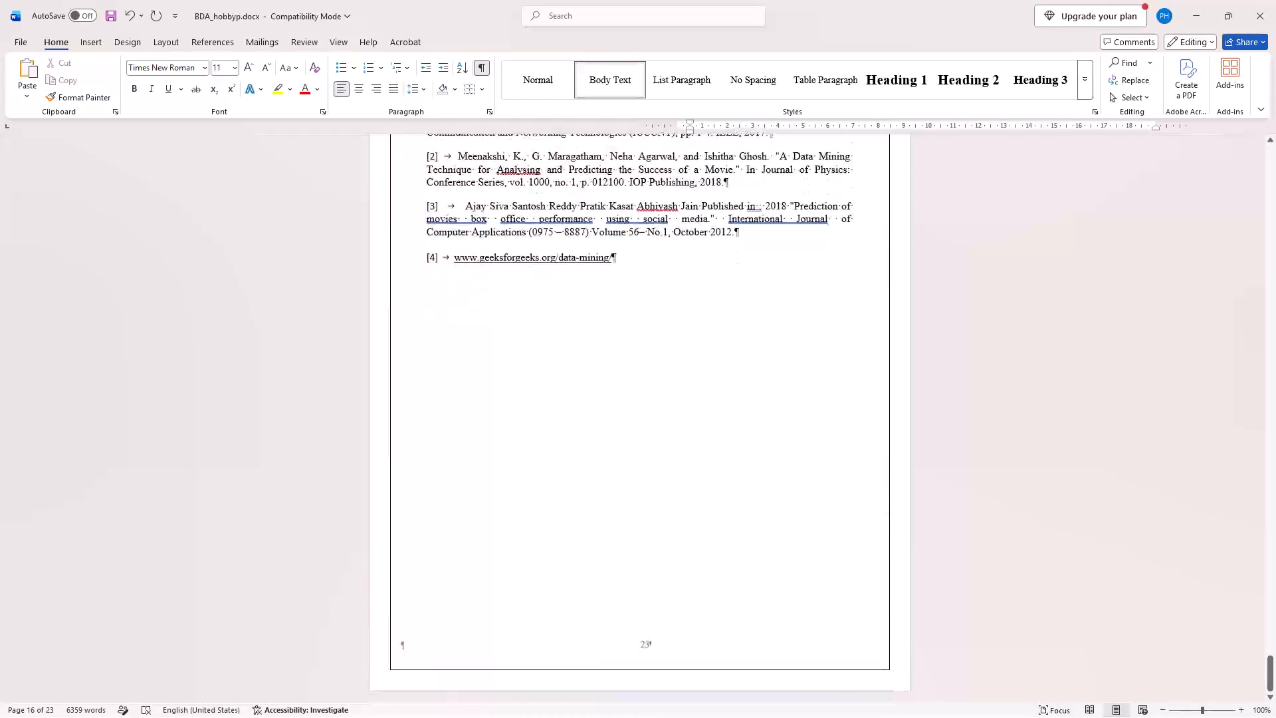
pyautogui.scroll(2, 411, 437)
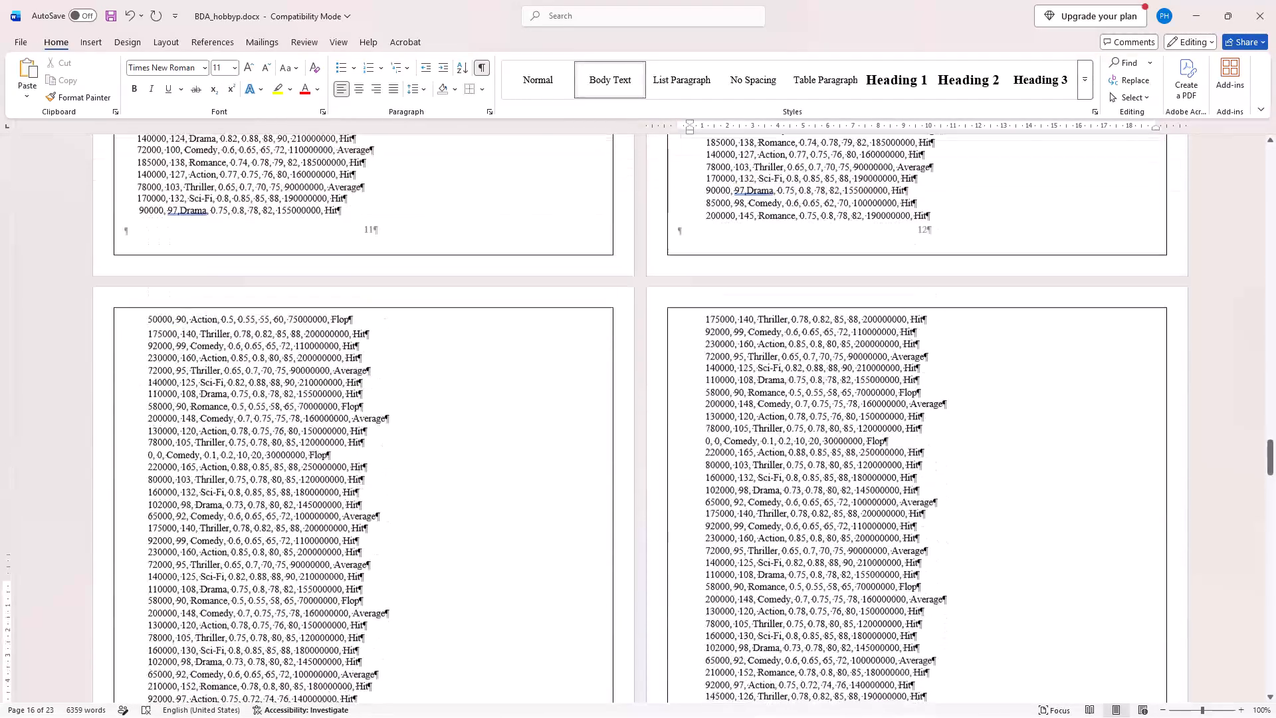
pyautogui.scroll(7, 411, 437)
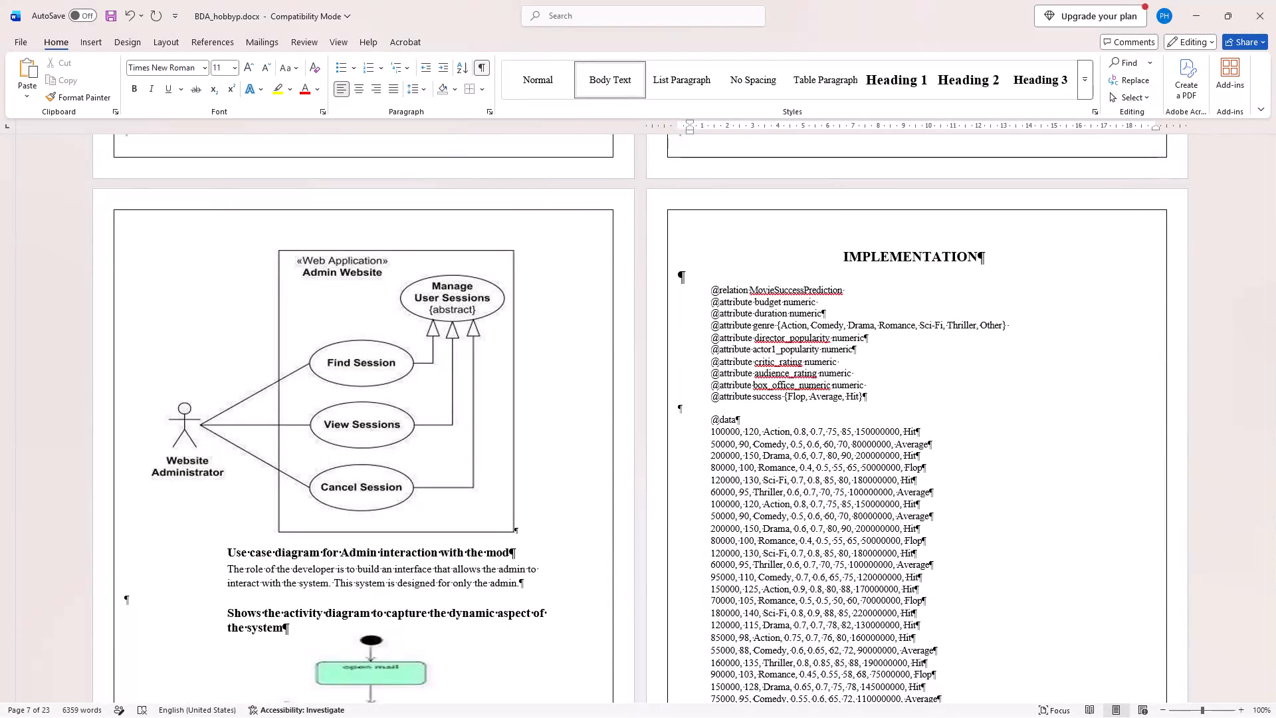
# Hide the formatting marks throughout the document.
pyautogui.click(480, 60)
# Compare the page numbers in the contents table with the footer page numbers of the report's chapters.
pyautogui.scroll(-3, 498, 264)
pyautogui.scroll(1, 498, 264)
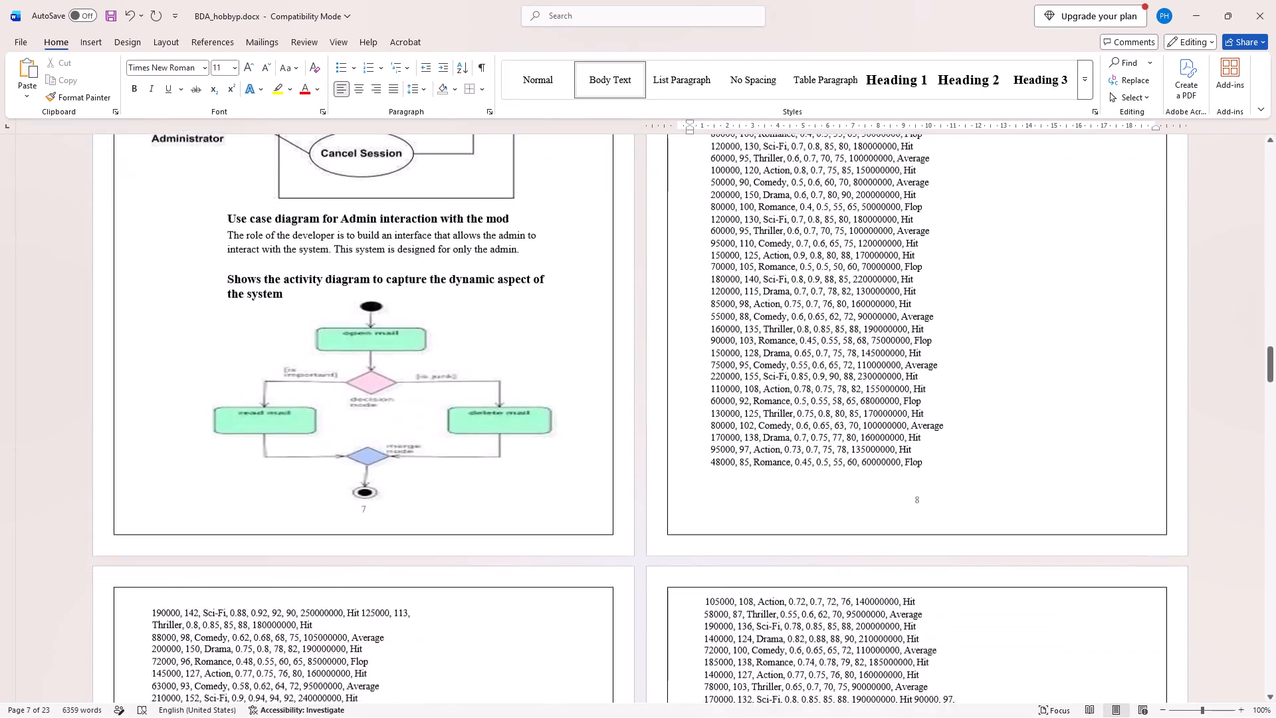
pyautogui.scroll(4, 498, 264)
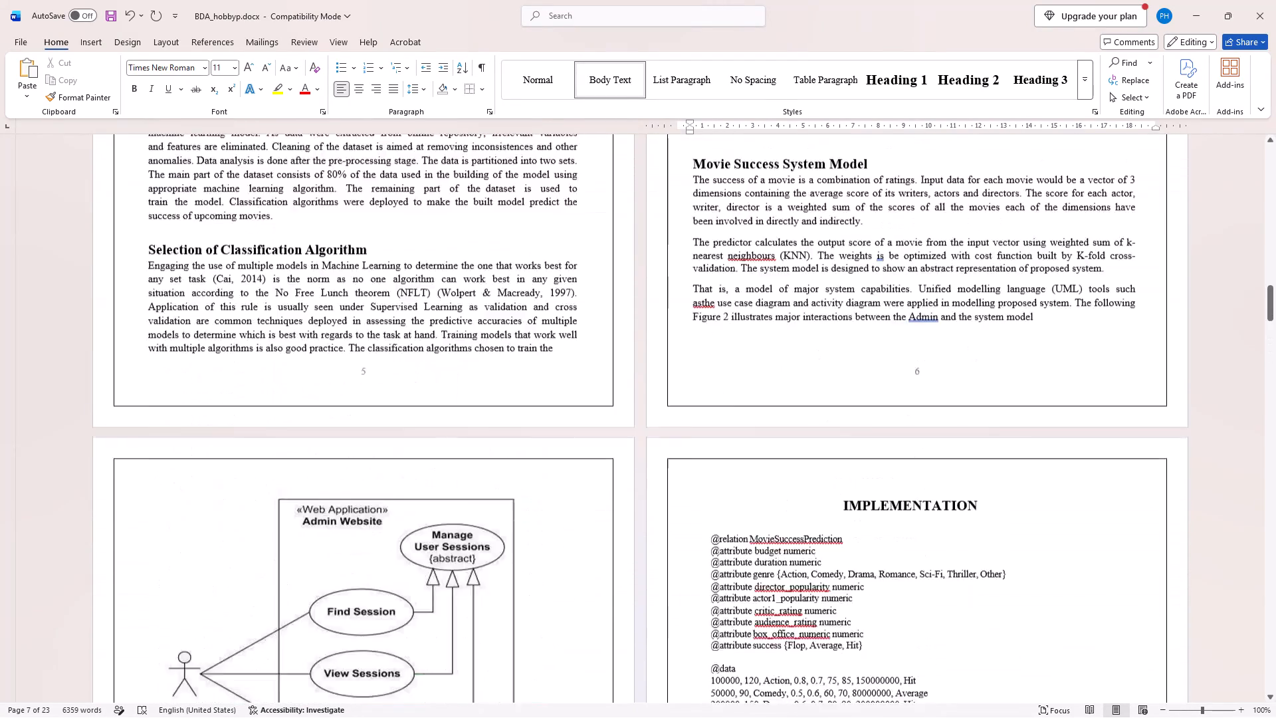
pyautogui.scroll(3, 498, 264)
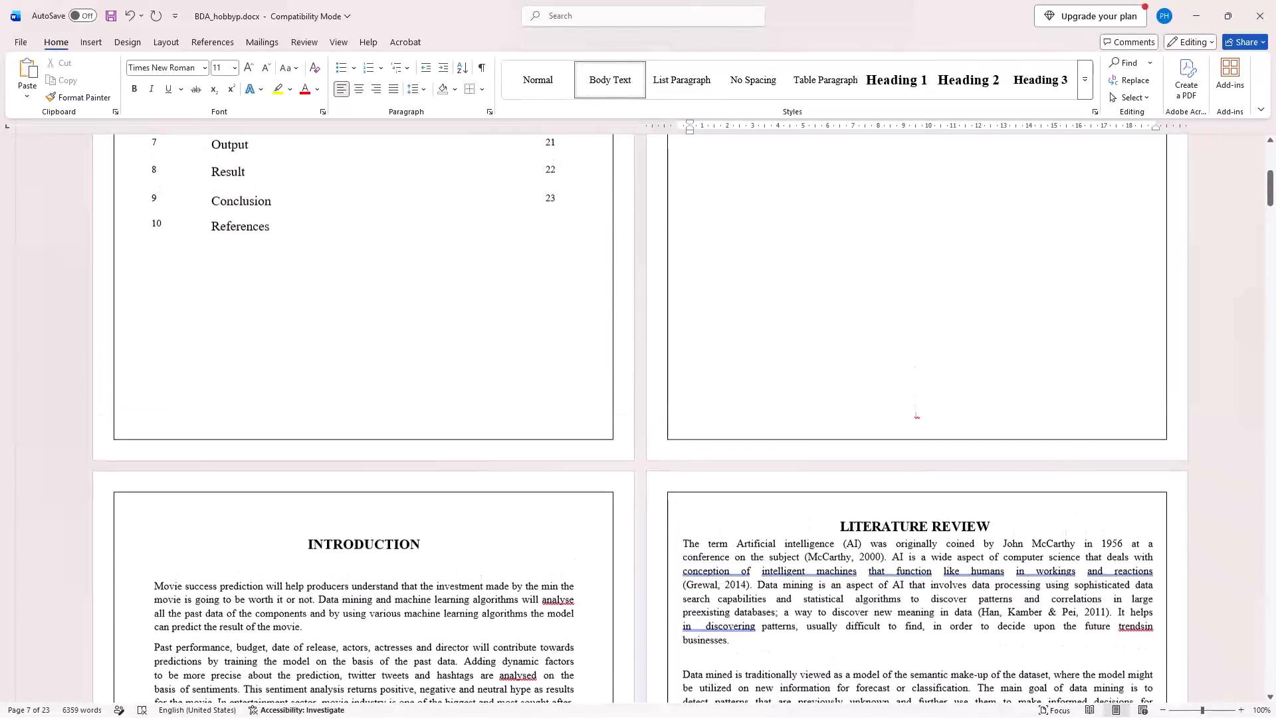
pyautogui.scroll(2, 498, 264)
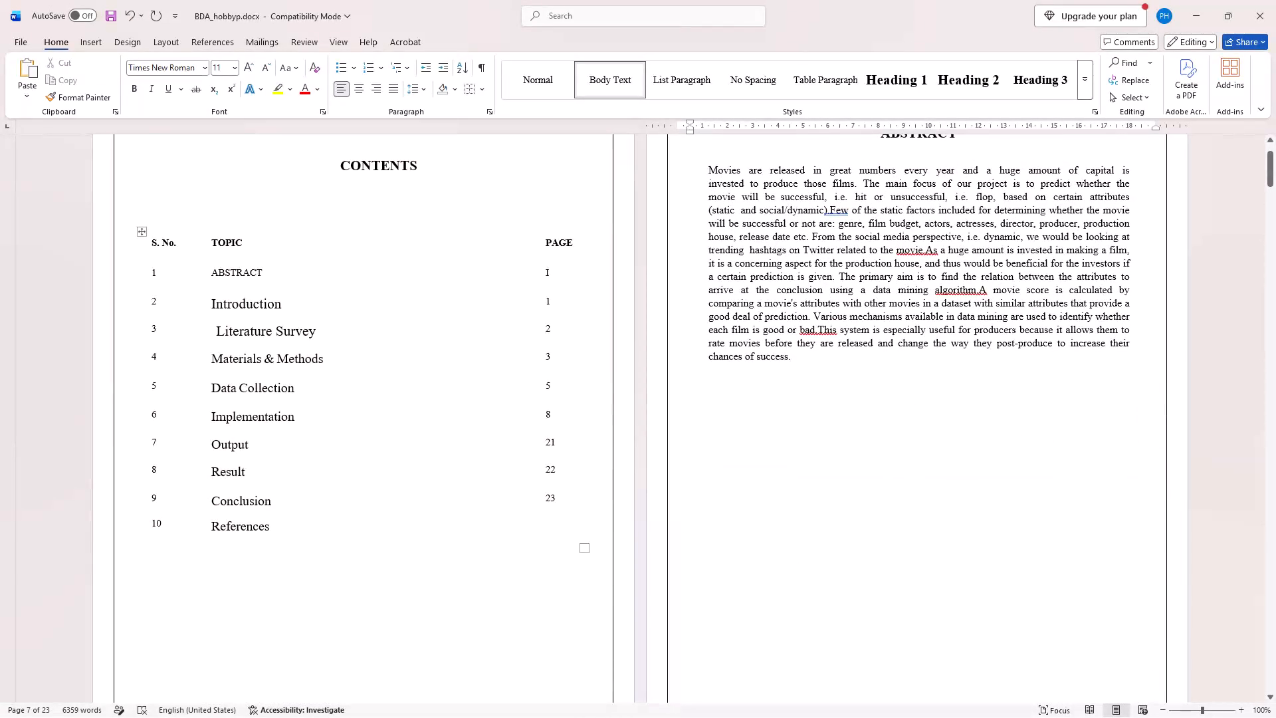
pyautogui.scroll(-18, 570, 458)
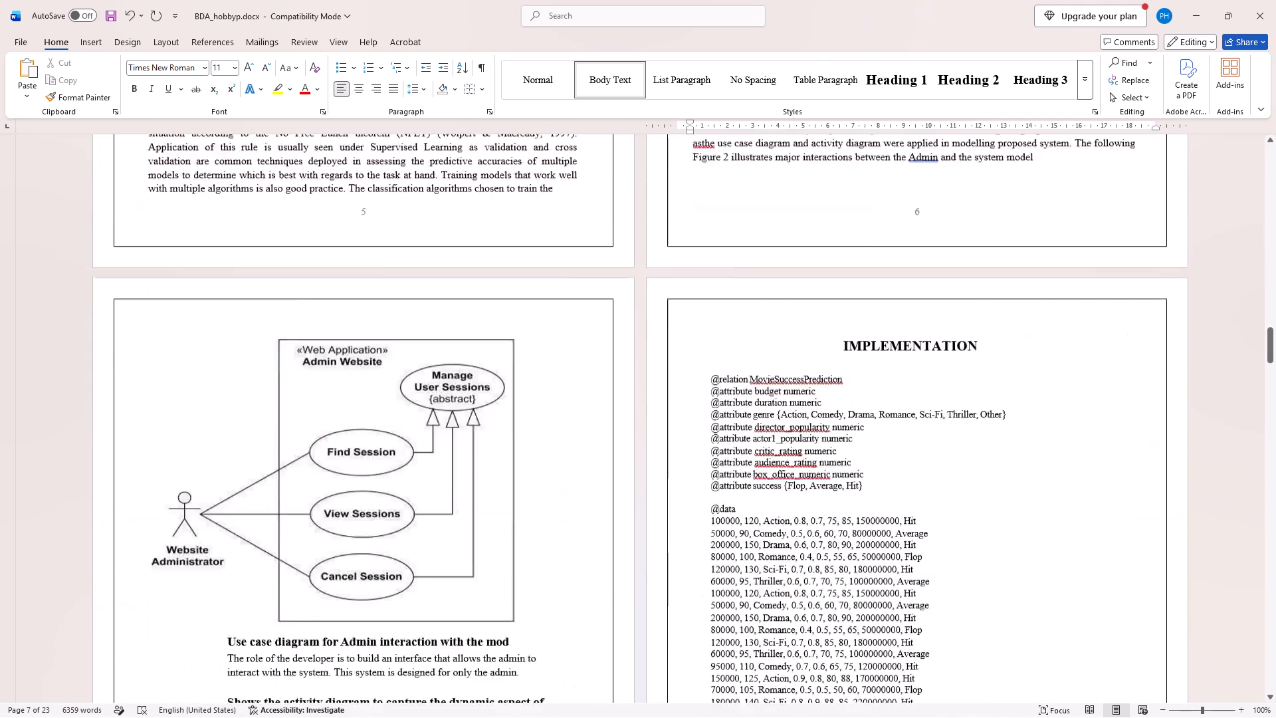
pyautogui.scroll(-14, 570, 458)
pyautogui.scroll(1, 570, 458)
pyautogui.scroll(-1, 570, 458)
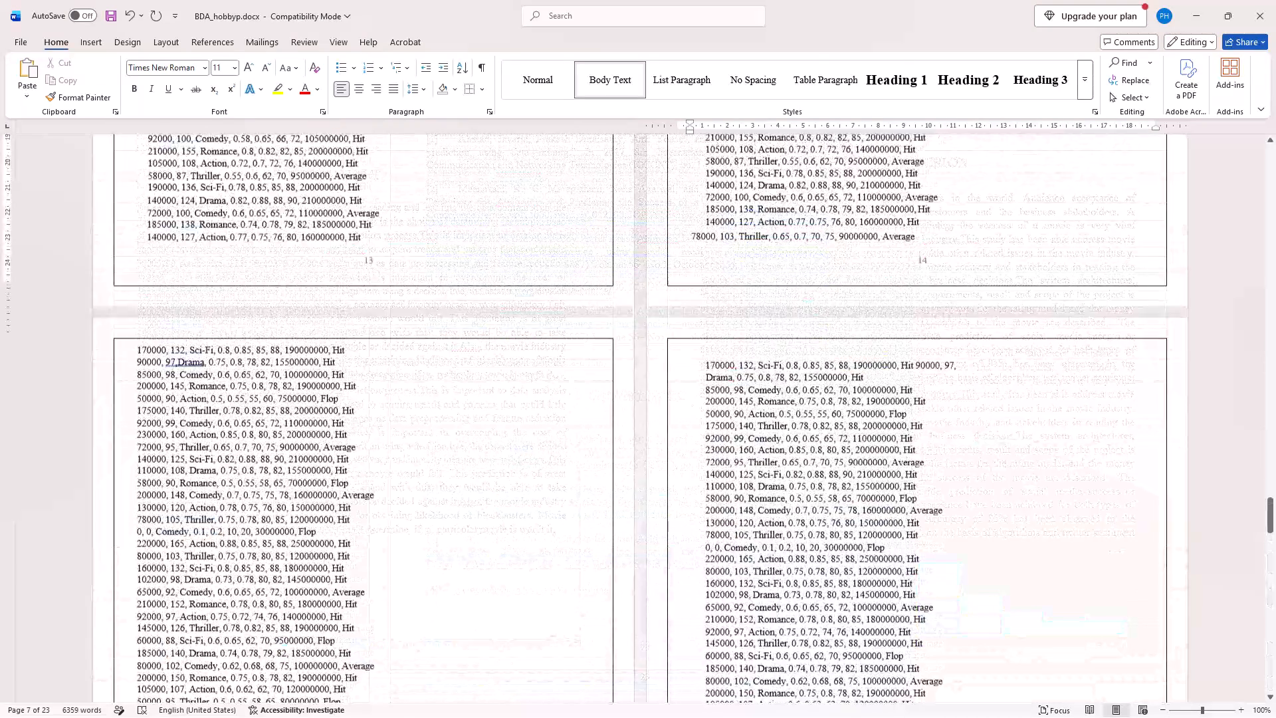
pyautogui.scroll(-2, 570, 458)
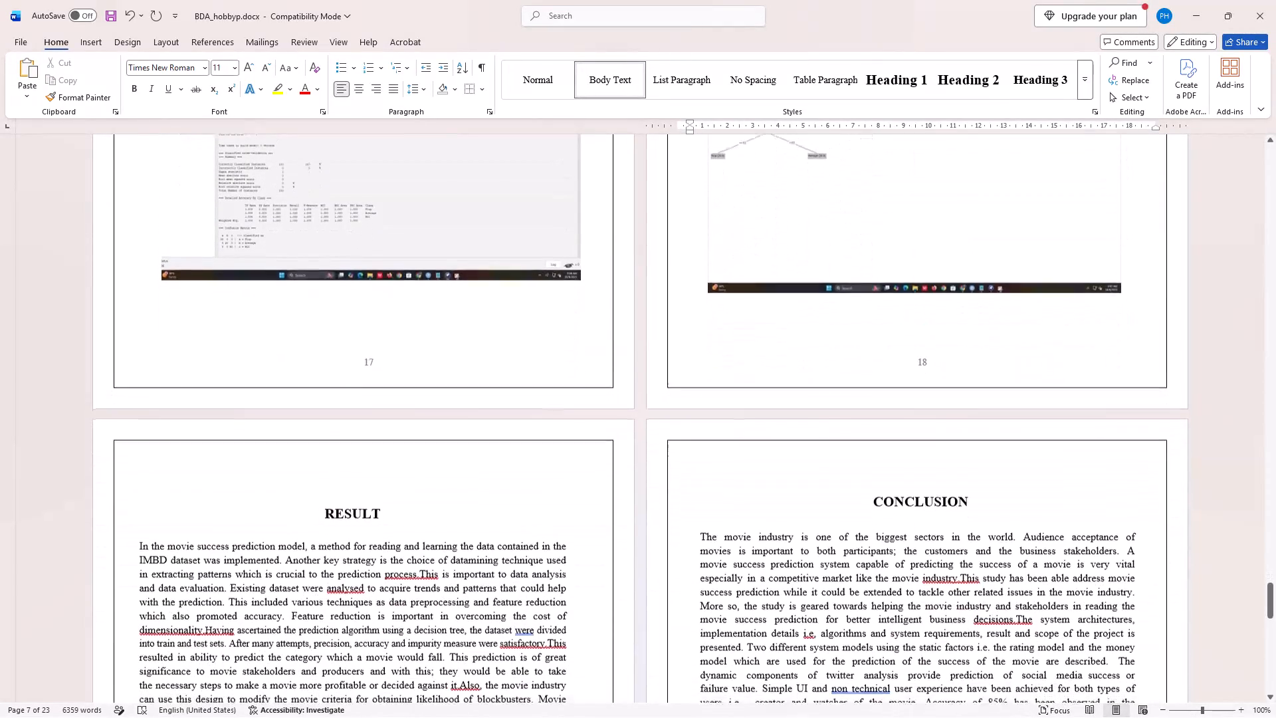
pyautogui.scroll(3, 570, 458)
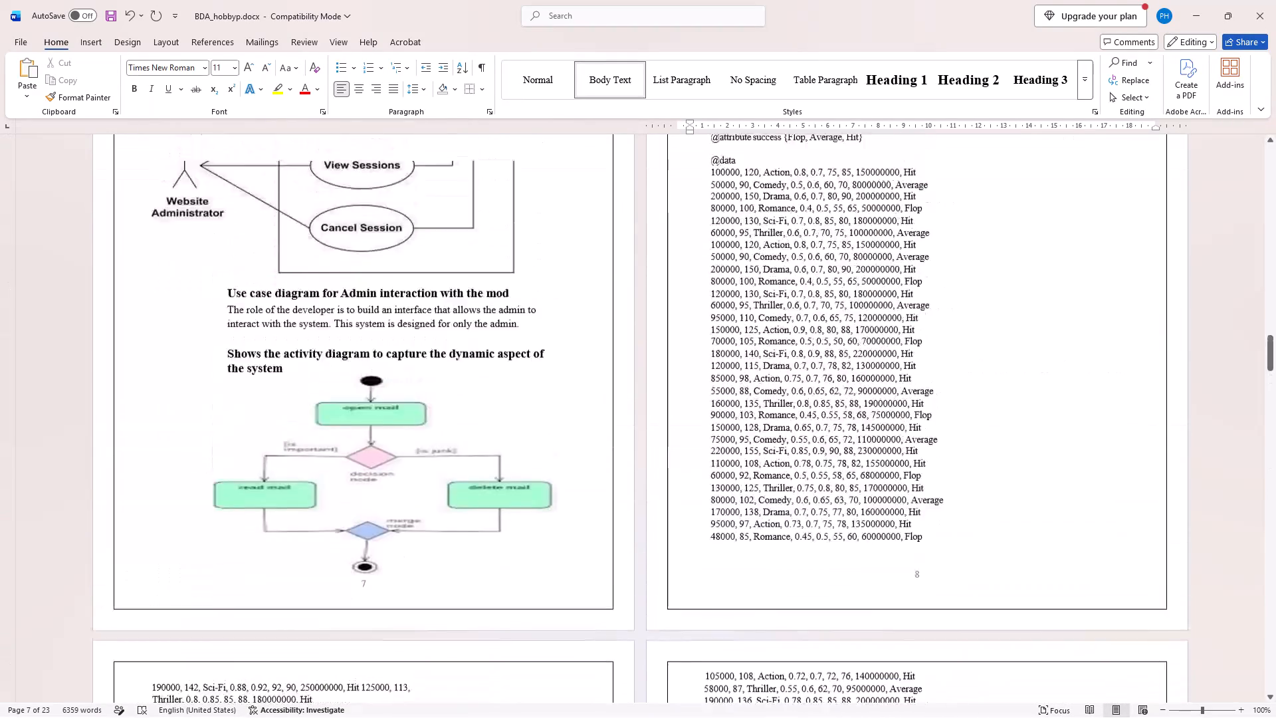
pyautogui.scroll(6, 570, 458)
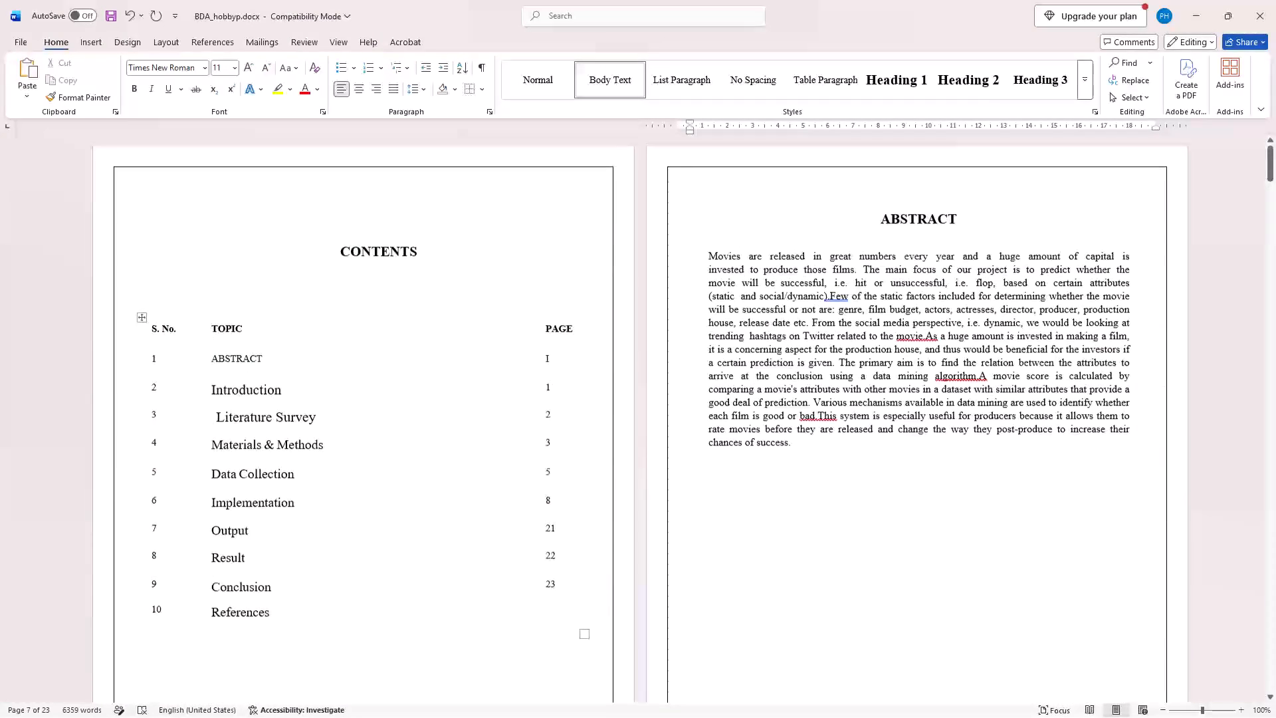
pyautogui.scroll(1, 570, 458)
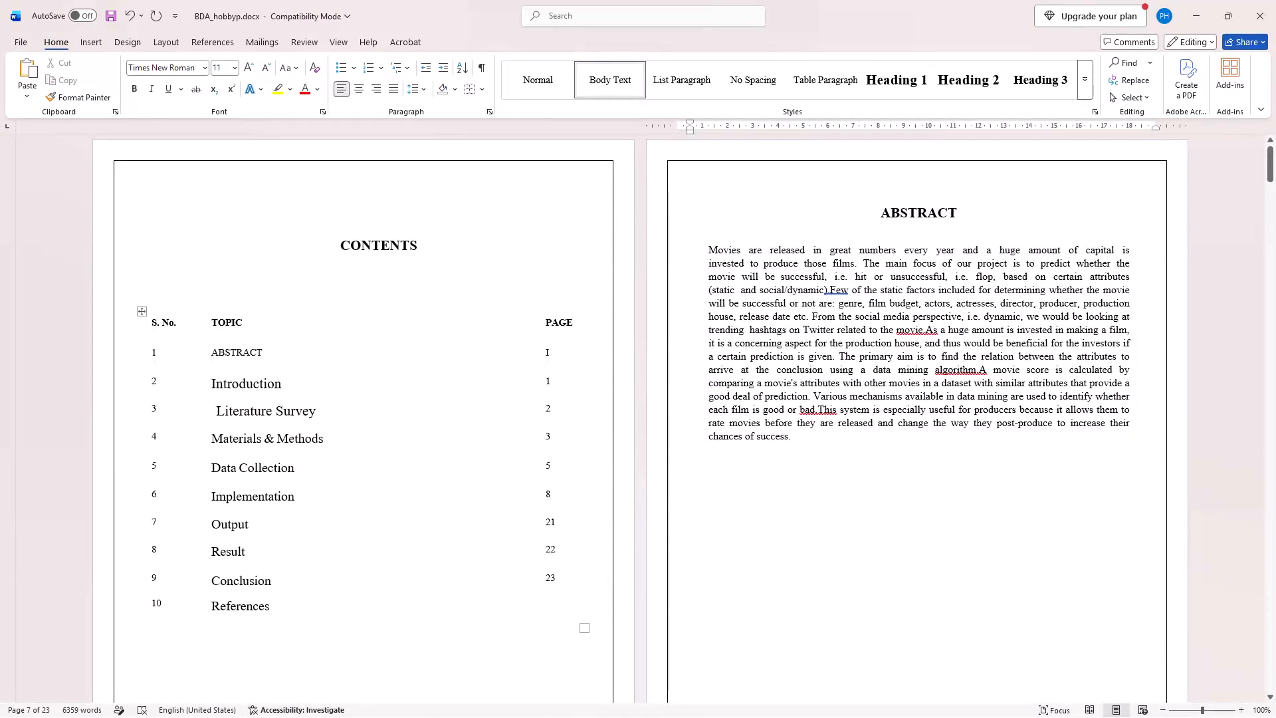
# Set the page number of the Output entry in the contents table to 17.
pyautogui.click(557, 521)
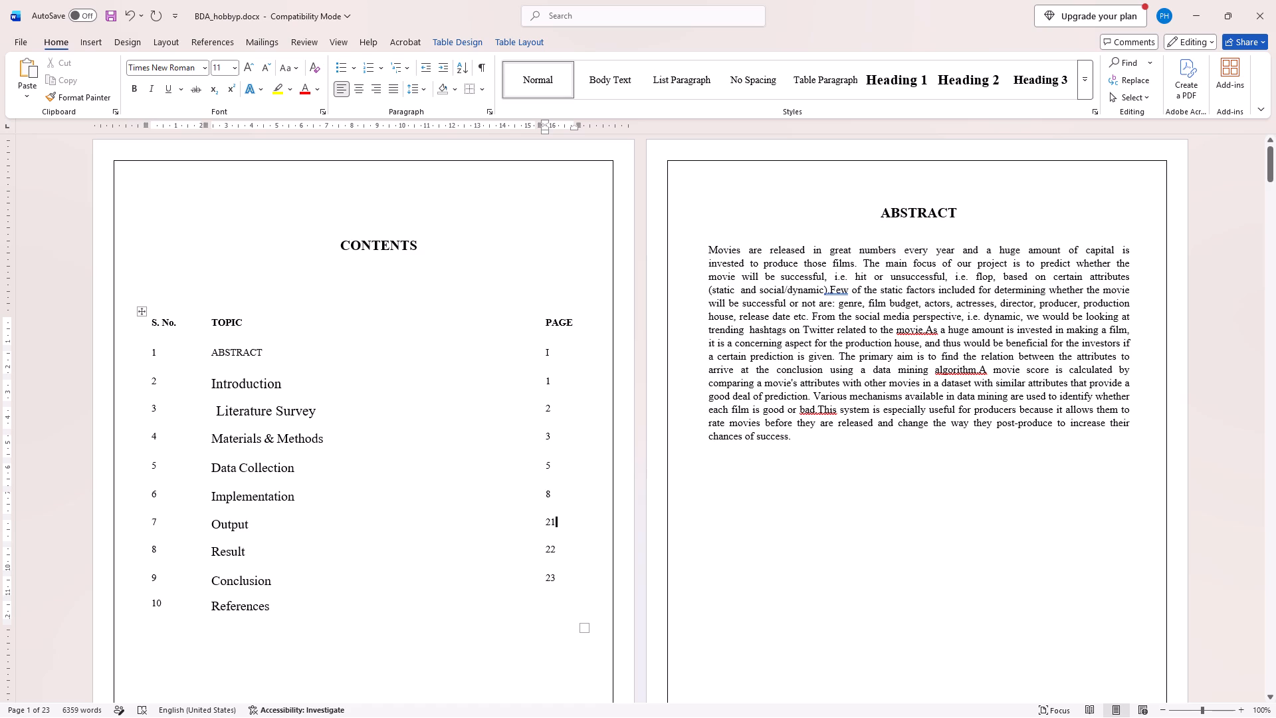
pyautogui.press('BackSpace')
pyautogui.press('BackSpace')
pyautogui.write('17')
# In the contents table, set the page numbers of References to 23, Conclusion to 22 and Result to 21.
pyautogui.click(552, 598)
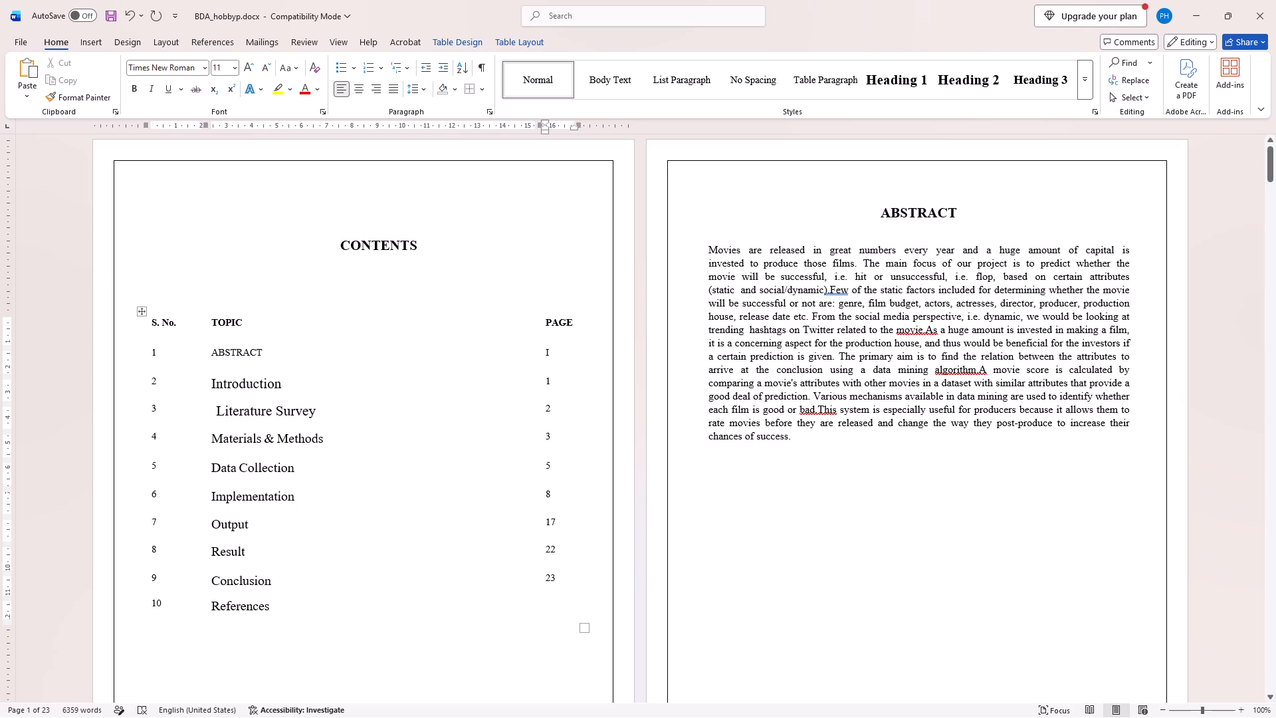
pyautogui.tripleClick(552, 598)
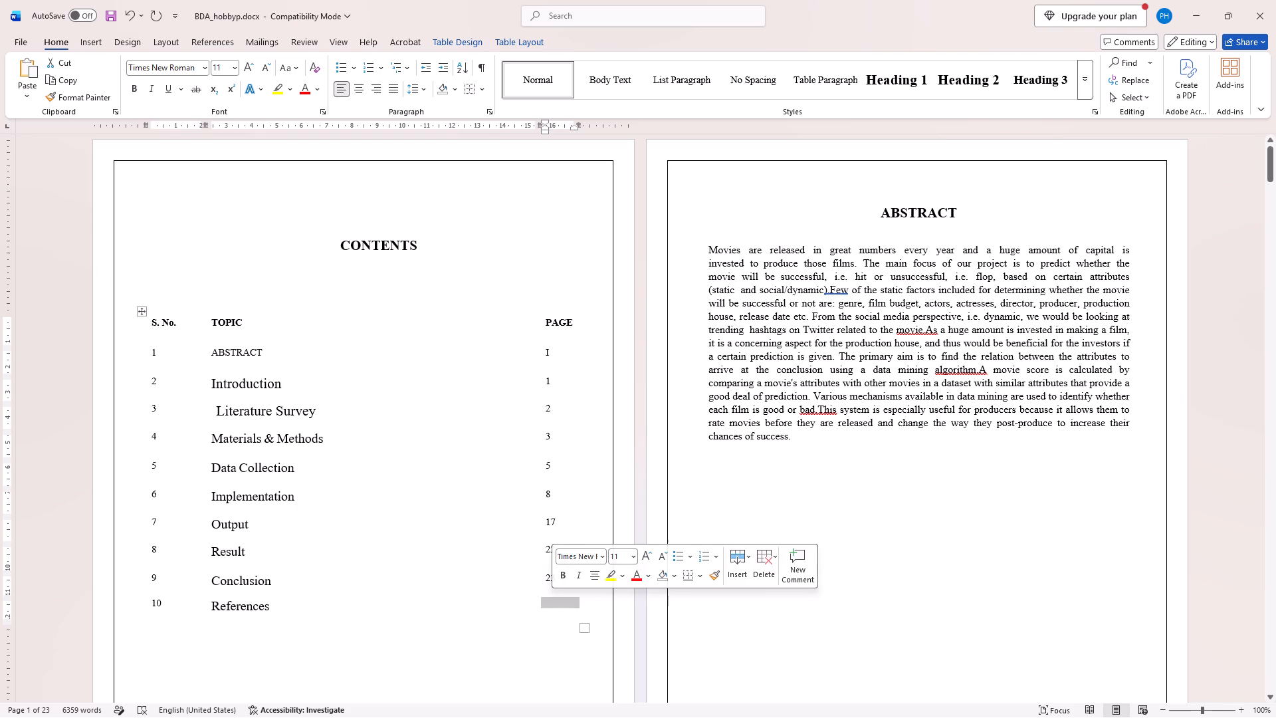
pyautogui.write('23')
pyautogui.press('Up')
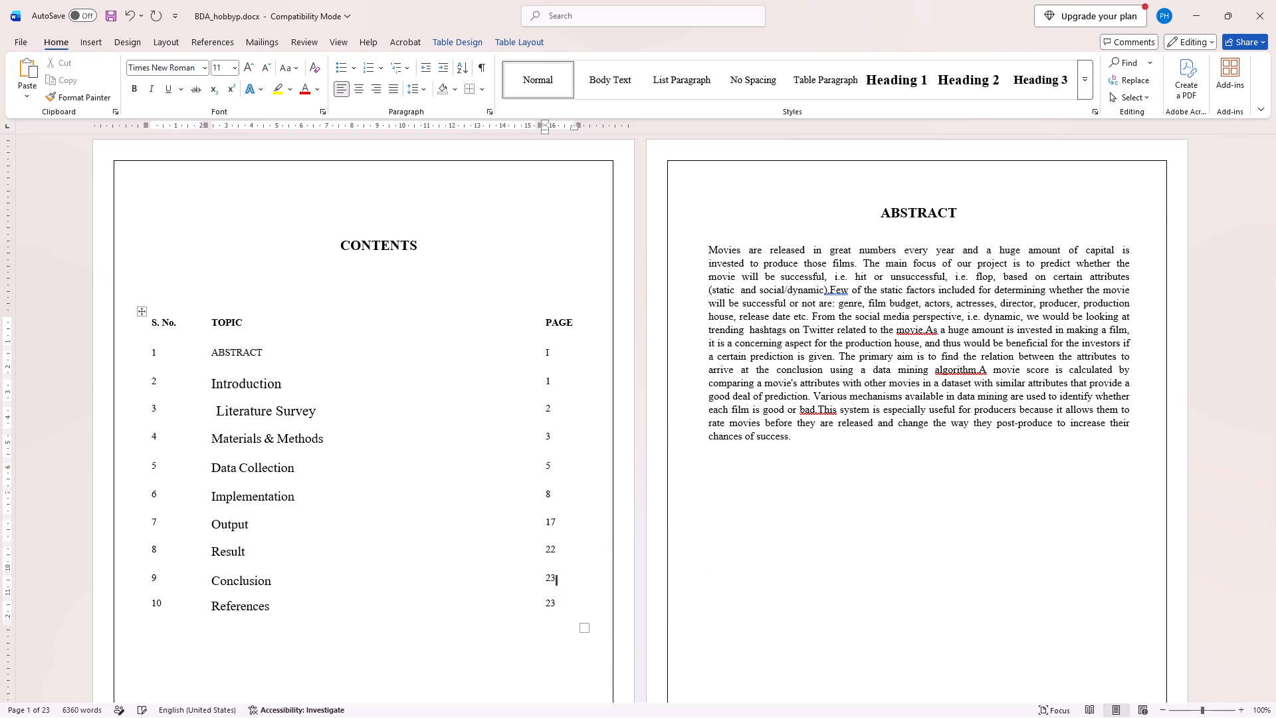
pyautogui.press('BackSpace')
pyautogui.press('2')
pyautogui.press('Up')
pyautogui.press('BackSpace')
pyautogui.press('1')
# Check the footer page numbers on the Output, Result, Conclusion and References pages.
pyautogui.scroll(-9, 594, 655)
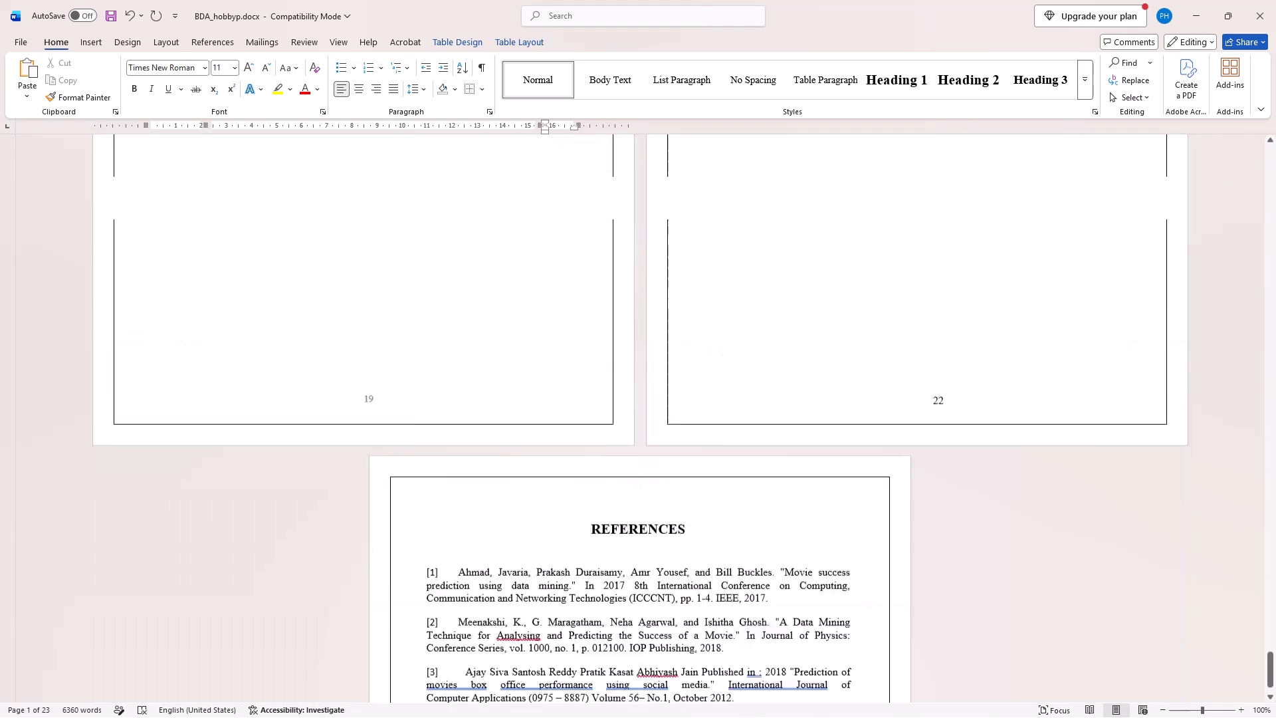
pyautogui.scroll(4, 594, 655)
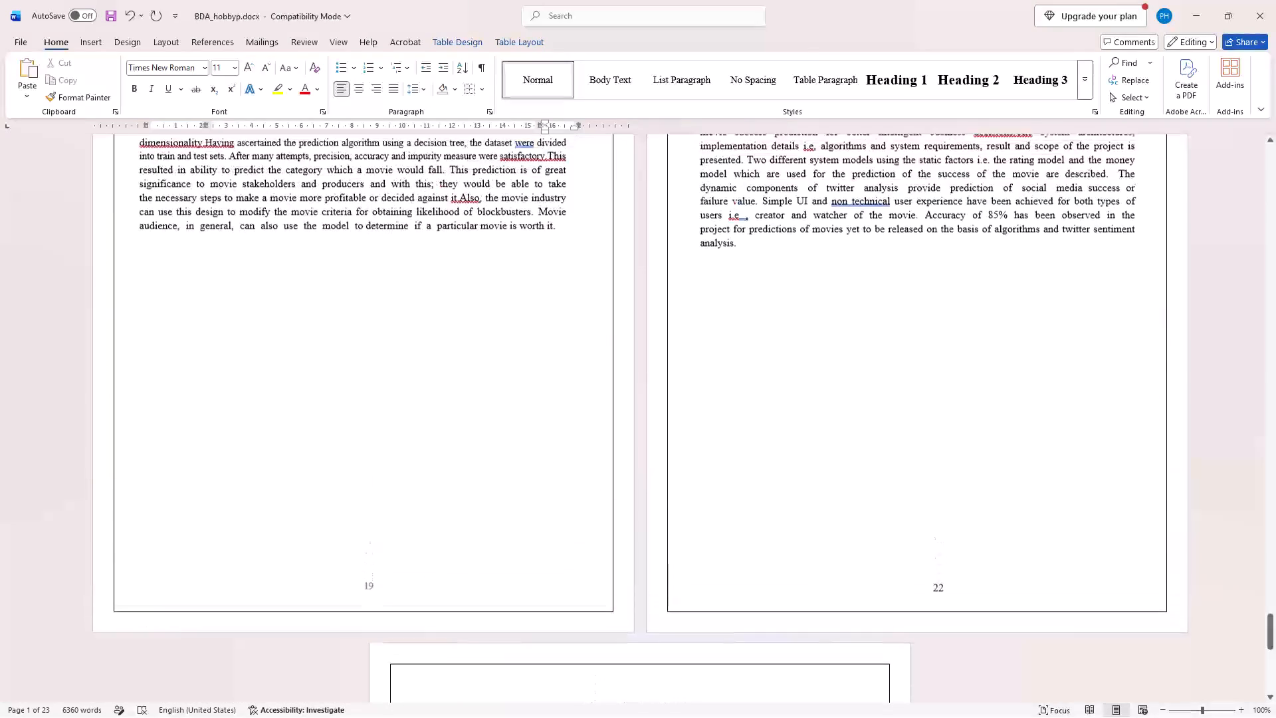
pyautogui.scroll(2, 594, 655)
pyautogui.scroll(-2, 594, 655)
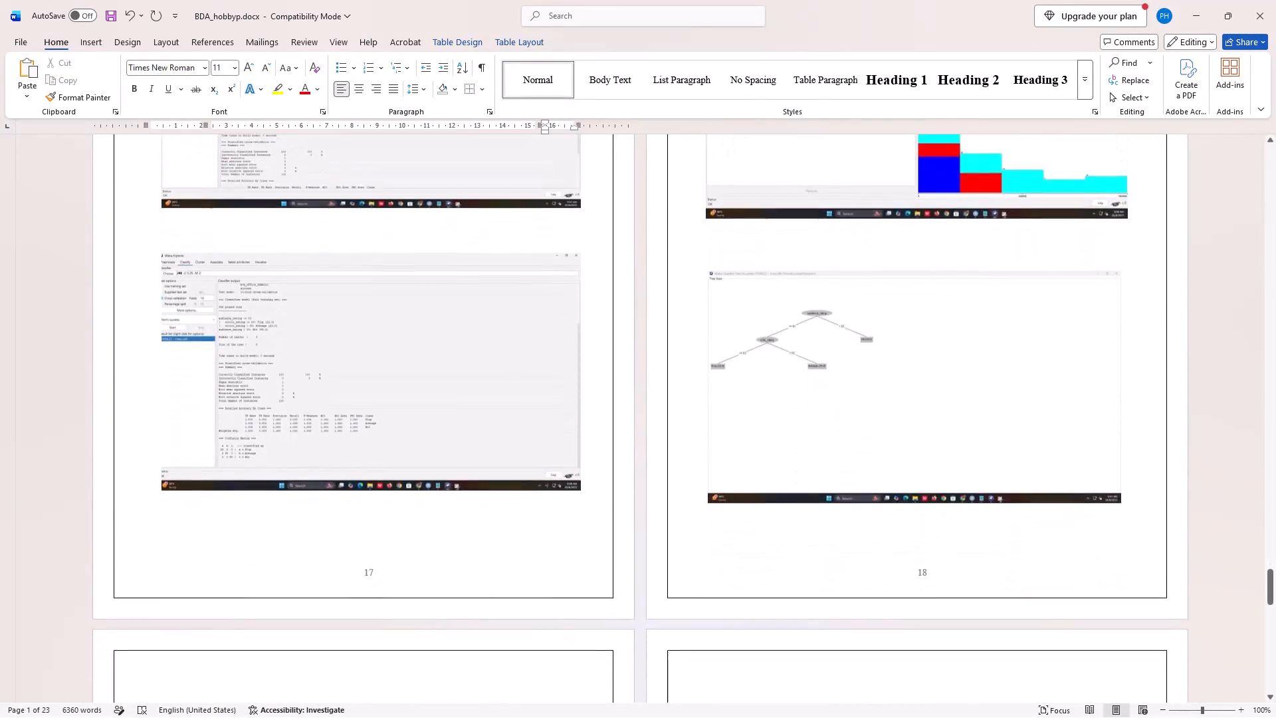
pyautogui.scroll(-5, 594, 655)
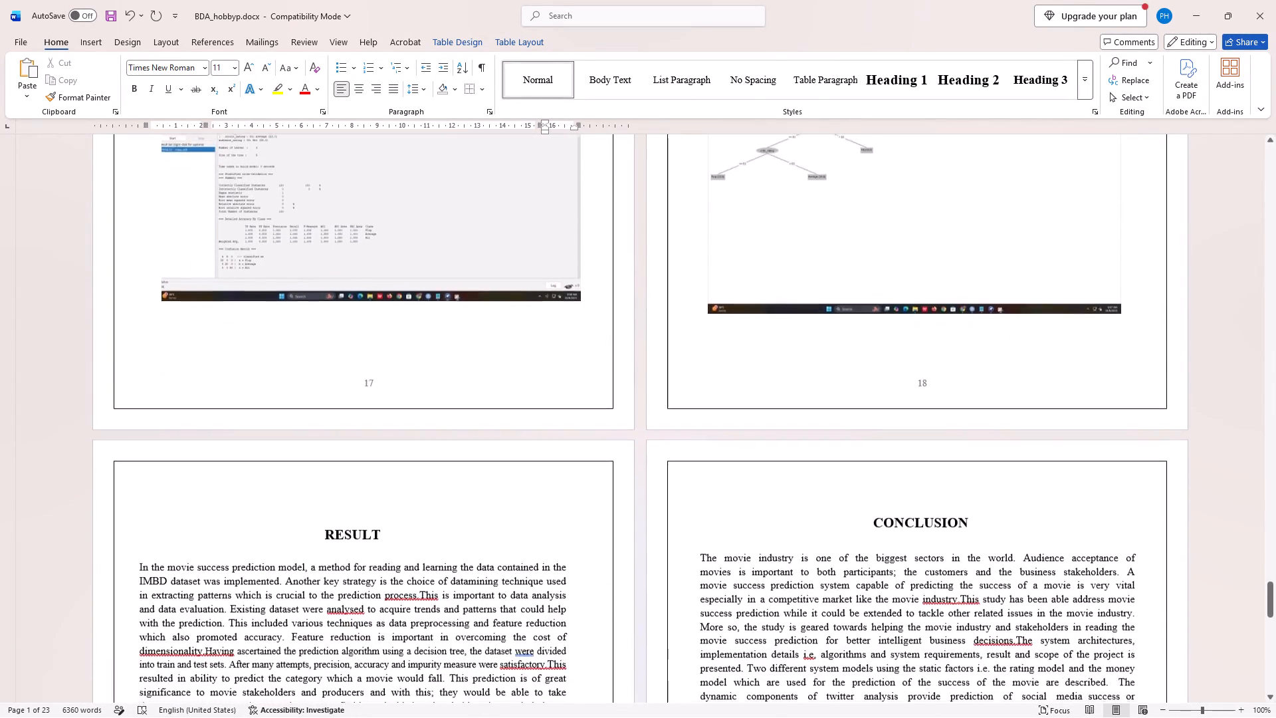
pyautogui.scroll(-3, 594, 655)
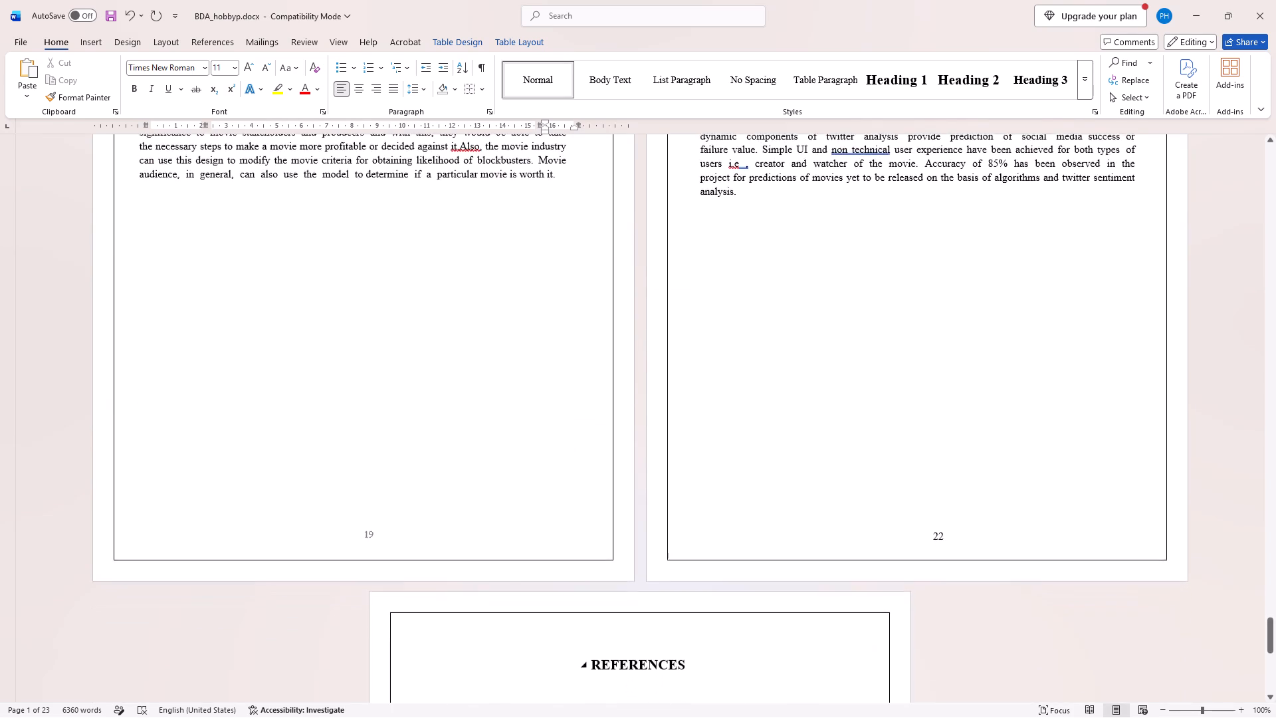
pyautogui.scroll(-5, 594, 655)
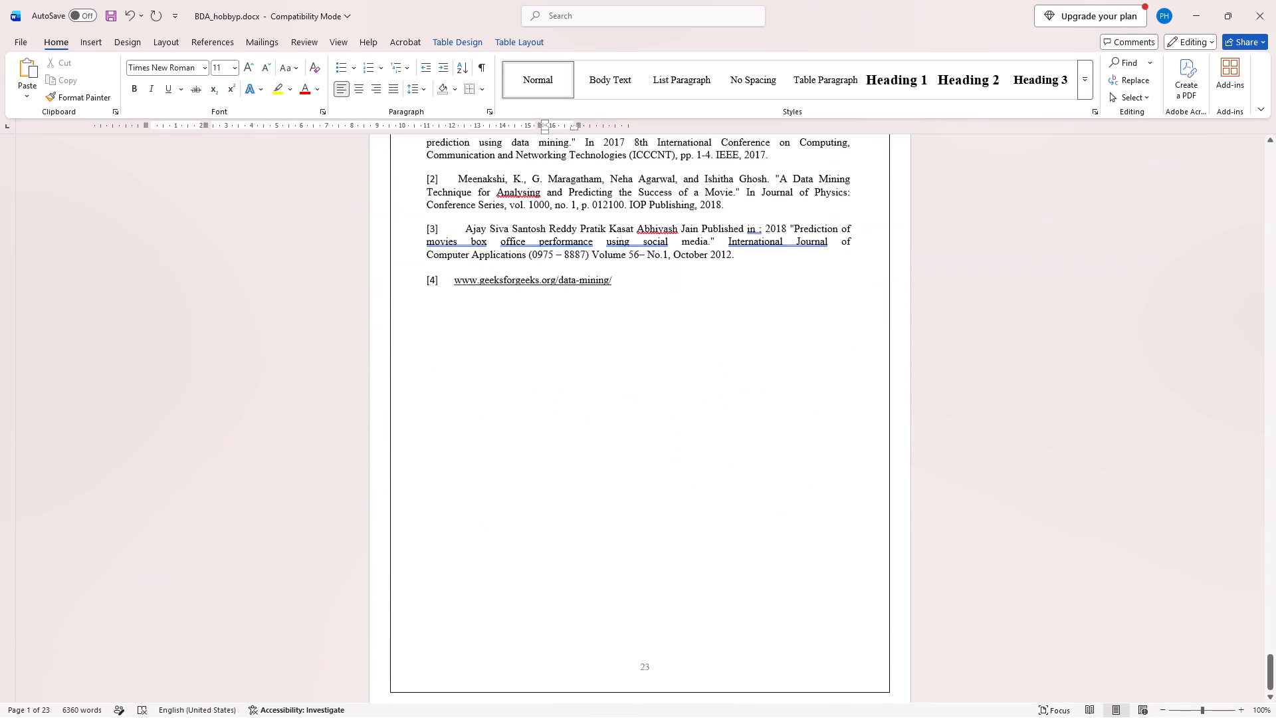
pyautogui.scroll(2, 594, 655)
pyautogui.scroll(-1, 594, 655)
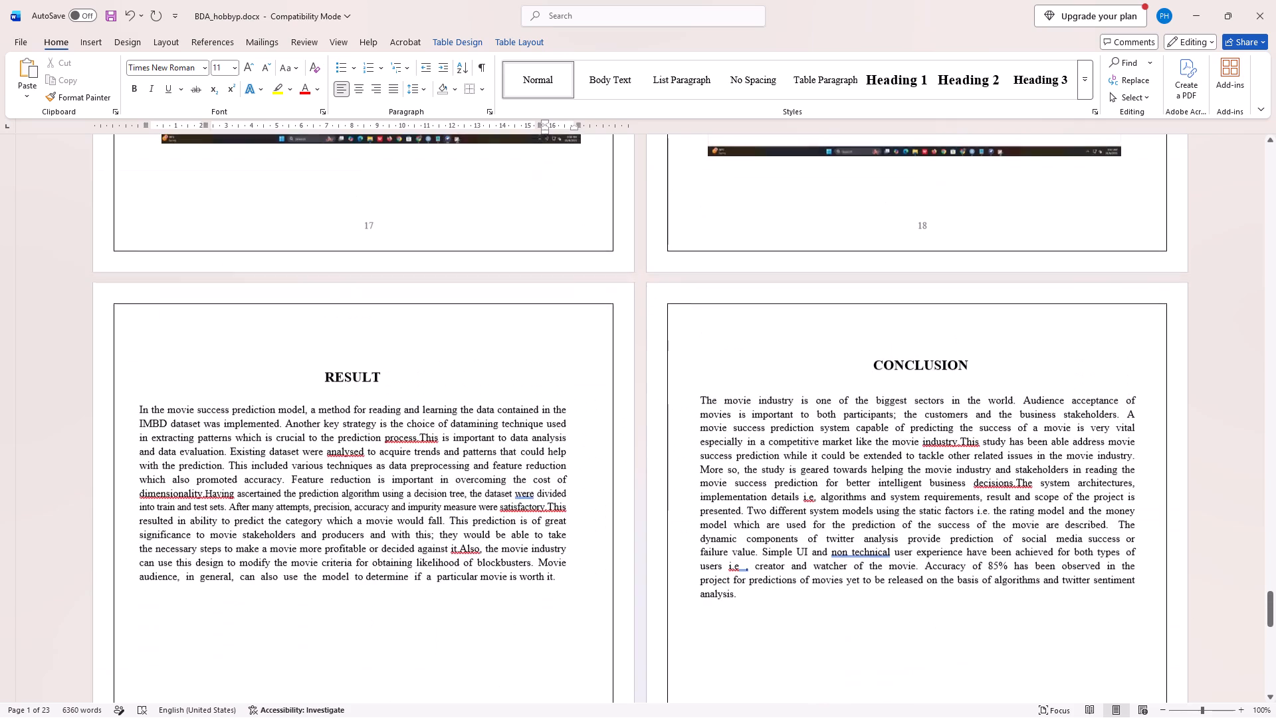
pyautogui.scroll(-2, 594, 655)
# Change the page number in the footer of the Conclusion page to 20.
pyautogui.scroll(1, 594, 655)
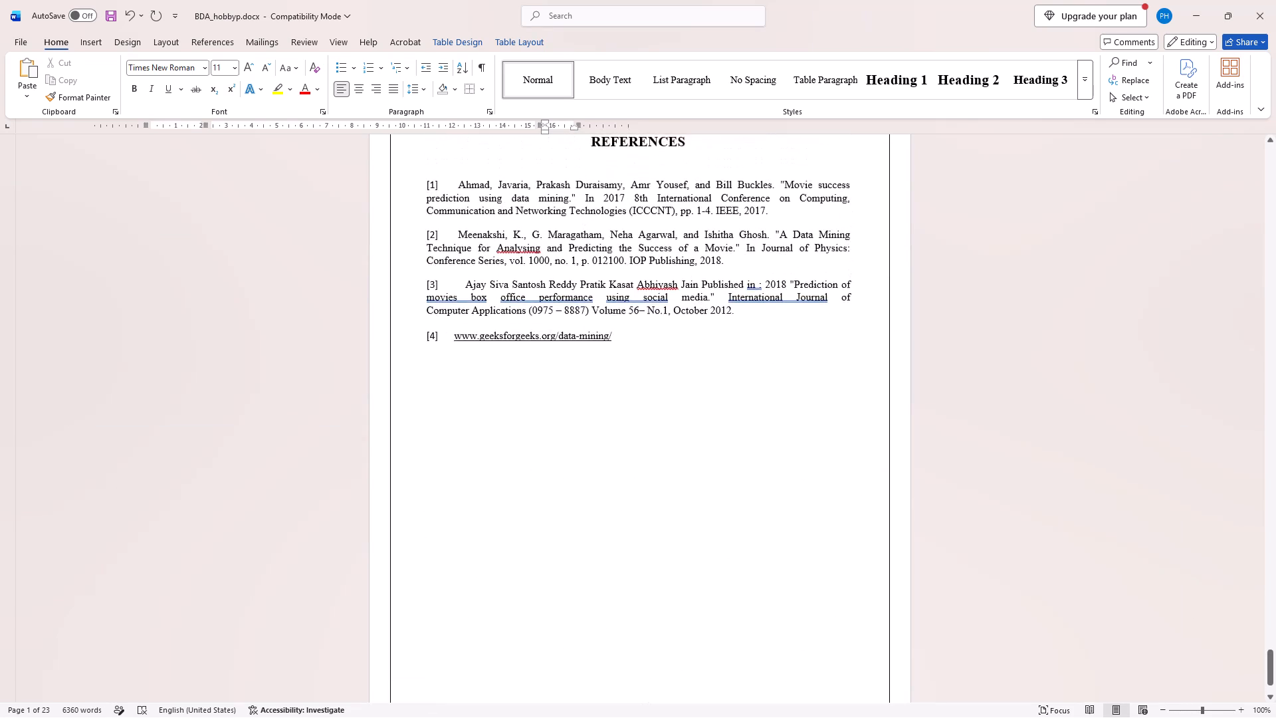
pyautogui.scroll(2, 594, 655)
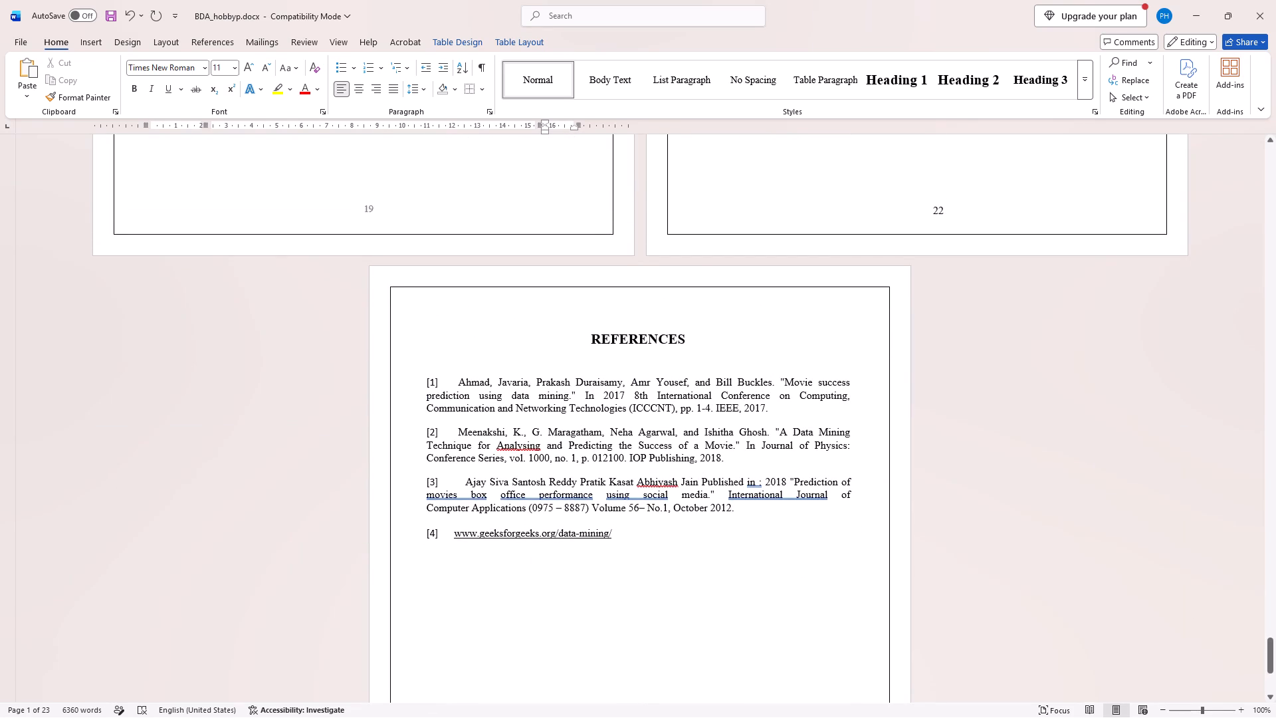
pyautogui.doubleClick(960, 213)
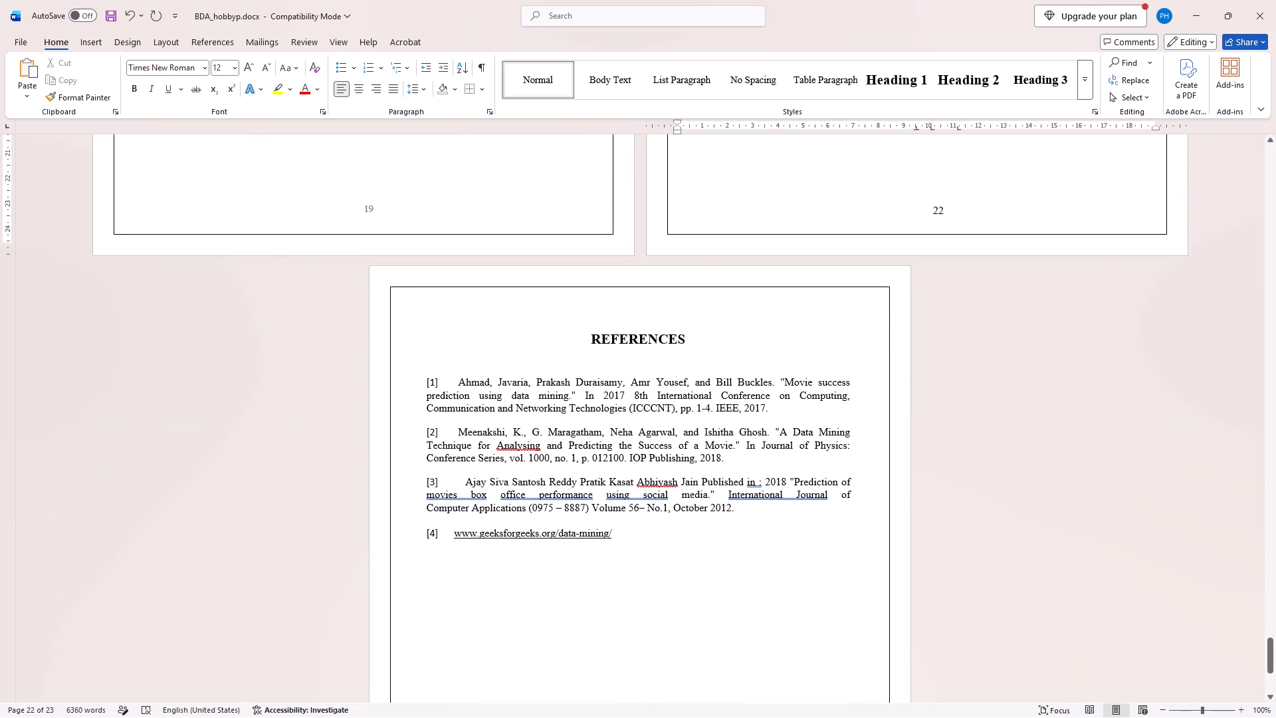
pyautogui.press('Left')
pyautogui.press('BackSpace')
pyautogui.press('0')
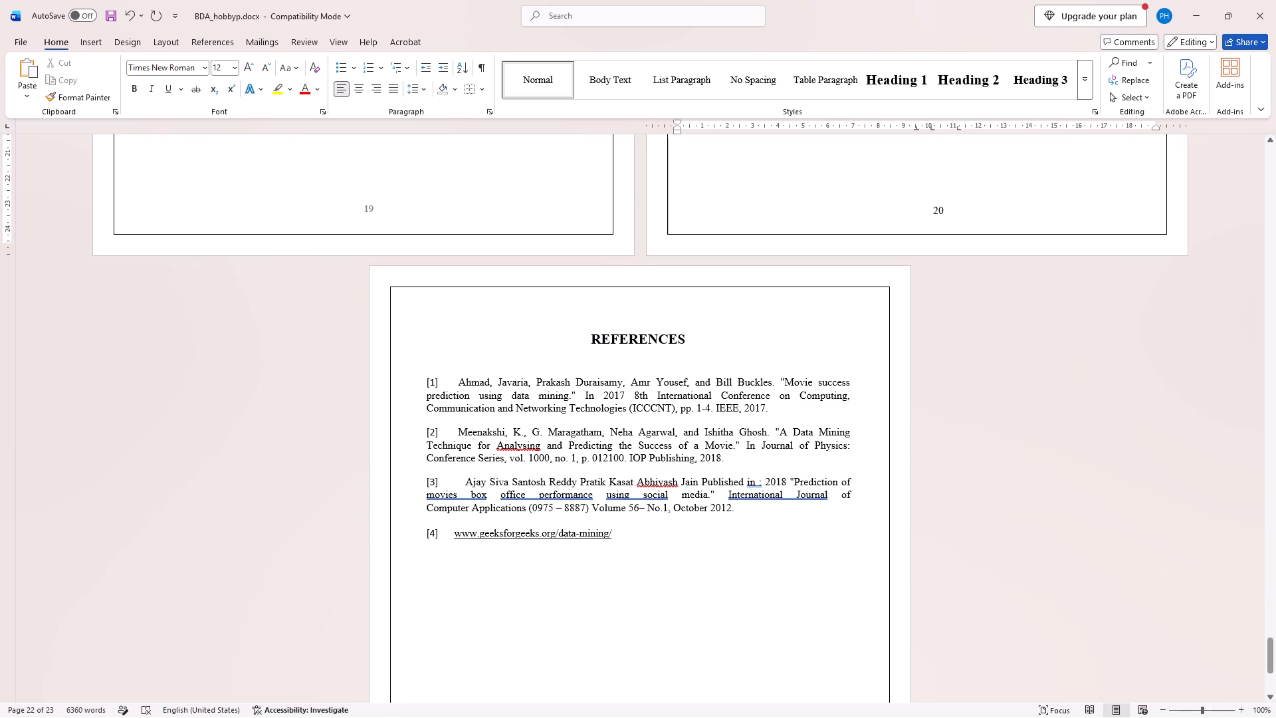
# Replace the References page's footer number with a centred Plain Number 2 page number at the bottom of the page.
pyautogui.scroll(-4, 833, 314)
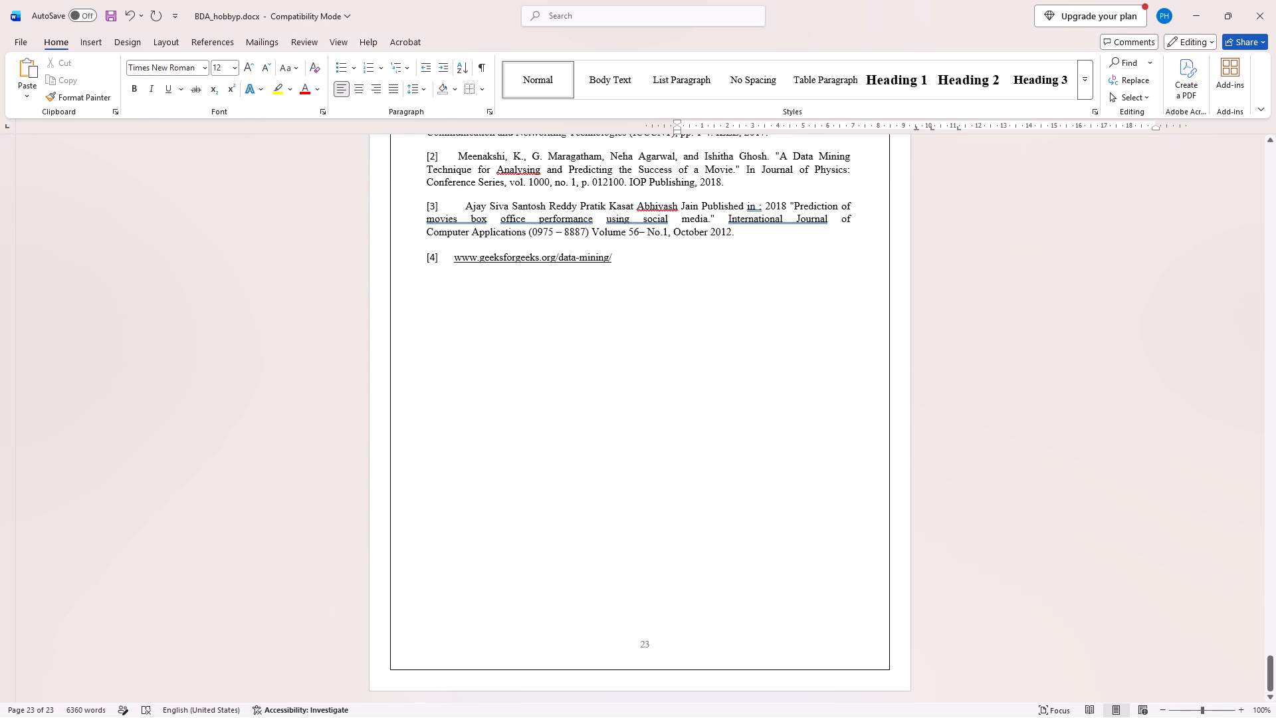
pyautogui.doubleClick(685, 646)
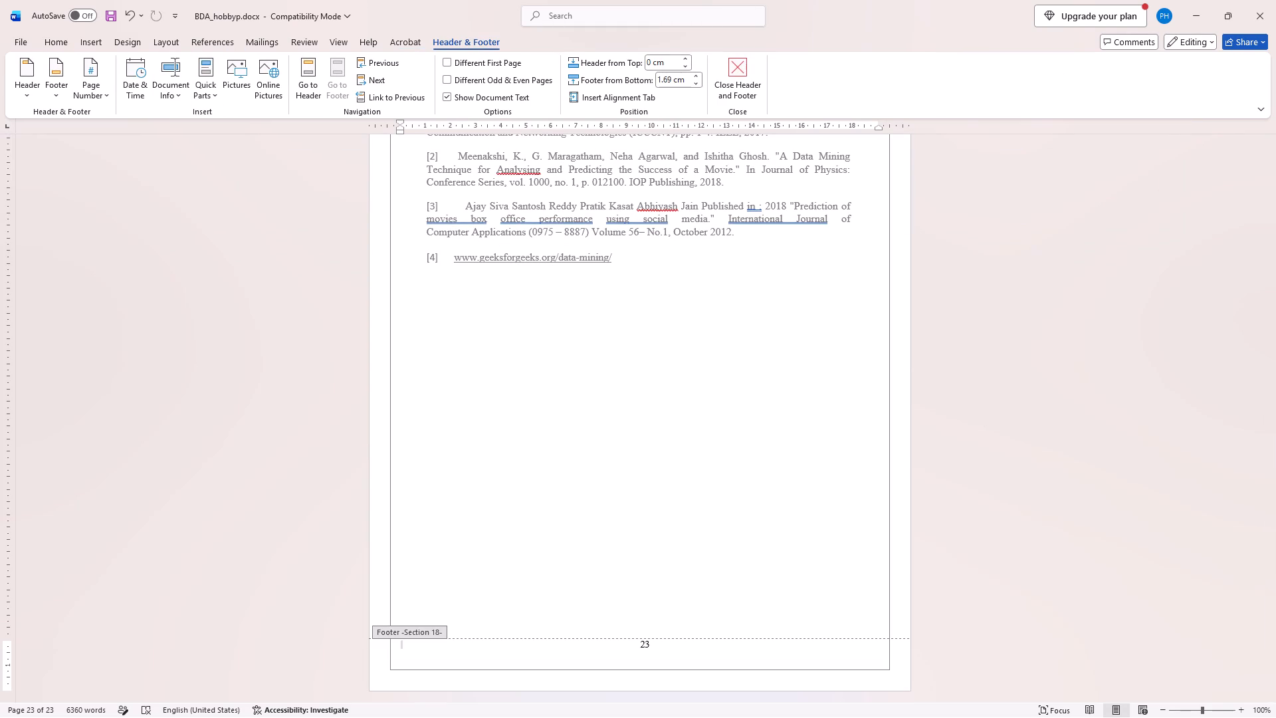
pyautogui.click(106, 86)
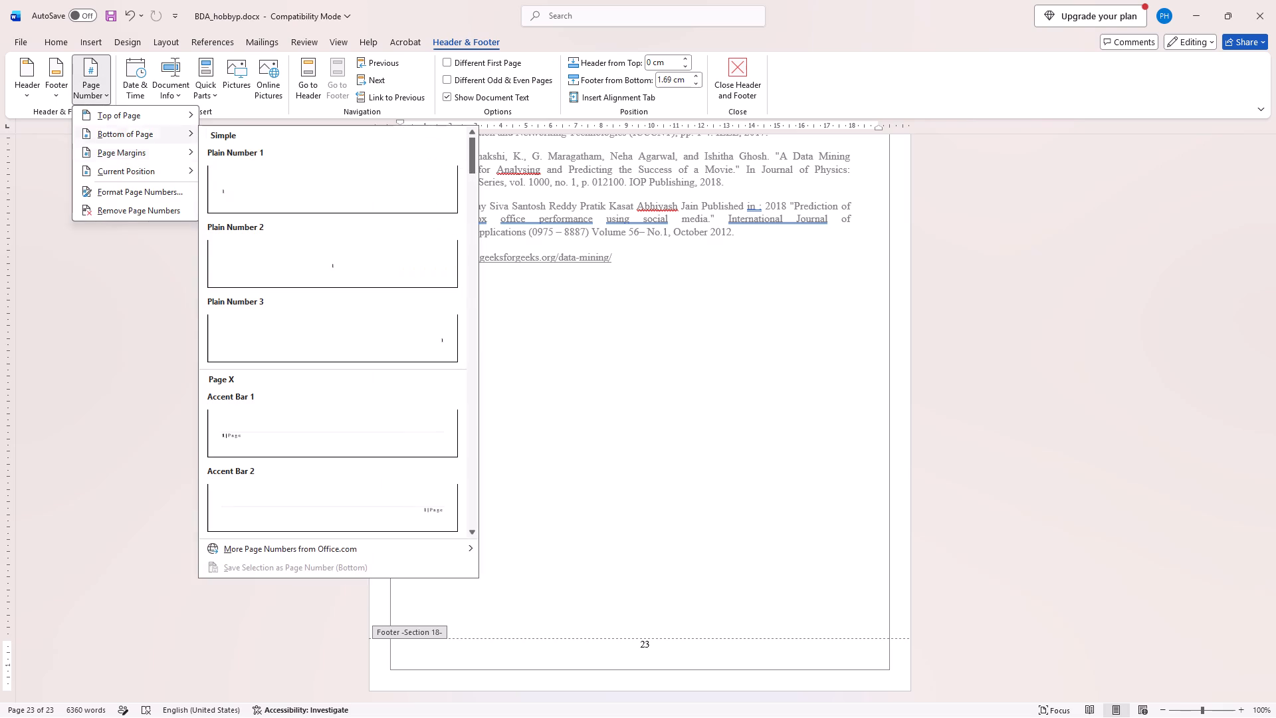
pyautogui.click(350, 273)
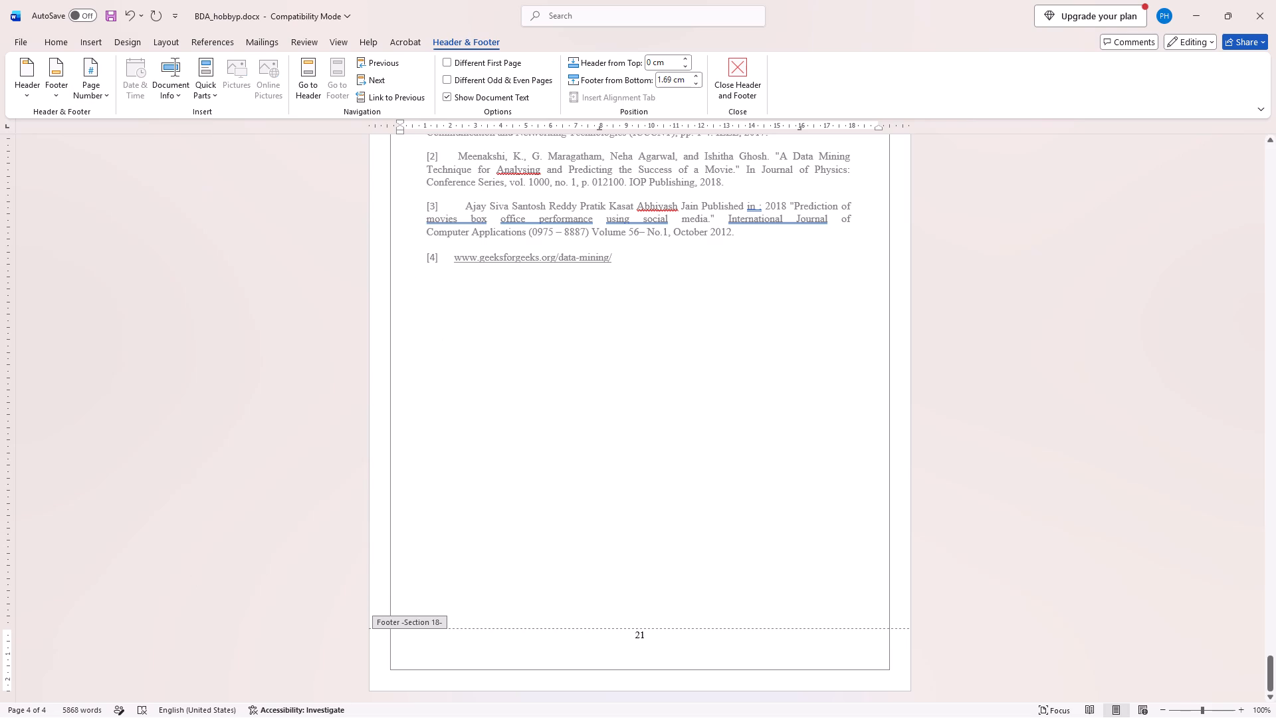
# Compare the footer page numbers of the Result, Conclusion and References pages with the contents table, and close footer editing.
pyautogui.scroll(2, 511, 351)
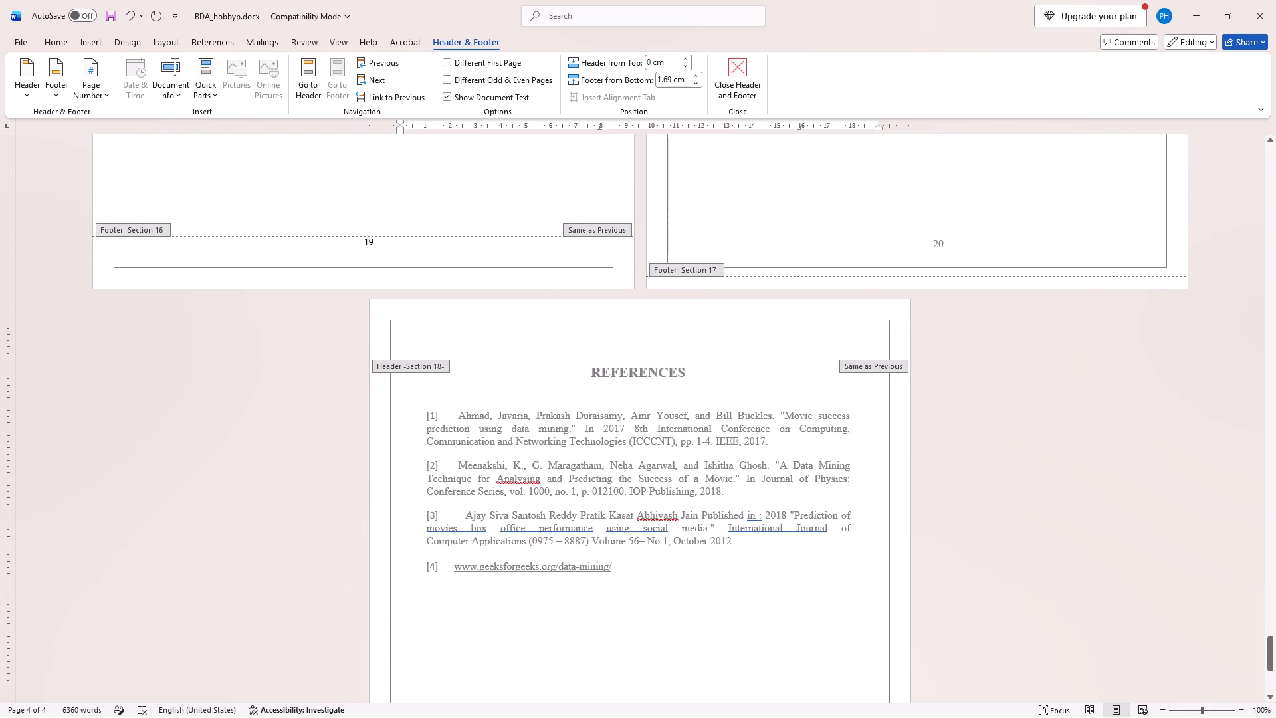
pyautogui.scroll(-4, 511, 351)
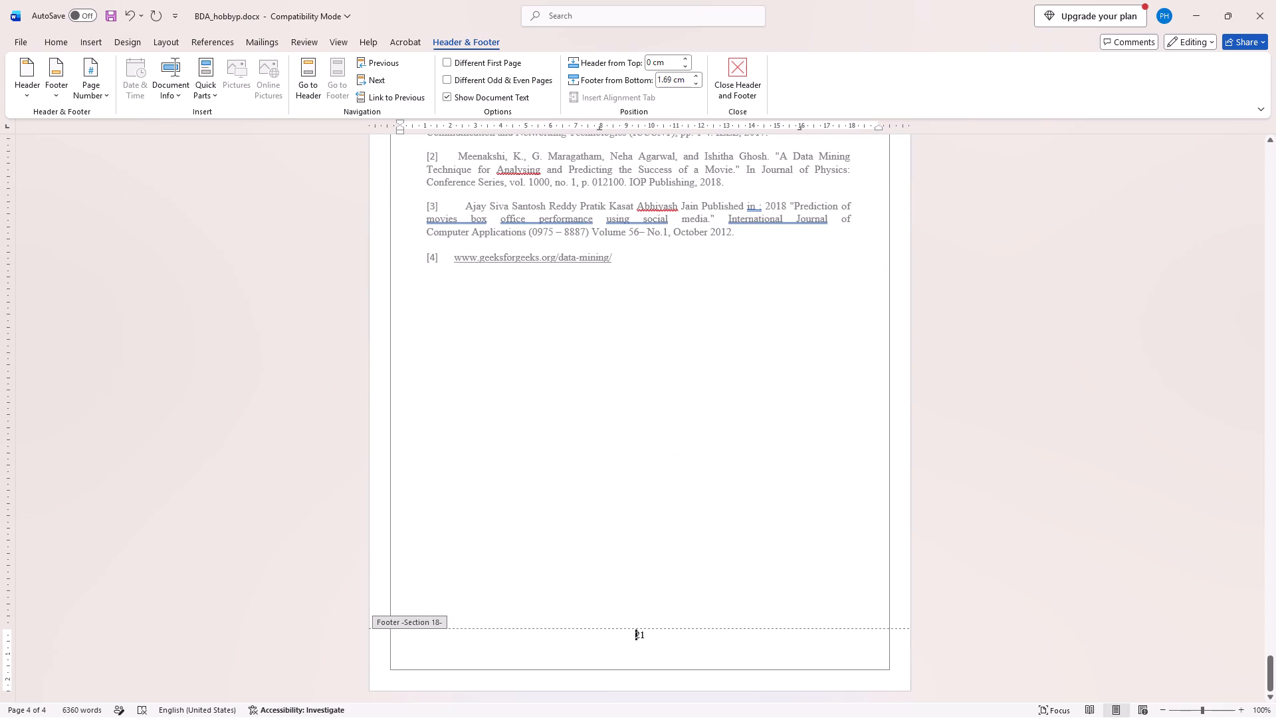
pyautogui.click(232, 413)
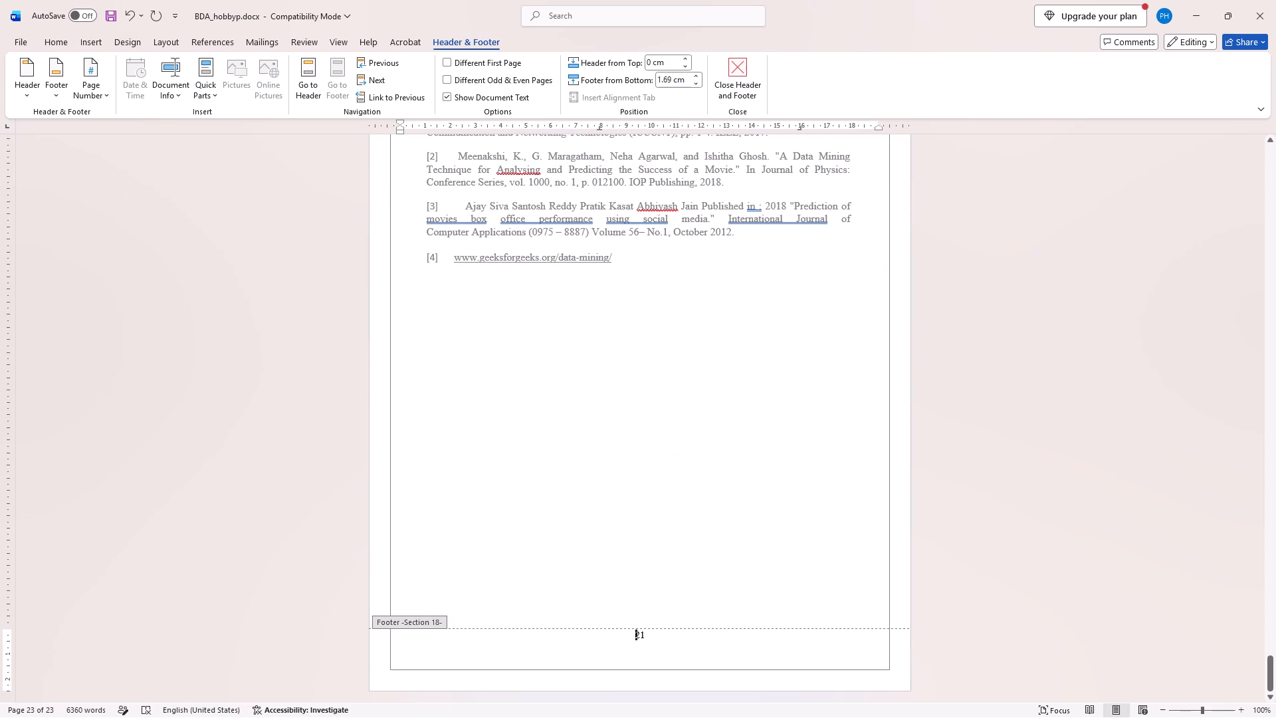
pyautogui.click(1099, 456)
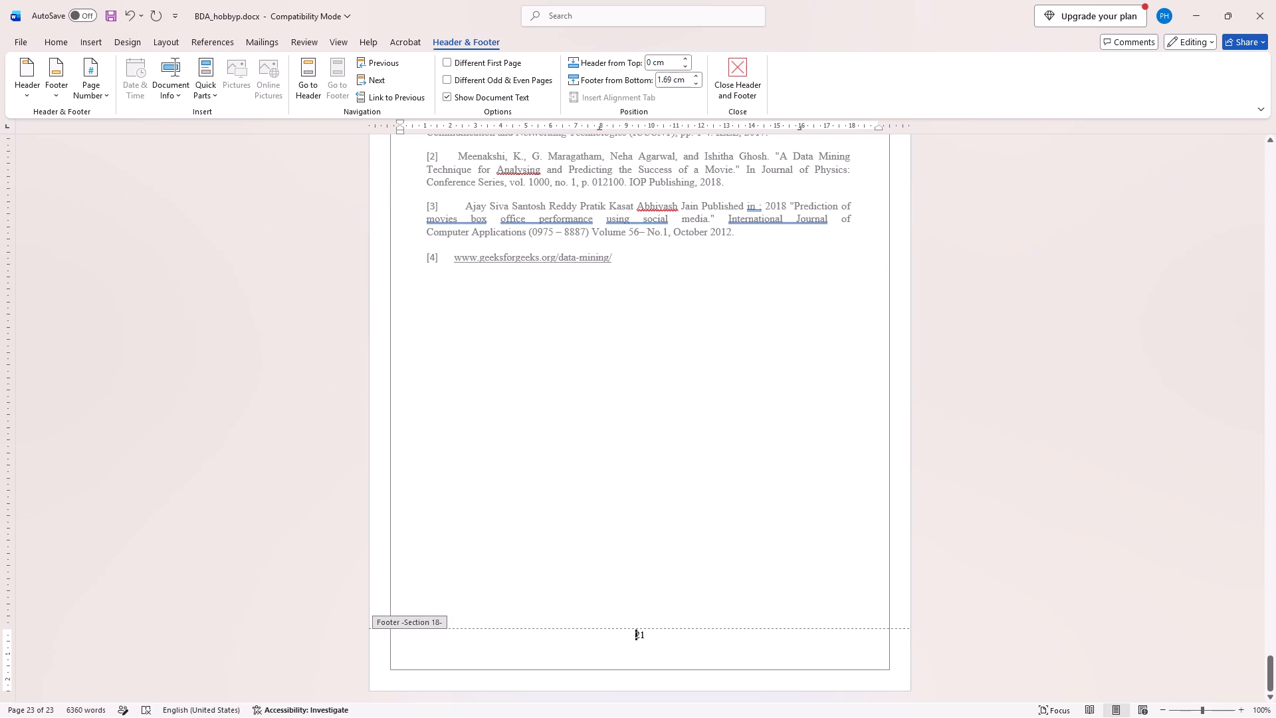
pyautogui.click(748, 456)
pyautogui.scroll(3, 748, 456)
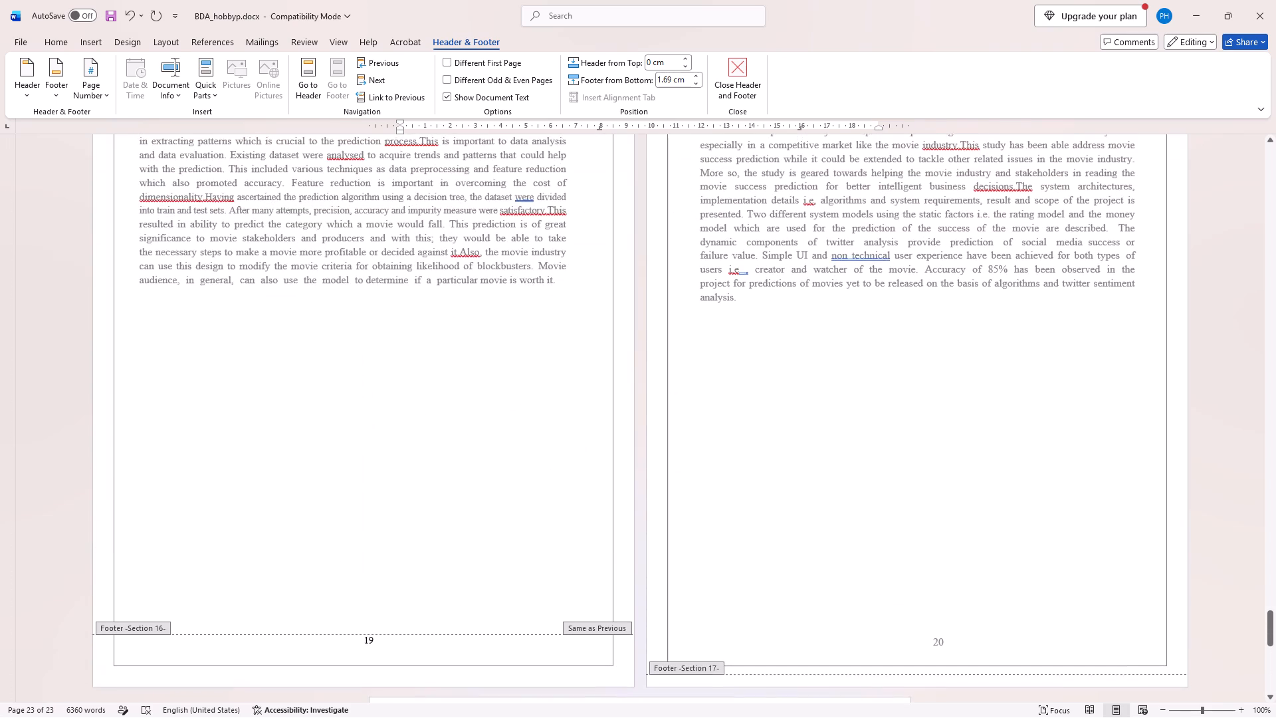
pyautogui.scroll(4, 748, 456)
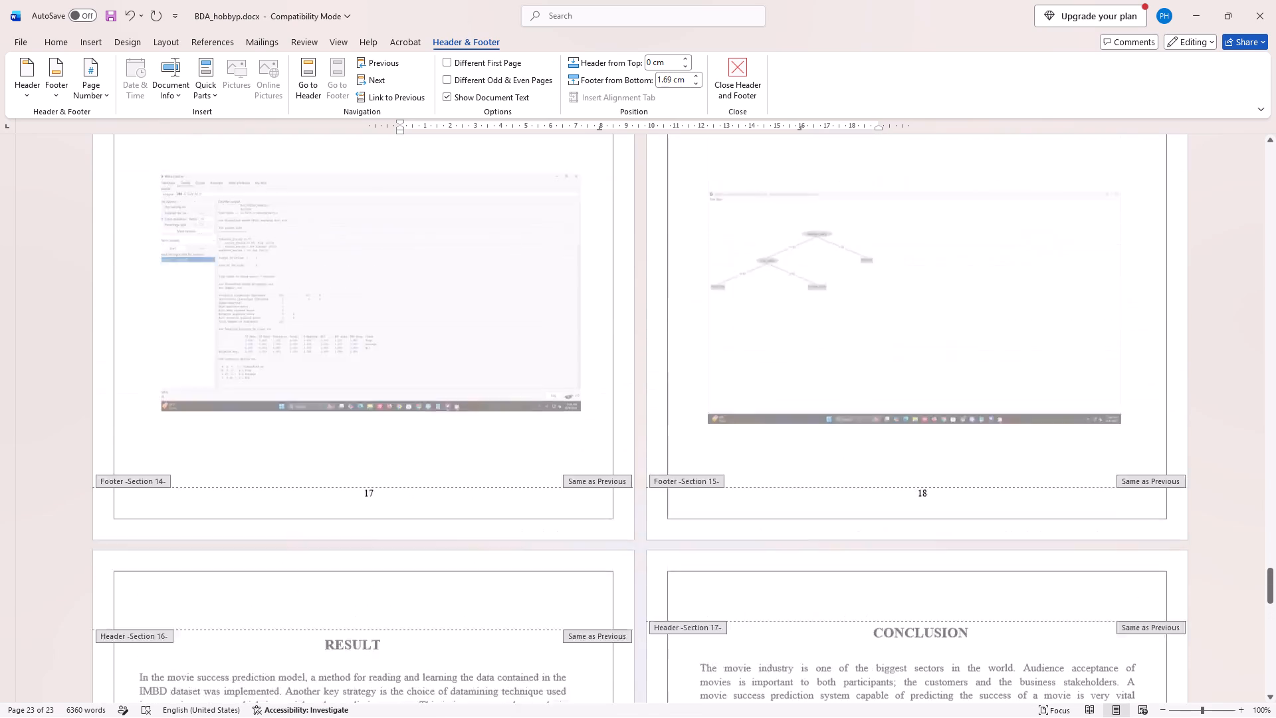
pyautogui.scroll(7, 748, 456)
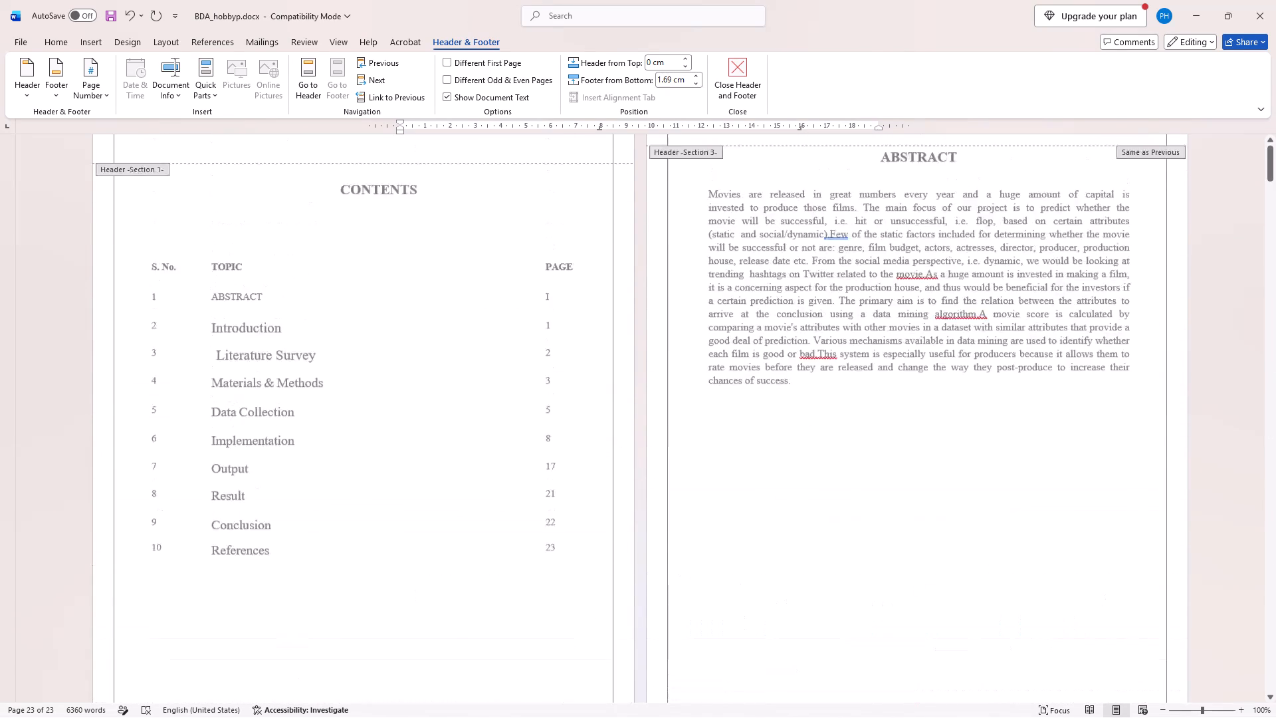
pyautogui.scroll(1, 748, 456)
pyautogui.scroll(-1, 748, 456)
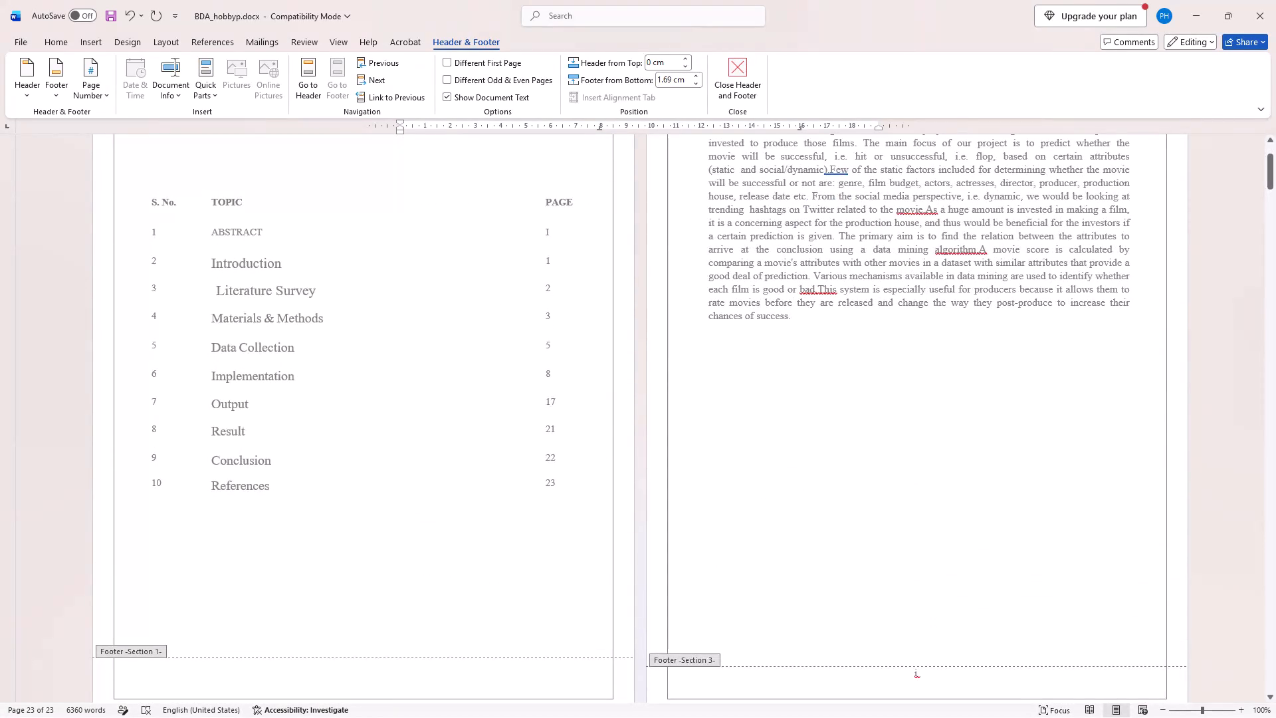
pyautogui.doubleClick(511, 471)
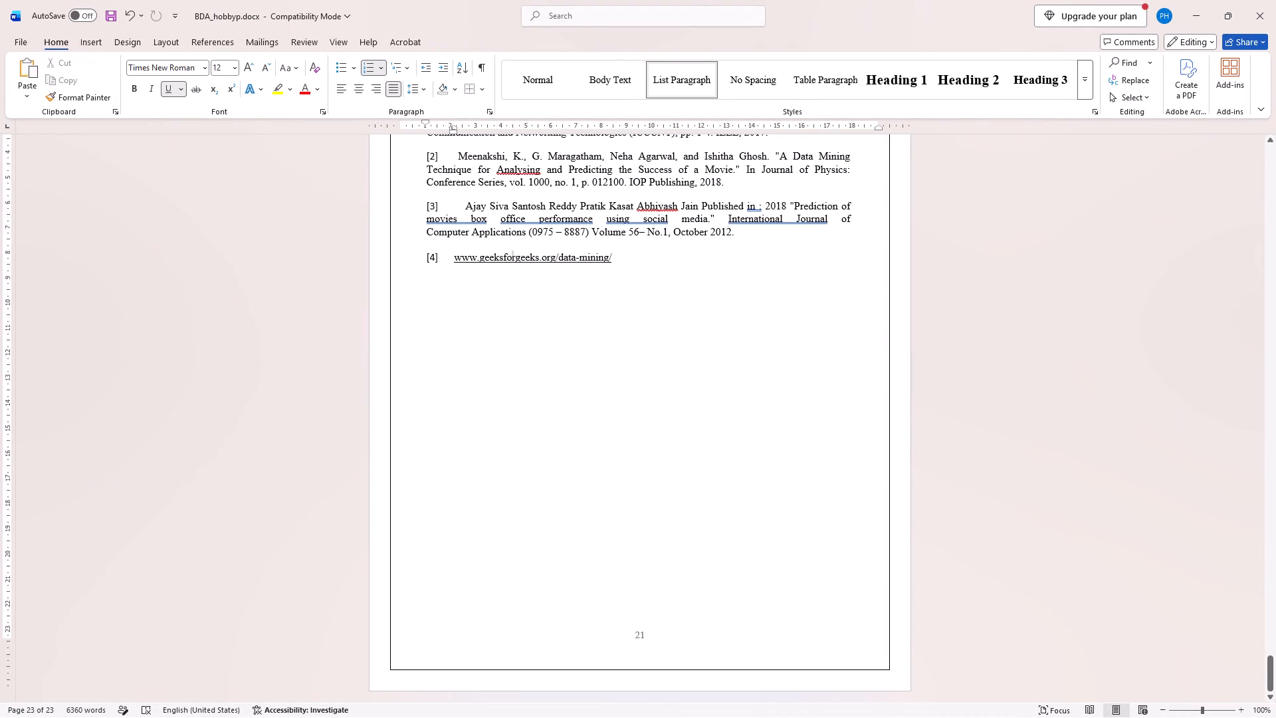
# Set the page number of the Result entry in the contents table to 19.
pyautogui.scroll(5, 511, 471)
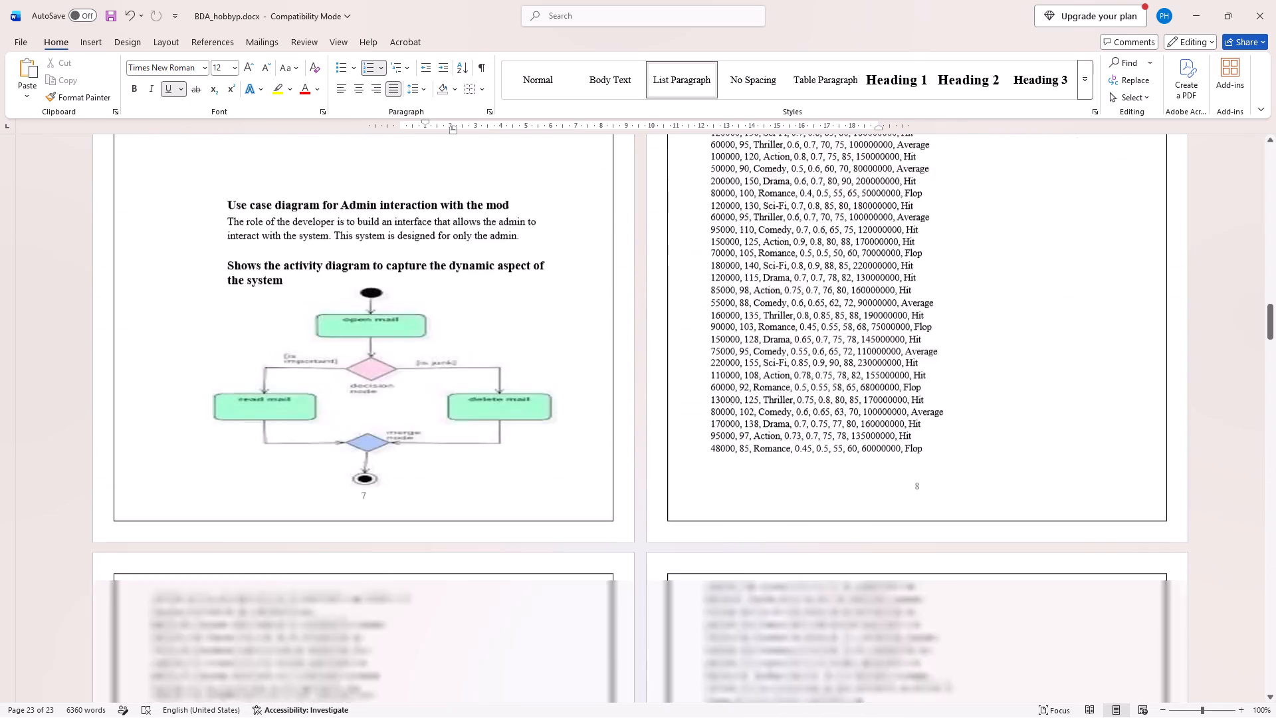
pyautogui.scroll(4, 511, 471)
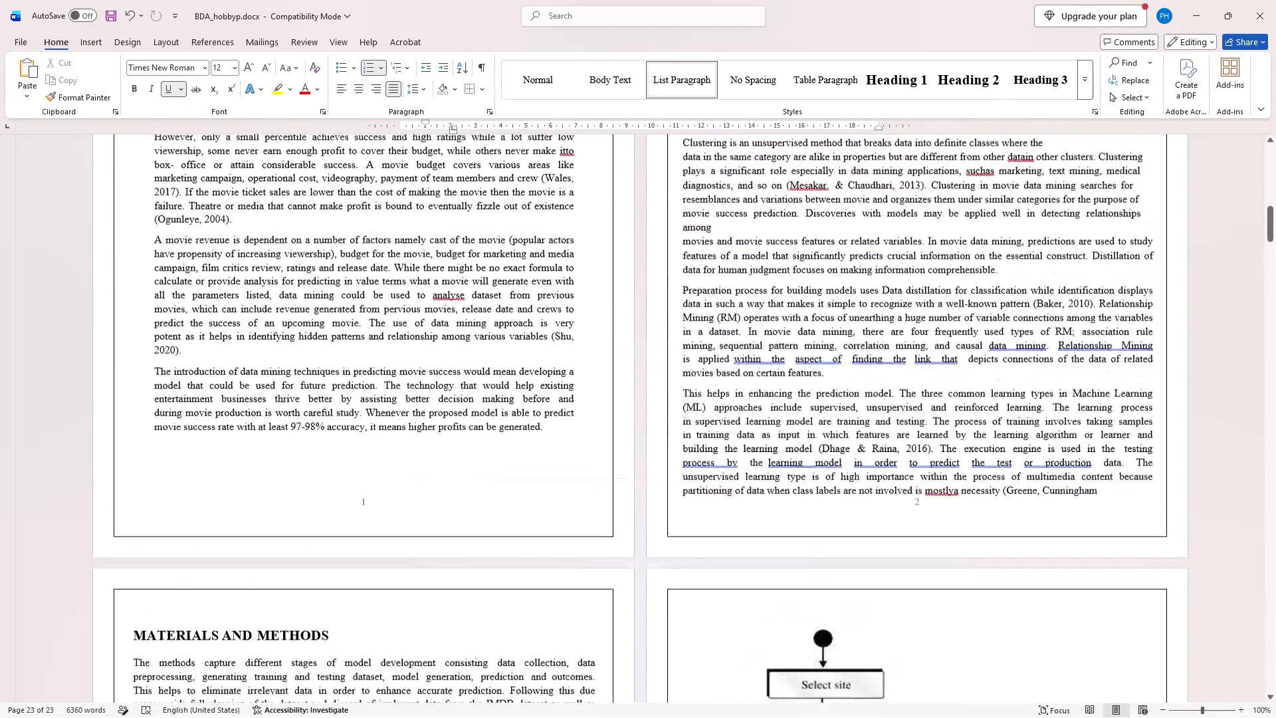
pyautogui.scroll(3, 511, 471)
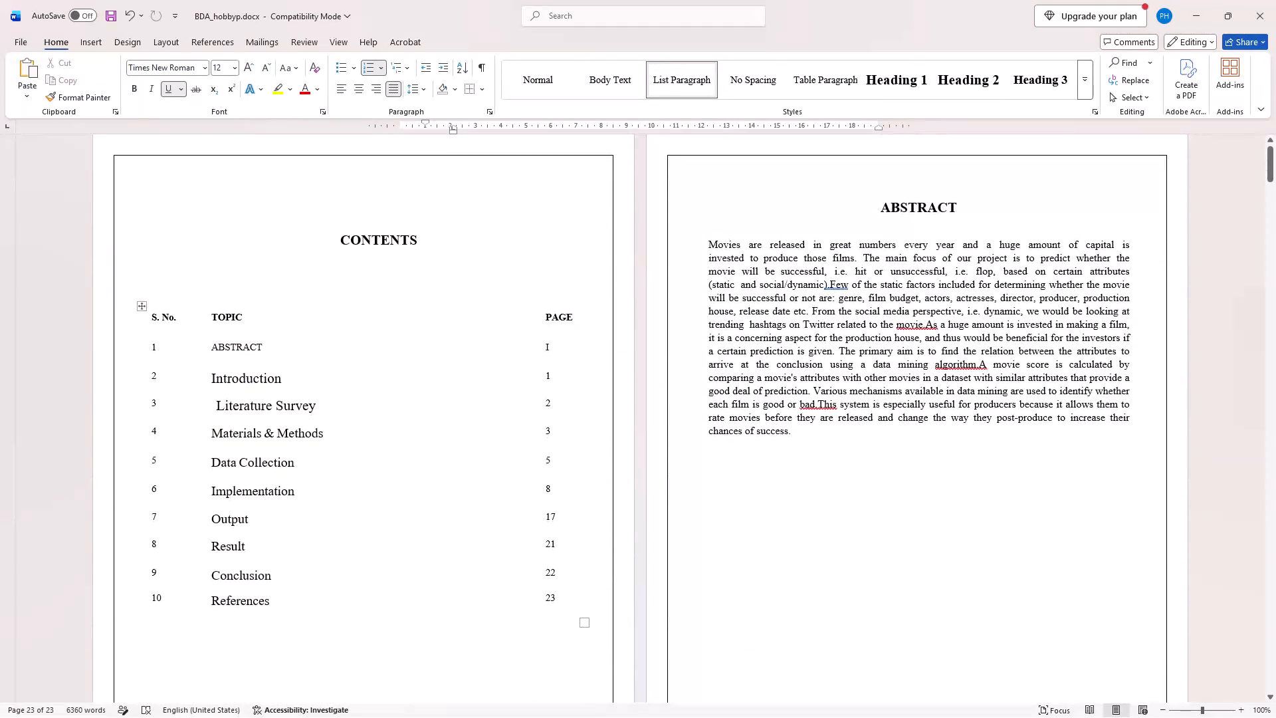
pyautogui.click(554, 541)
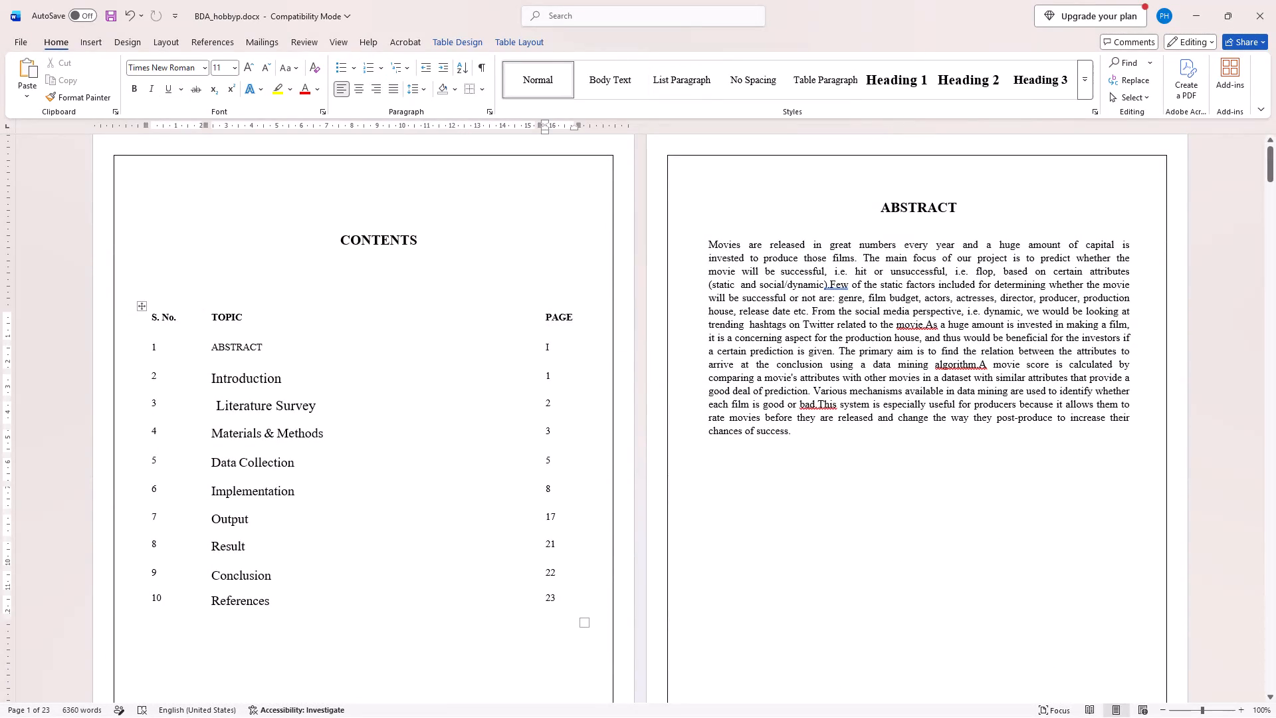
pyautogui.press('BackSpace')
pyautogui.press('BackSpace')
pyautogui.write('19')
# Set the contents table's page numbers to 20 for the Conclusion entry and 21 for the References entry.
pyautogui.press('Down')
pyautogui.press('BackSpace')
pyautogui.press('0')
pyautogui.press('Down')
pyautogui.press('BackSpace')
pyautogui.press('1')
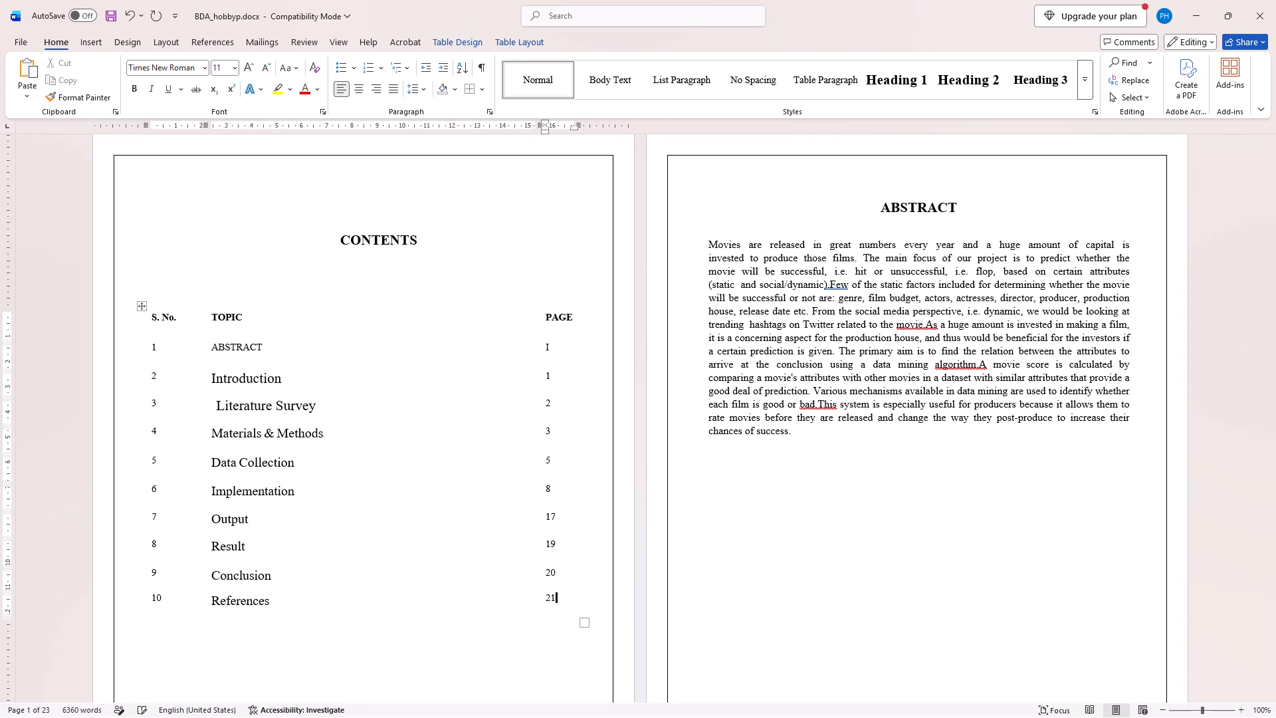
# Skim the whole report from the contents page through to the References page and return to the contents table.
pyautogui.scroll(-4, 603, 467)
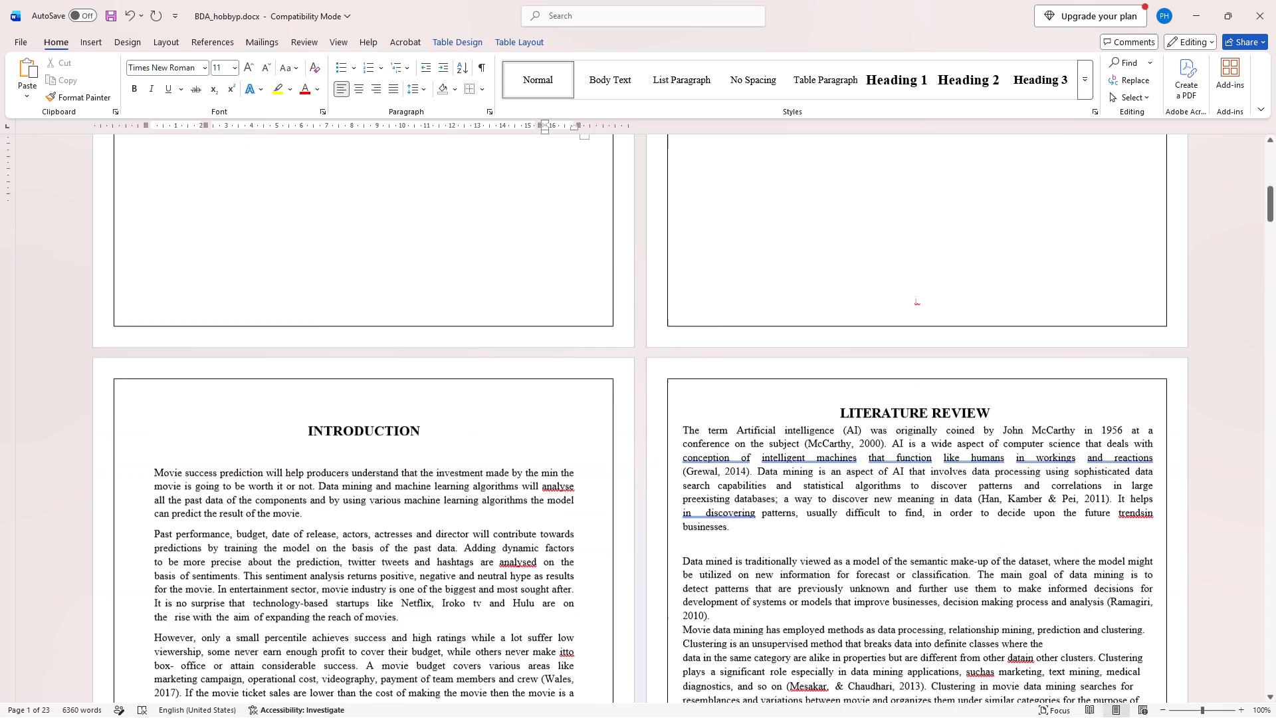
pyautogui.scroll(-5, 603, 467)
pyautogui.scroll(-20, 603, 467)
pyautogui.scroll(-20, 603, 467)
pyautogui.scroll(-4, 603, 467)
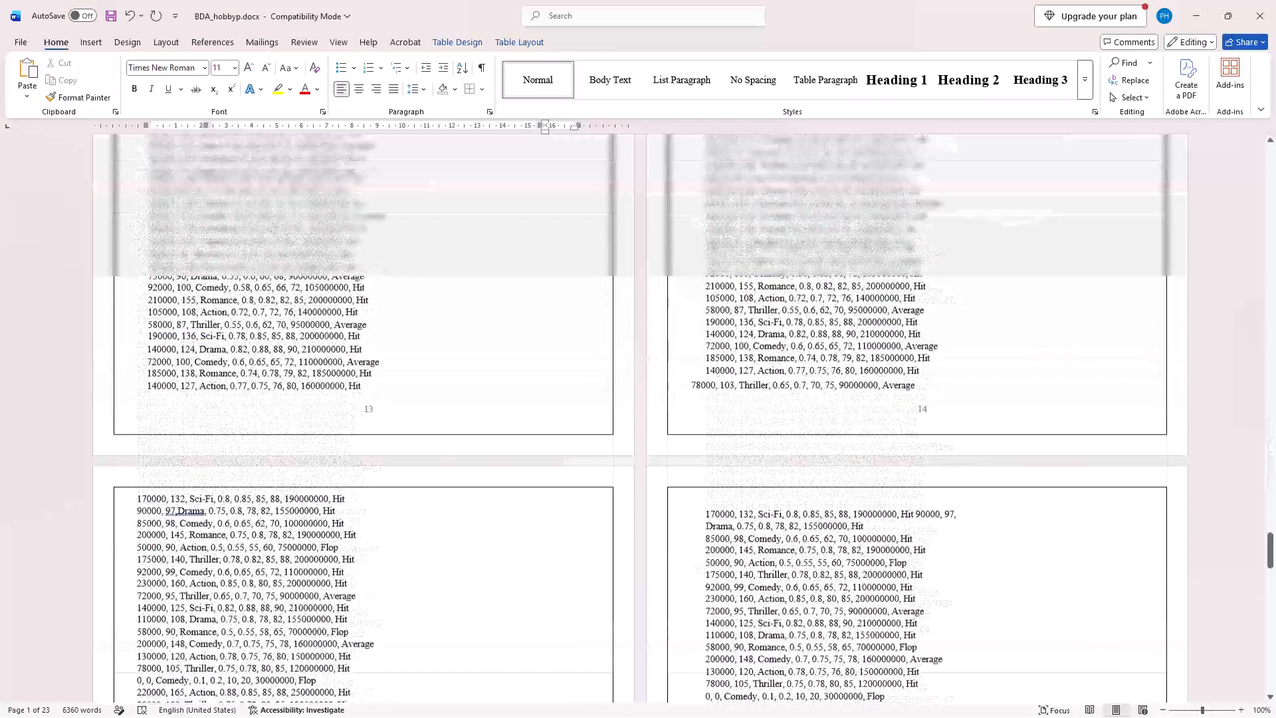
pyautogui.scroll(-11, 603, 467)
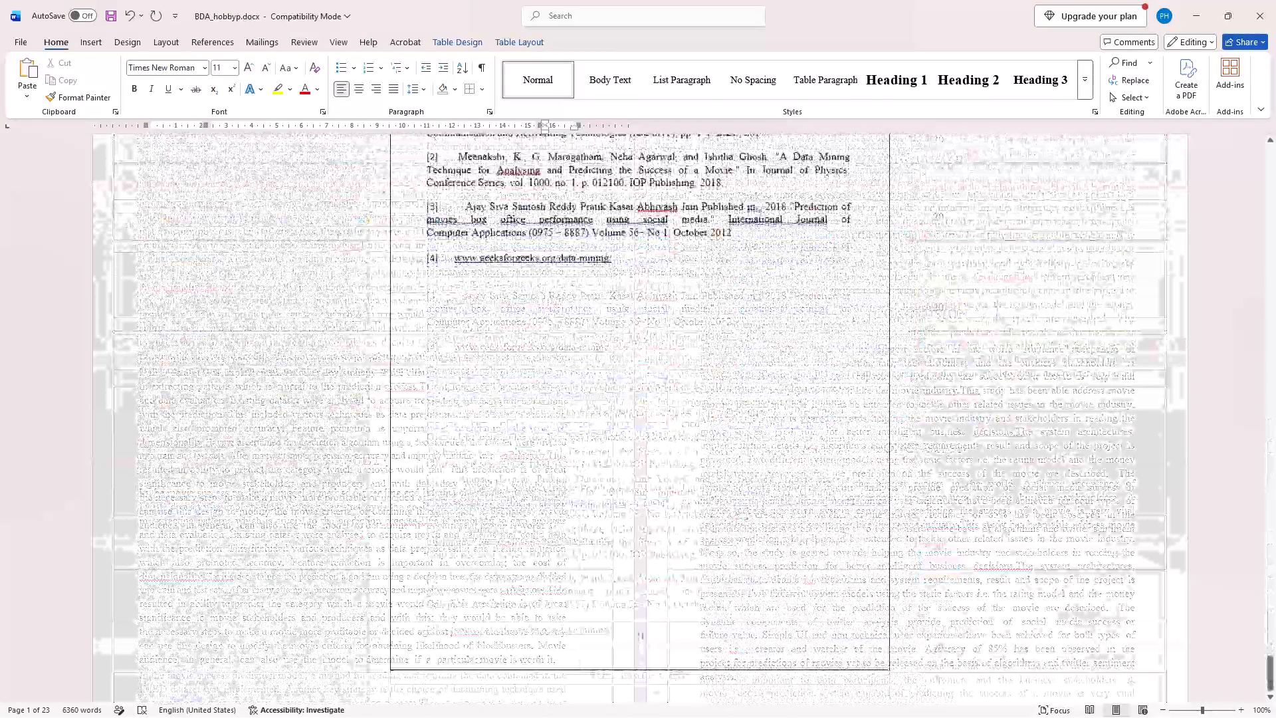
pyautogui.scroll(11, 603, 467)
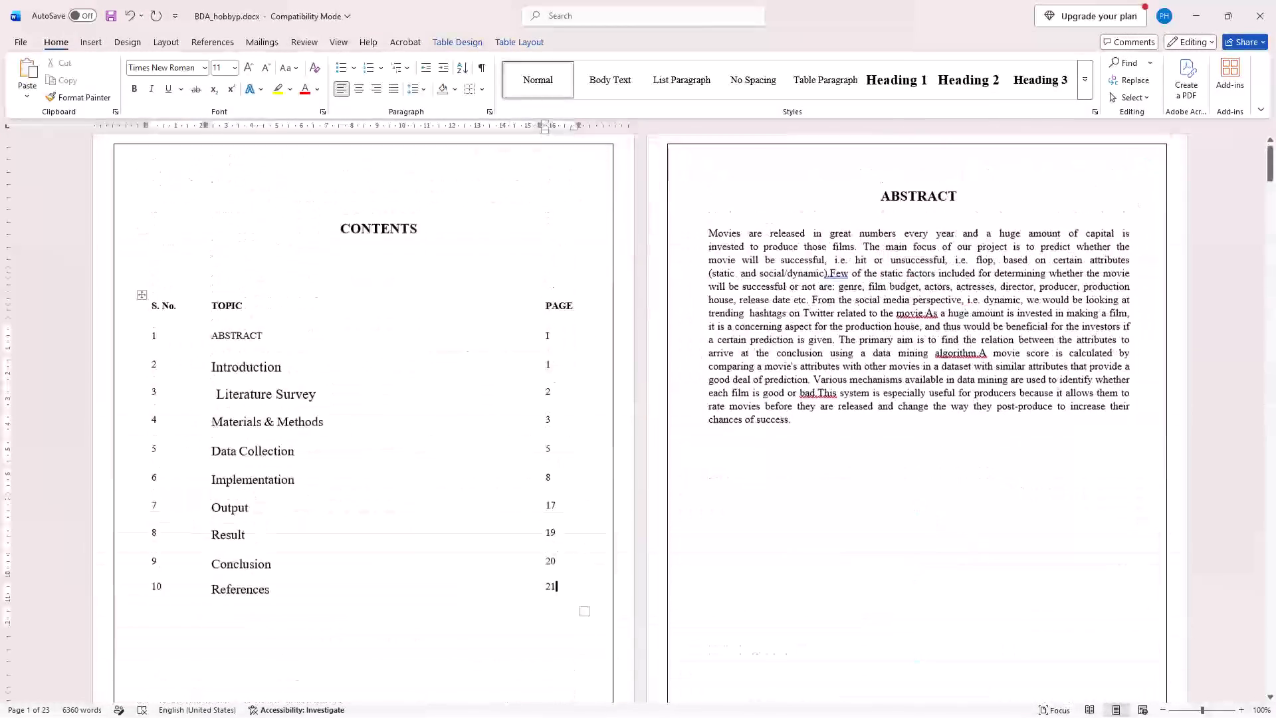
# Enlarge the page view and check the layout and footer numbers from the contents page through to the Implementation heading.
pyautogui.scroll(3, 603, 467)
pyautogui.keyDown('ctrl'); pyautogui.scroll(-2, 603, 467); pyautogui.keyUp('ctrl')
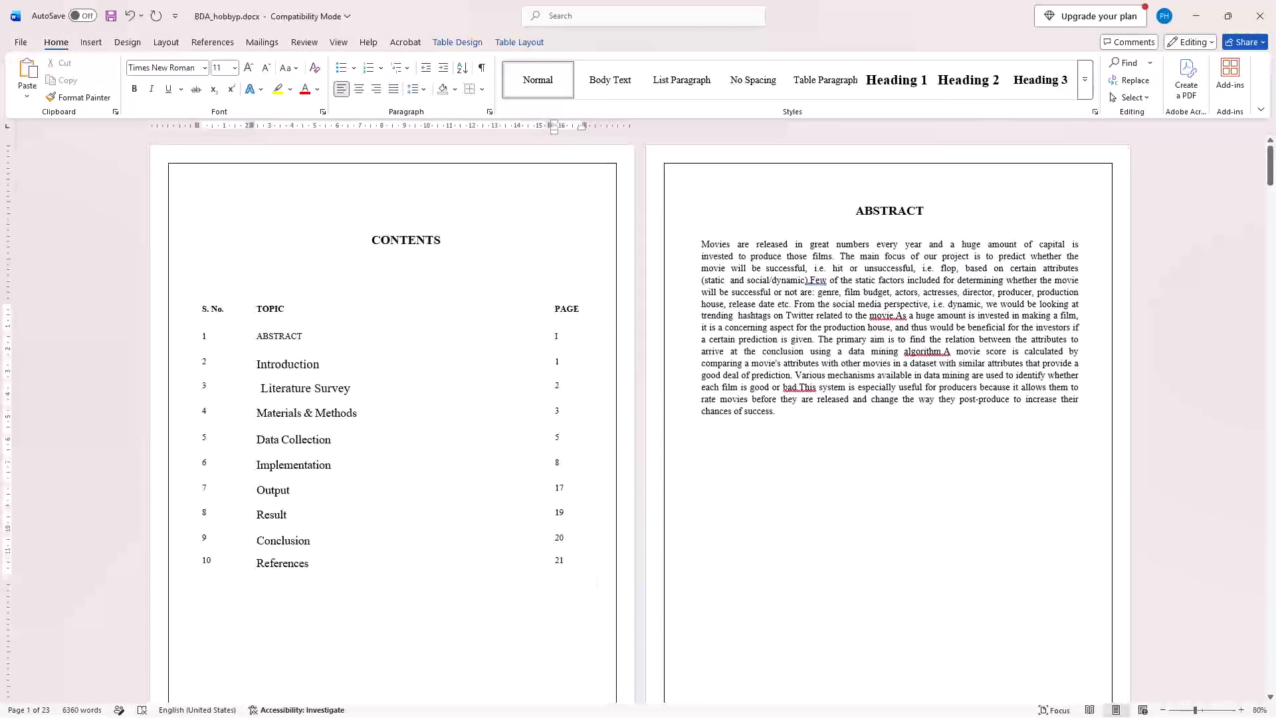
pyautogui.keyDown('ctrl'); pyautogui.scroll(-1, 603, 467); pyautogui.keyUp('ctrl')
pyautogui.scroll(1, 603, 467)
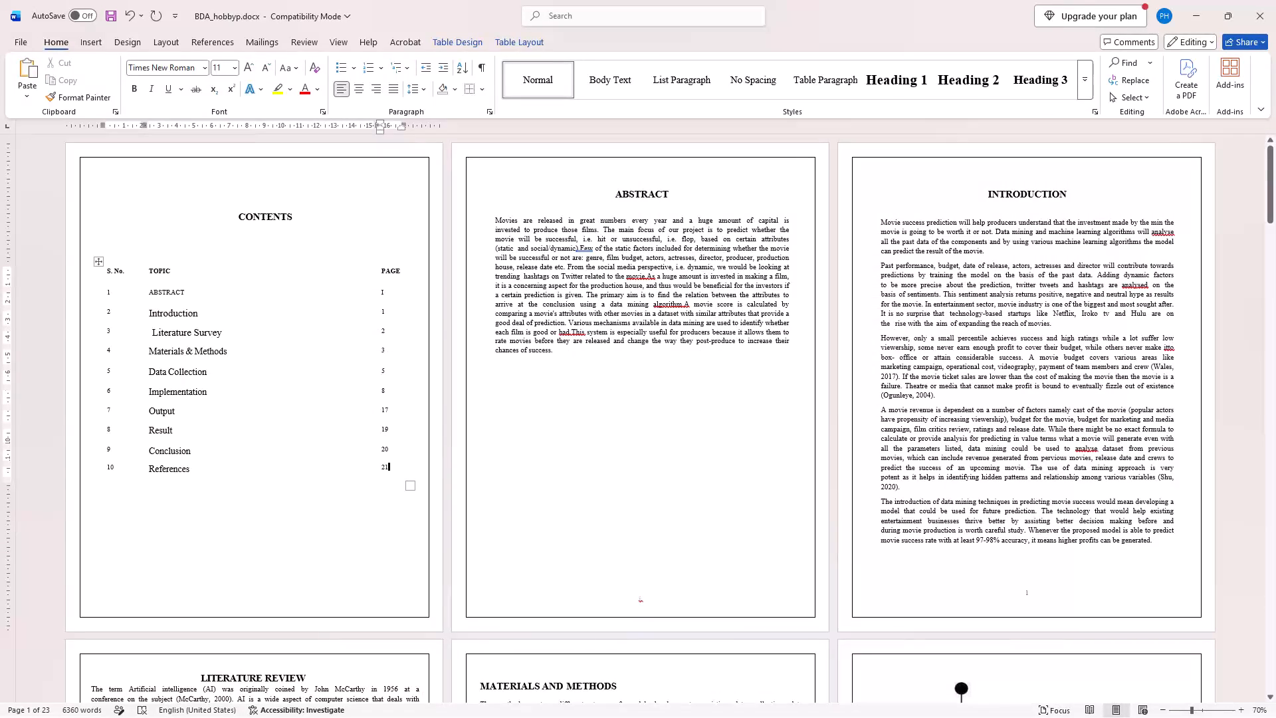
pyautogui.scroll(2, 603, 467)
pyautogui.keyDown('ctrl'); pyautogui.scroll(5, 603, 467); pyautogui.keyUp('ctrl')
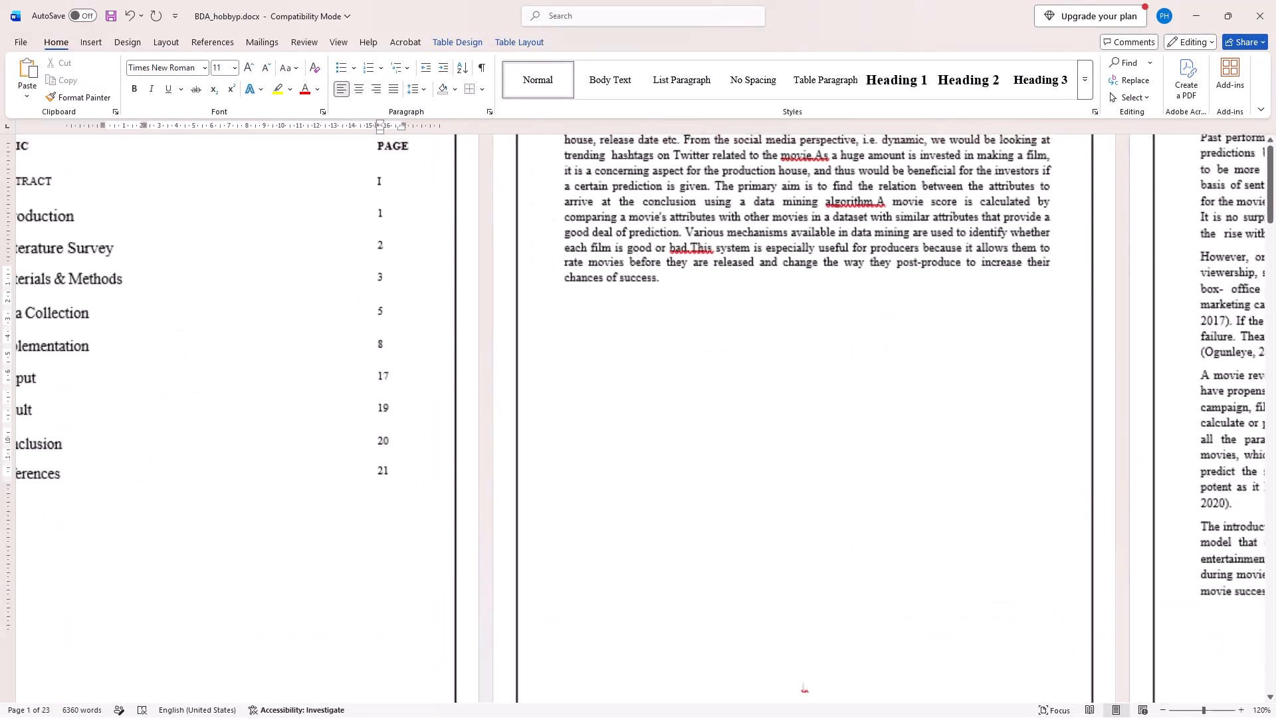
pyautogui.keyDown('ctrl'); pyautogui.scroll(1, 603, 467); pyautogui.keyUp('ctrl')
pyautogui.scroll(5, 603, 467)
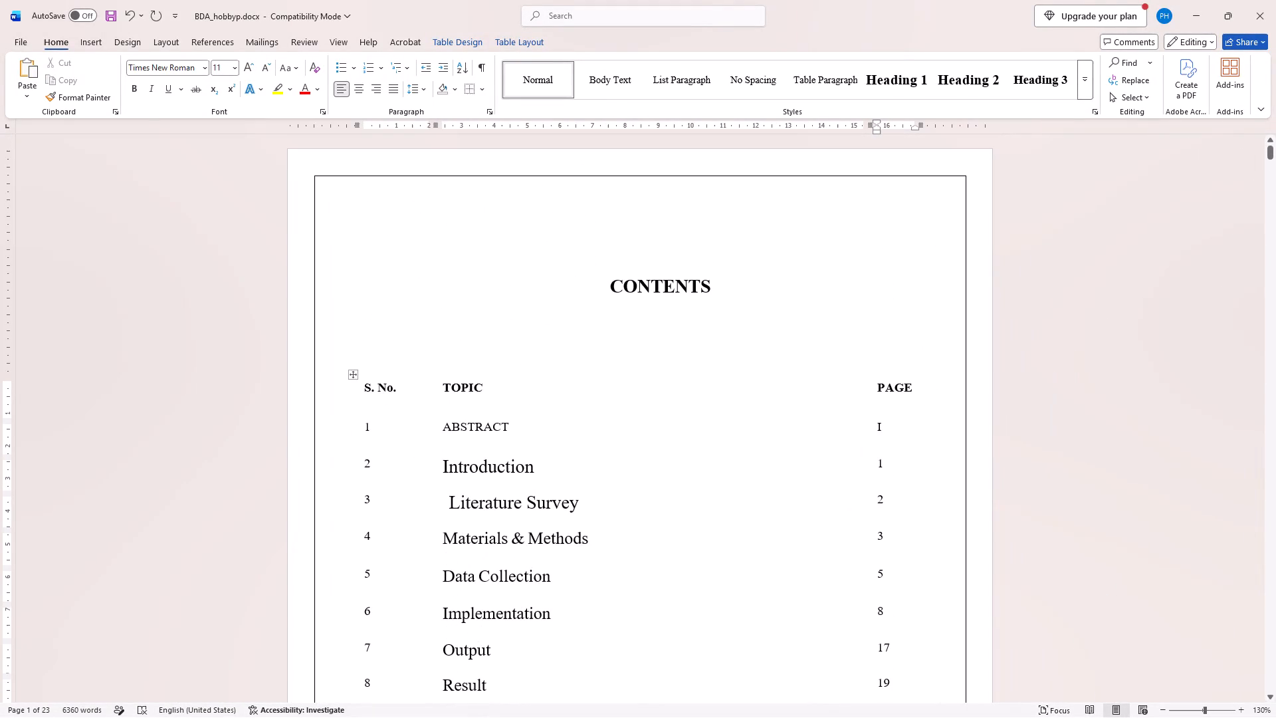
pyautogui.scroll(2, 603, 467)
pyautogui.scroll(-3, 603, 467)
pyautogui.scroll(2, 603, 467)
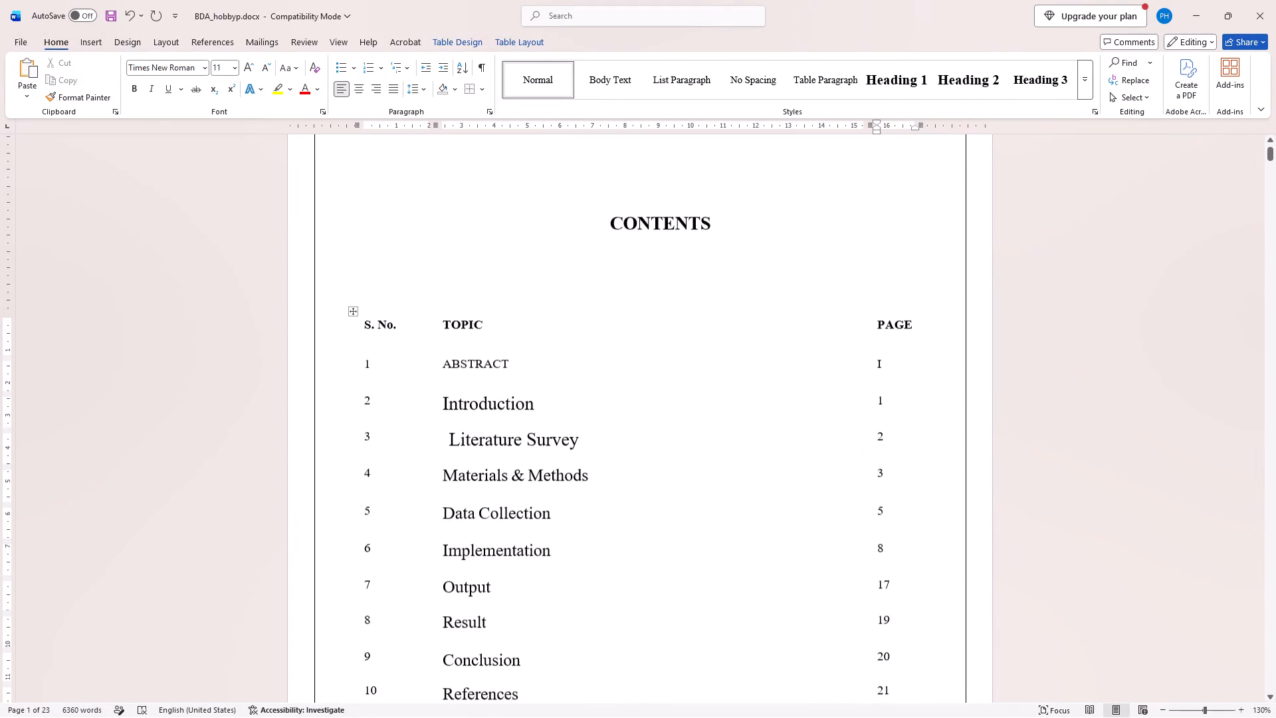
pyautogui.scroll(-5, 603, 467)
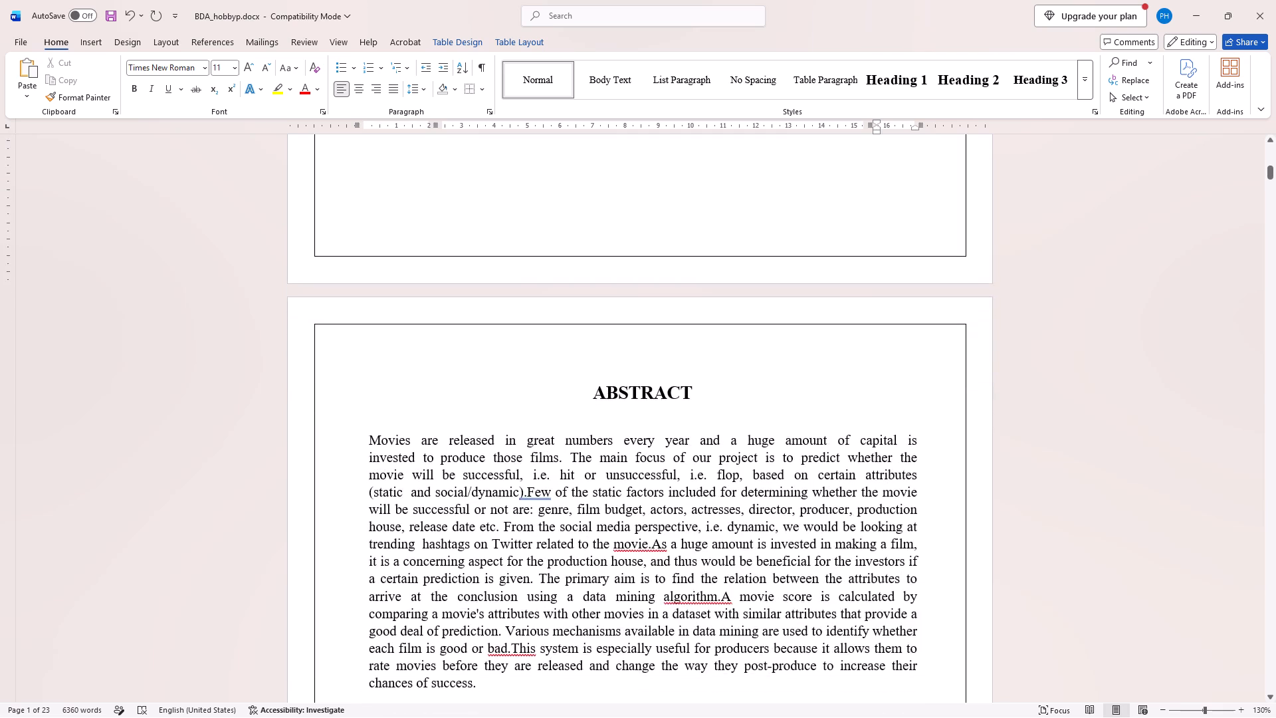
pyautogui.scroll(-6, 603, 467)
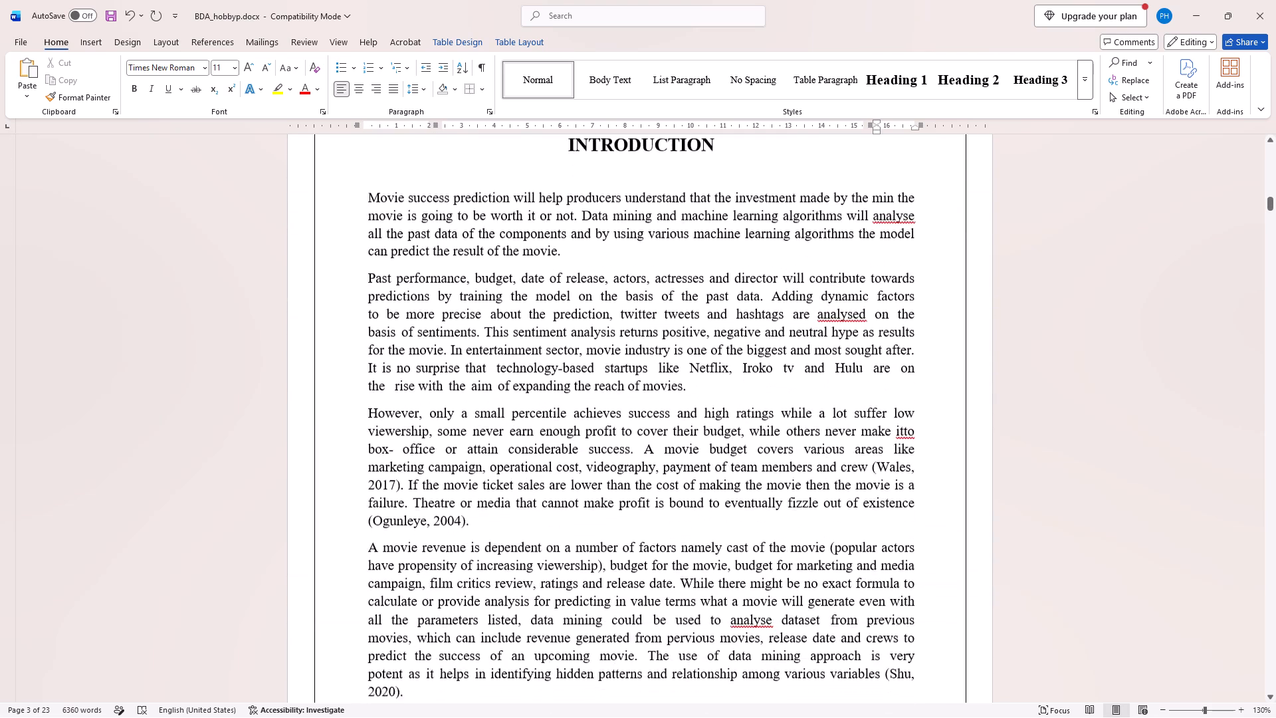
pyautogui.scroll(-6, 603, 467)
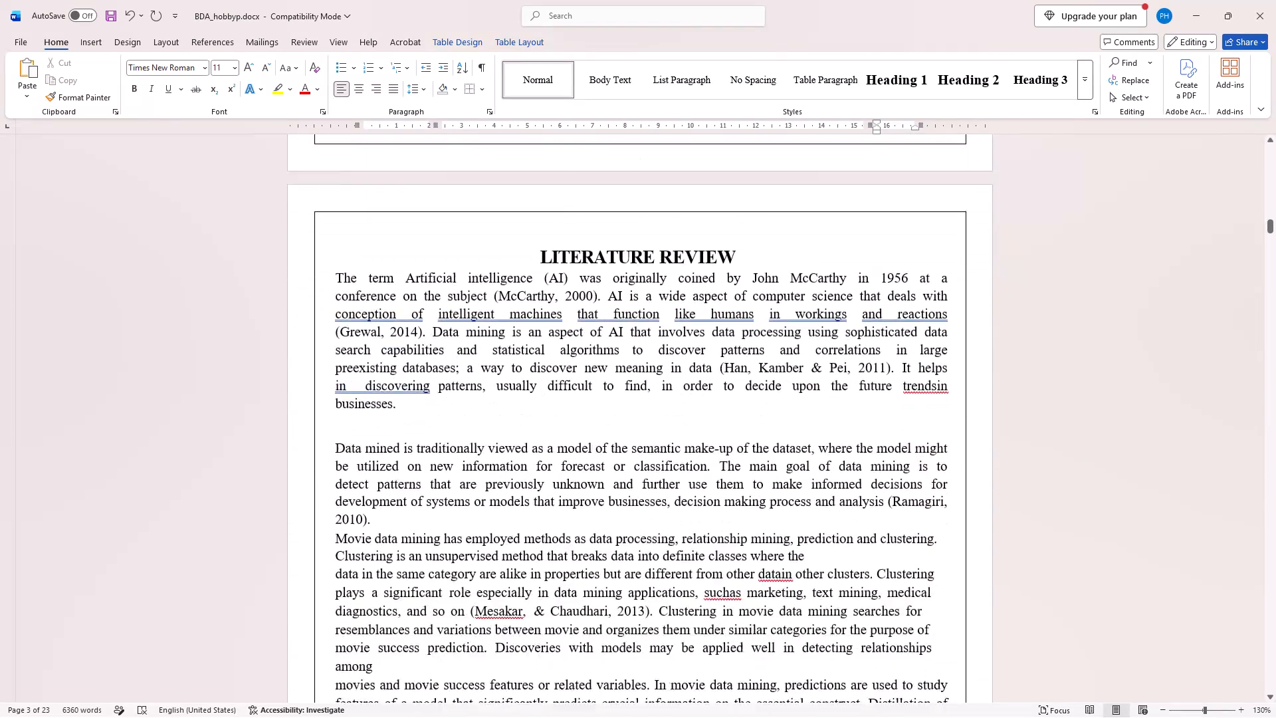
pyautogui.scroll(-4, 603, 467)
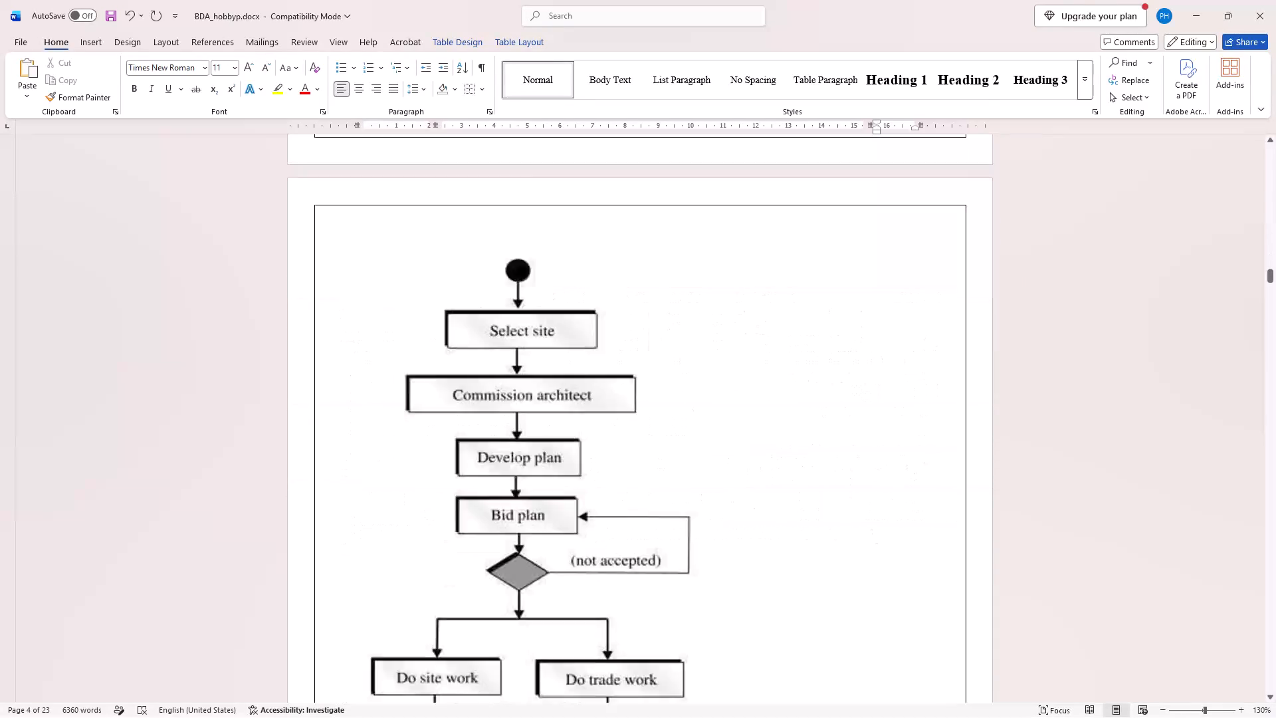
pyautogui.scroll(3, 603, 467)
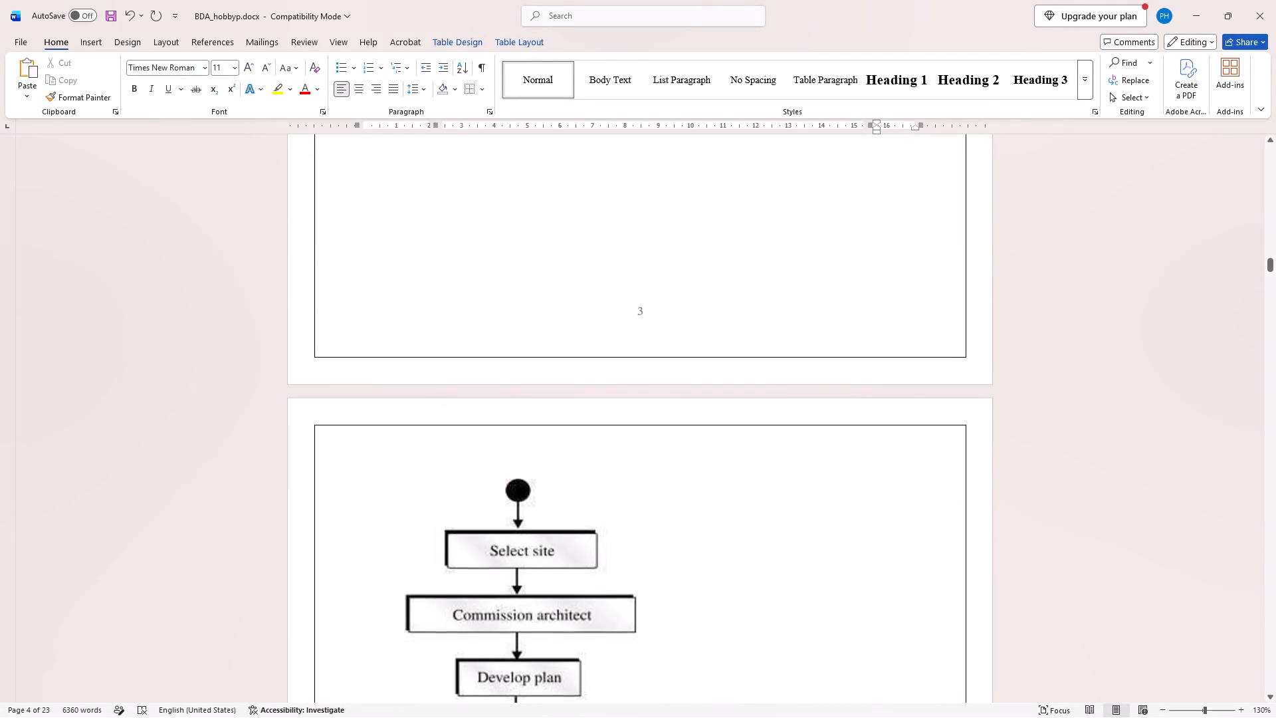
pyautogui.scroll(-2, 603, 467)
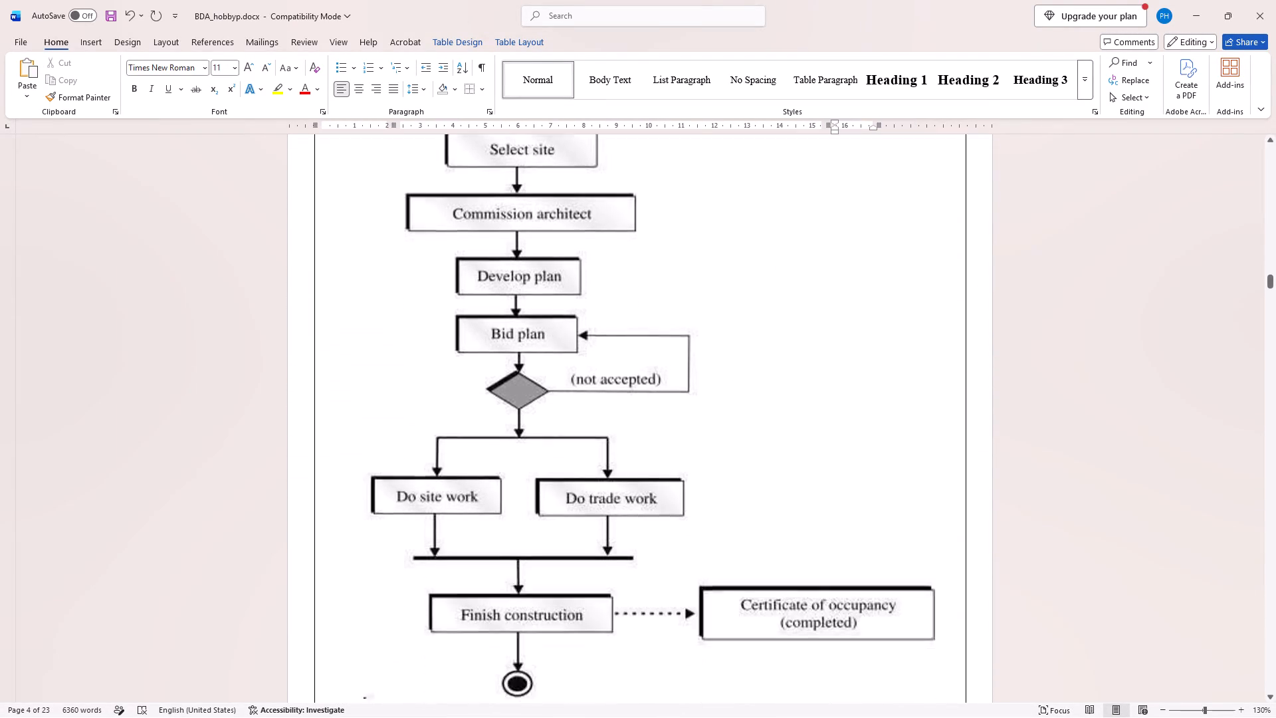
pyautogui.scroll(-3, 603, 467)
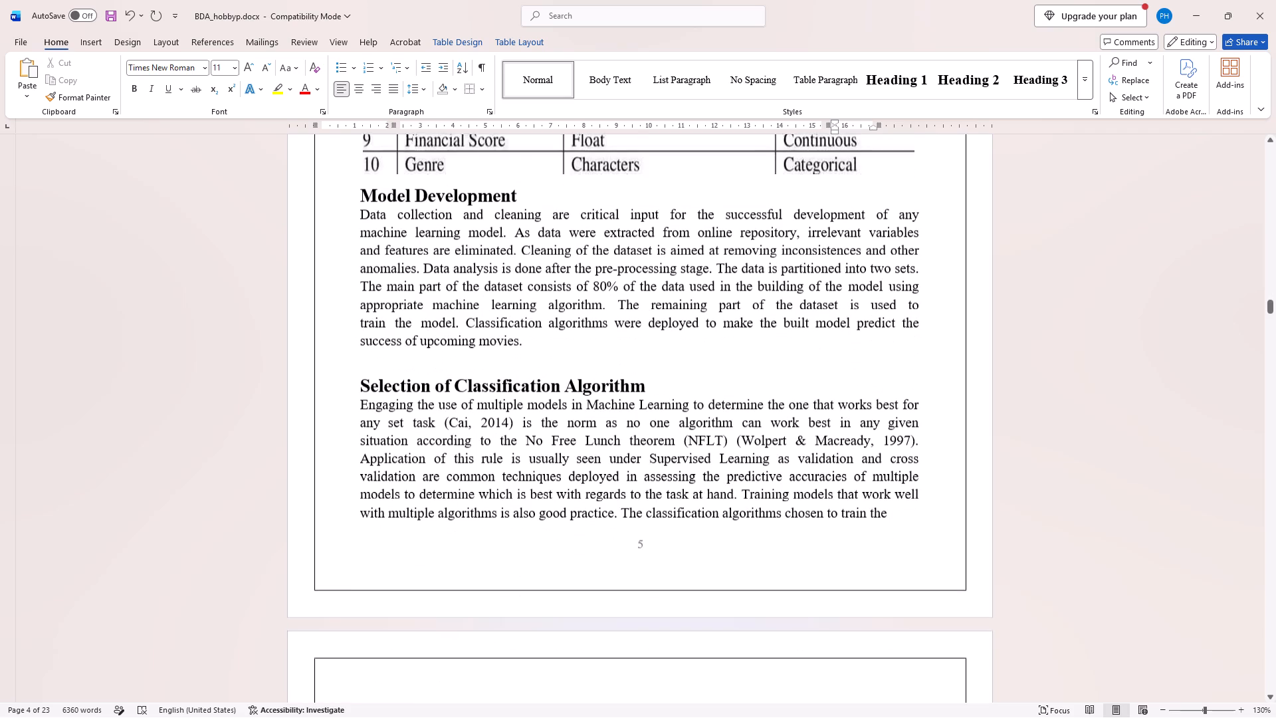
pyautogui.scroll(-5, 603, 467)
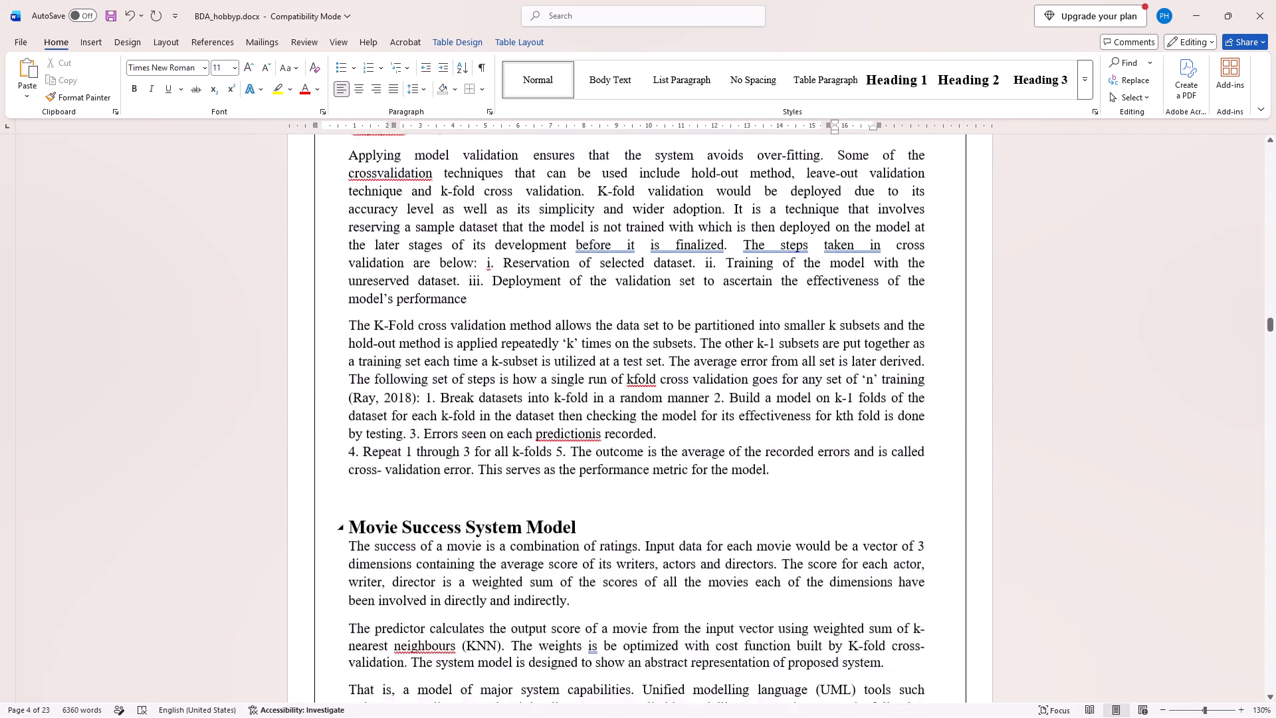
pyautogui.scroll(-3, 603, 467)
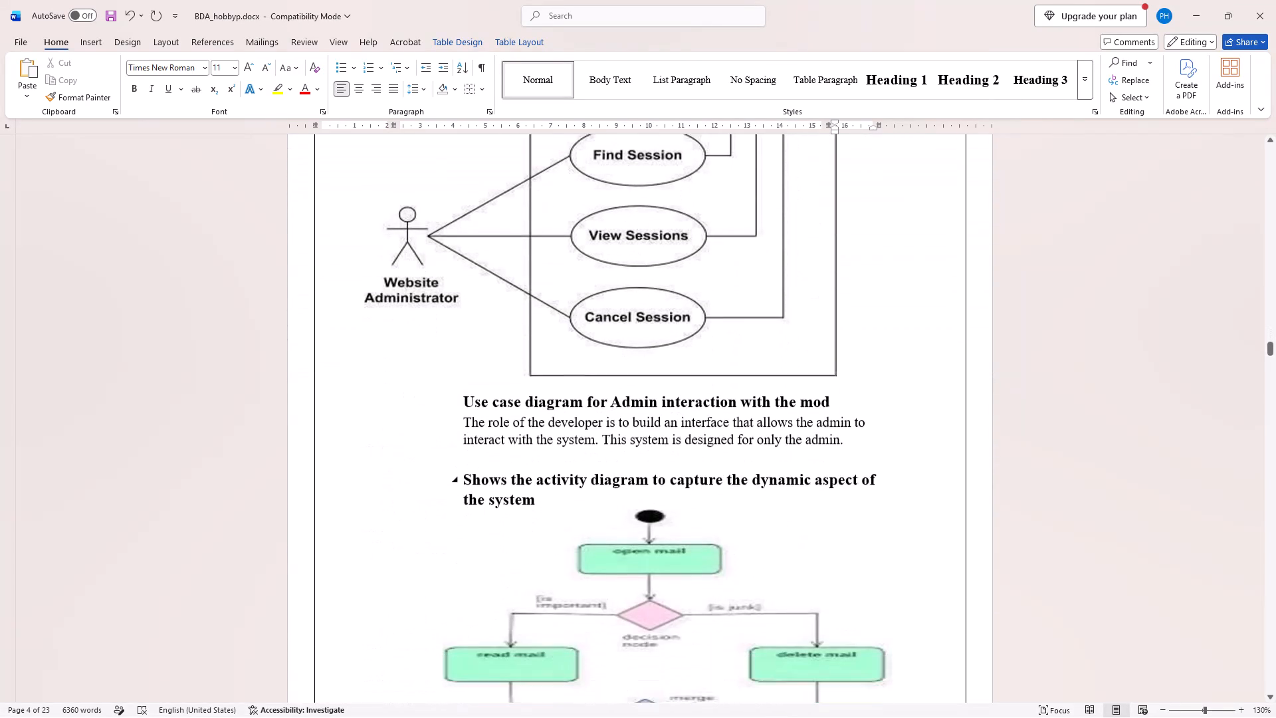
pyautogui.scroll(-3, 603, 467)
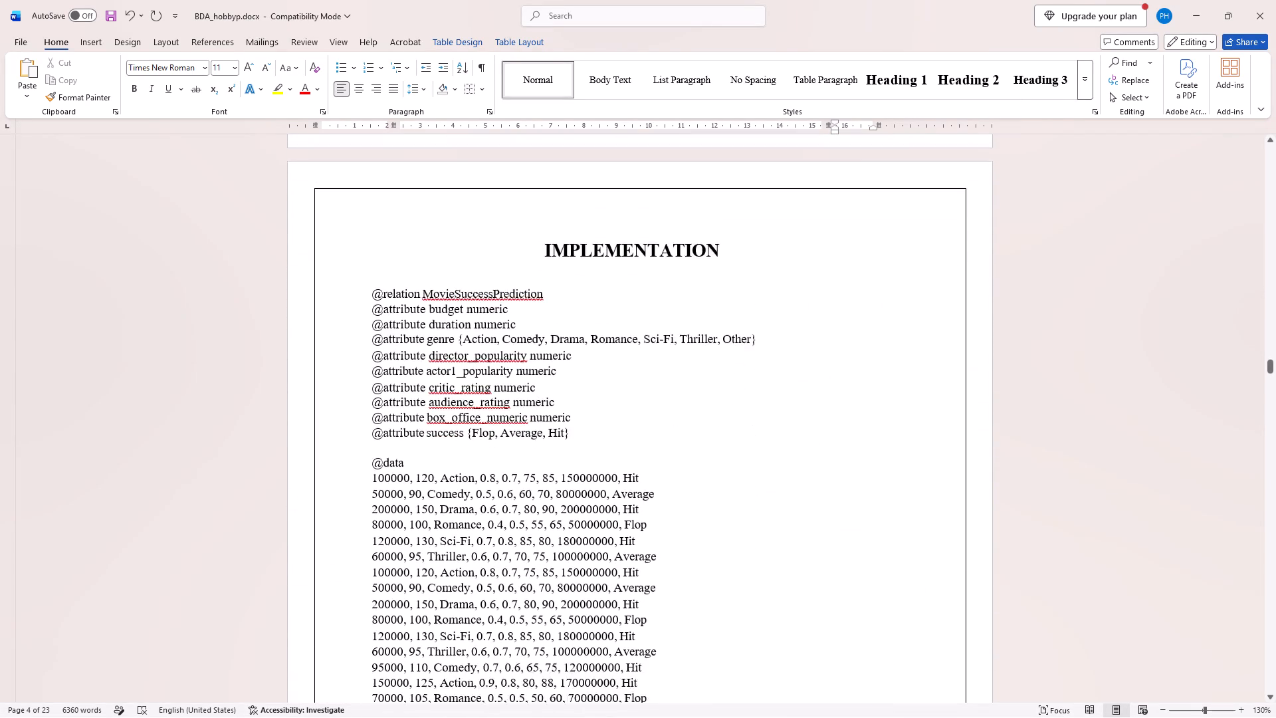
# Check the Implementation section's data listing pages and their footer page numbers, from page 8 to page 15.
pyautogui.scroll(-4, 603, 467)
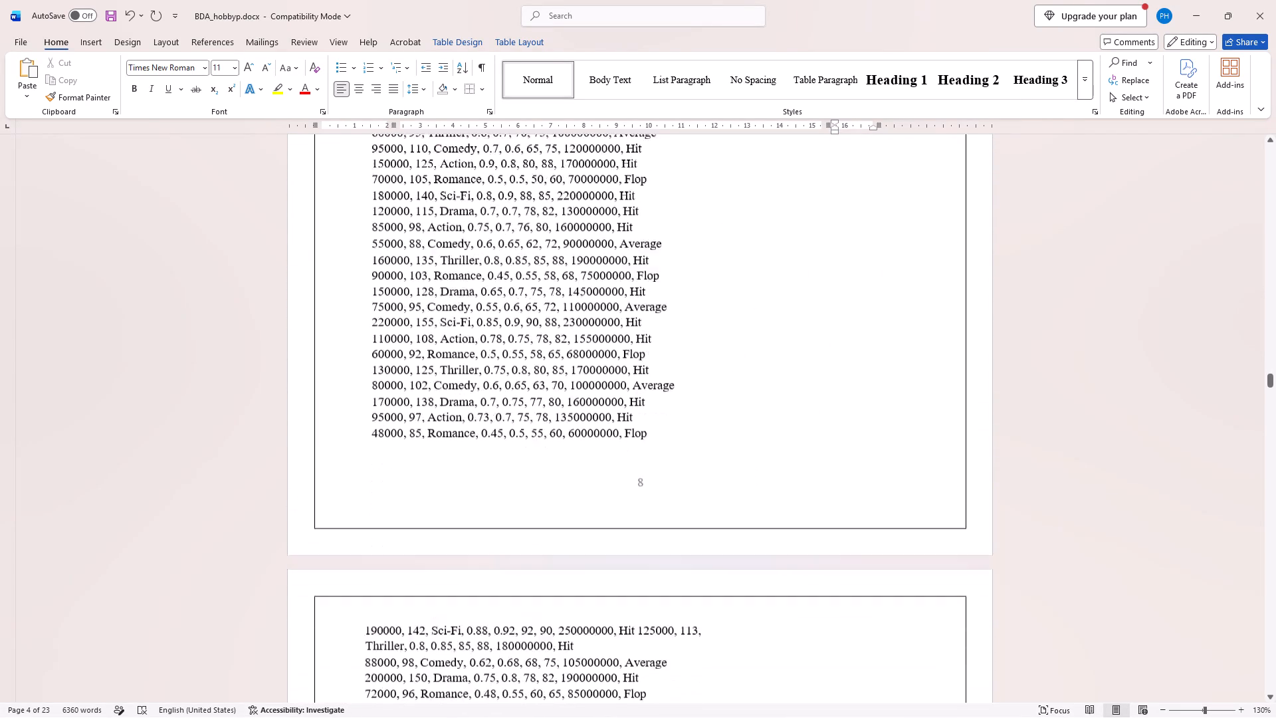
pyautogui.scroll(-9, 603, 467)
pyautogui.press('Down')
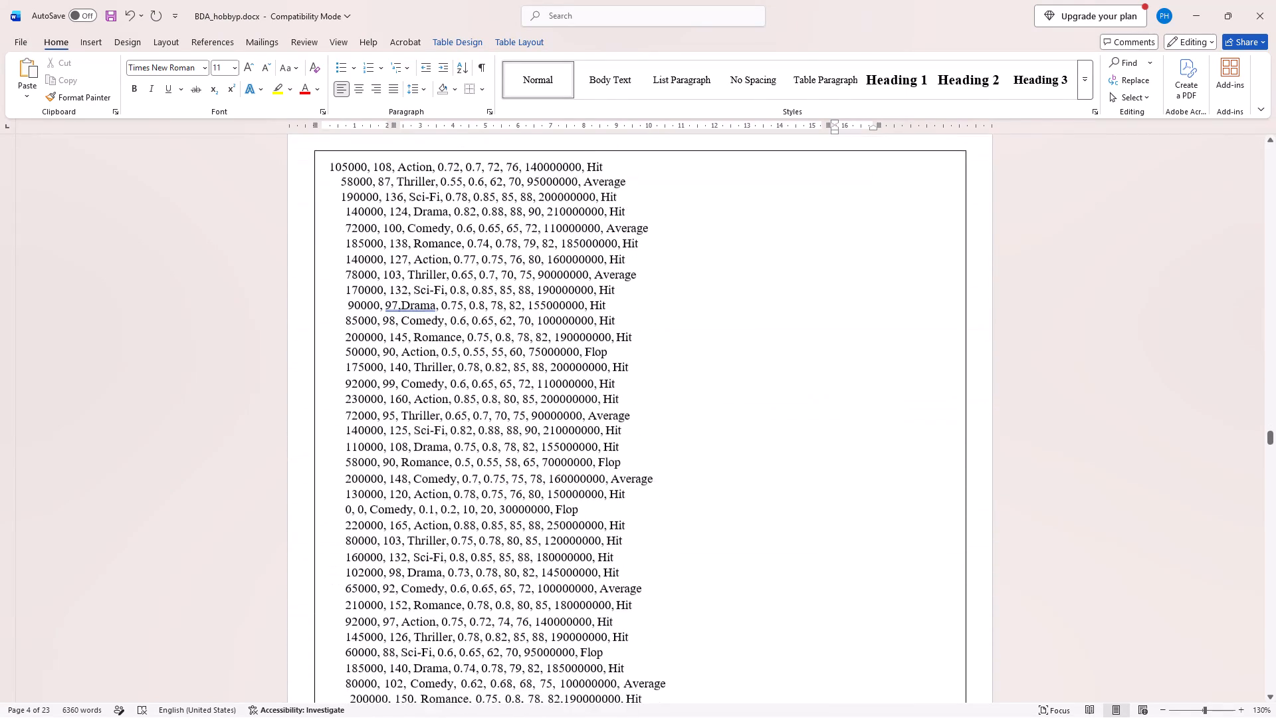
pyautogui.press('Down')
pyautogui.press('Down')
pyautogui.press('Down')
pyautogui.press('Down')
pyautogui.press('Down')
pyautogui.press('Down')
pyautogui.press('Down')
pyautogui.press('Down')
pyautogui.press('Down')
pyautogui.press('Down')
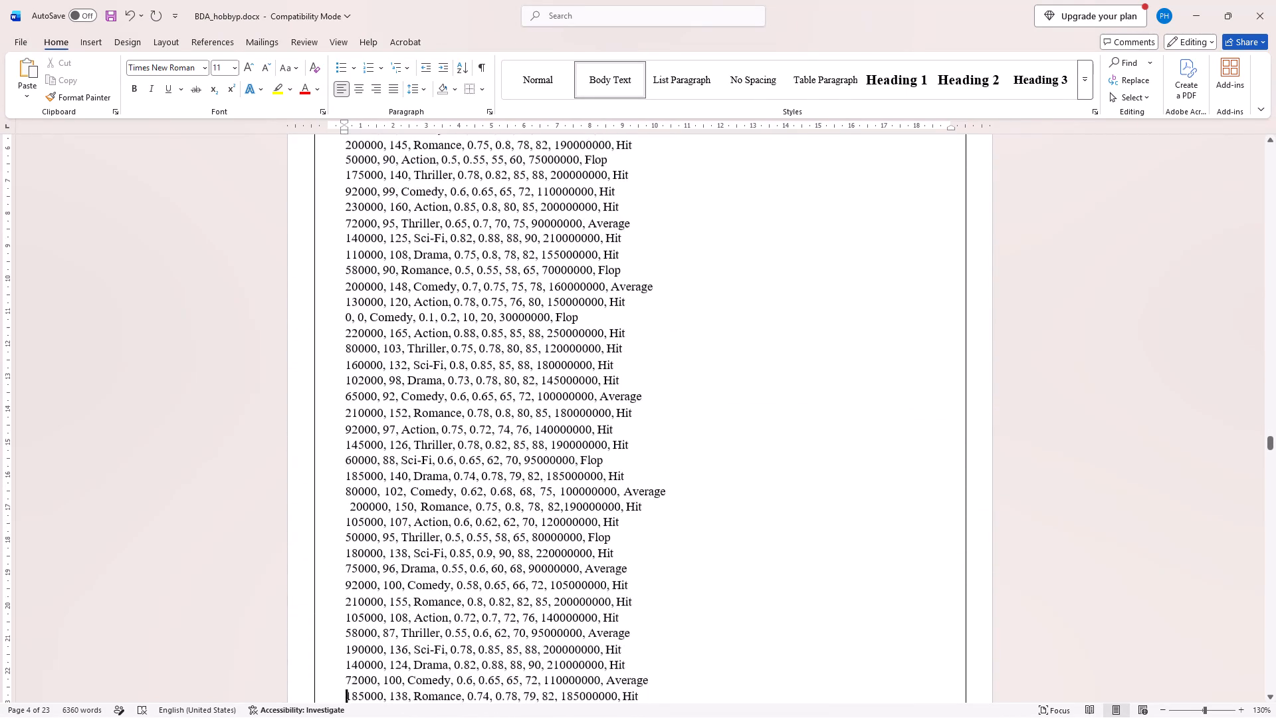
pyautogui.press('Down')
pyautogui.scroll(-3, 603, 467)
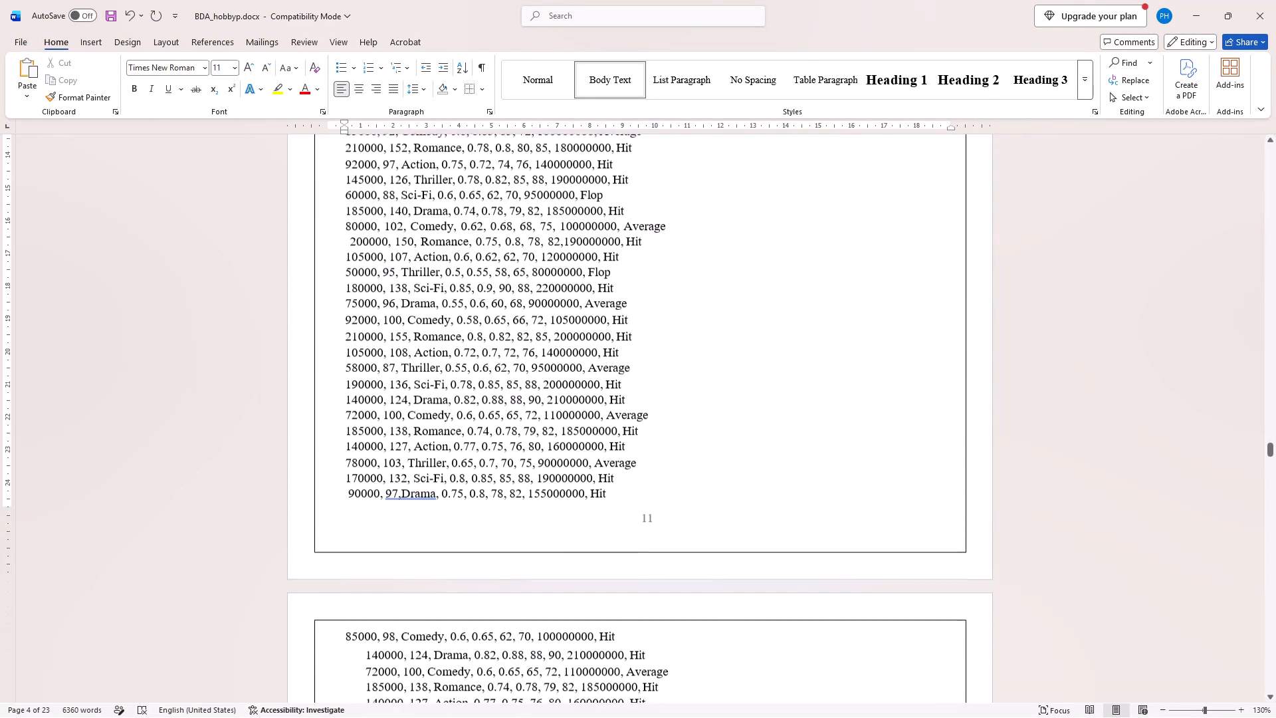
pyautogui.scroll(-6, 603, 467)
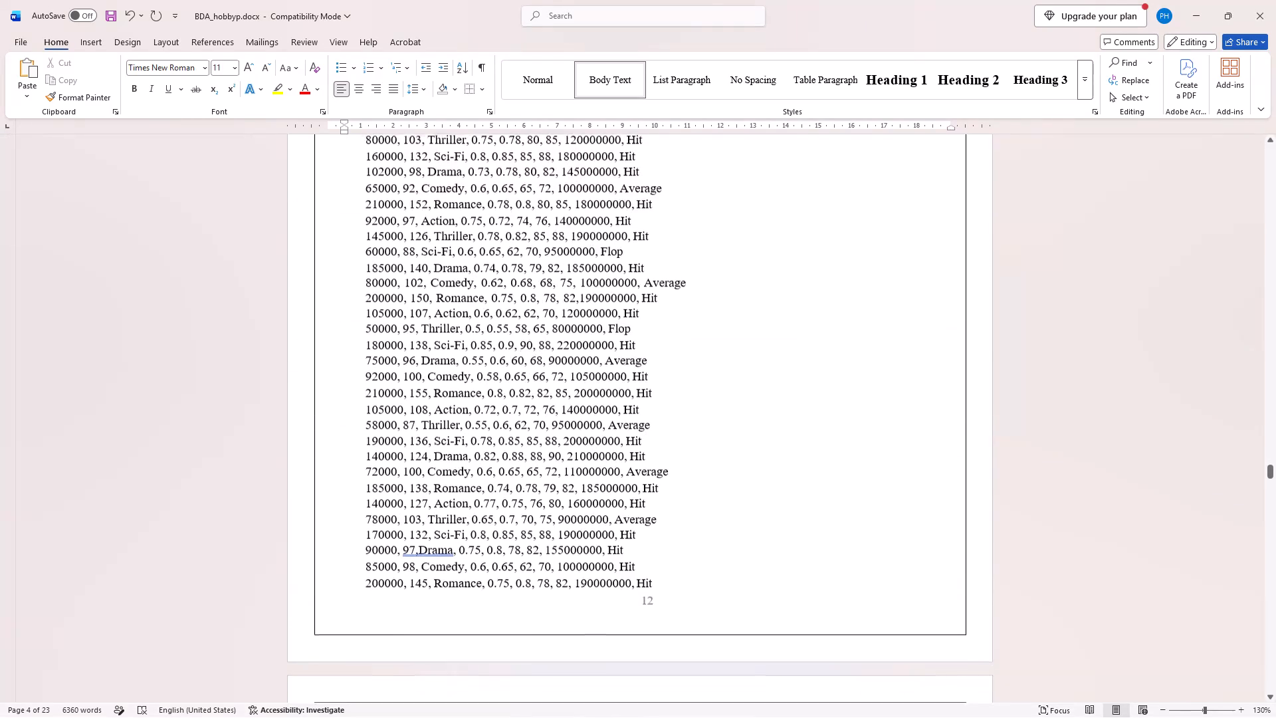
pyautogui.scroll(-5, 603, 467)
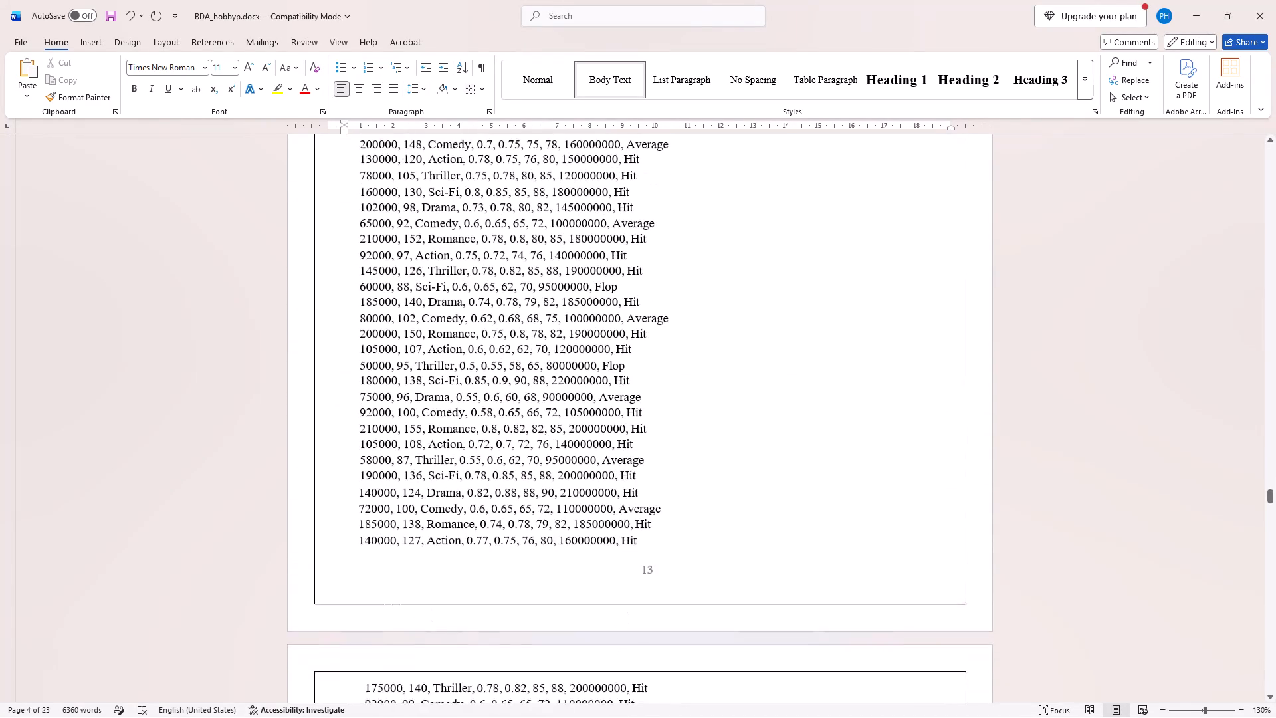
pyautogui.scroll(-5, 603, 467)
# Examine the data listing pages 15 and 16 and the Output page for leftover blank space and footer page numbers.
pyautogui.scroll(1, 603, 467)
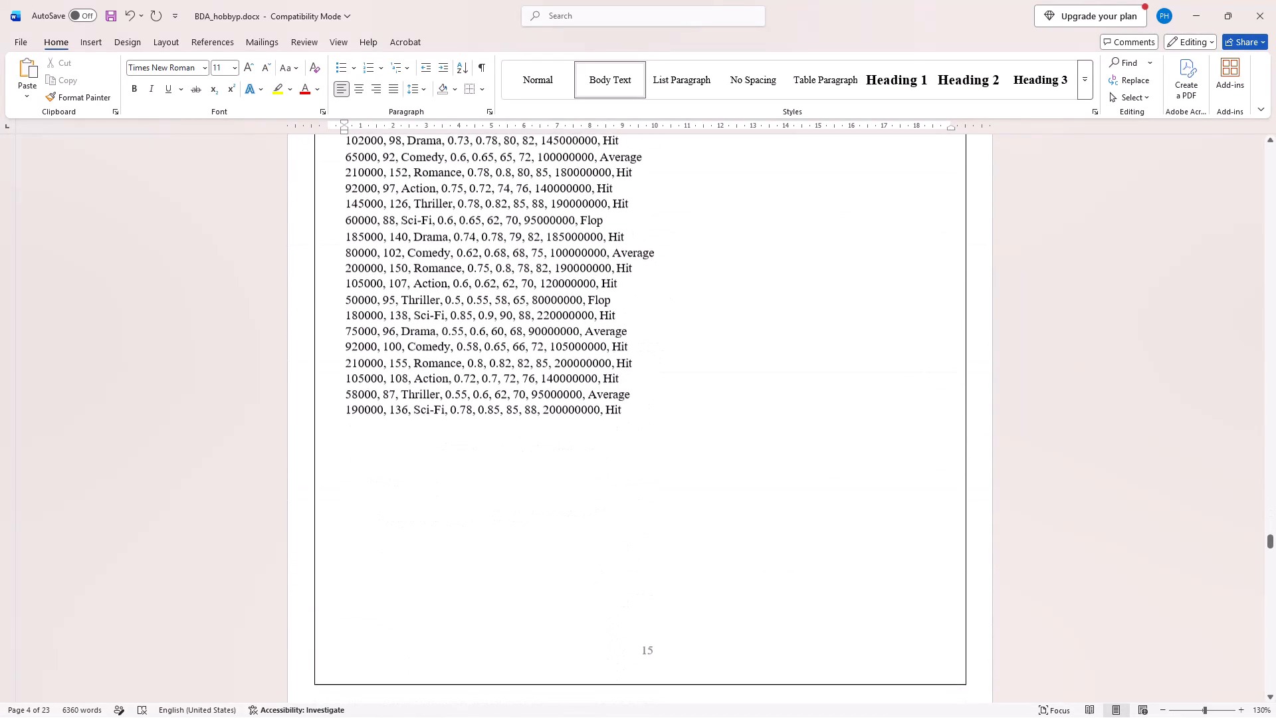
pyautogui.scroll(3, 603, 467)
pyautogui.scroll(-2, 603, 467)
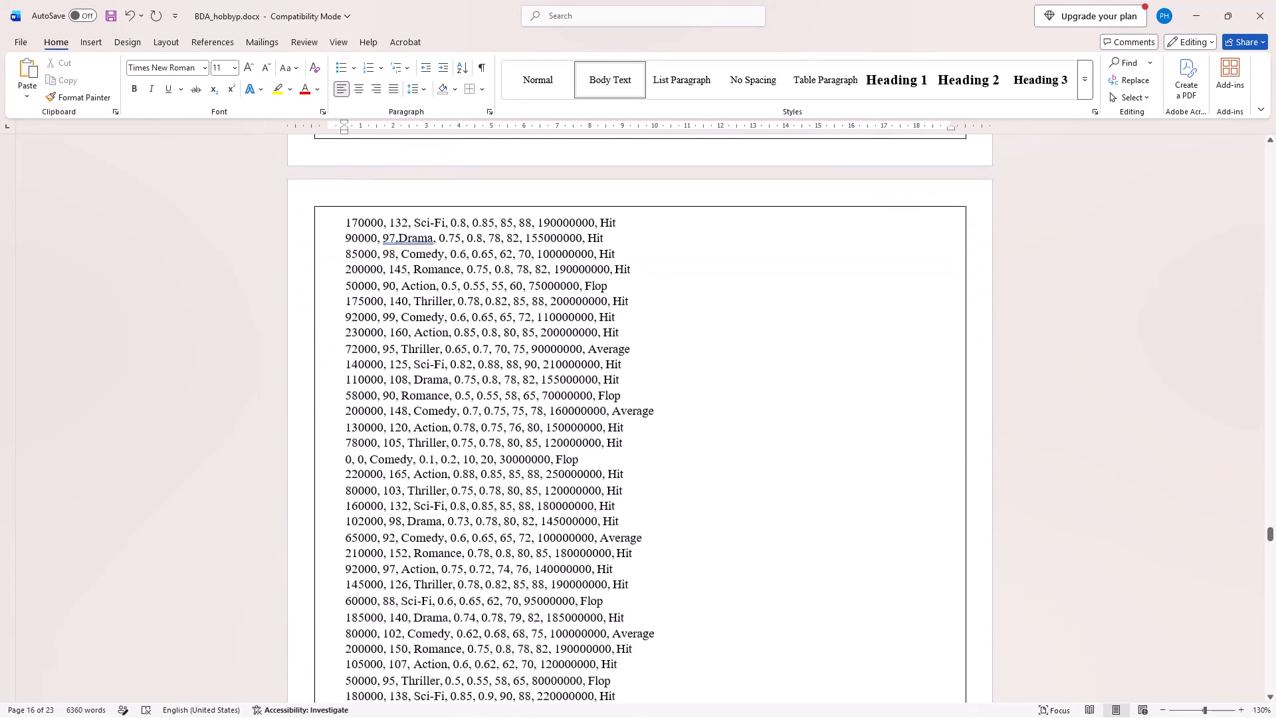
pyautogui.scroll(-4, 603, 467)
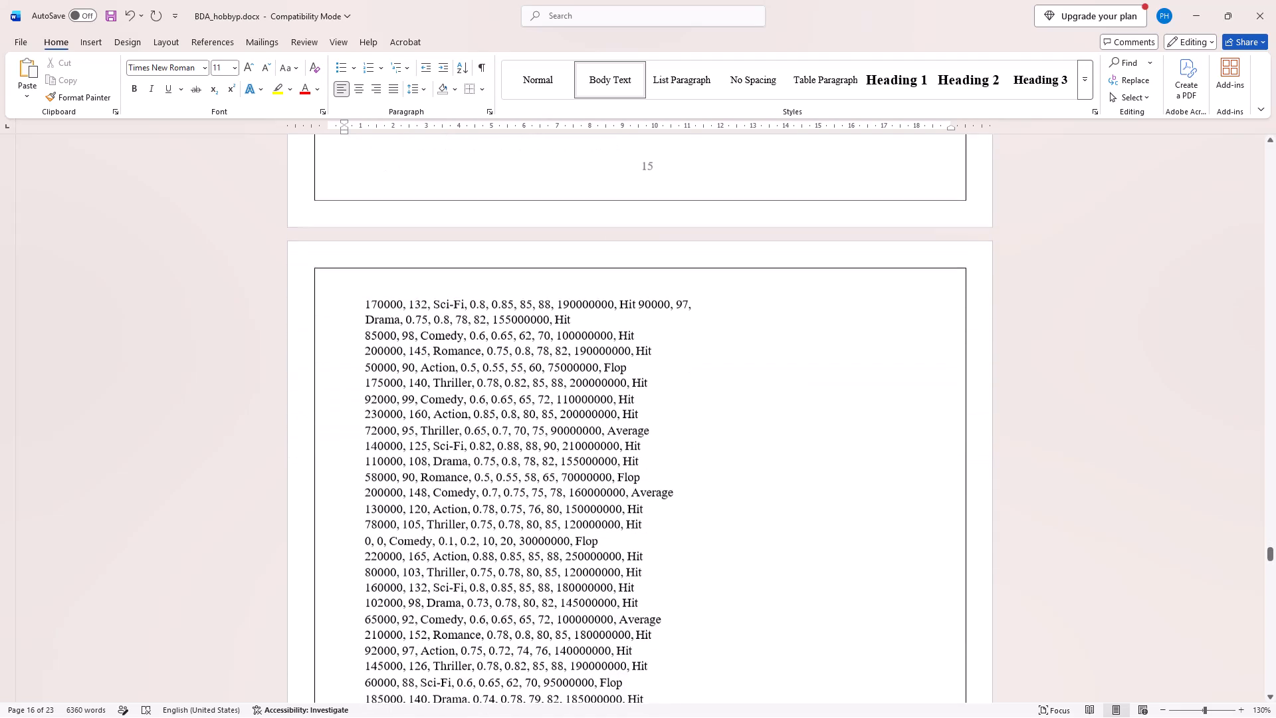
pyautogui.scroll(-4, 603, 467)
pyautogui.scroll(1, 603, 467)
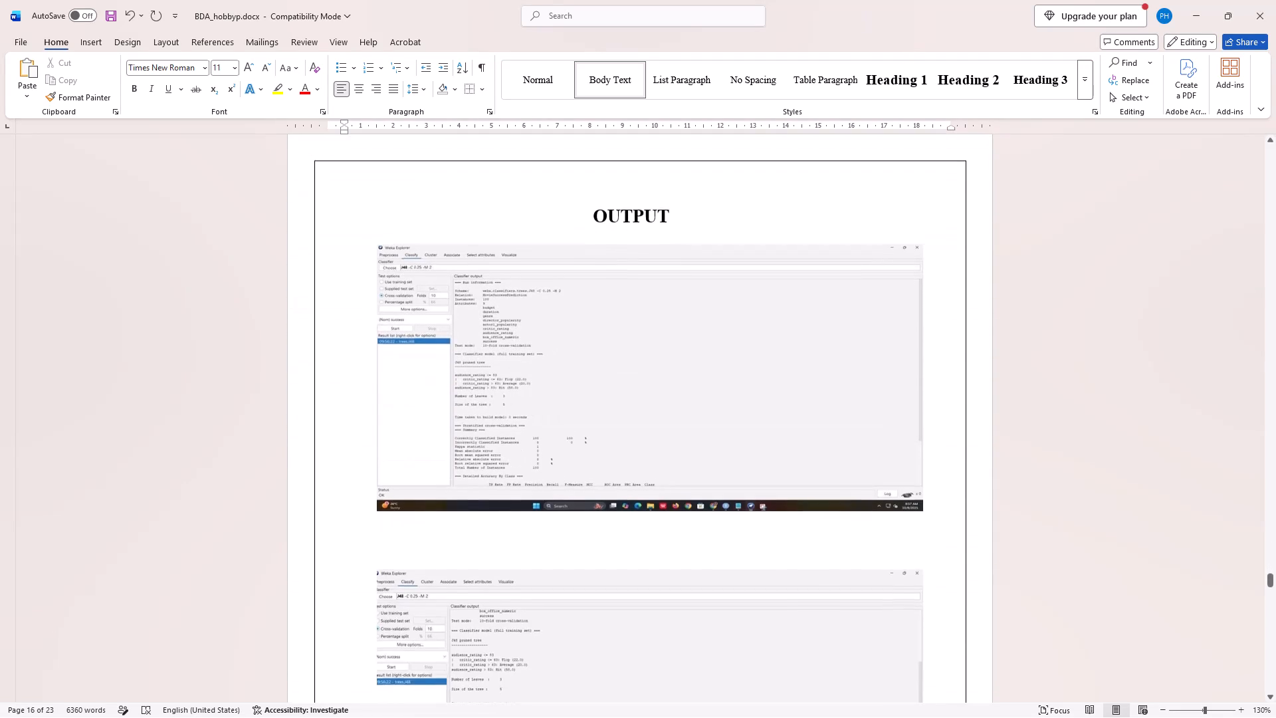
pyautogui.scroll(1, 603, 467)
pyautogui.scroll(-1, 603, 467)
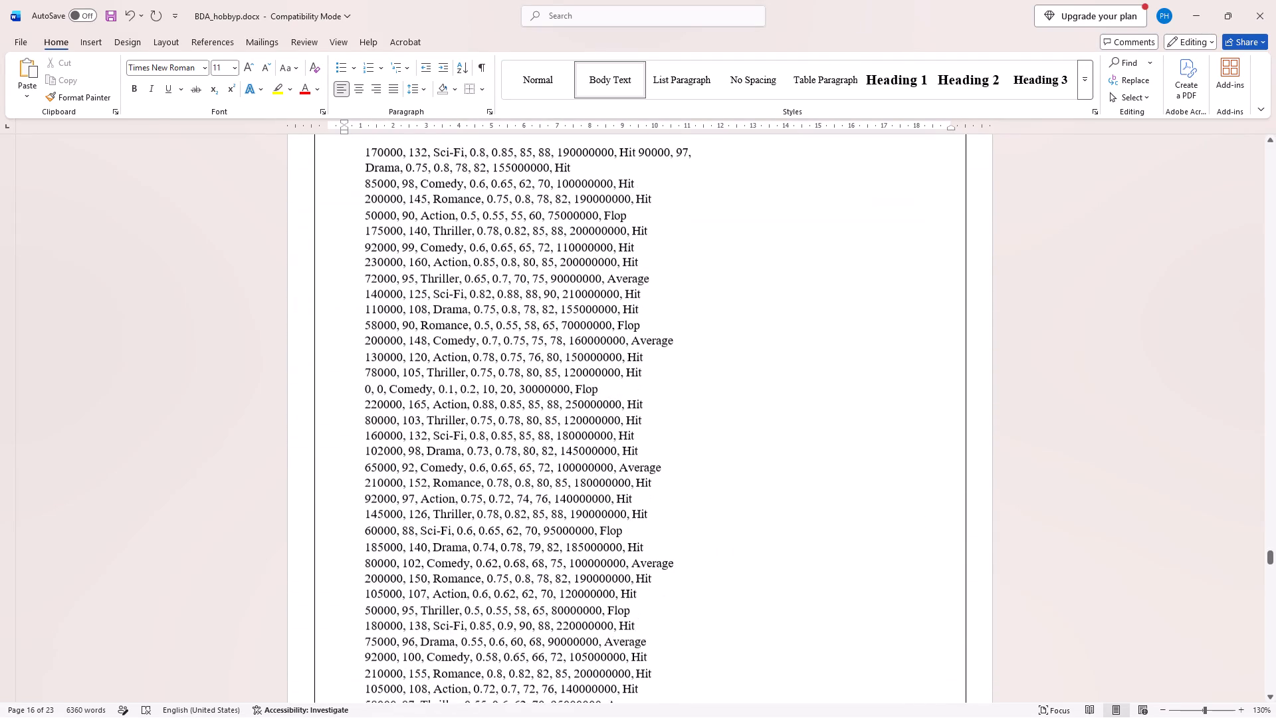
pyautogui.scroll(-2, 603, 467)
# Show the formatting marks and delete the next-page section break after the last data row on page 15.
pyautogui.scroll(2, 603, 467)
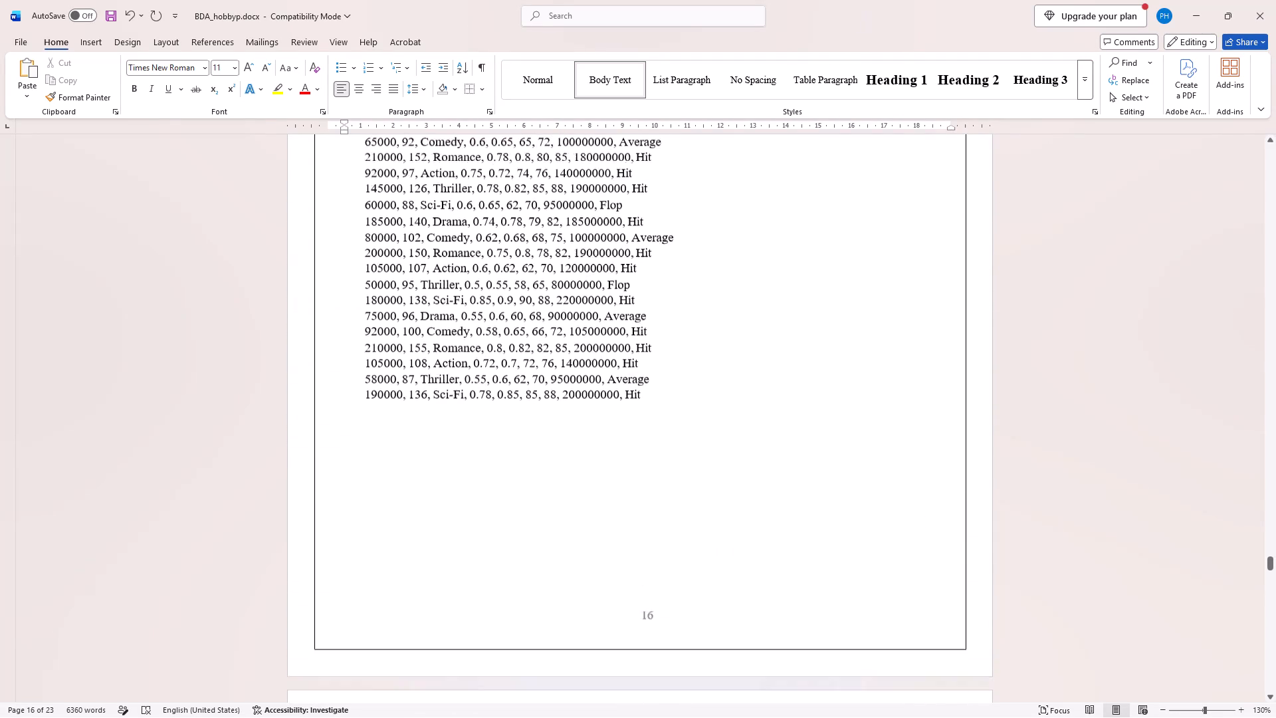
pyautogui.scroll(4, 603, 467)
pyautogui.scroll(-1, 603, 467)
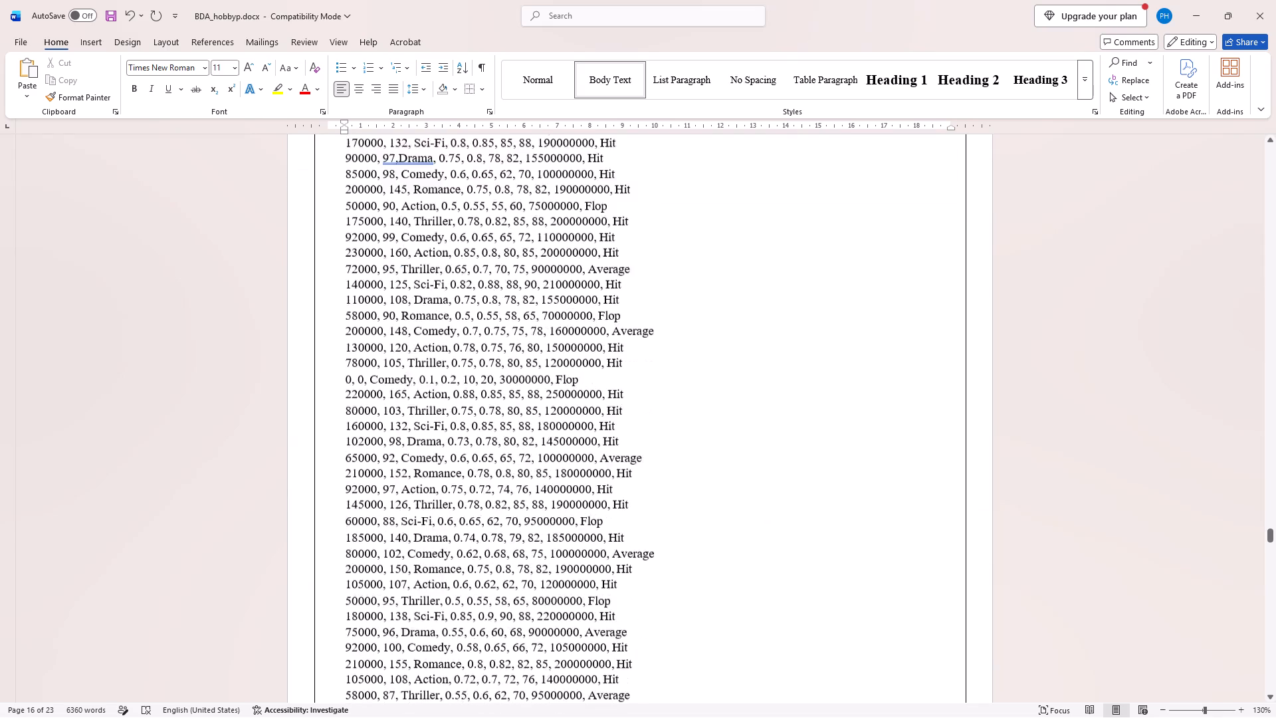
pyautogui.scroll(-2, 603, 467)
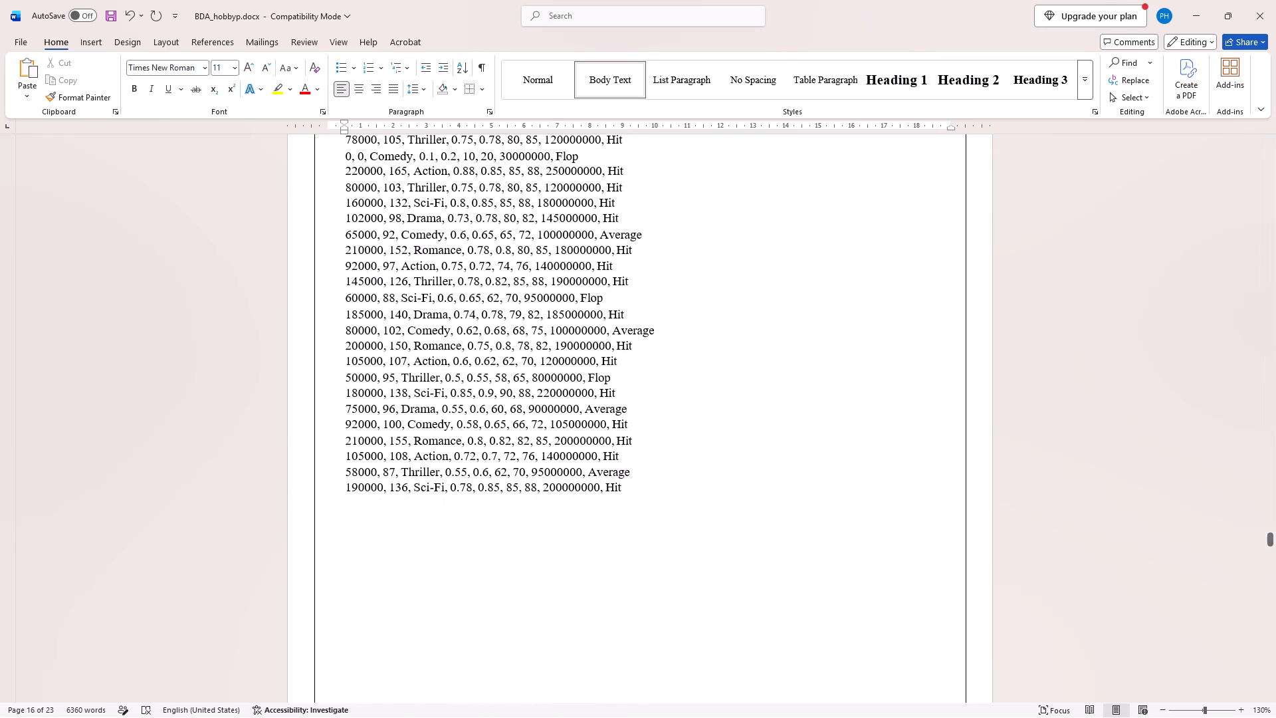
pyautogui.click(480, 61)
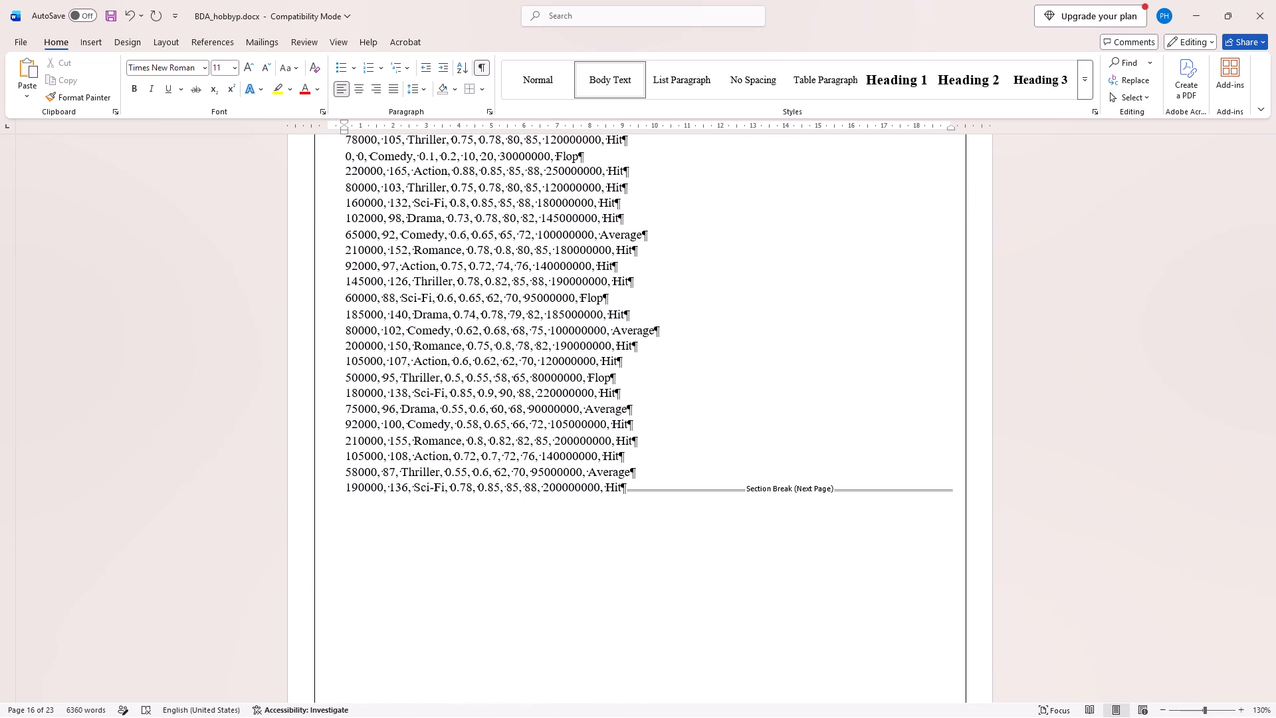
pyautogui.click(645, 492)
pyautogui.hotkey('shift', 'Right')
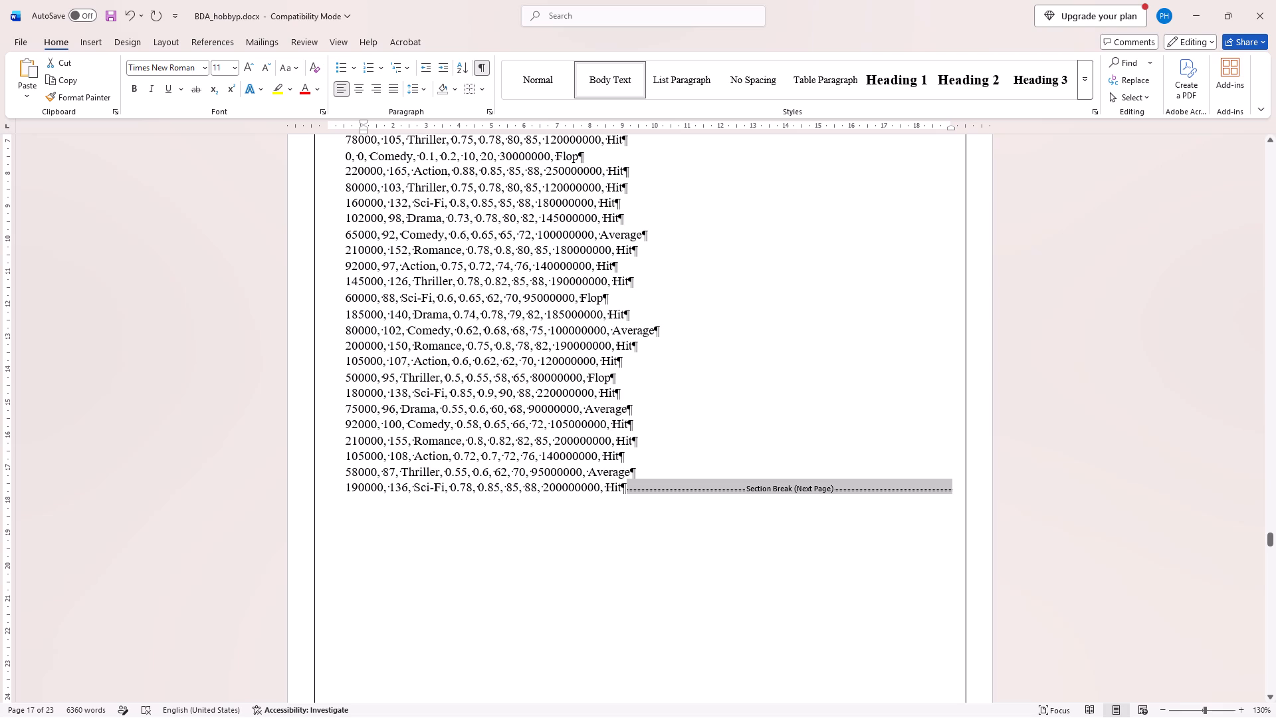
pyautogui.press('Delete')
# Check how the joined data listing flows across pages 15 and 16 and where its closing section break falls.
pyautogui.scroll(-1, 611, 523)
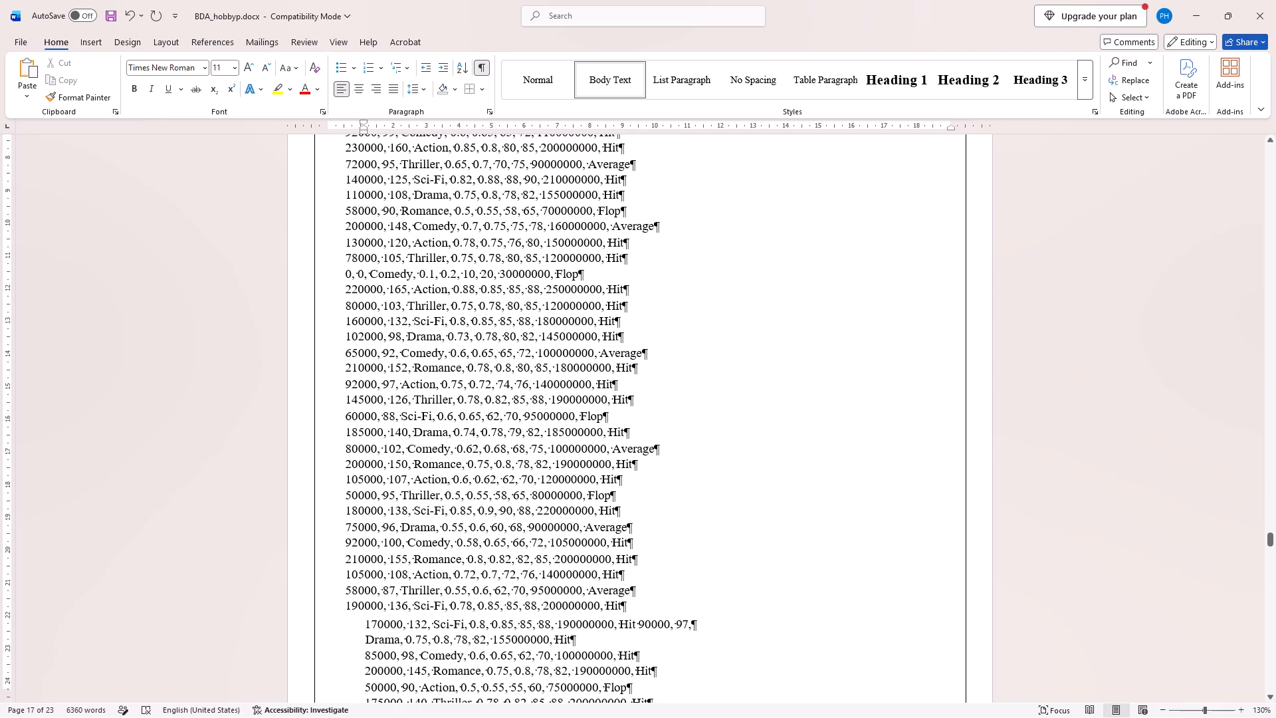
pyautogui.scroll(-4, 611, 523)
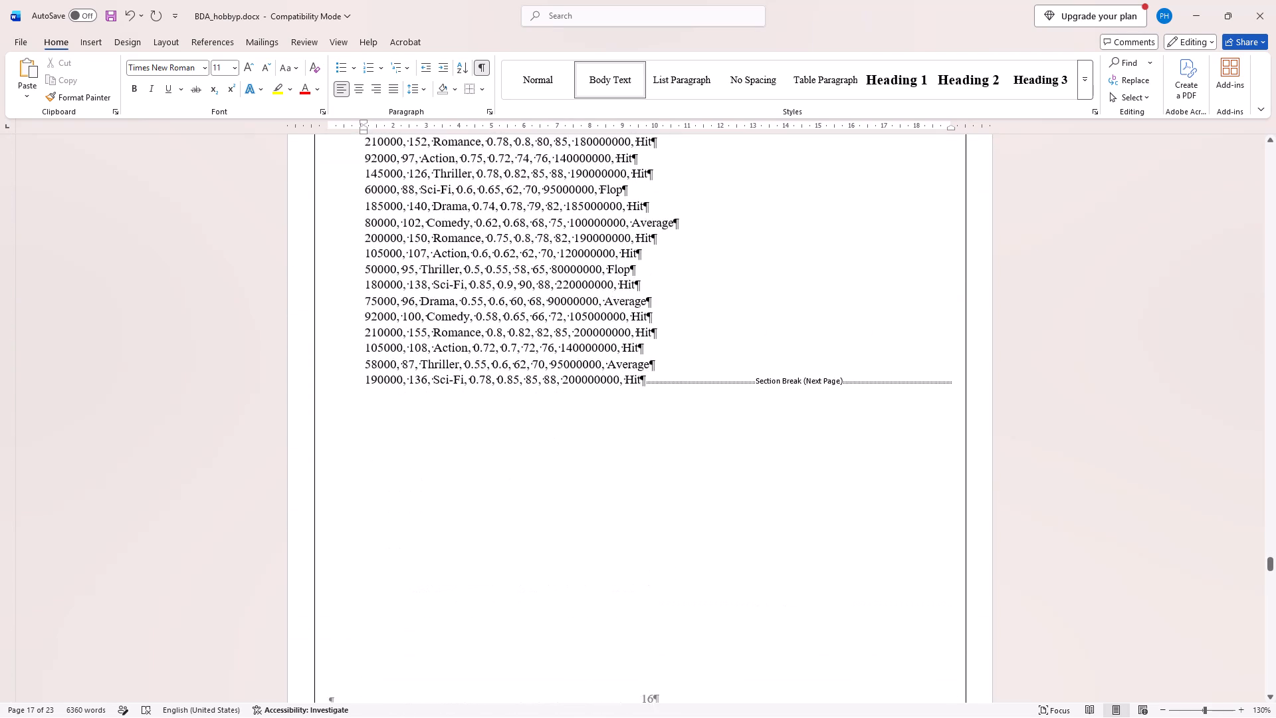
pyautogui.scroll(-1, 611, 523)
pyautogui.scroll(1, 611, 523)
pyautogui.scroll(-1, 611, 523)
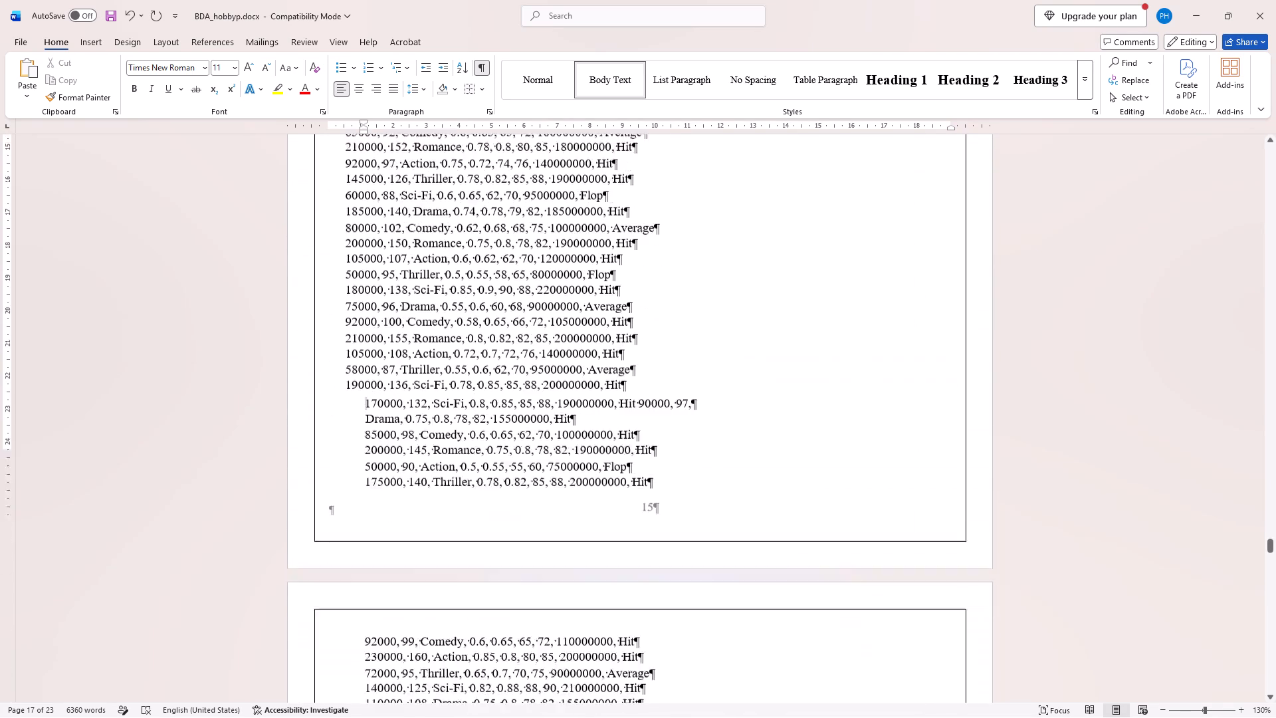
pyautogui.scroll(-5, 611, 523)
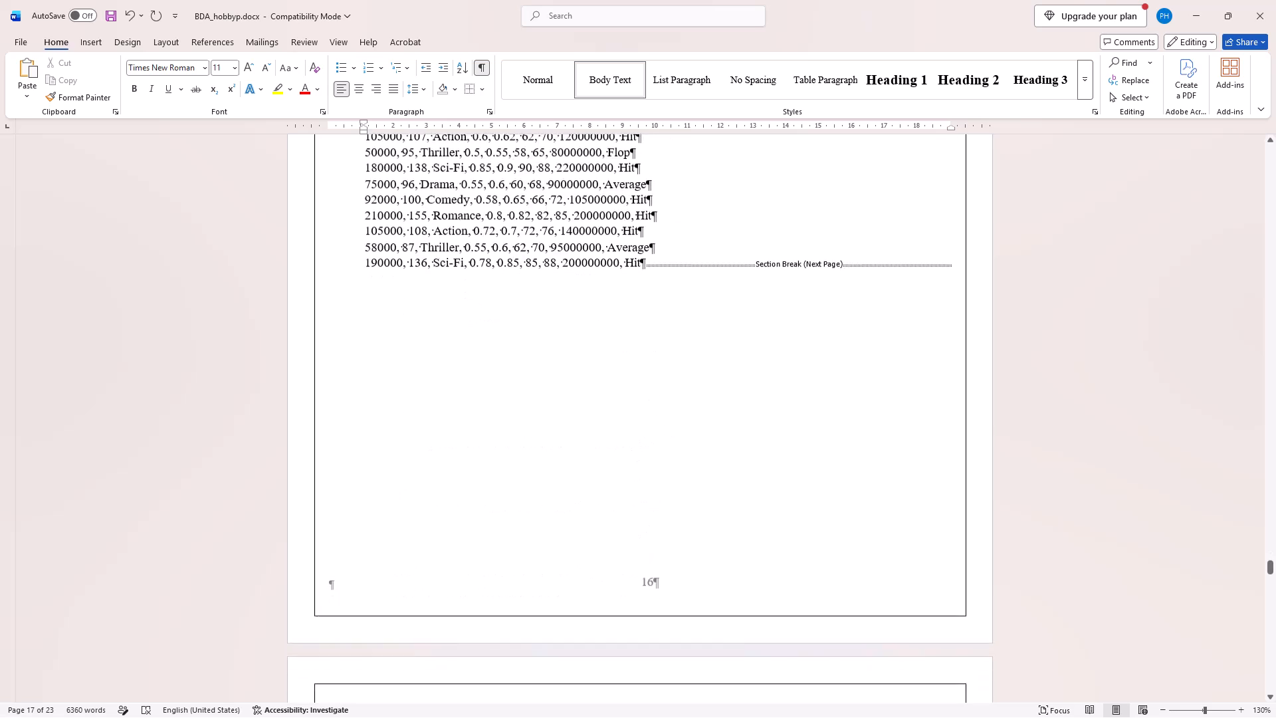
# Review the Output, Conclusion and References pages and their footer page numbers with the formatting marks visible.
pyautogui.scroll(-4, 611, 523)
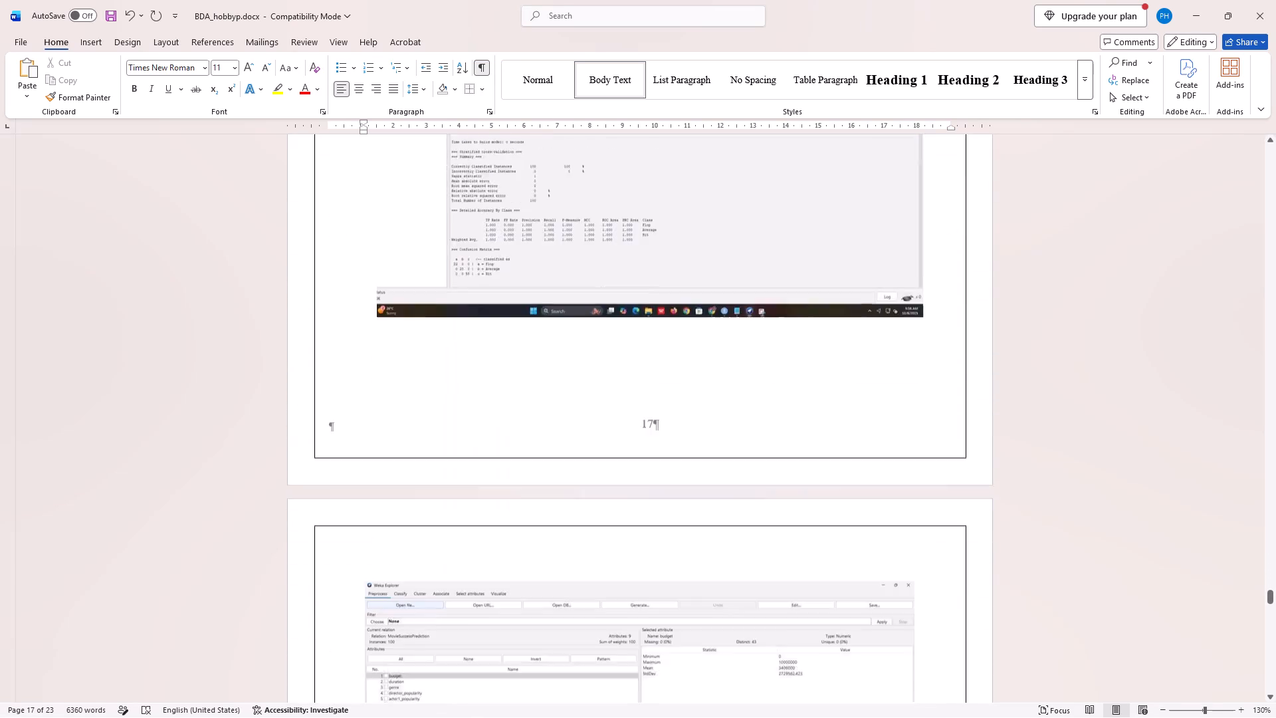
pyautogui.scroll(-4, 611, 523)
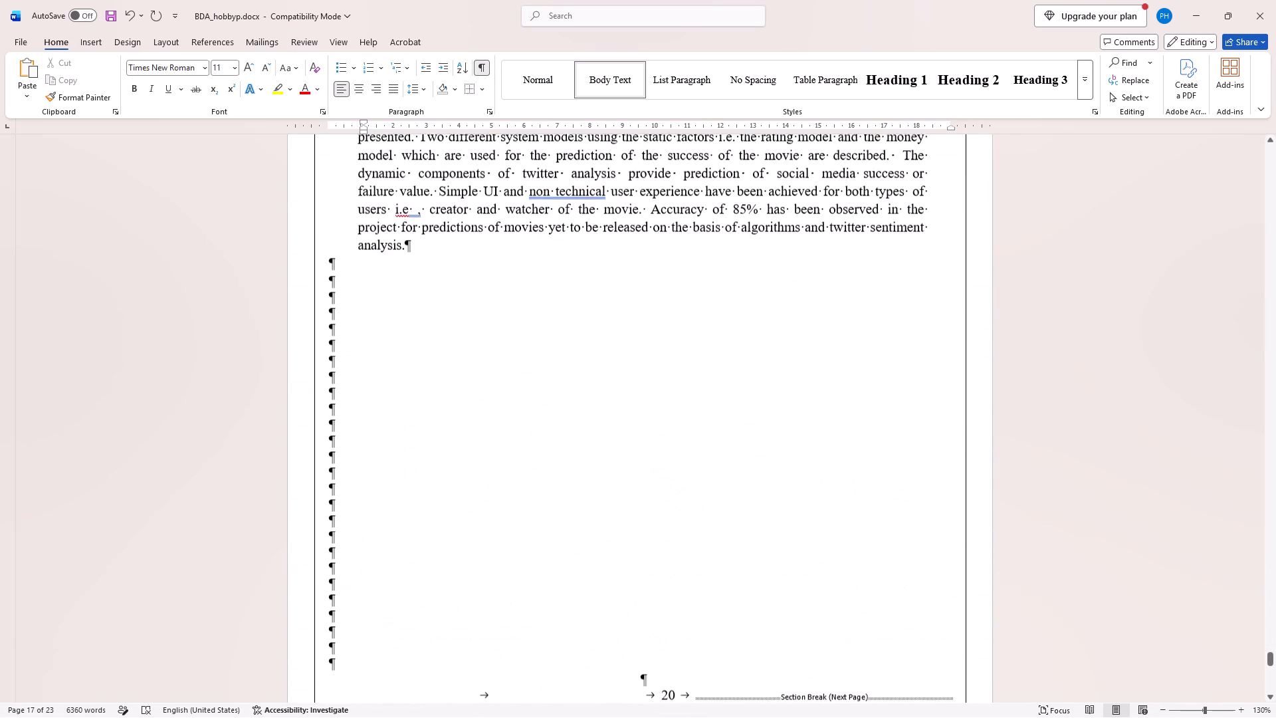
pyautogui.scroll(-4, 611, 523)
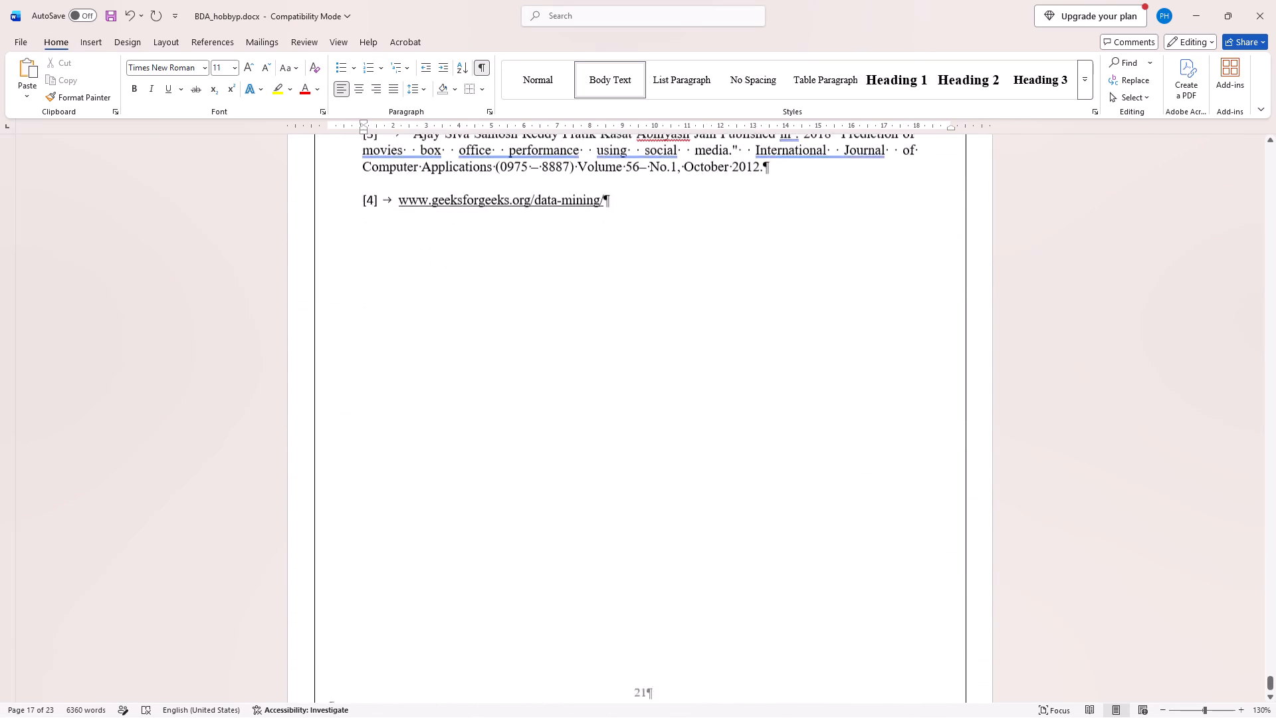
pyautogui.scroll(-2, 611, 523)
pyautogui.scroll(2, 611, 523)
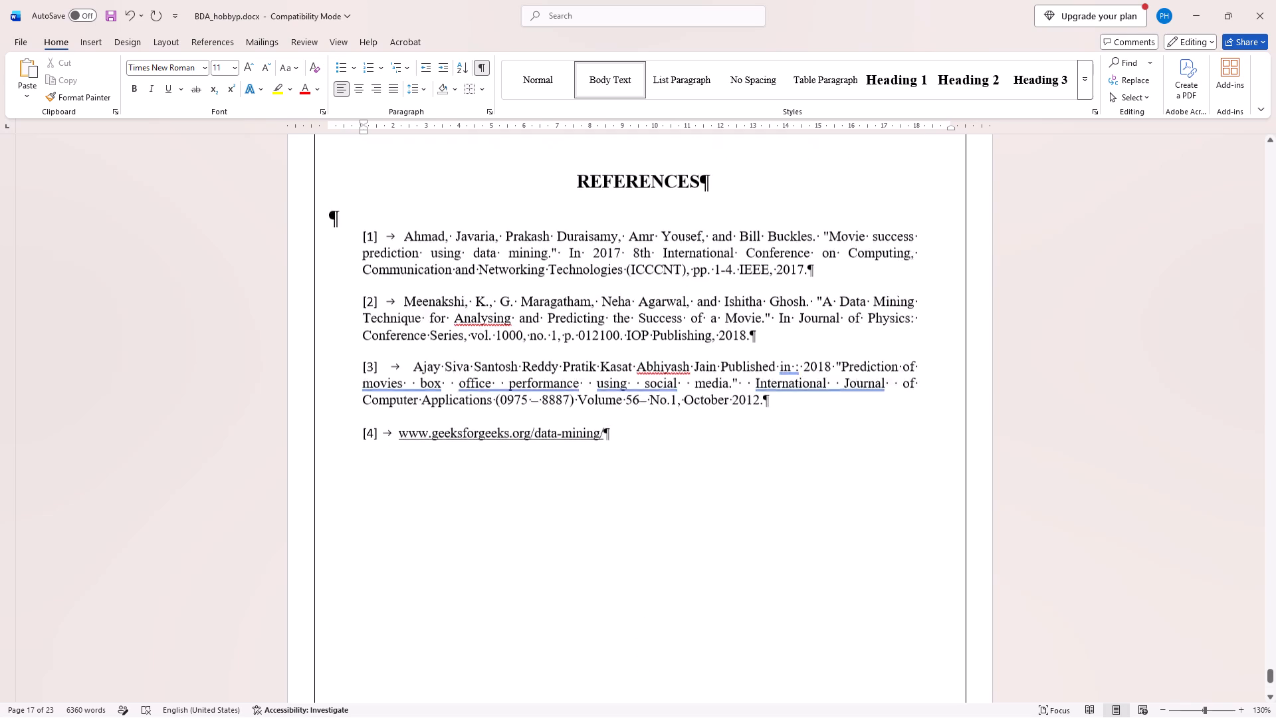
pyautogui.scroll(1, 611, 523)
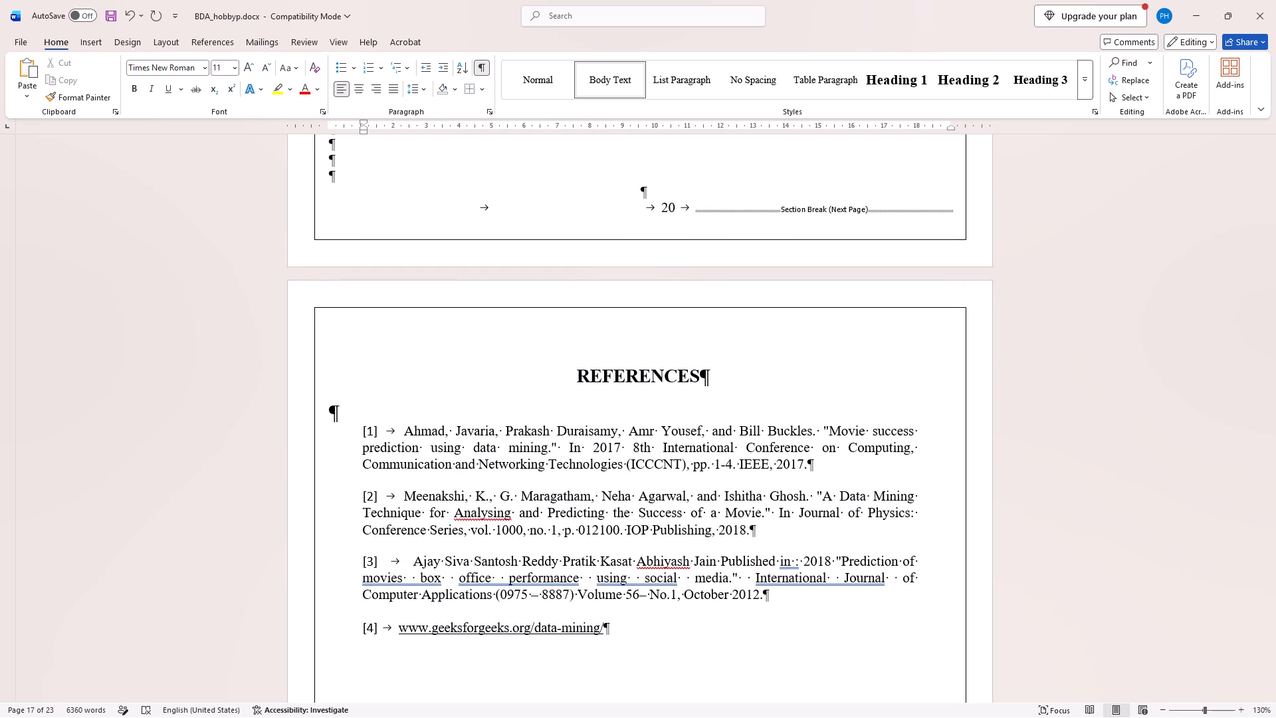
# Hide the formatting marks.
pyautogui.click(476, 63)
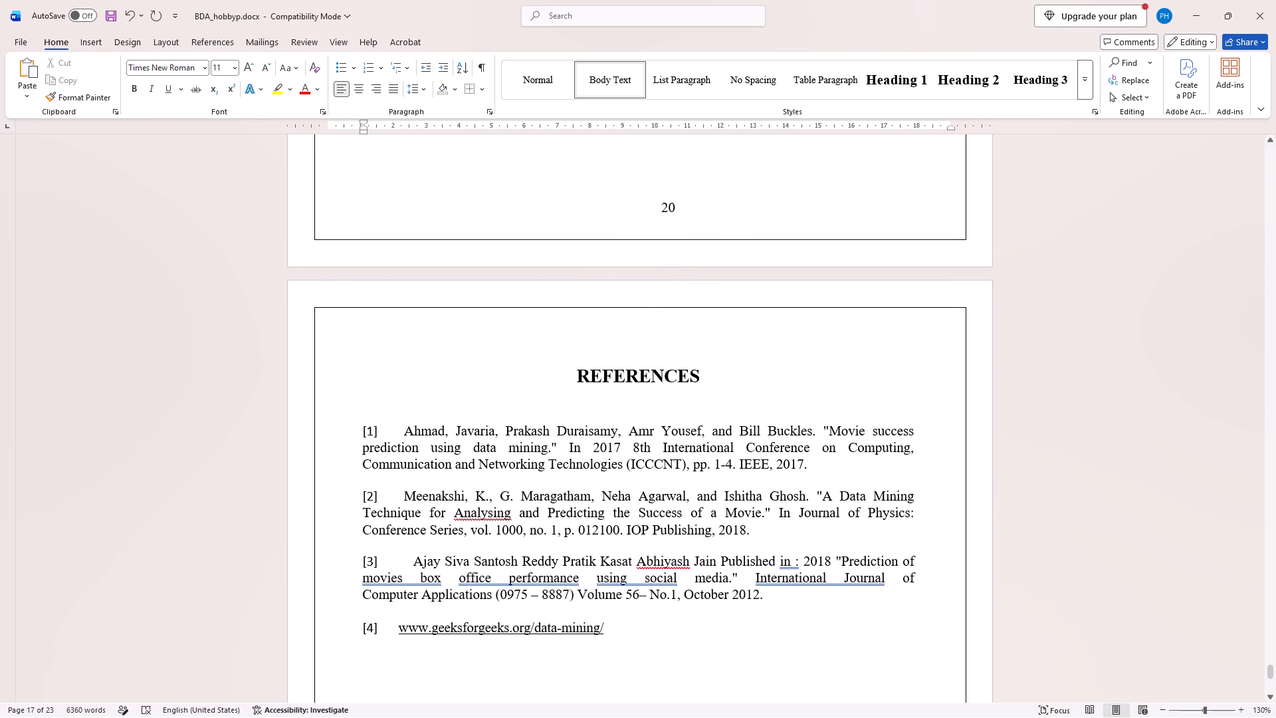
# Skim the report backwards from the References page to the Model Development section, checking layout and footer page numbers.
pyautogui.scroll(-3, 580, 336)
pyautogui.scroll(3, 580, 336)
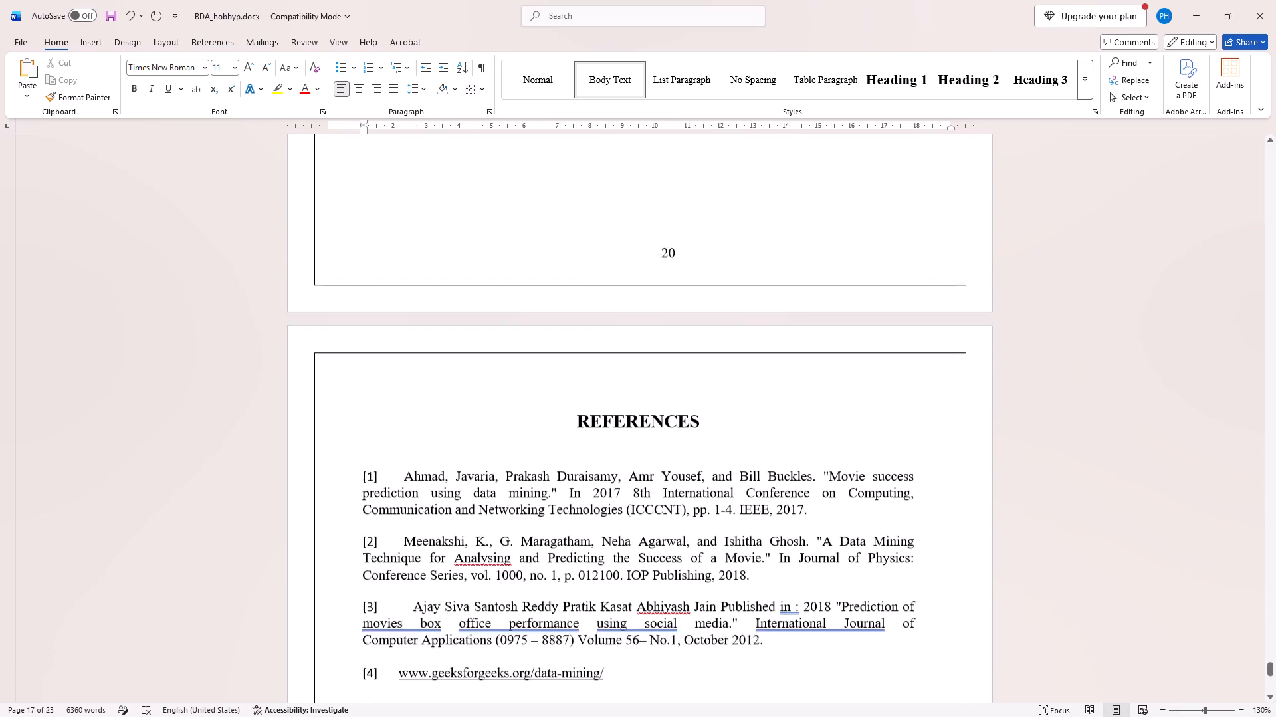
pyautogui.scroll(4, 580, 336)
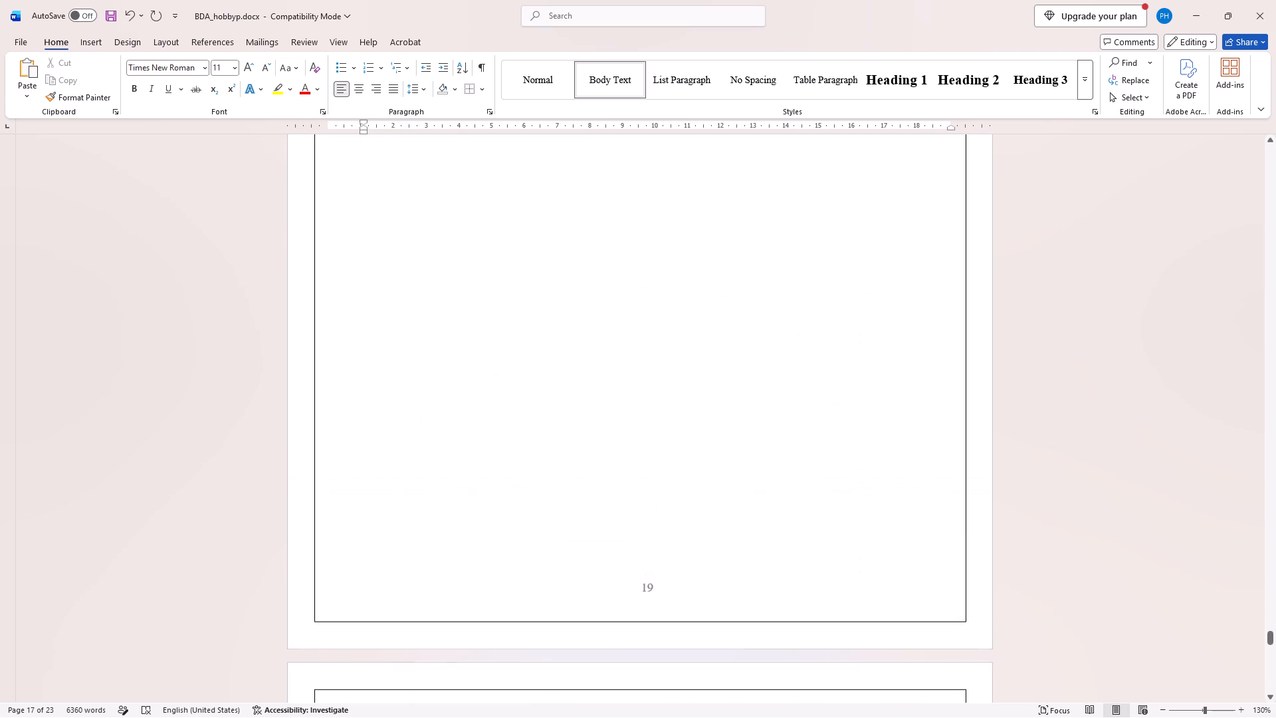
pyautogui.scroll(1, 580, 336)
pyautogui.scroll(-5, 580, 336)
pyautogui.scroll(1, 580, 336)
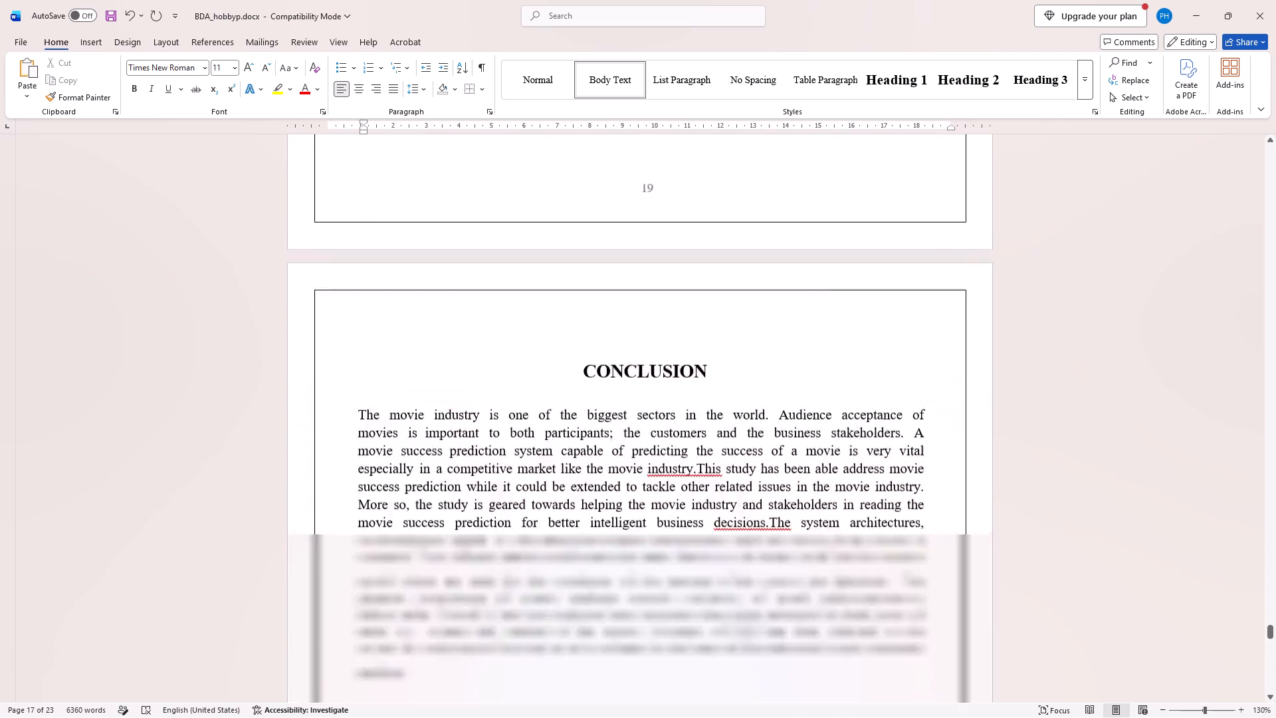
pyautogui.scroll(4, 580, 336)
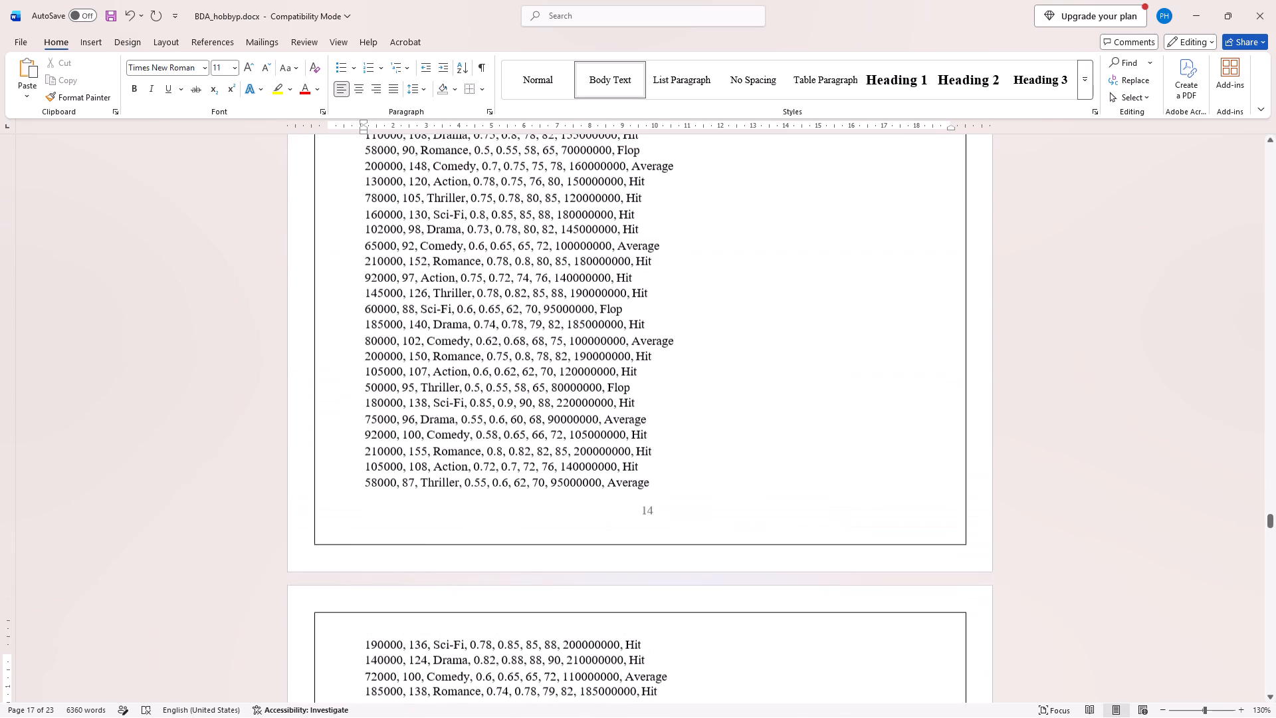
pyautogui.scroll(5, 580, 336)
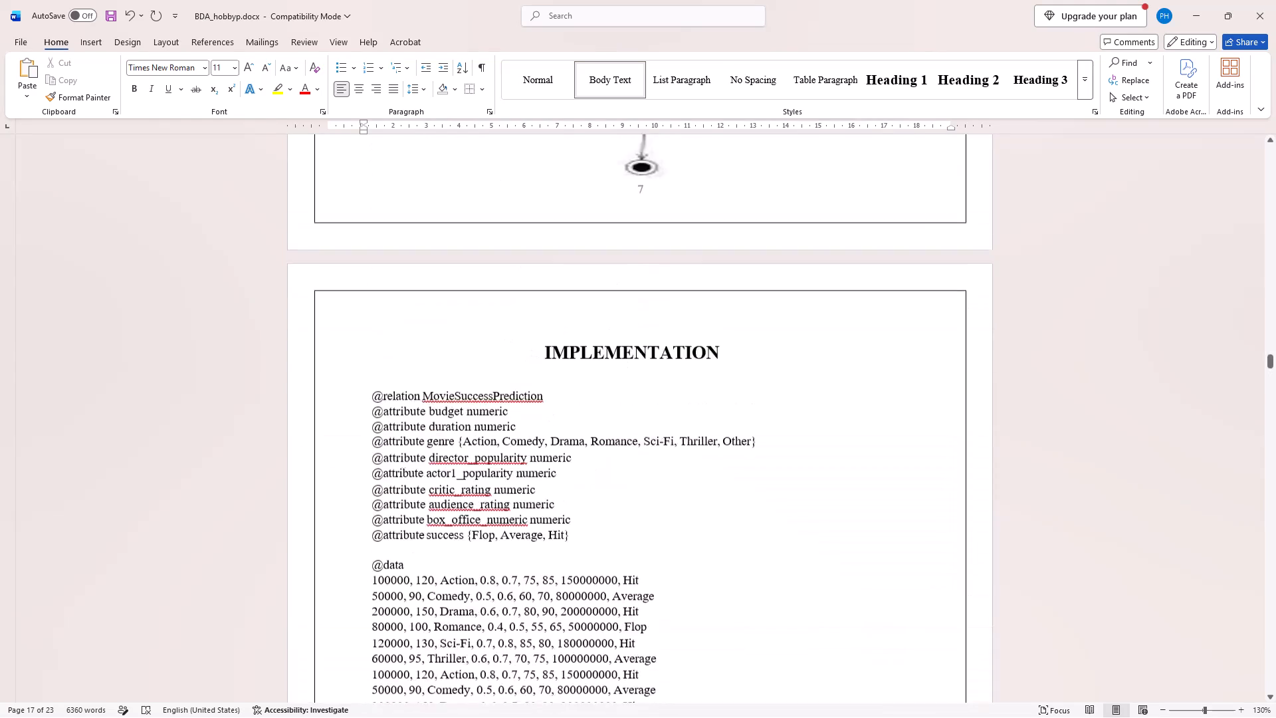
pyautogui.scroll(1, 580, 336)
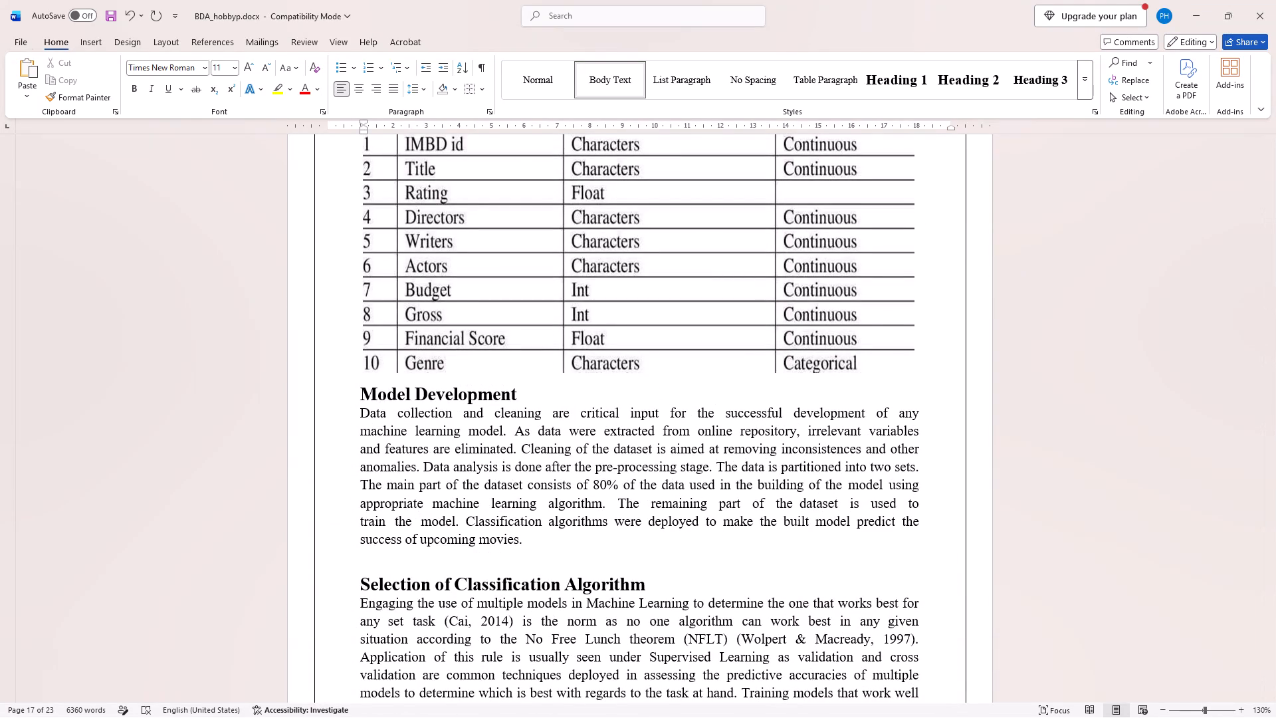
# Open the file-level commands page for the document.
pyautogui.click(15, 30)
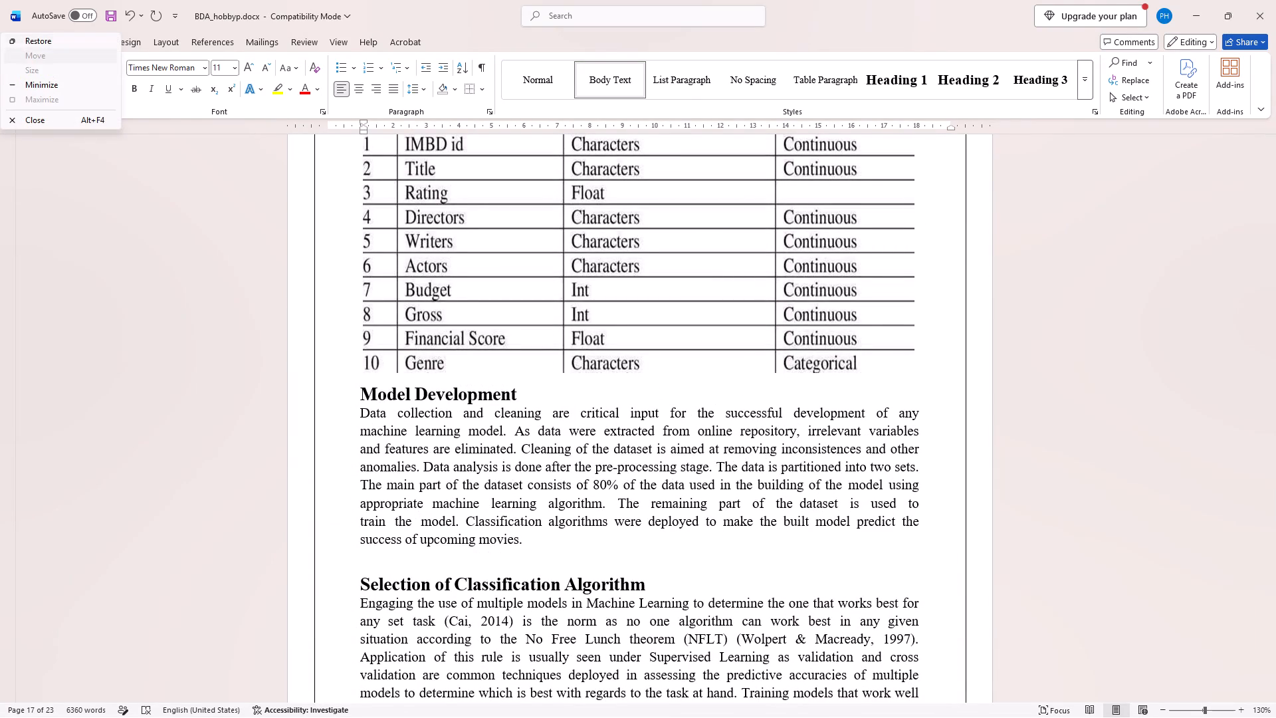
pyautogui.click(86, 274)
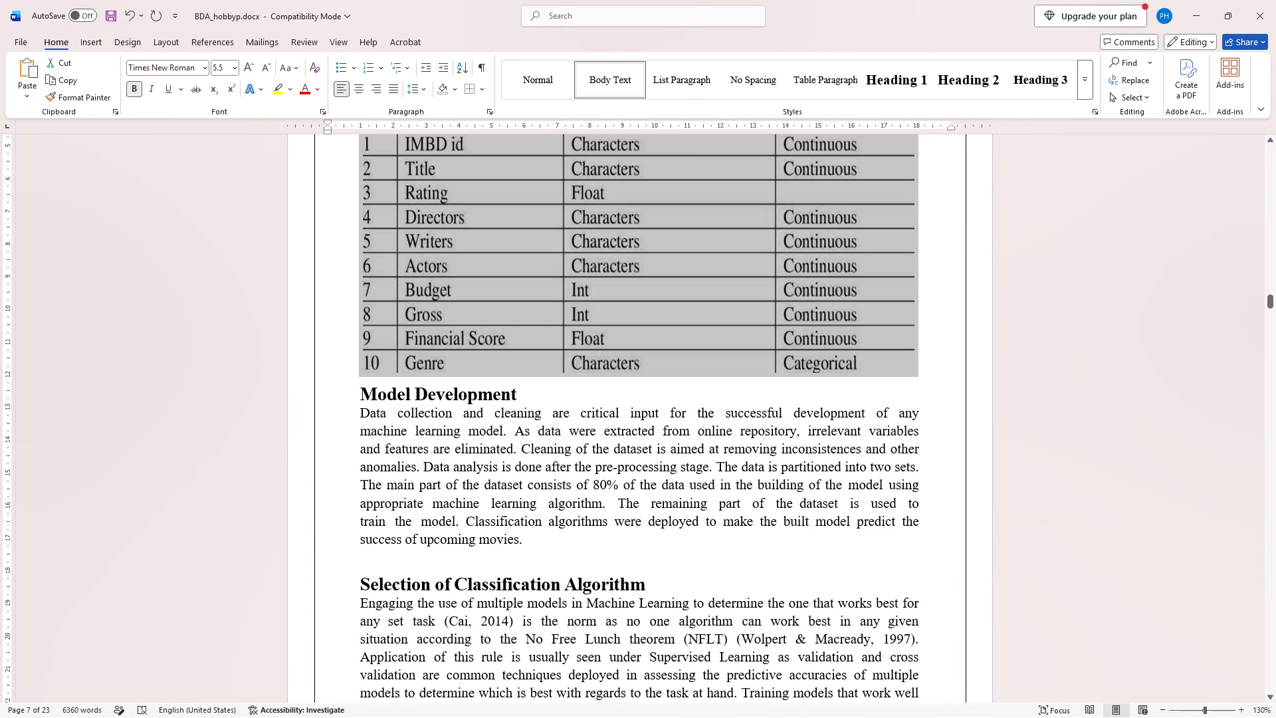
pyautogui.click(103, 353)
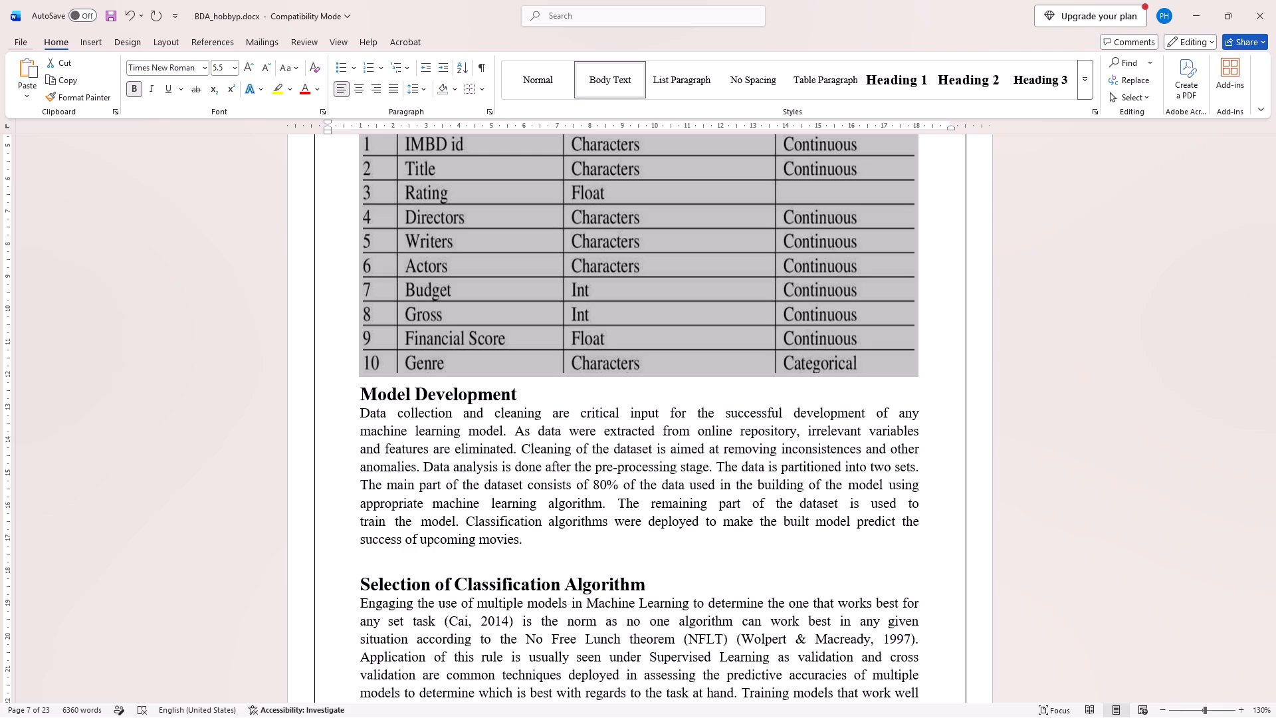
pyautogui.click(18, 35)
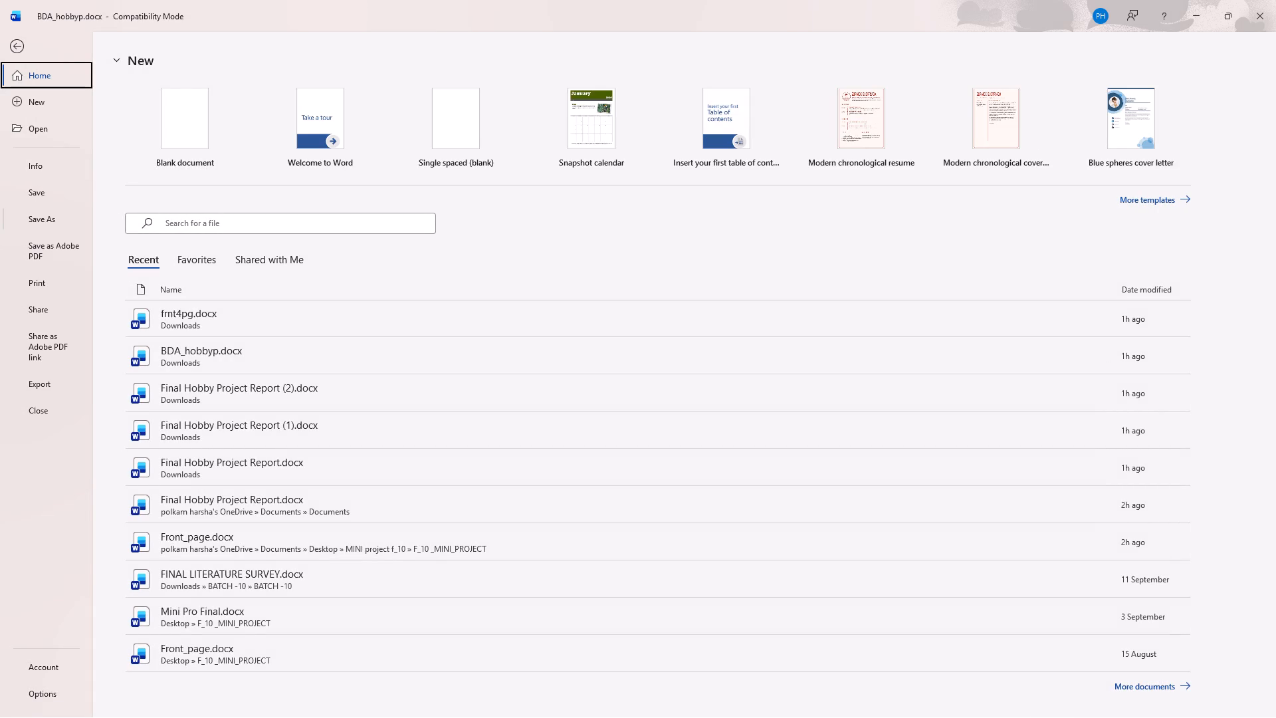
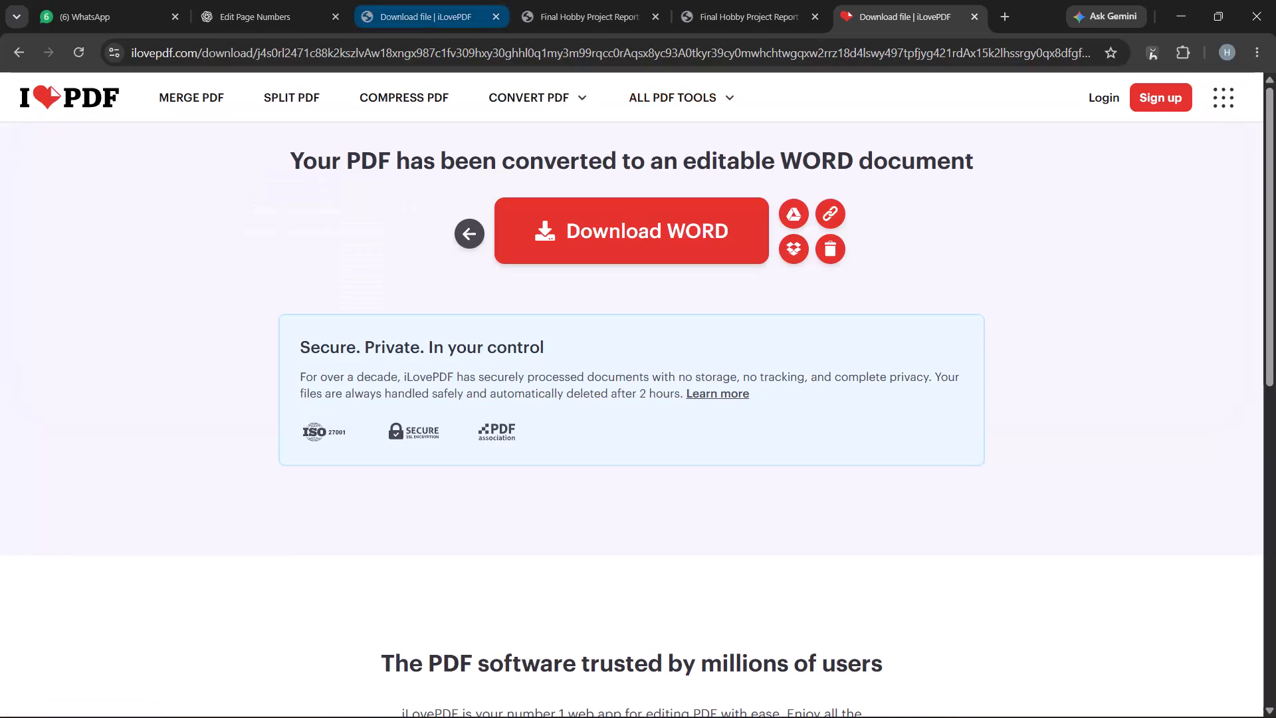
# In Chrome, convert BDA_hobbyp.docx from Downloads to PDF with iLovePDF's Word to PDF tool and download the result.
pyautogui.click(436, 1)
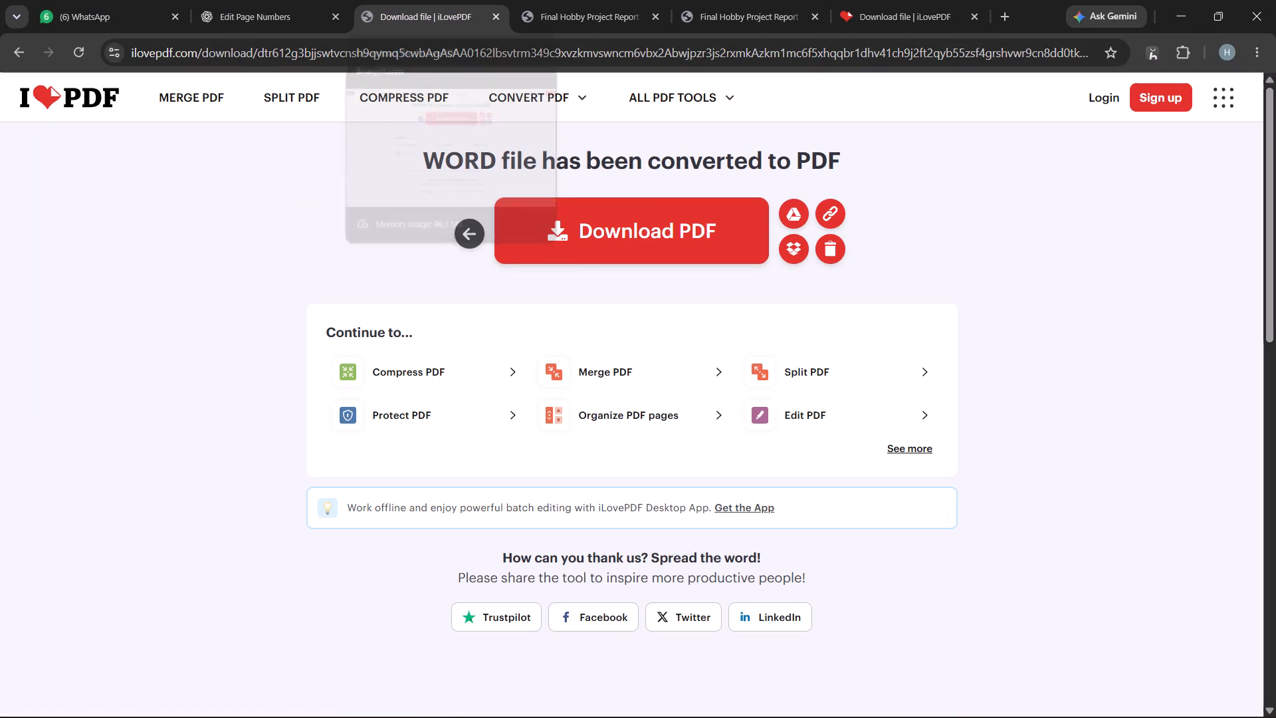
pyautogui.click(930, 18)
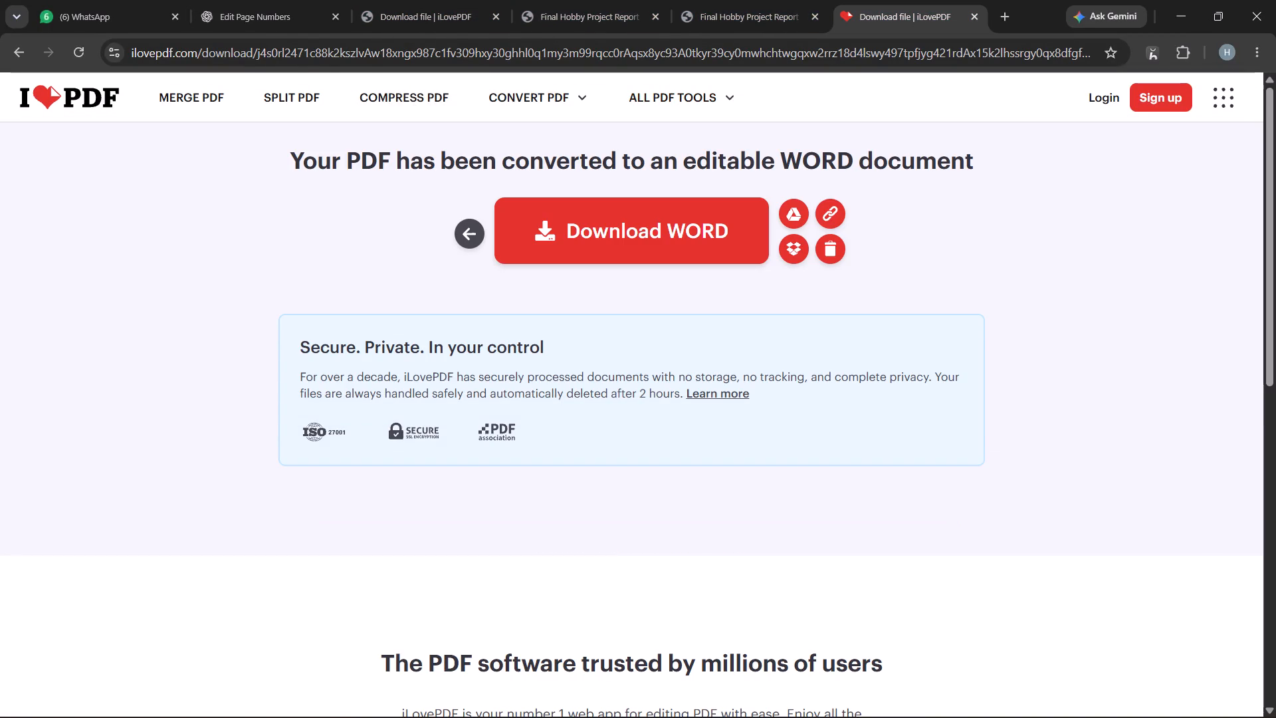
pyautogui.click(415, 0)
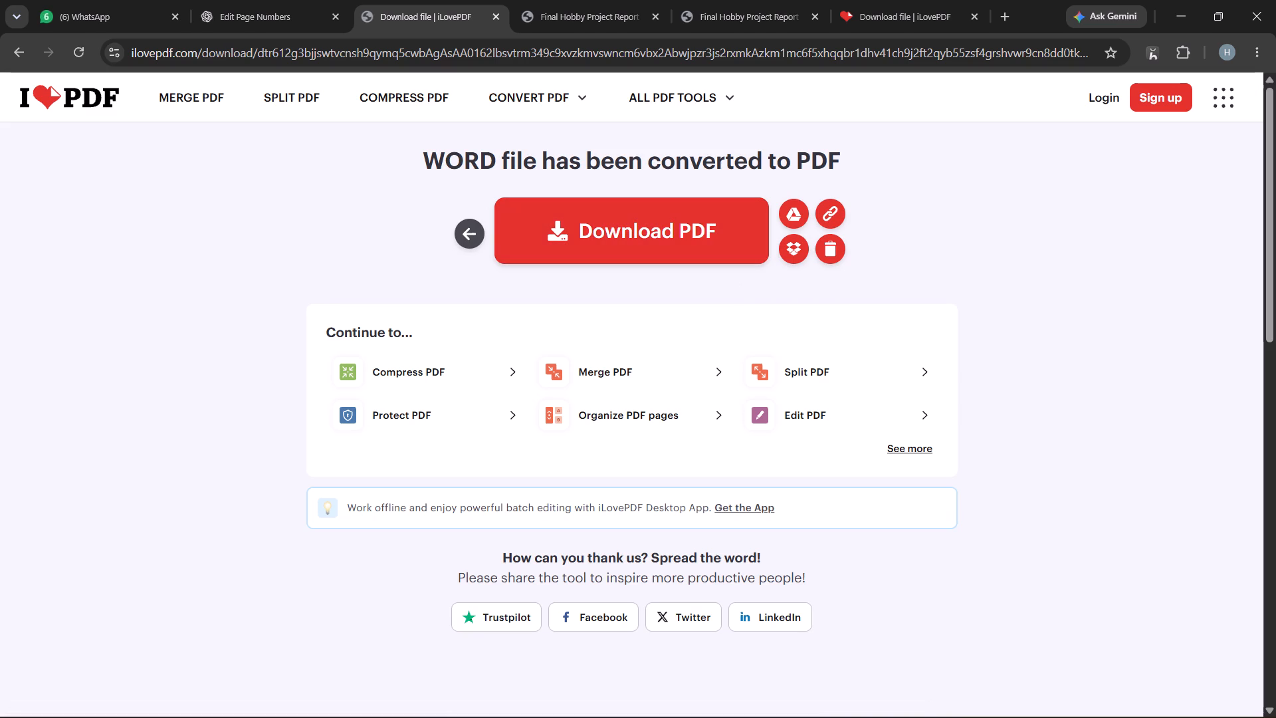
pyautogui.click(13, 54)
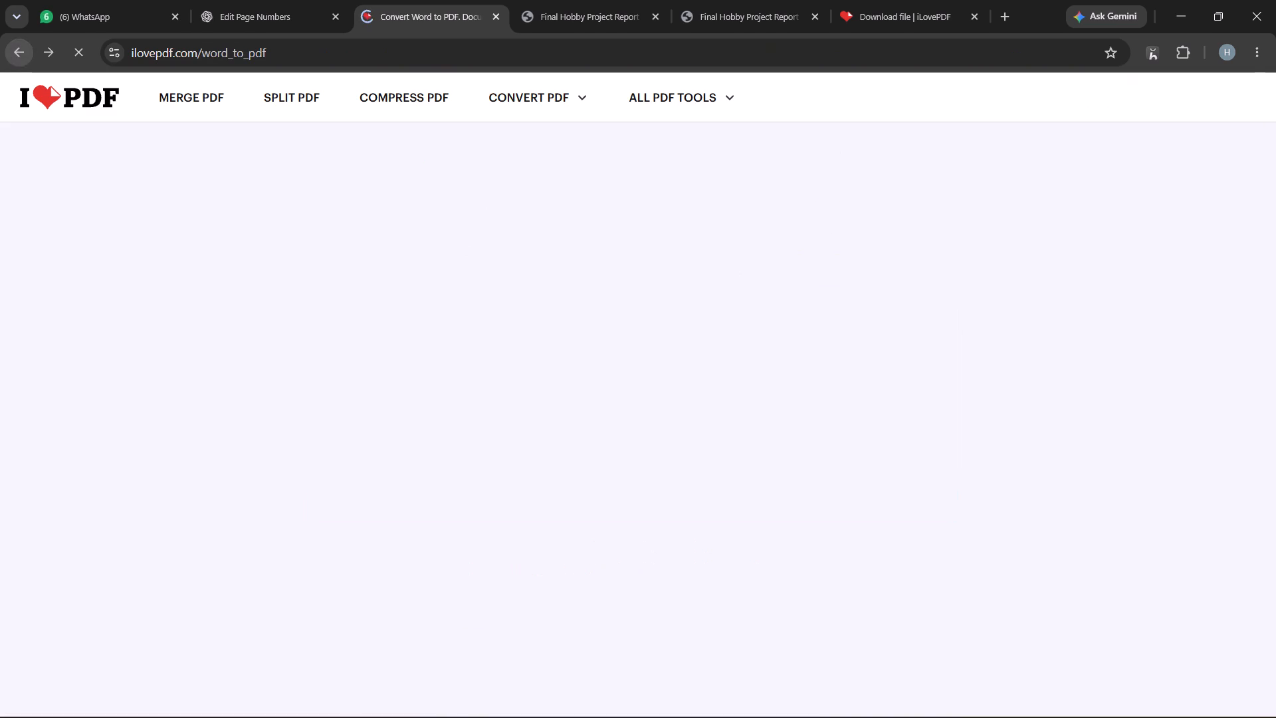
pyautogui.click(616, 287)
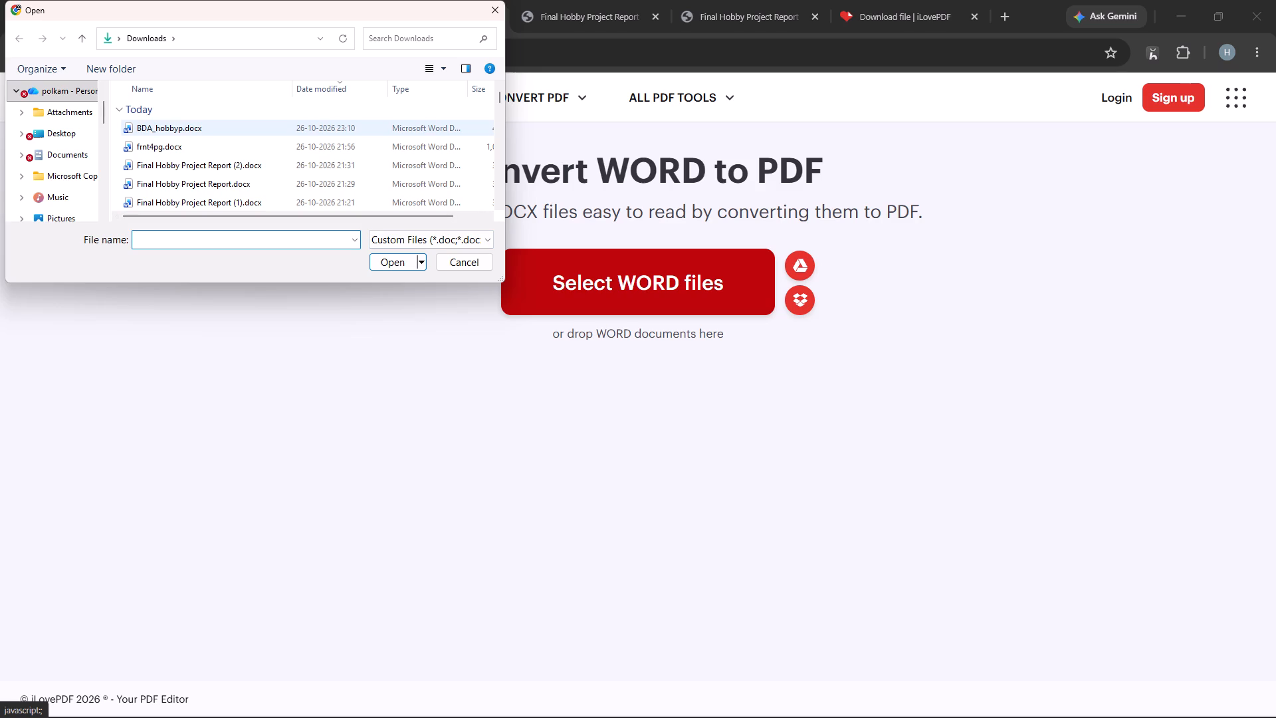
pyautogui.click(164, 124)
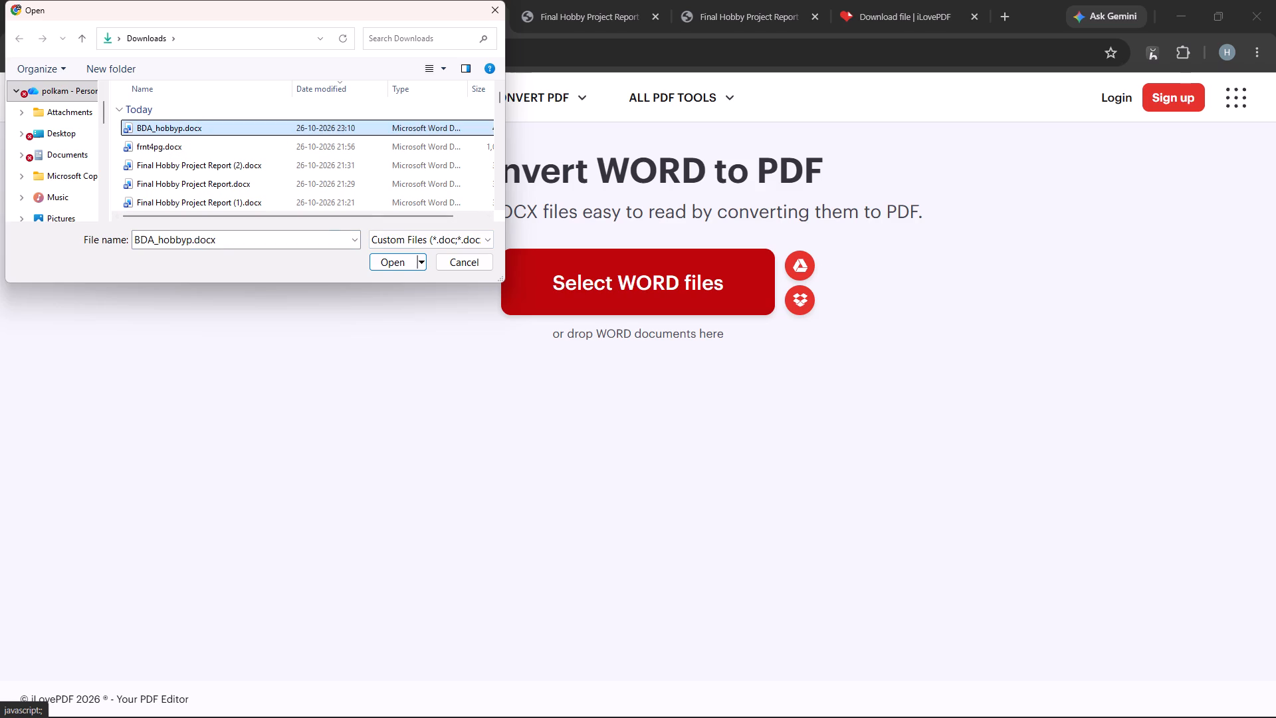
pyautogui.click(398, 258)
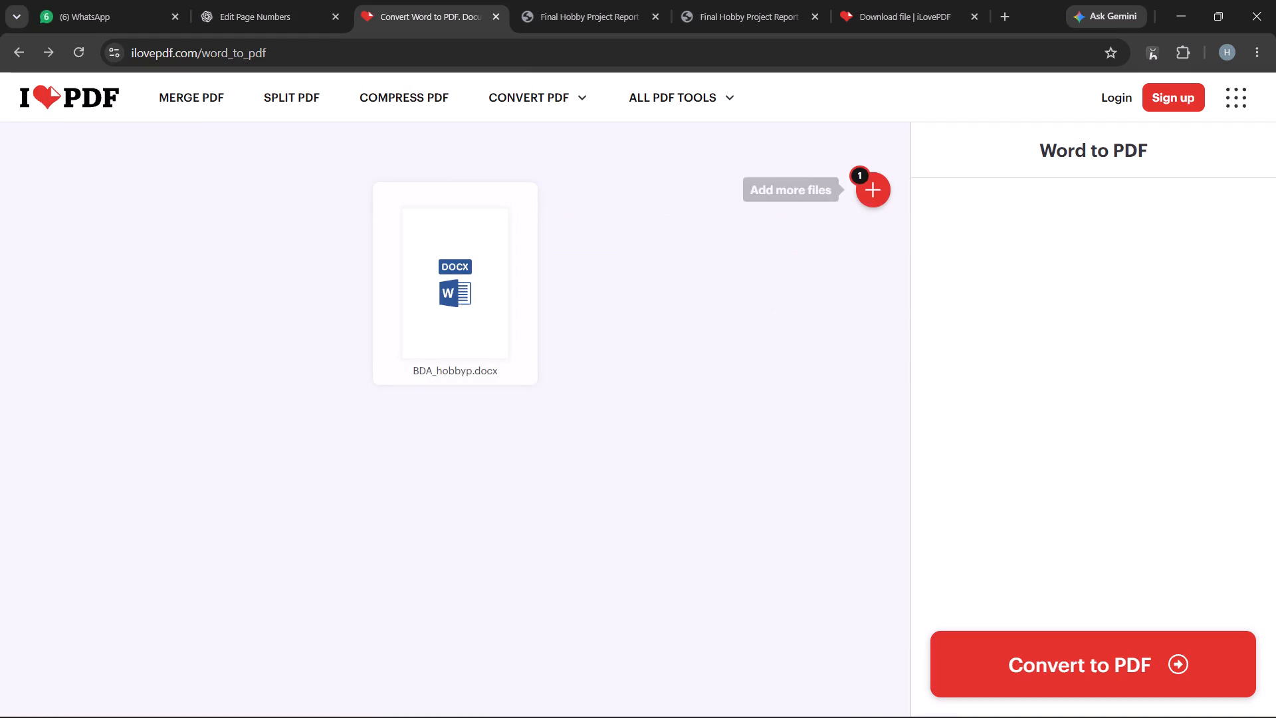
pyautogui.click(970, 654)
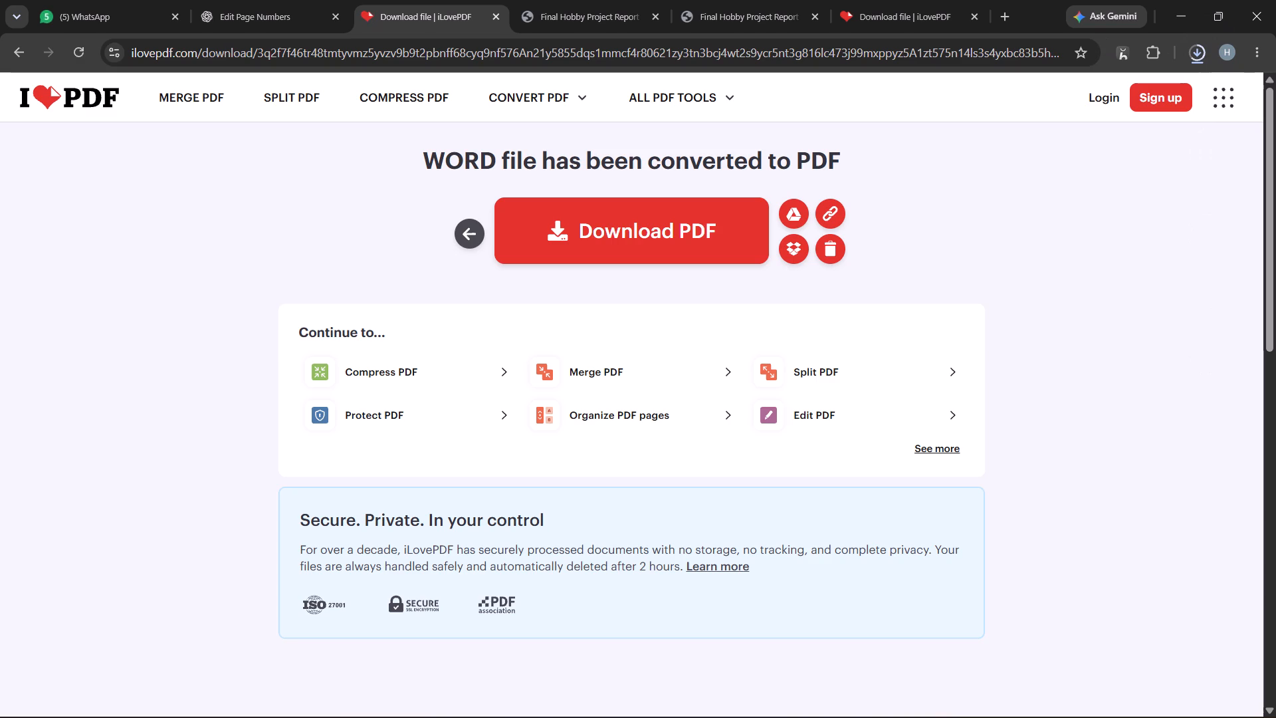
pyautogui.click(652, 231)
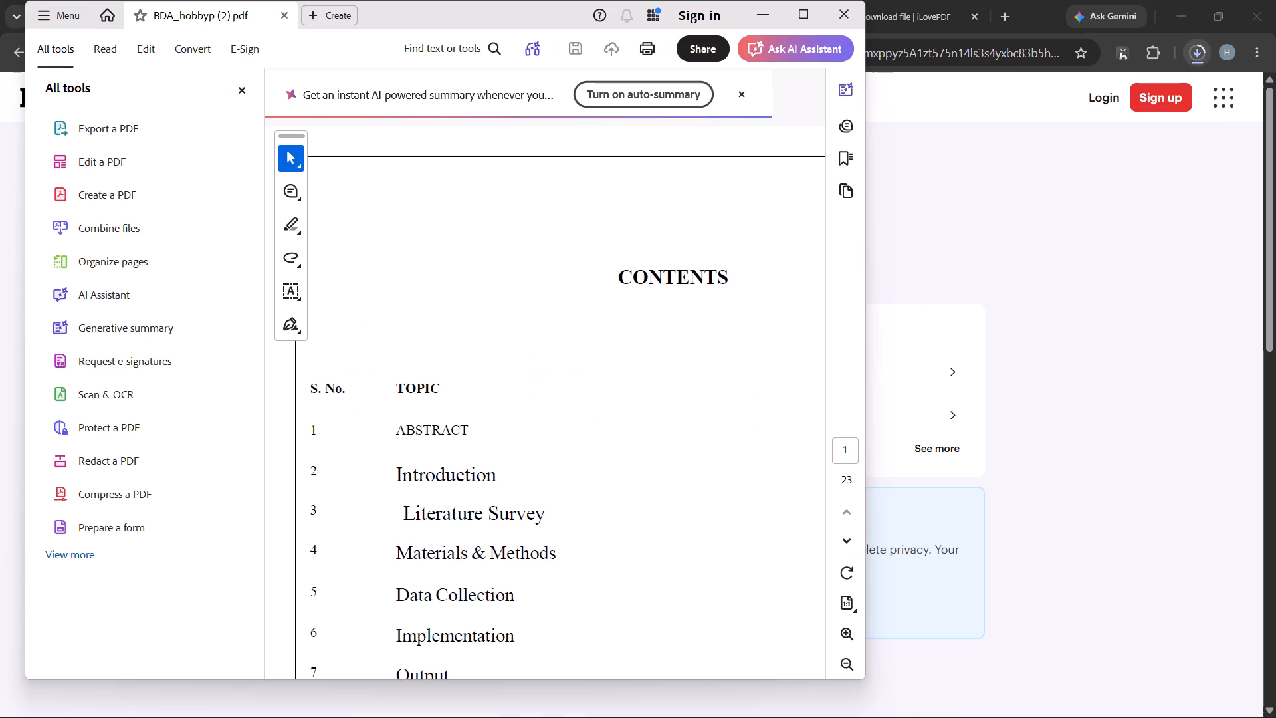
pyautogui.click(836, 17)
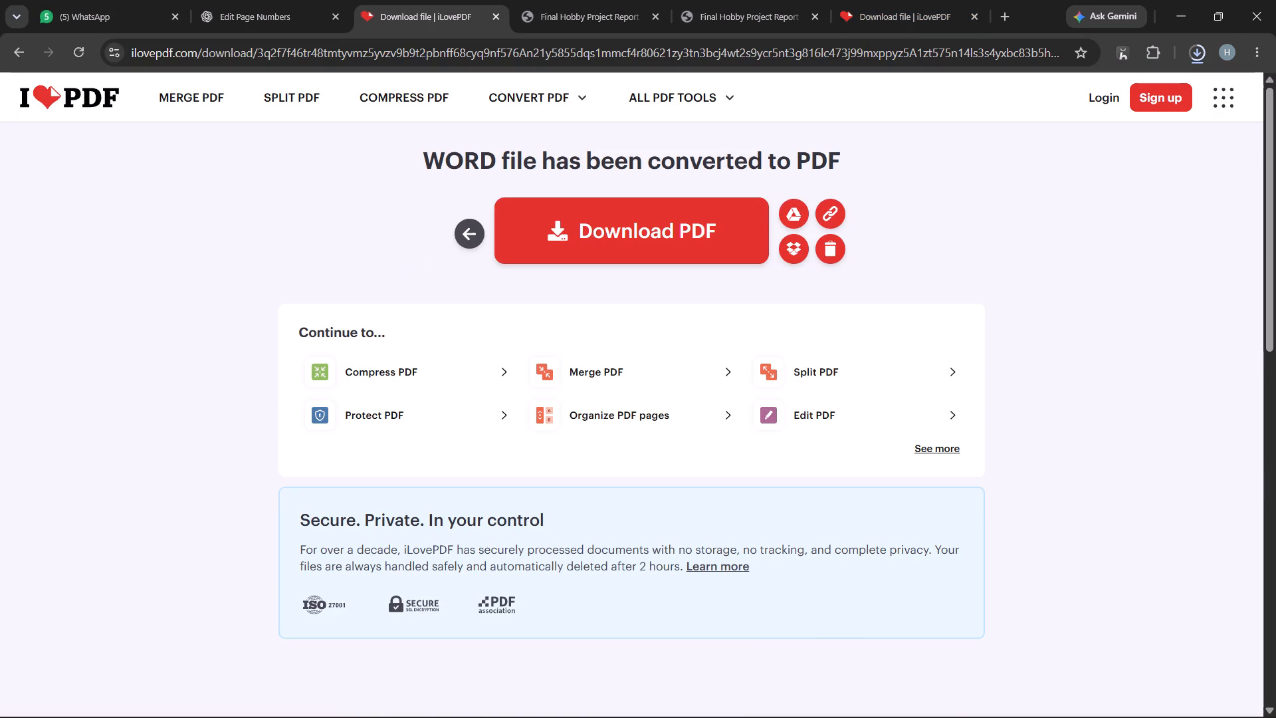
# Open the downloaded BDA_hobbyp (2).pdf in the browser and close the separate Acrobat window.
pyautogui.click(1190, 50)
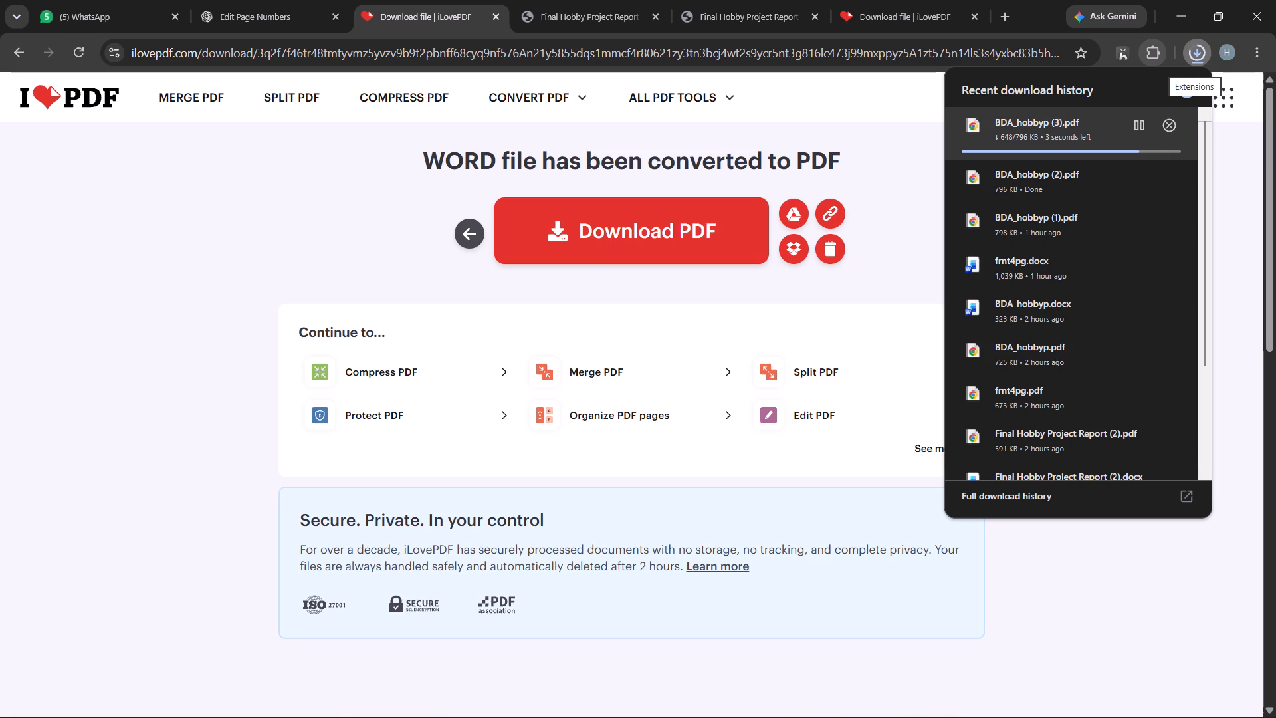
pyautogui.doubleClick(1039, 186)
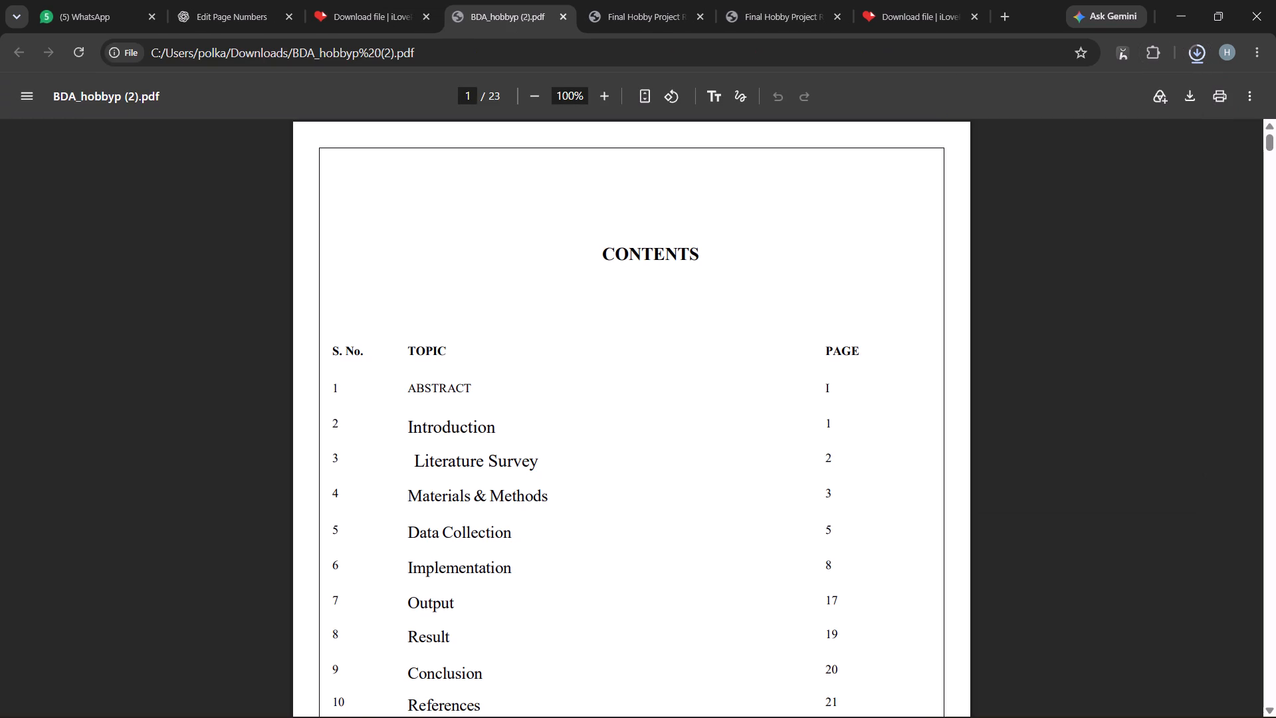
pyautogui.press('Down')
pyautogui.press('Down')
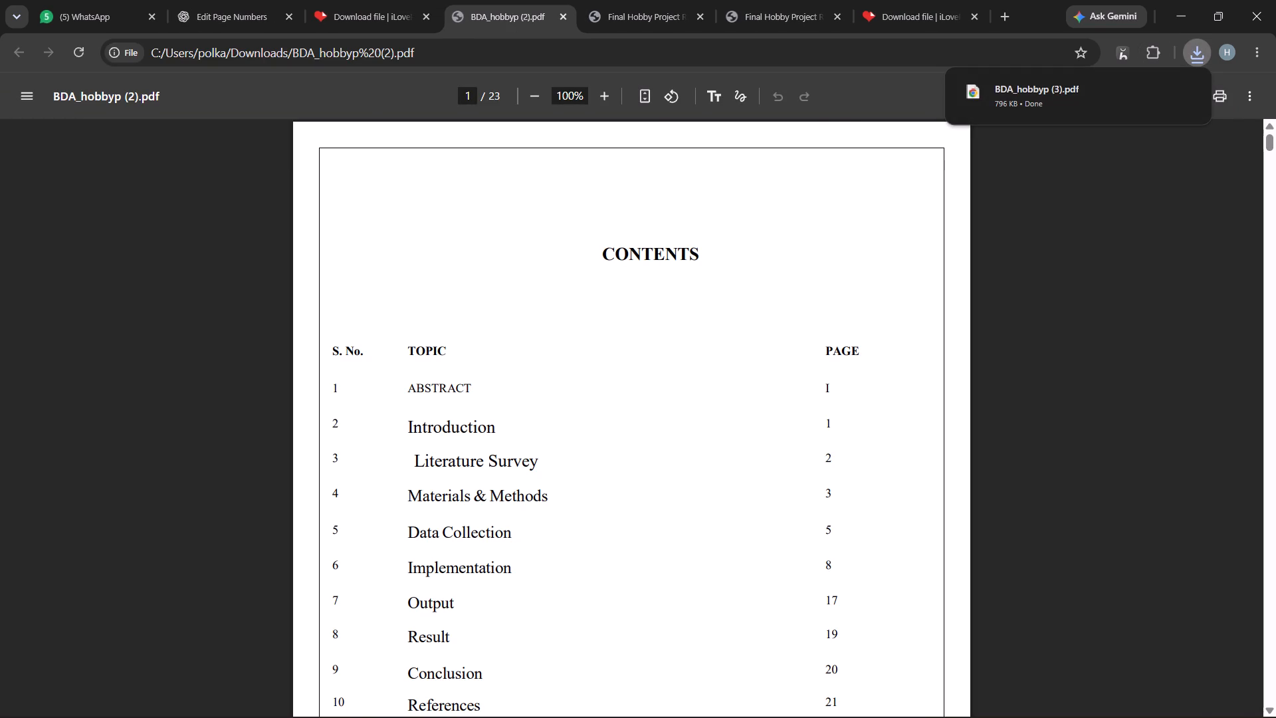
pyautogui.scroll(-1, 871, 289)
pyautogui.click(843, 0)
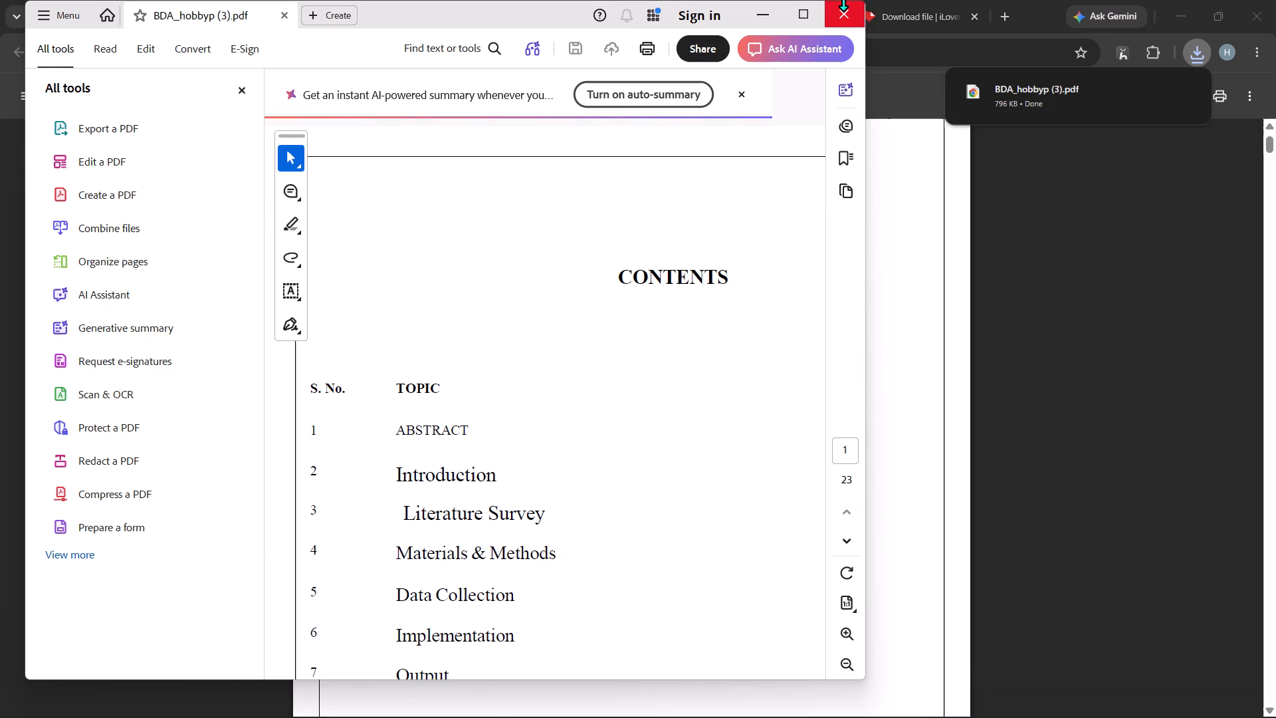
pyautogui.click(843, 11)
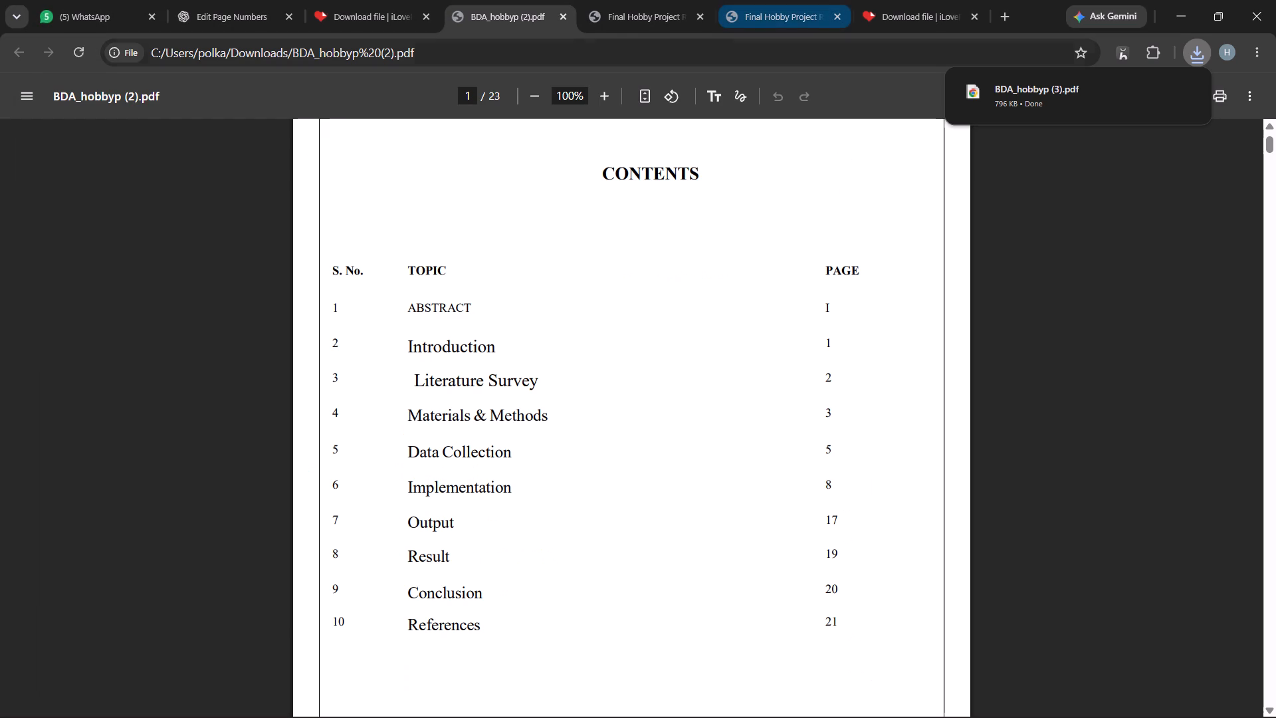
# Review the PDF from the Contents page through Abstract, Introduction, Literature Review and the system-design flow diagram, checking layout and page numbers.
pyautogui.scroll(-5, 808, 294)
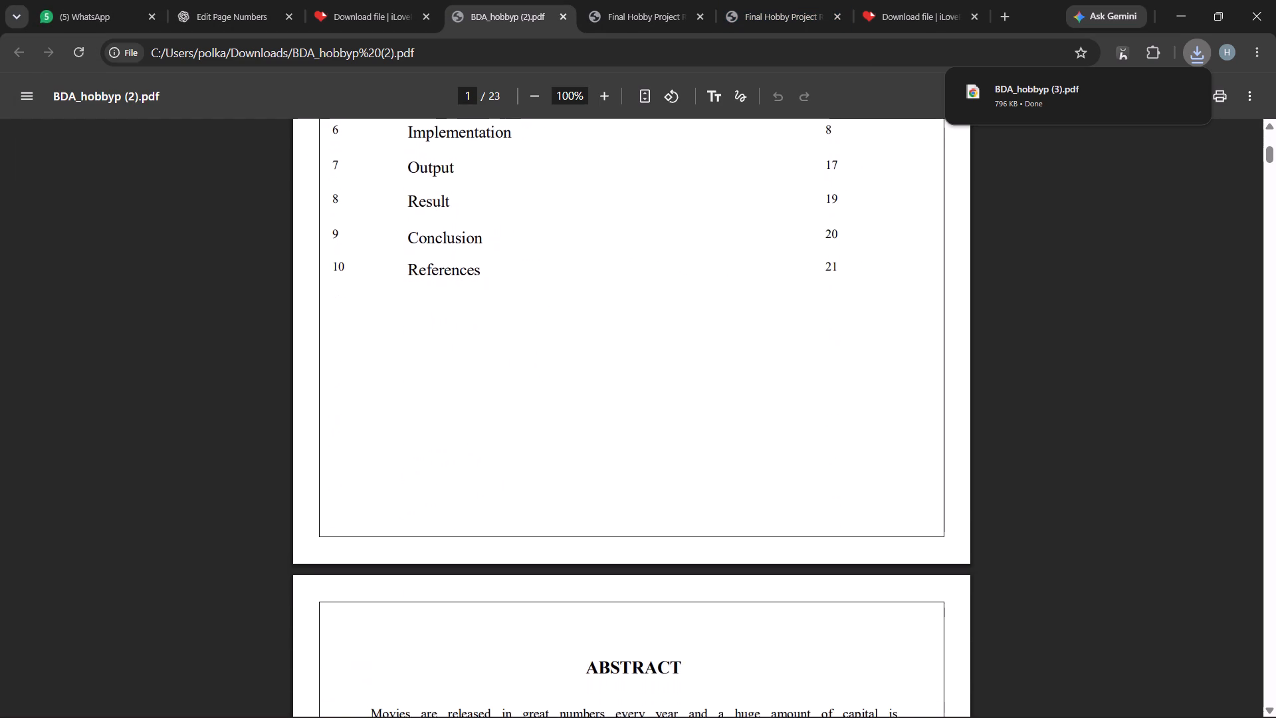
pyautogui.scroll(-2, 808, 294)
pyautogui.scroll(1, 808, 294)
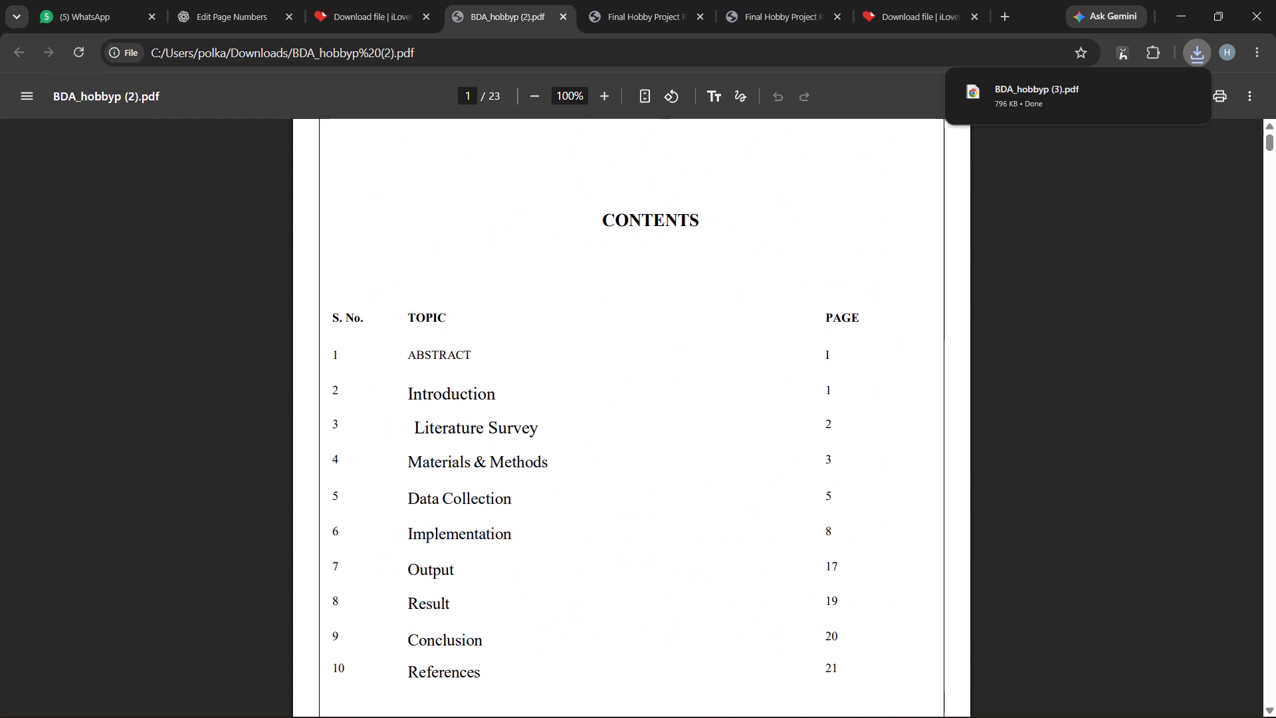
pyautogui.scroll(-4, 808, 294)
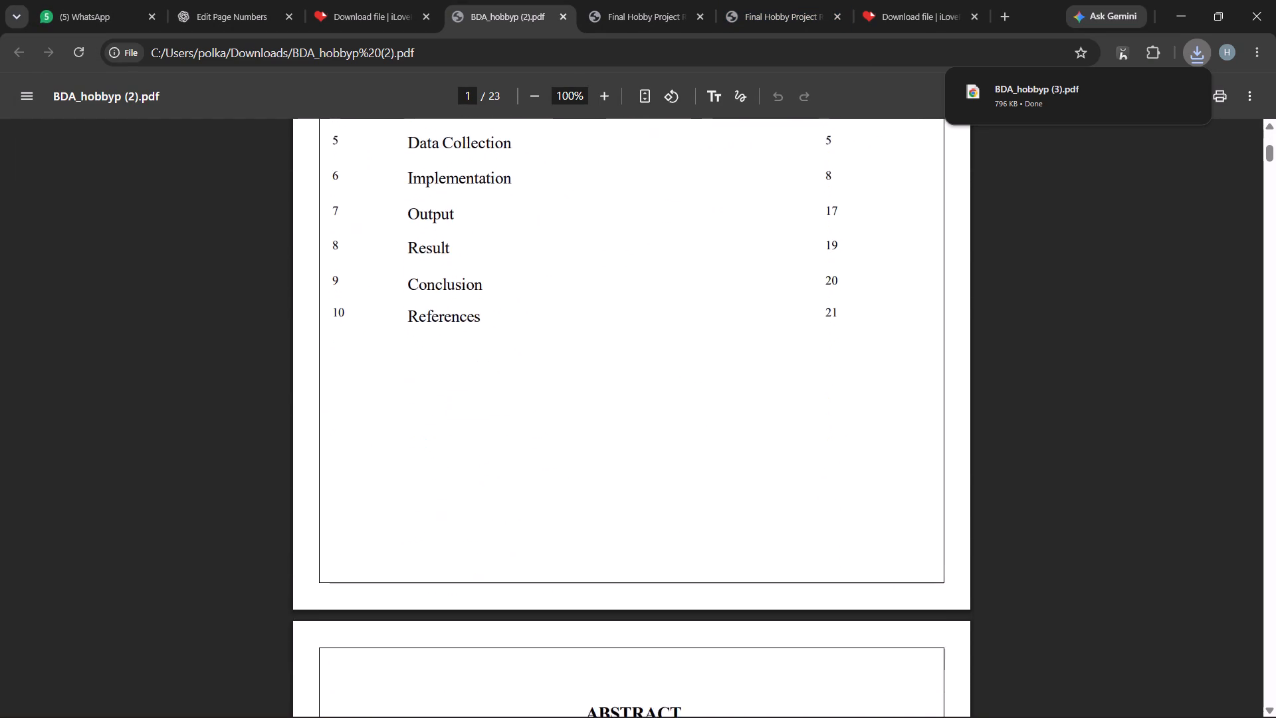
pyautogui.scroll(-5, 808, 294)
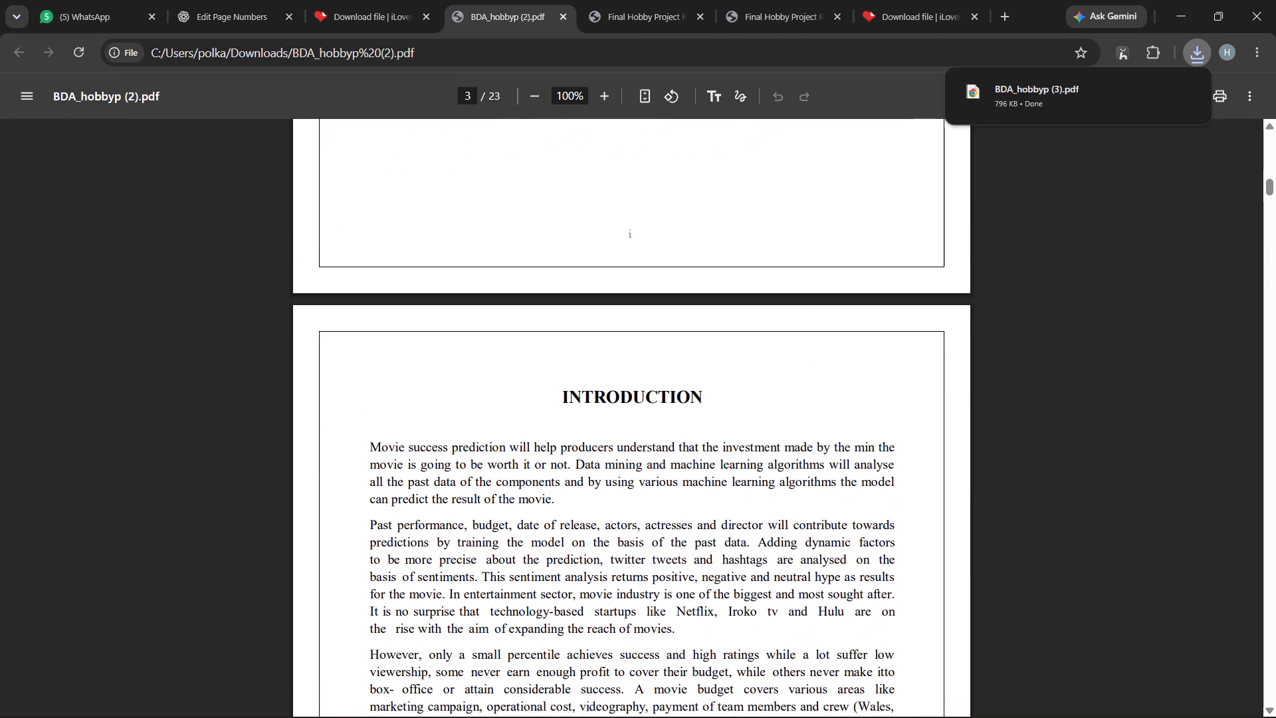
pyautogui.scroll(-7, 808, 294)
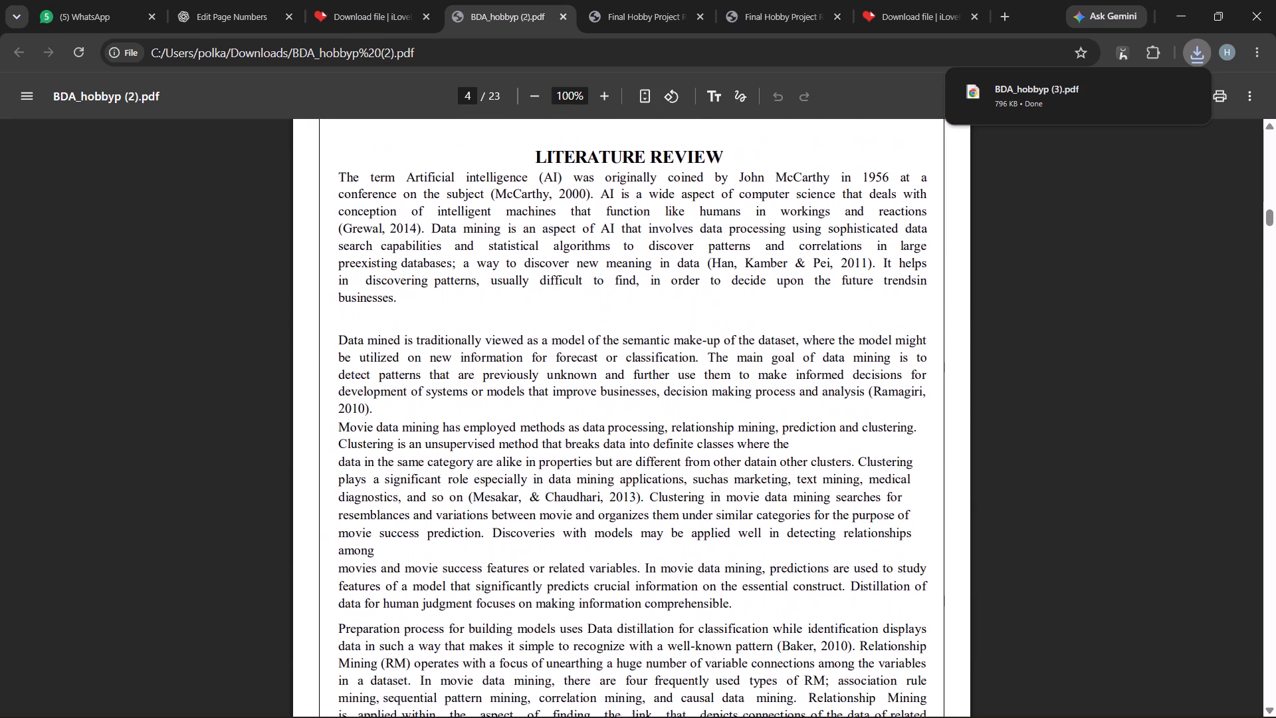
pyautogui.scroll(-5, 808, 294)
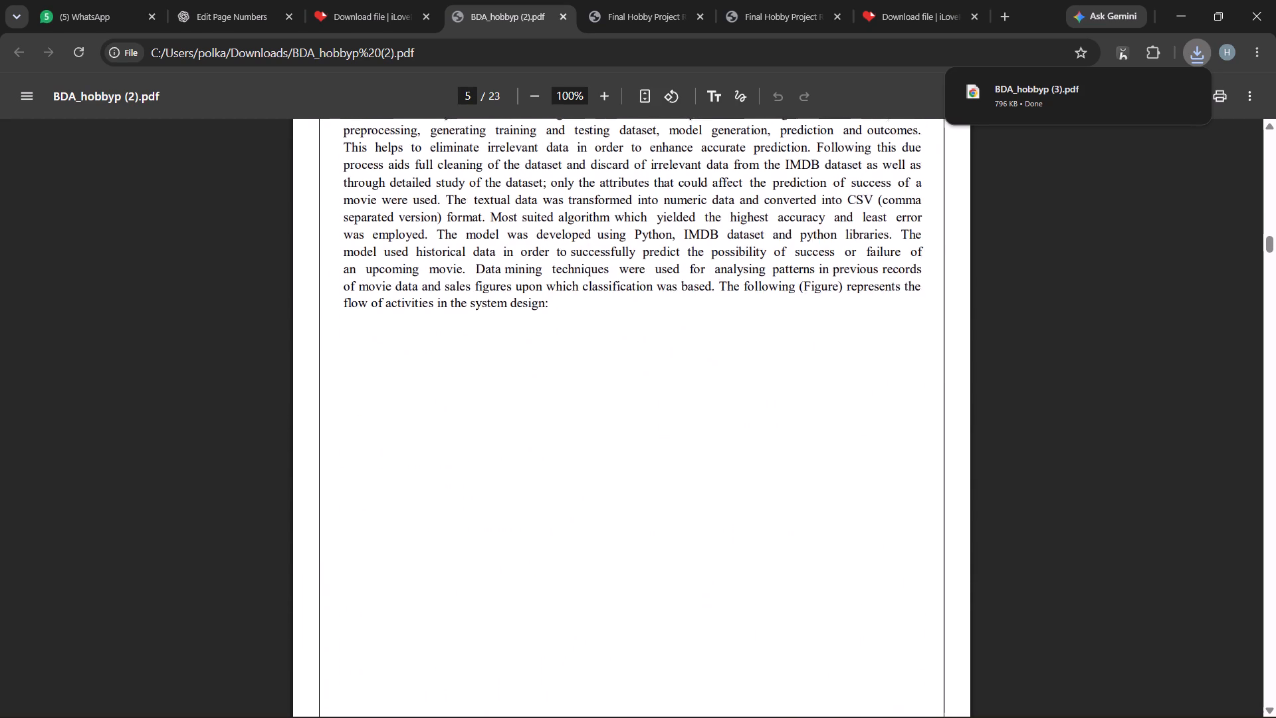
pyautogui.scroll(-6, 808, 294)
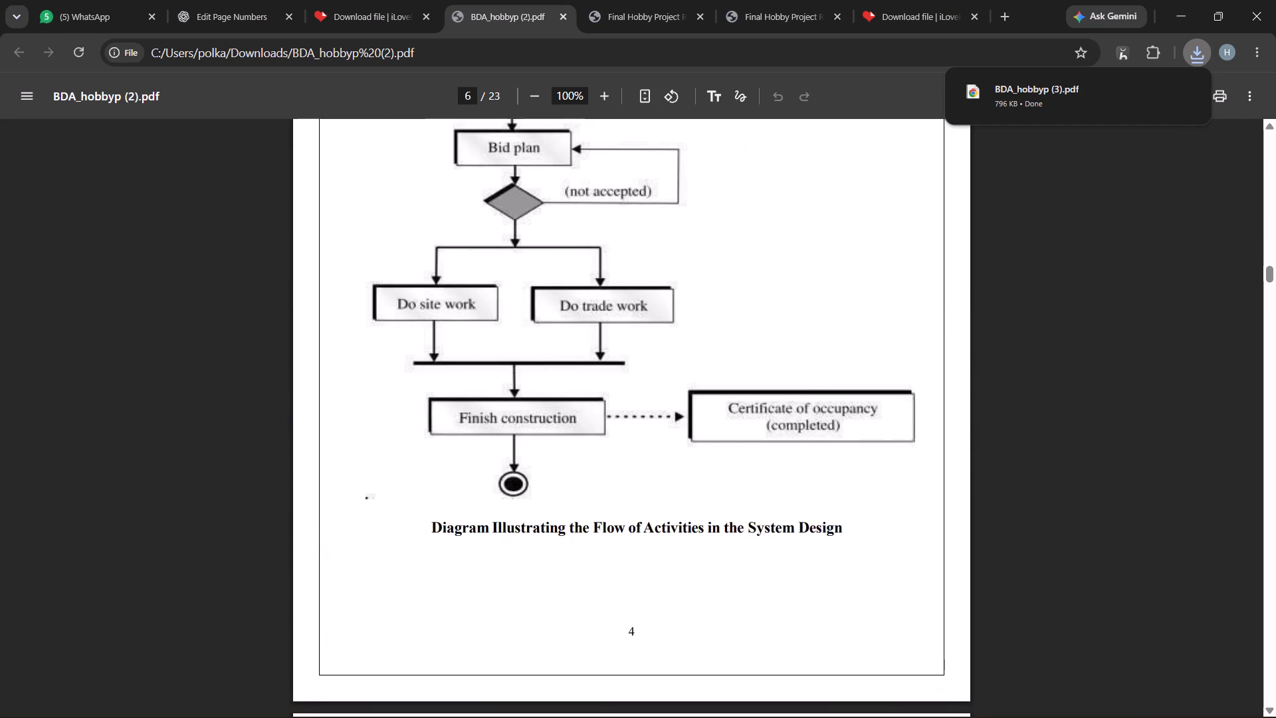
# Check the layout and footer page numbers of the PDF's Model Validation, Movie Success System Model and use case diagram pages.
pyautogui.scroll(-5, 808, 294)
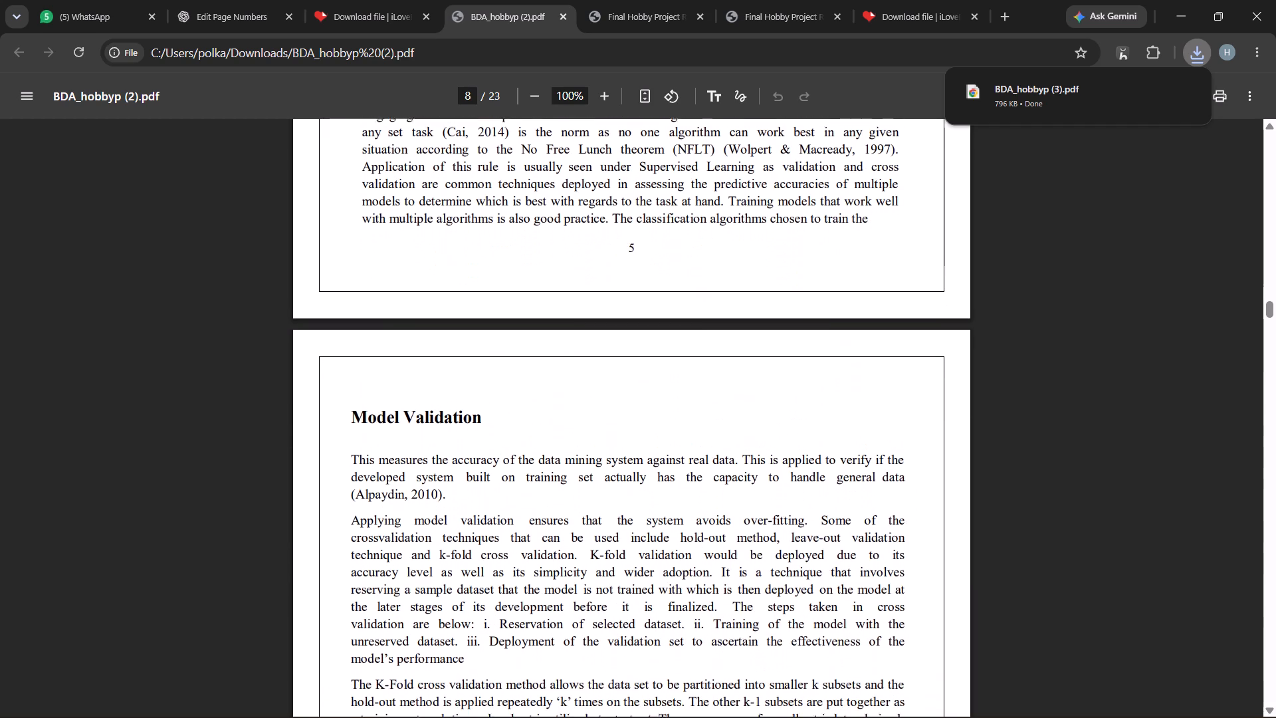
pyautogui.scroll(-5, 808, 294)
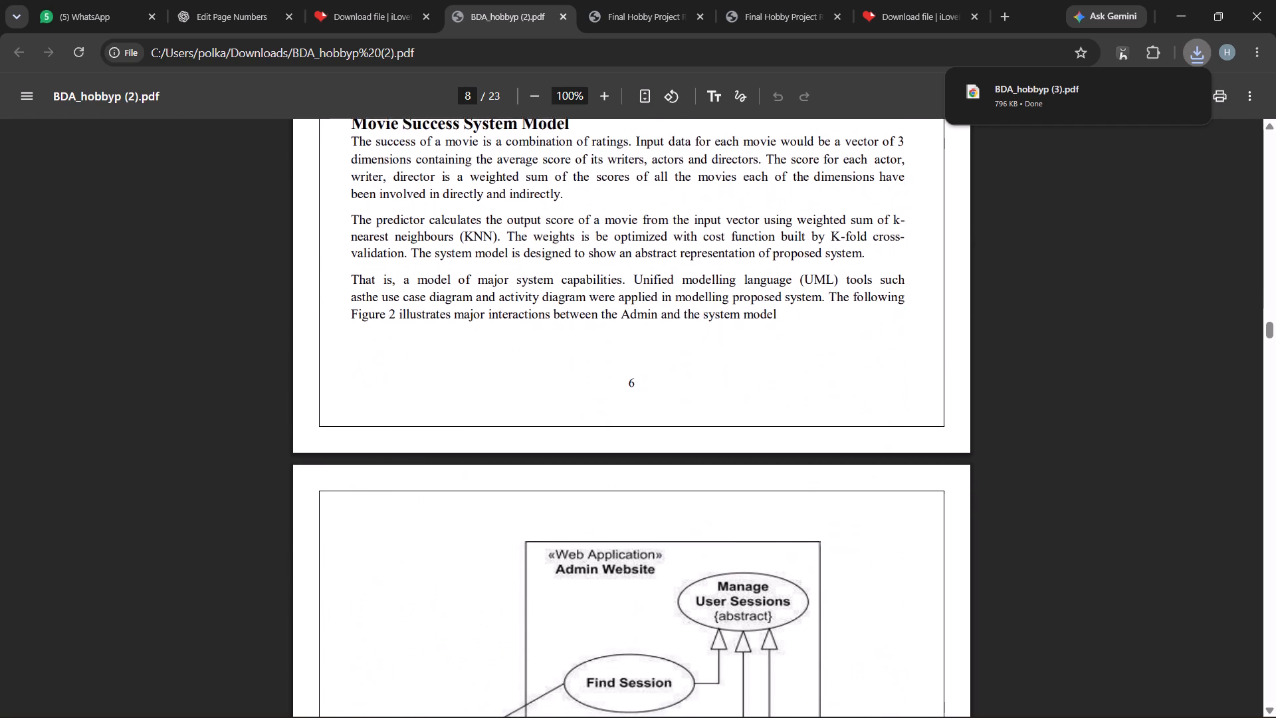
pyautogui.scroll(2, 808, 294)
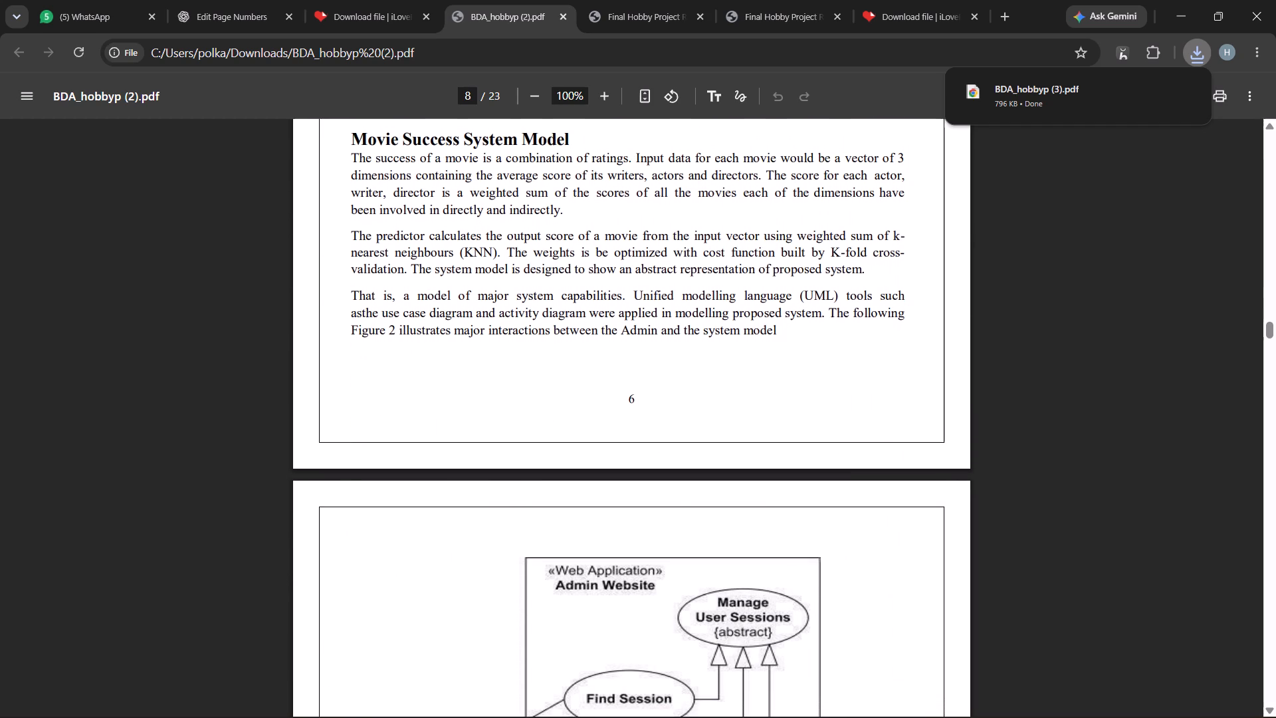
pyautogui.scroll(2, 808, 294)
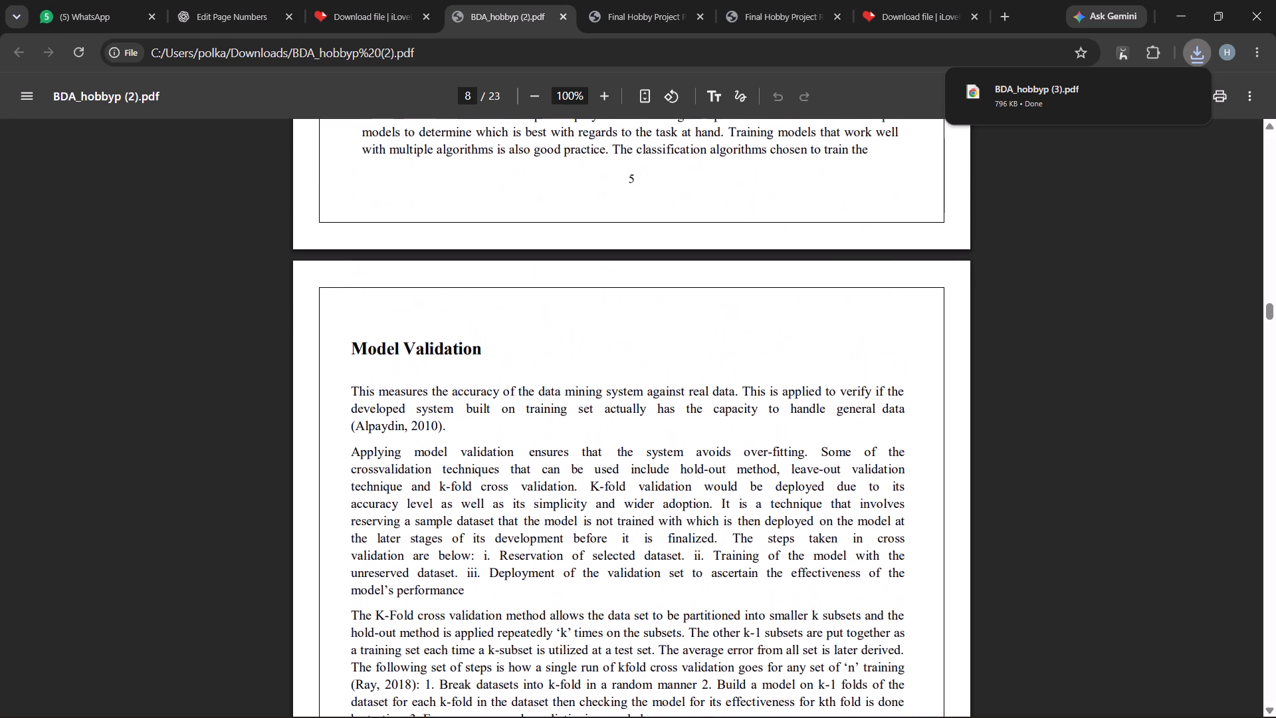
pyautogui.scroll(-2, 808, 294)
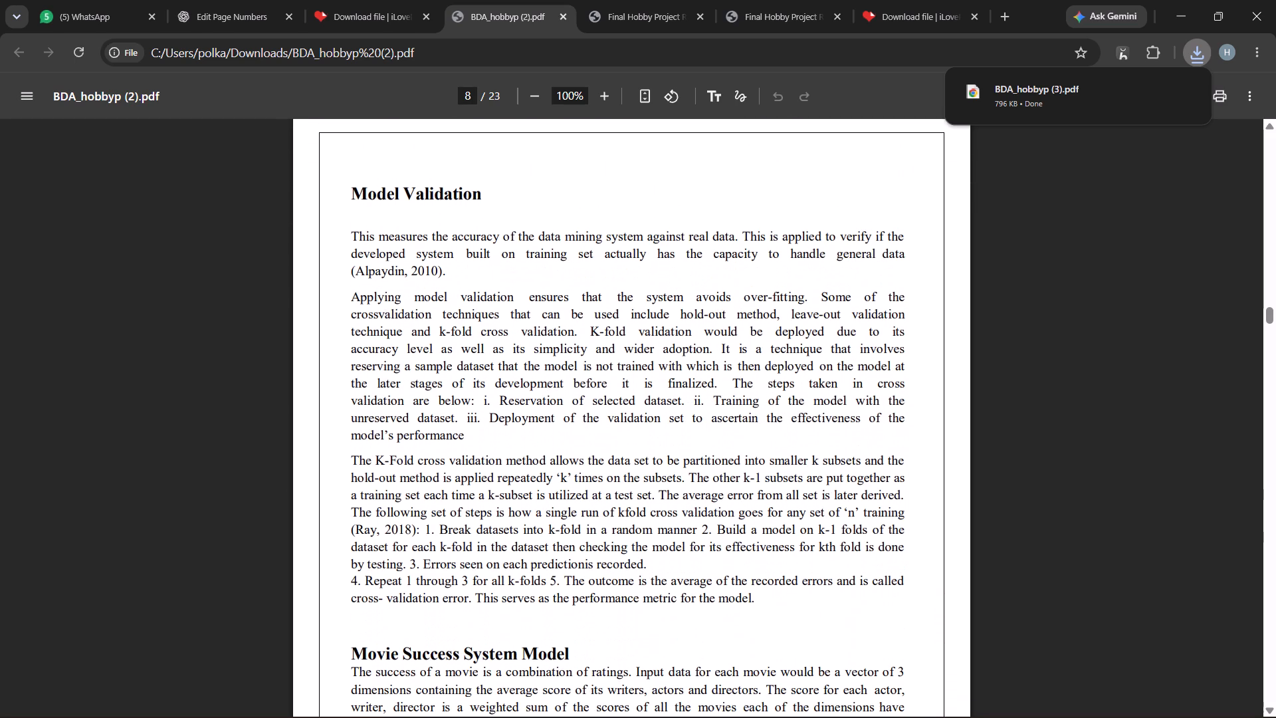
pyautogui.scroll(-5, 808, 294)
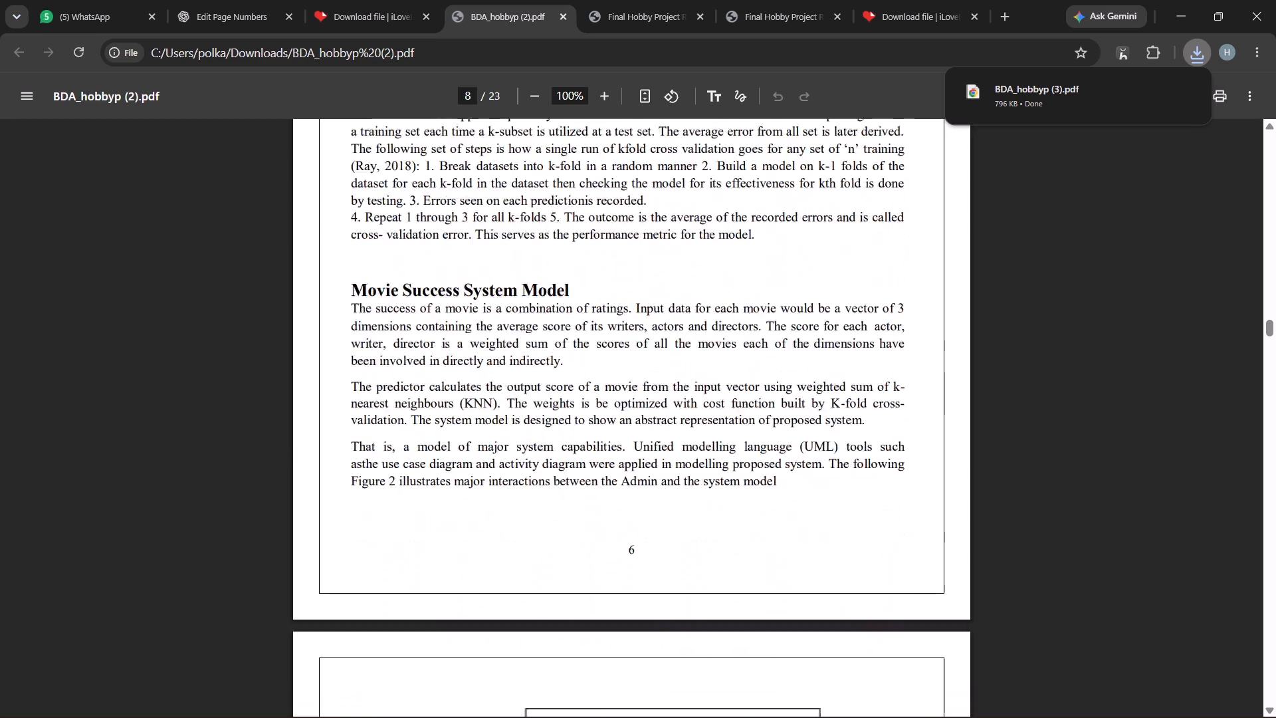
pyautogui.scroll(-6, 808, 294)
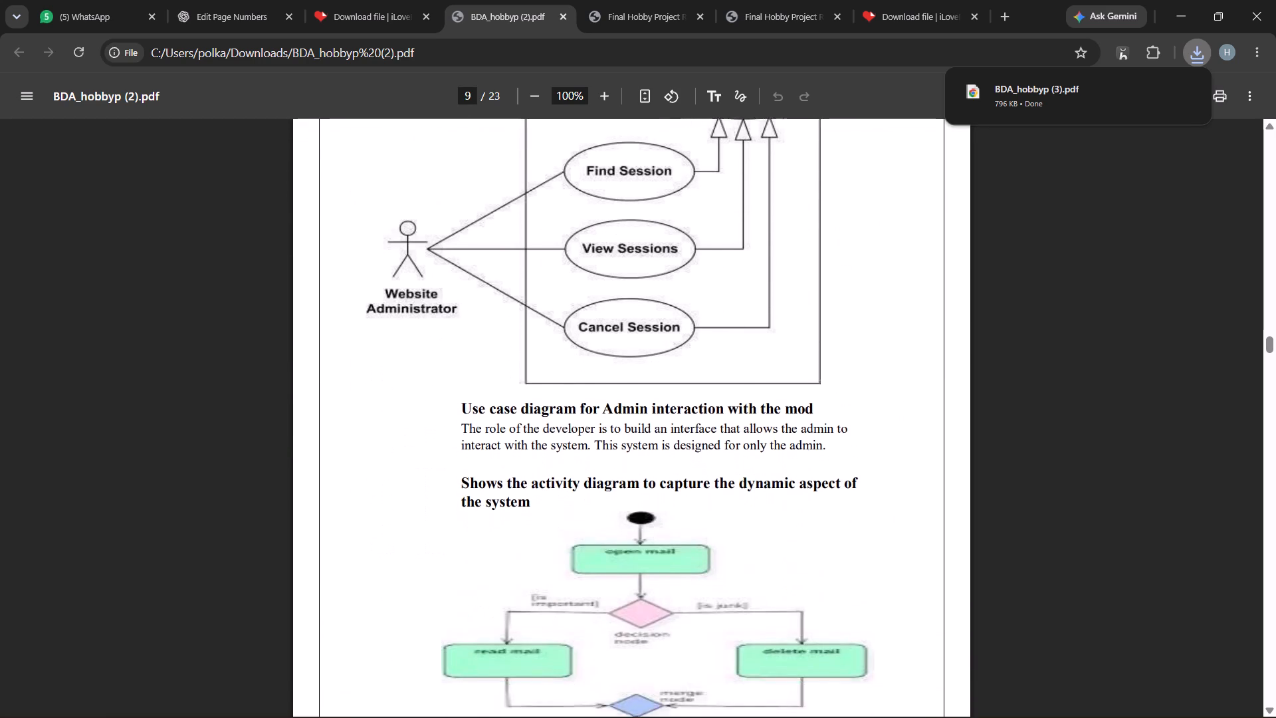
# Check the PDF's activity diagram and the Implementation data pages up to PDF page 14 for layout and page breaks.
pyautogui.scroll(-4, 808, 294)
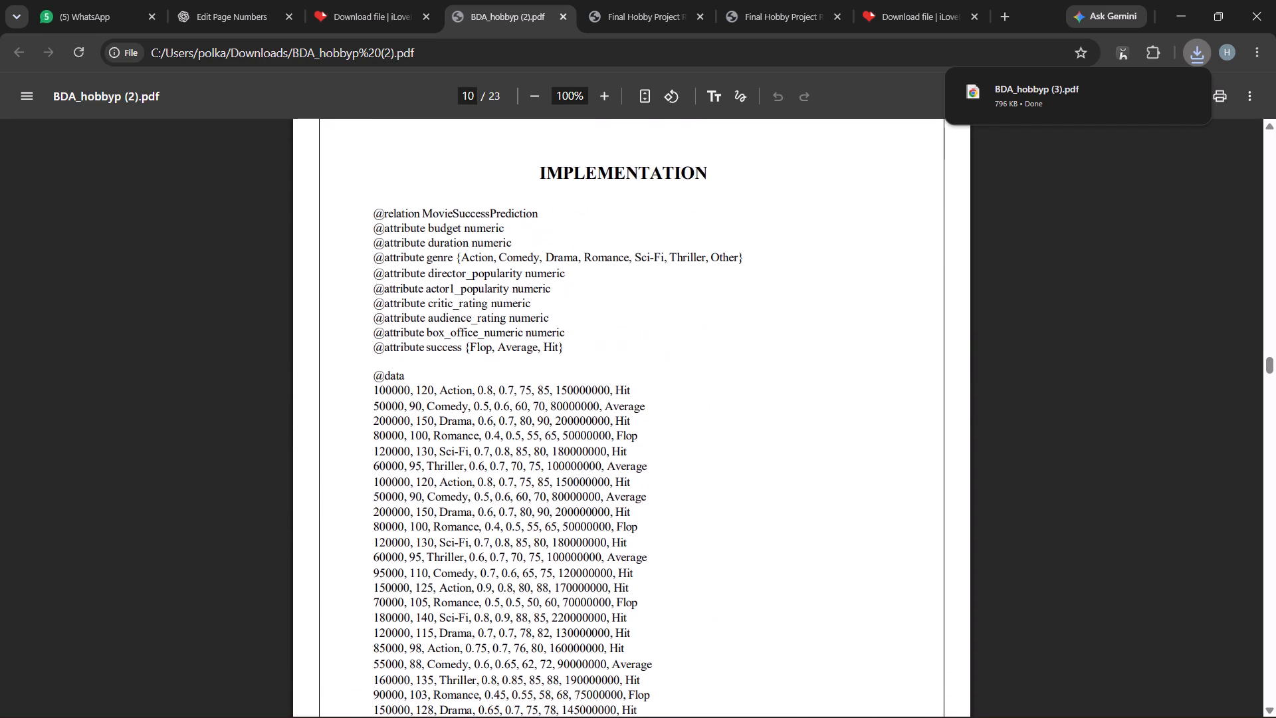
pyautogui.scroll(-5, 808, 294)
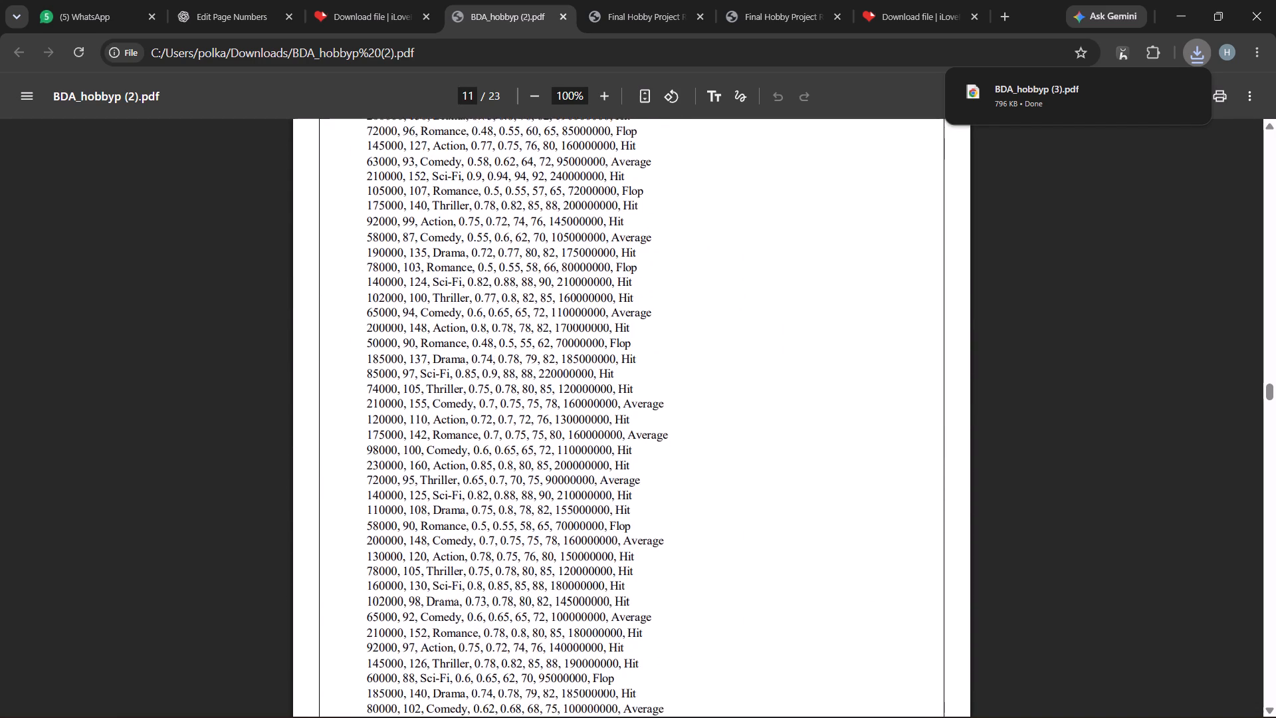
pyautogui.scroll(-6, 808, 294)
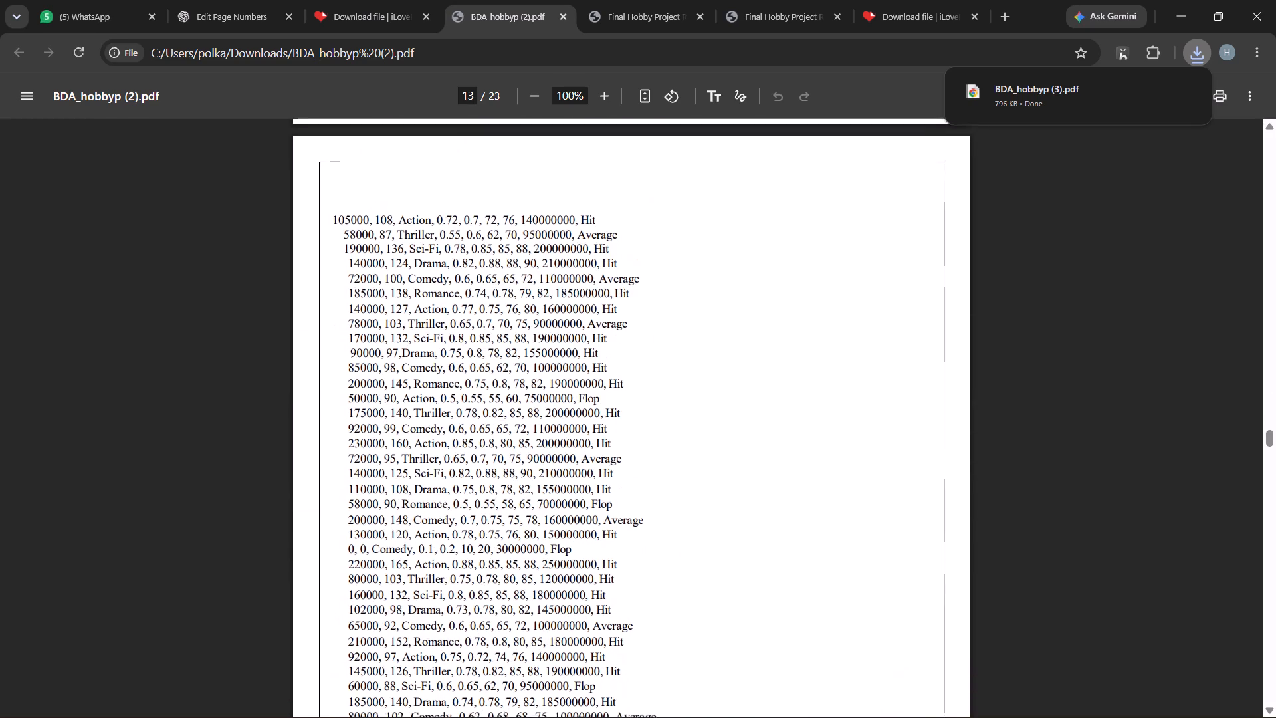
pyautogui.scroll(-1, 808, 294)
pyautogui.scroll(1, 808, 294)
pyautogui.scroll(-2, 808, 294)
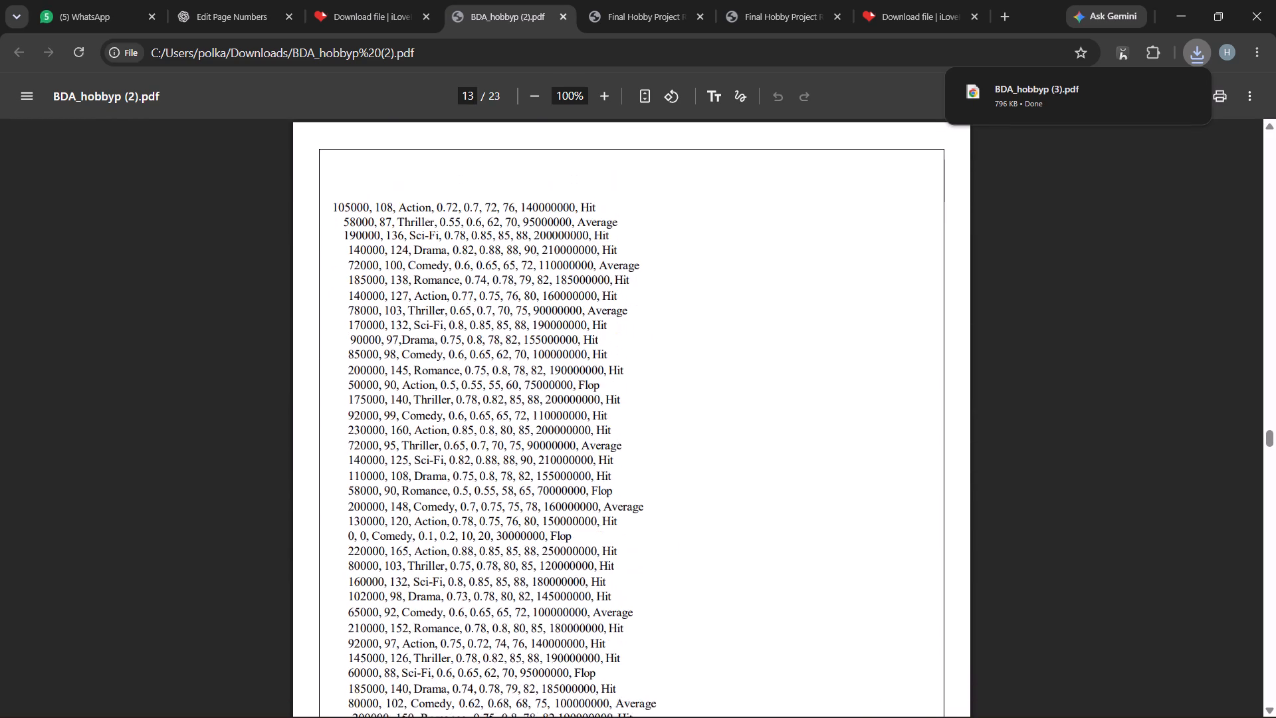
pyautogui.scroll(-5, 808, 294)
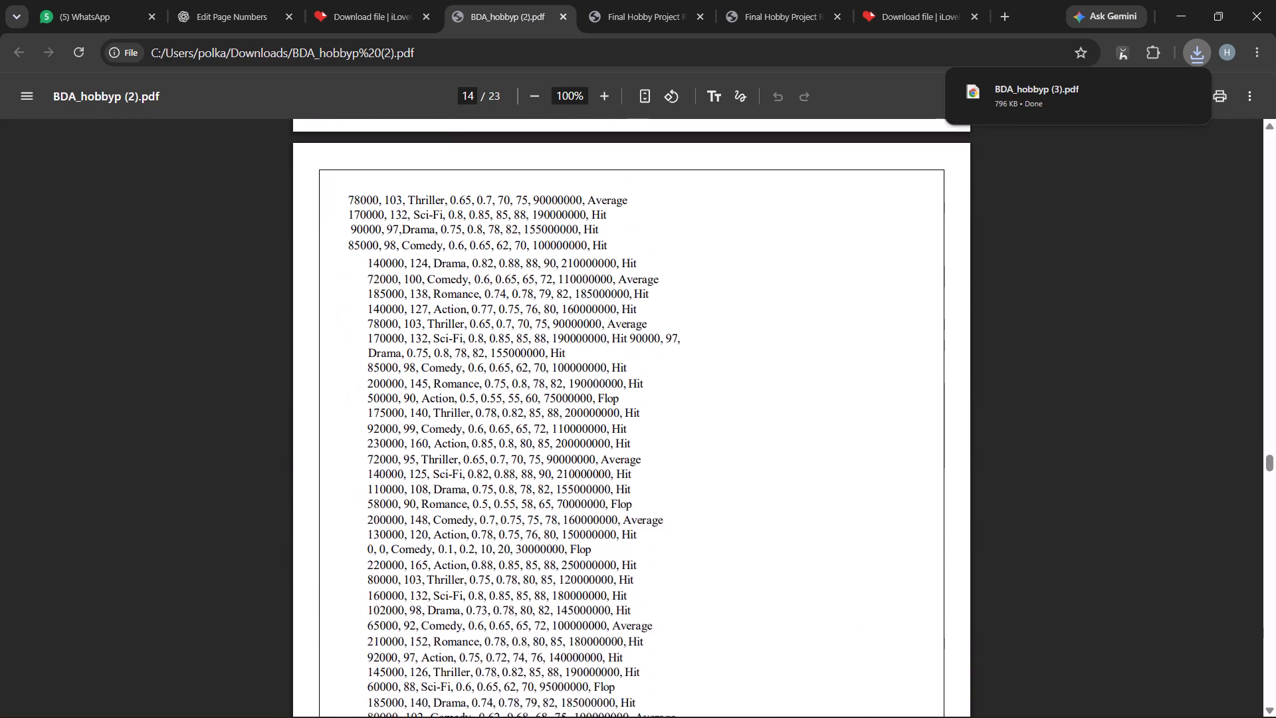
# Check the dataset listing on PDF pages 14 to 17 for layout, page breaks and footer page numbers.
pyautogui.scroll(-6, 808, 294)
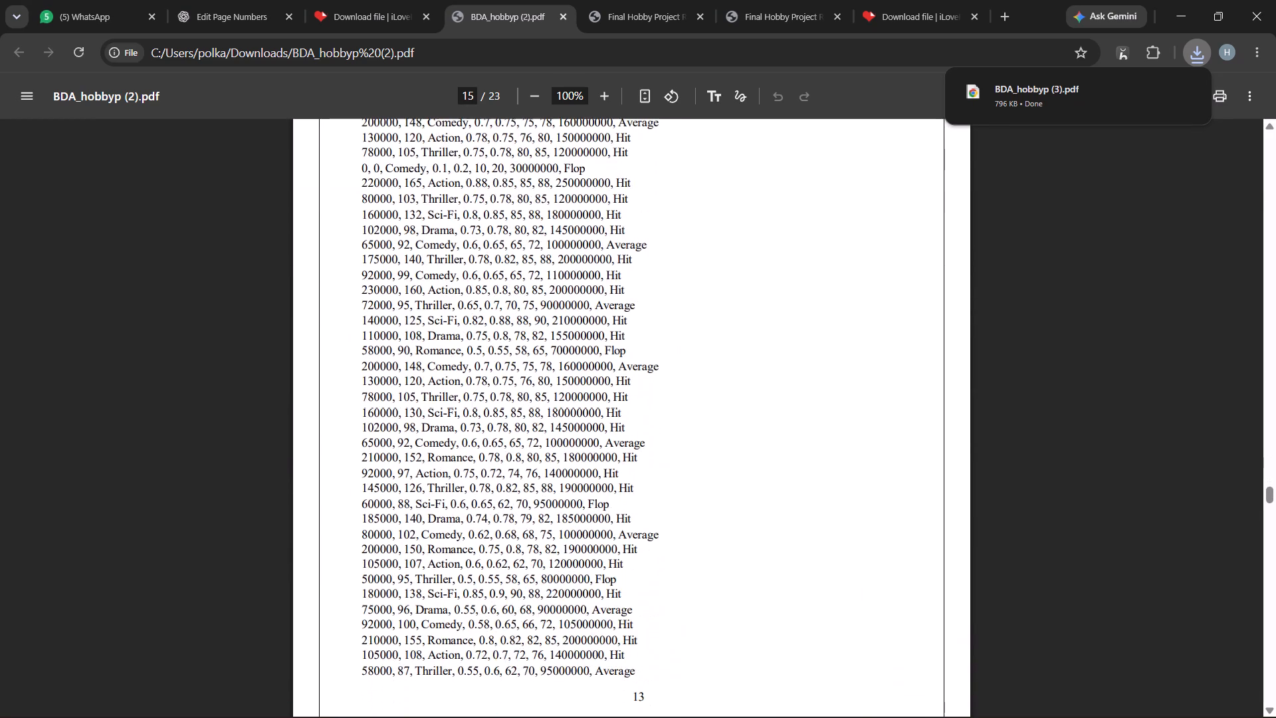
pyautogui.scroll(-7, 808, 294)
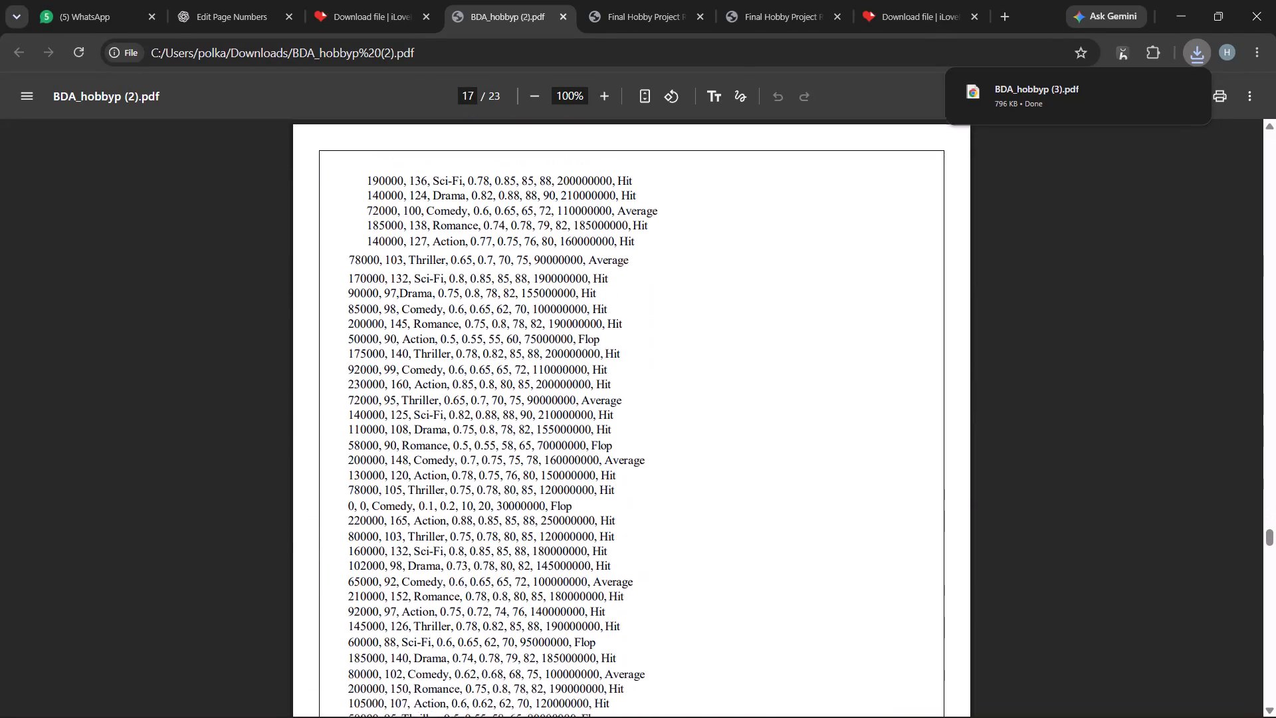
pyautogui.scroll(-3, 808, 294)
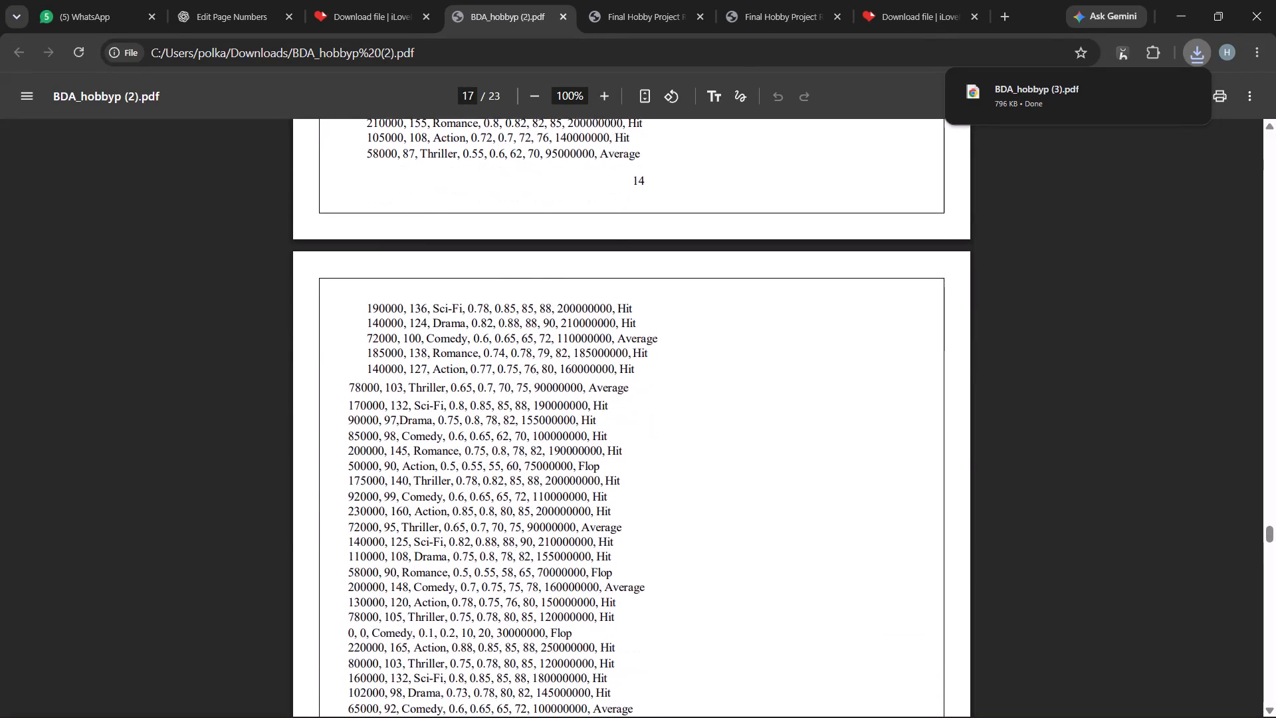
# Check the remaining dataset listing and the Weka Explorer screenshot pages for layout and footer page numbers, up to the Result heading.
pyautogui.scroll(-10, 808, 294)
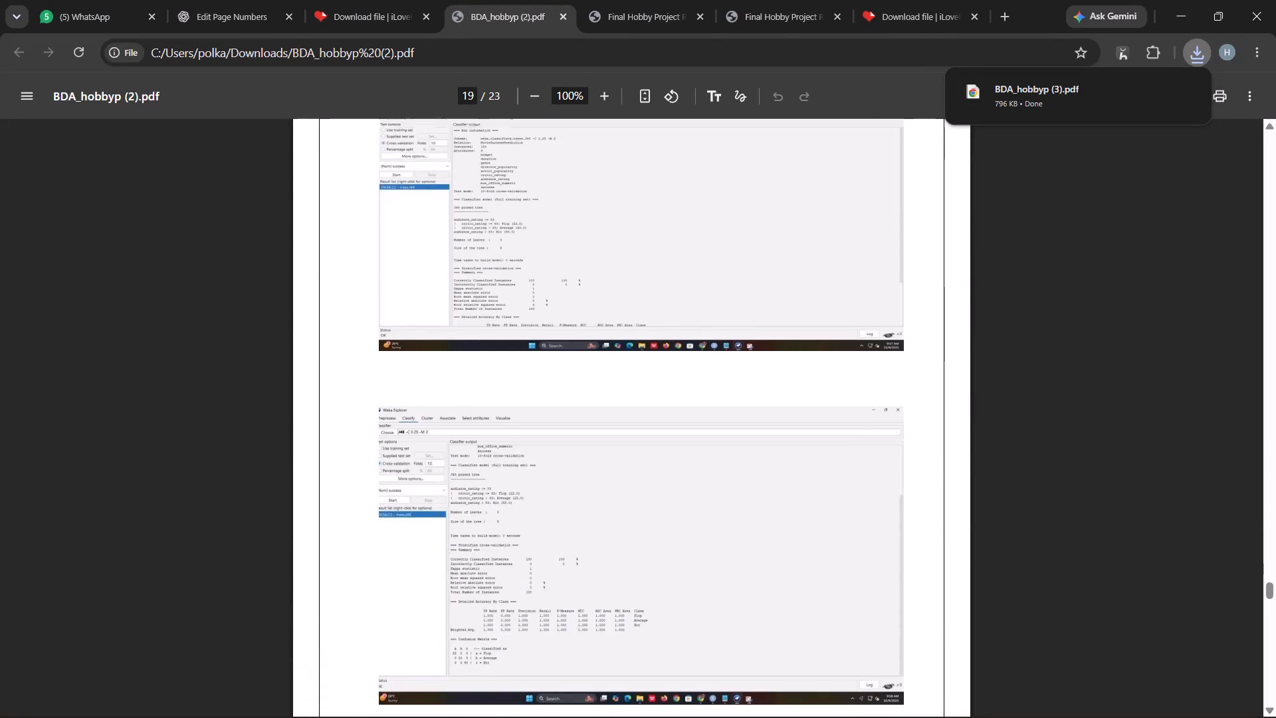
pyautogui.scroll(-4, 808, 294)
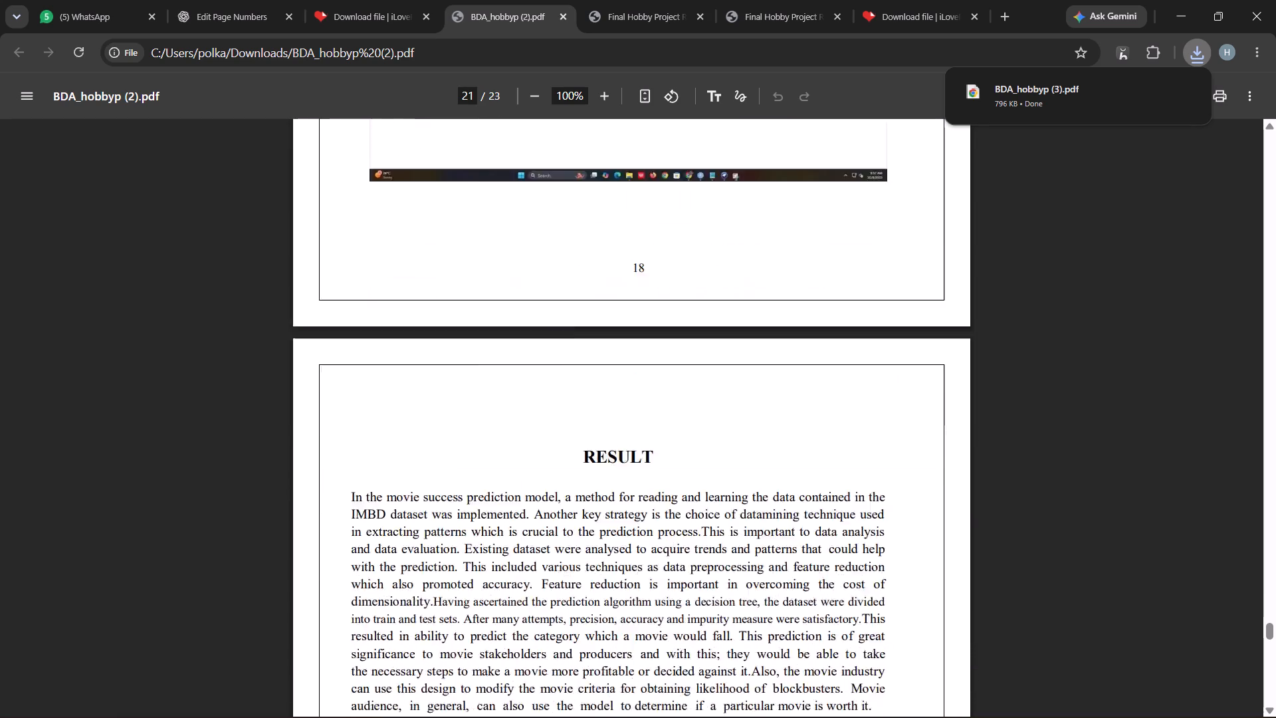
# Review the PDF from the Result section to the final references page, checking layout and footer page numbers.
pyautogui.scroll(-13, 808, 294)
pyautogui.scroll(1, 808, 294)
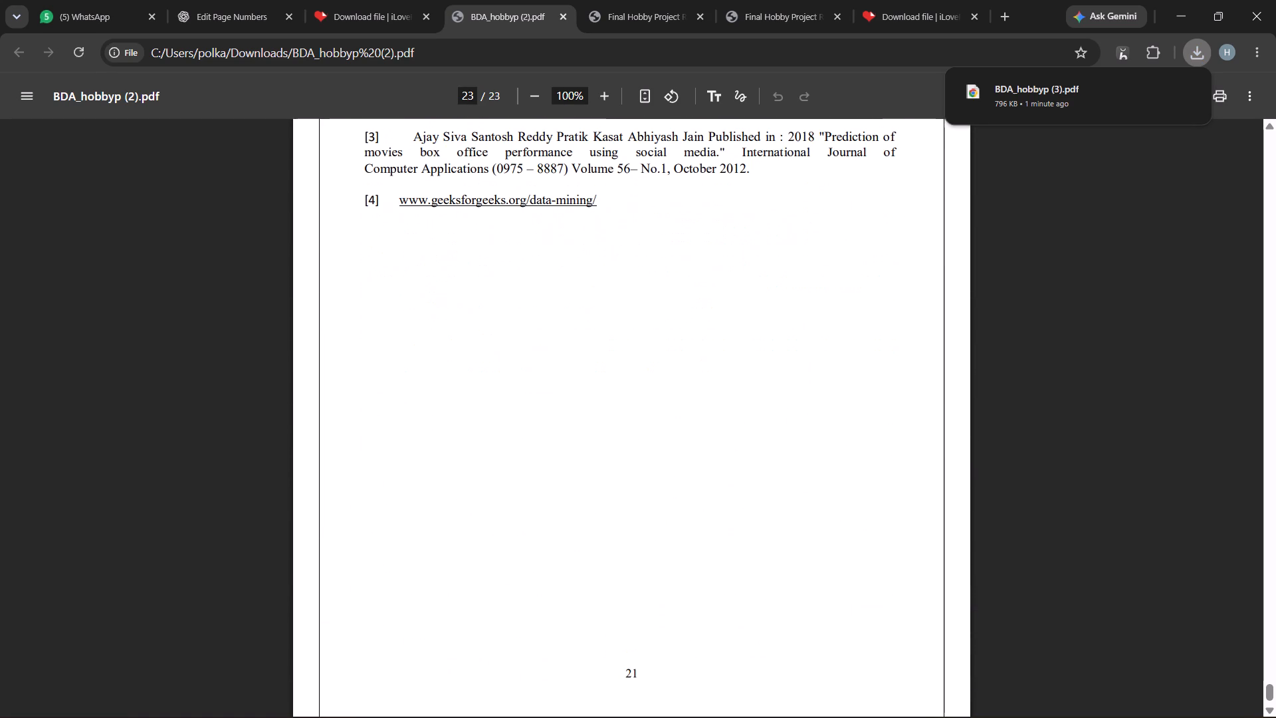